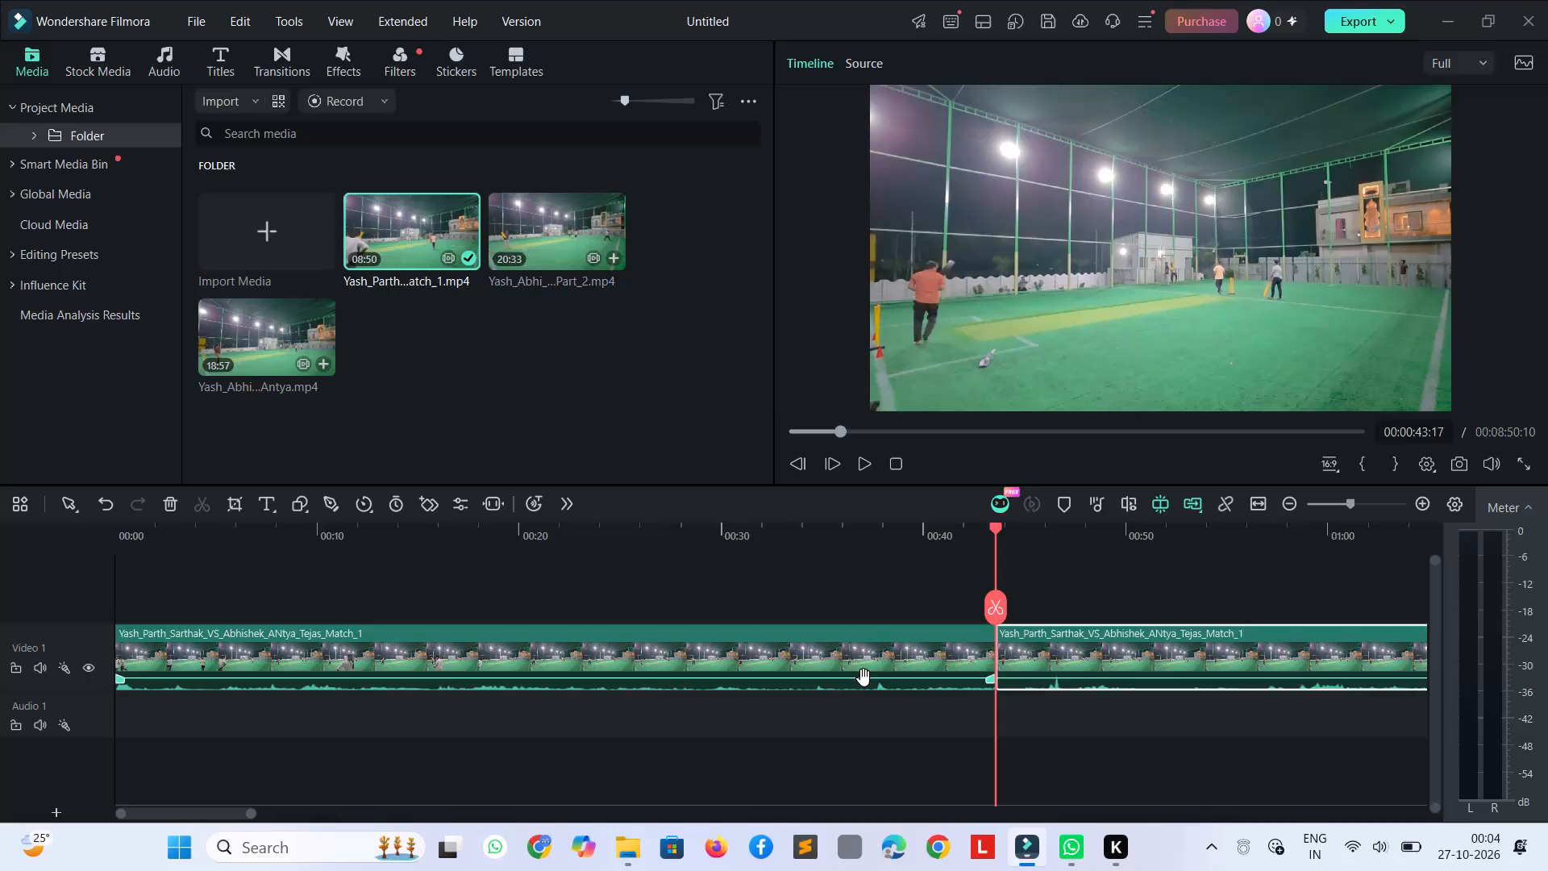
Delete the opening clip segment that ends at the cut at 00:00:43:17.
{"action": "left_click", "coordinate": [863, 677]}
{"action": "key", "text": "Delete"}
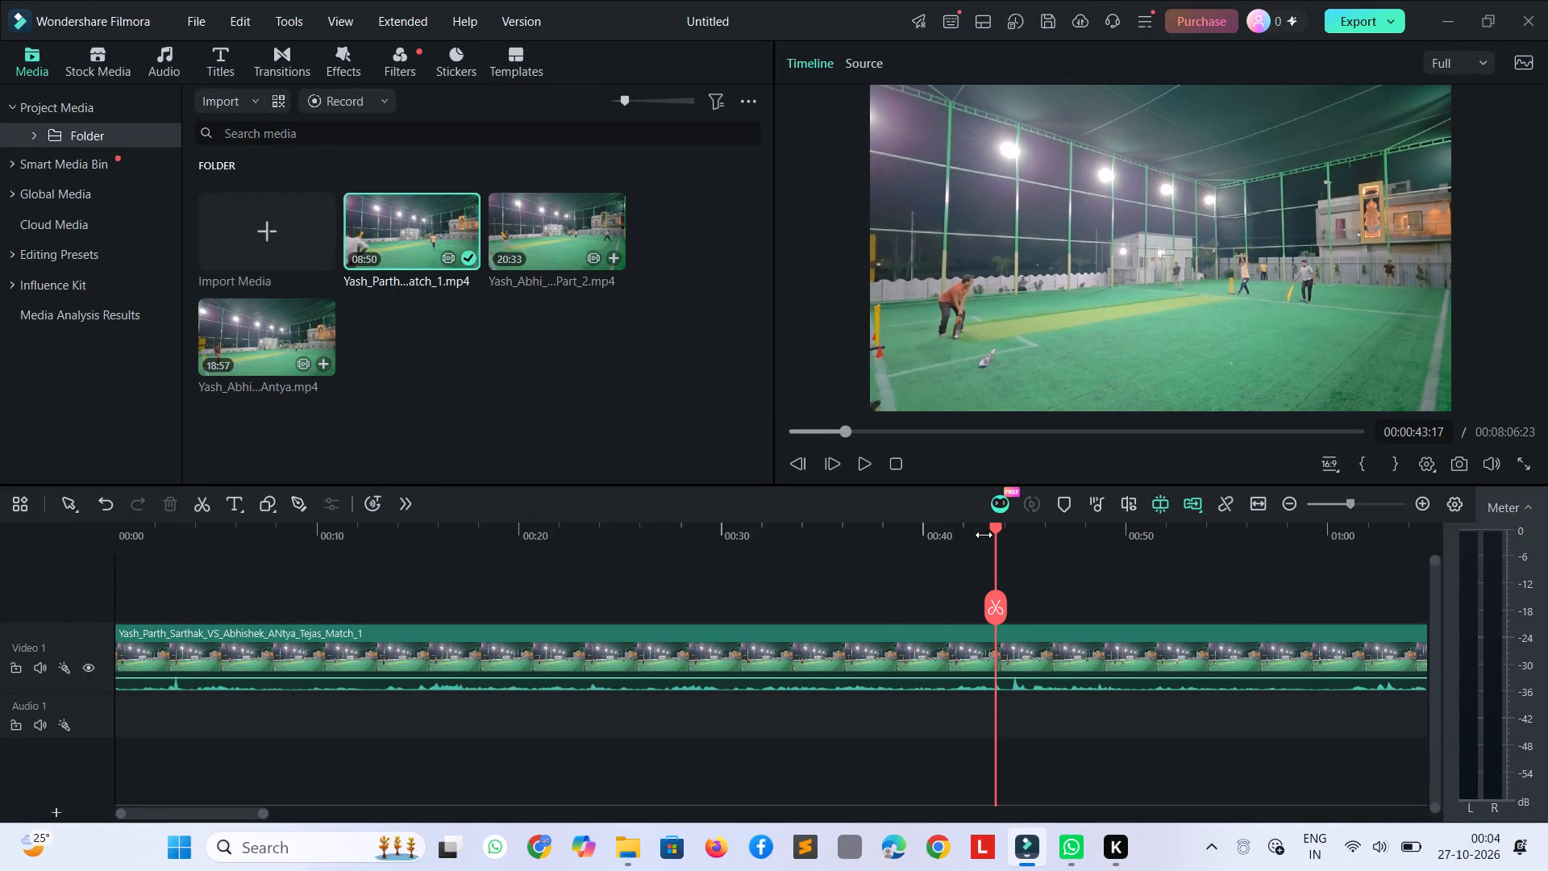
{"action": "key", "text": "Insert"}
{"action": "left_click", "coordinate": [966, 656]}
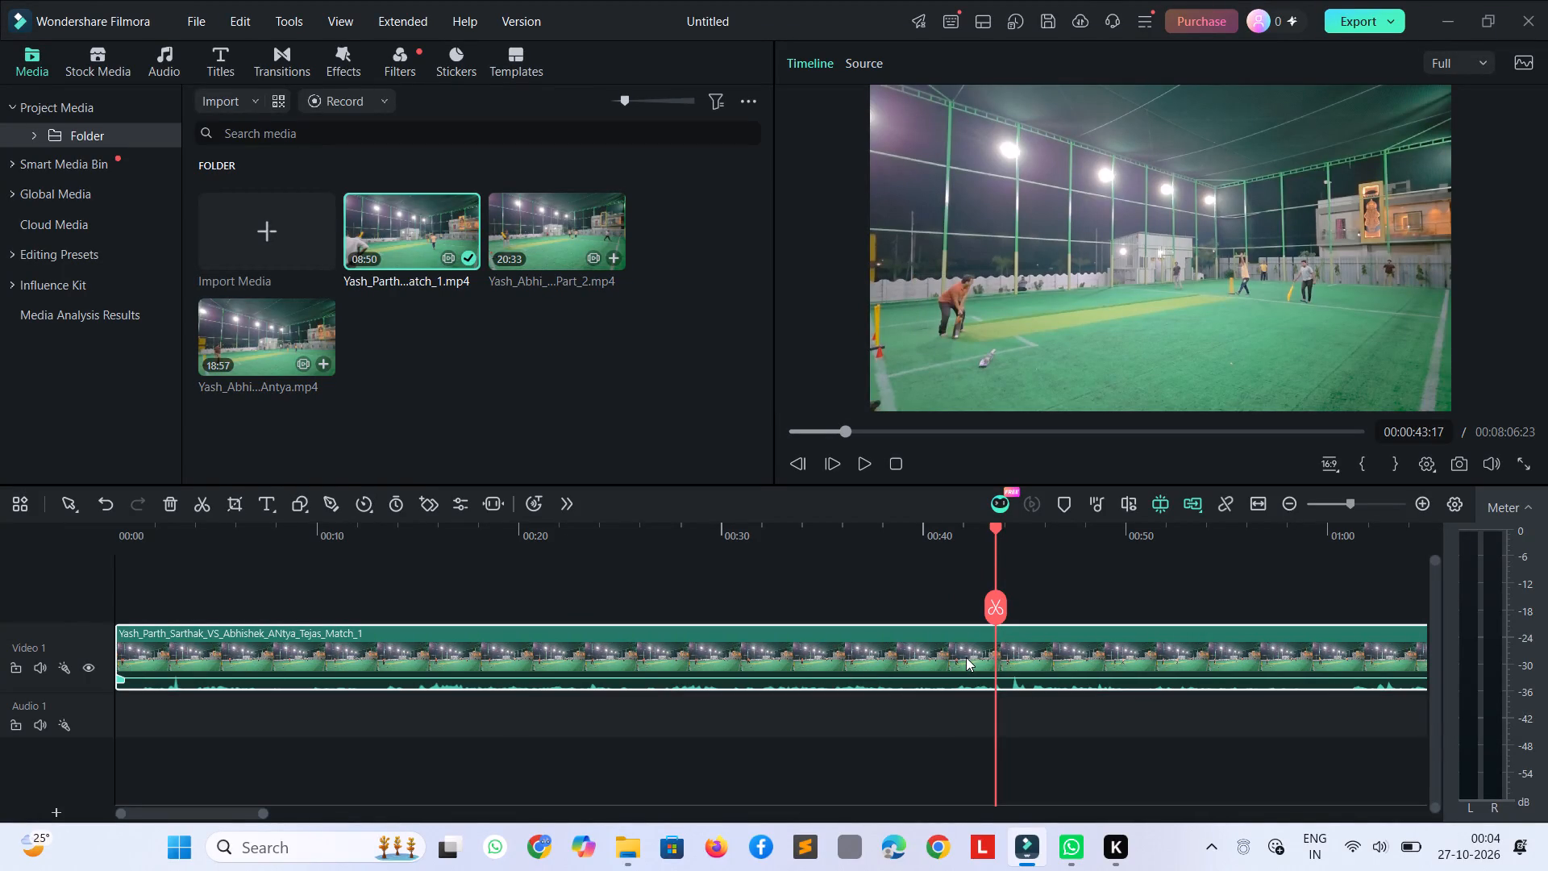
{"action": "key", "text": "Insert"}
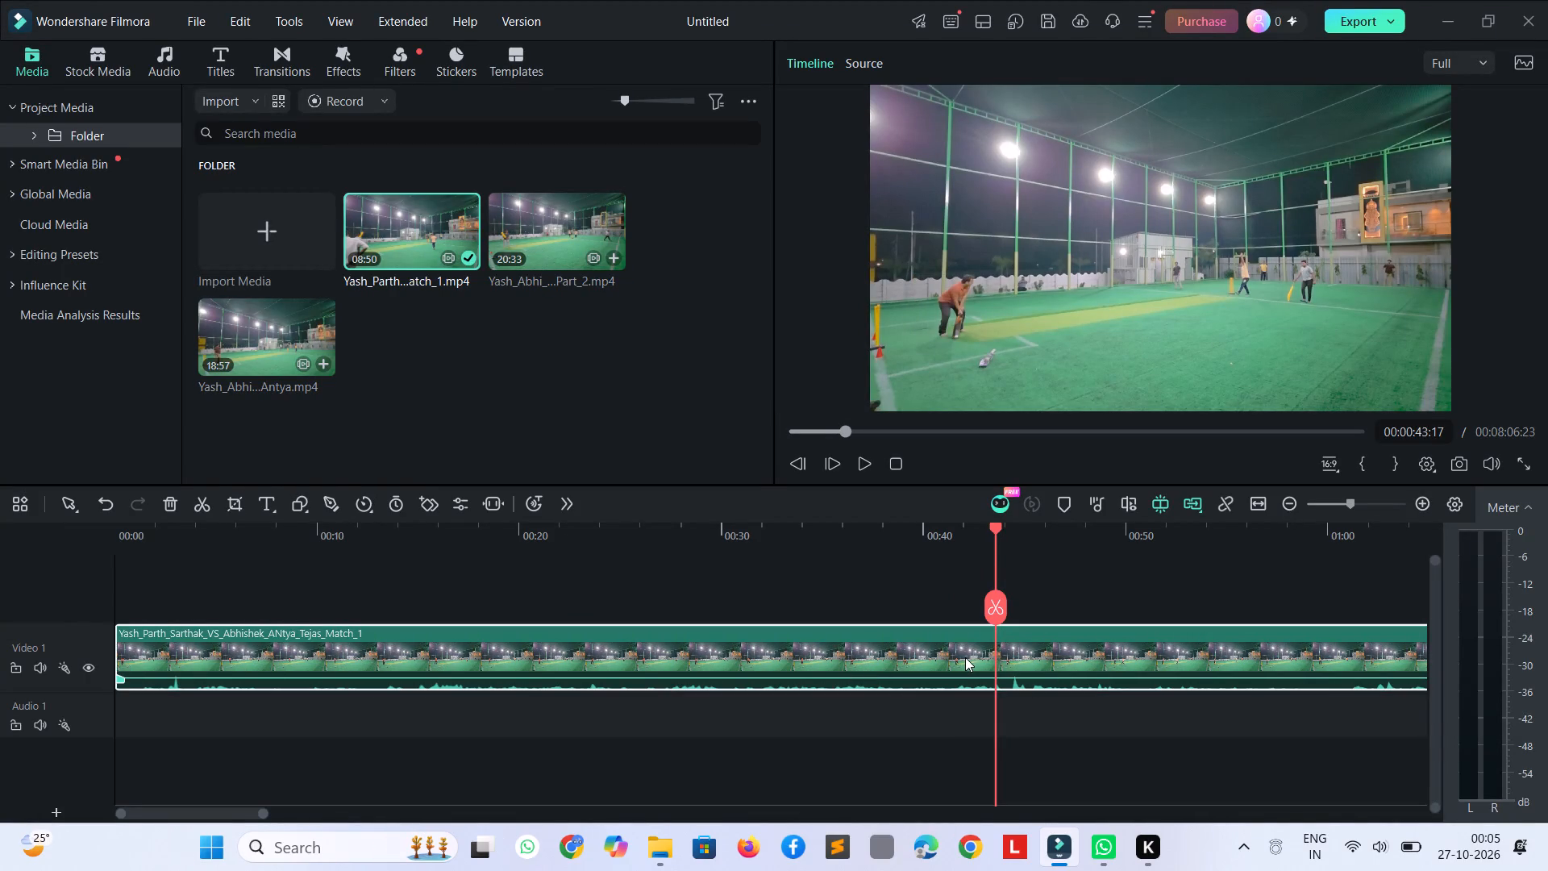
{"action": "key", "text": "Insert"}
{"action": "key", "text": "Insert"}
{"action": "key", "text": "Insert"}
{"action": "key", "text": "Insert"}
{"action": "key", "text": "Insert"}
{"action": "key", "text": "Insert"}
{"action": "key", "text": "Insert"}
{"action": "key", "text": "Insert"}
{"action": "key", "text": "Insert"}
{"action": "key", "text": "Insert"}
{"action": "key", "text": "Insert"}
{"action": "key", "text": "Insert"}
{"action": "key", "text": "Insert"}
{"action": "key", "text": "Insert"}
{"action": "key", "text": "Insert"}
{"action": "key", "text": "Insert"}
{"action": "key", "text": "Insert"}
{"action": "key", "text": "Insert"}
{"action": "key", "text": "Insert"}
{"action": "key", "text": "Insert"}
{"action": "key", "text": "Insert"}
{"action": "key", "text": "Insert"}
Play from the timeline start, split the clip at 00:00:07:29 and 00:00:13:10, and delete the segment between the cuts.
{"action": "left_click_drag", "start_coordinate": [1000, 529], "coordinate": [0, 614]}
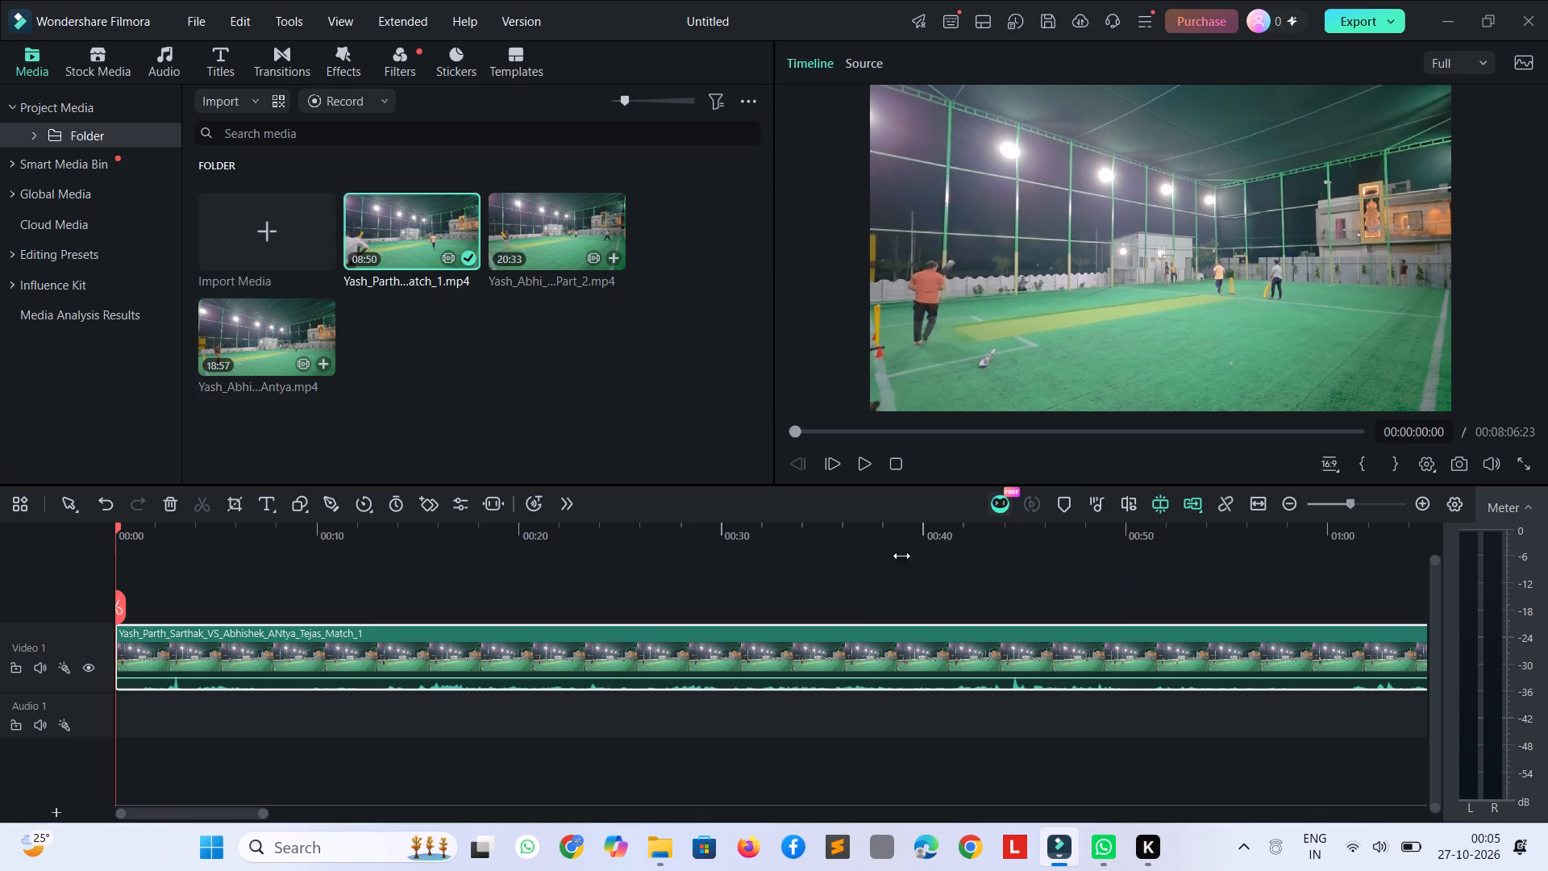
{"action": "key", "text": "space"}
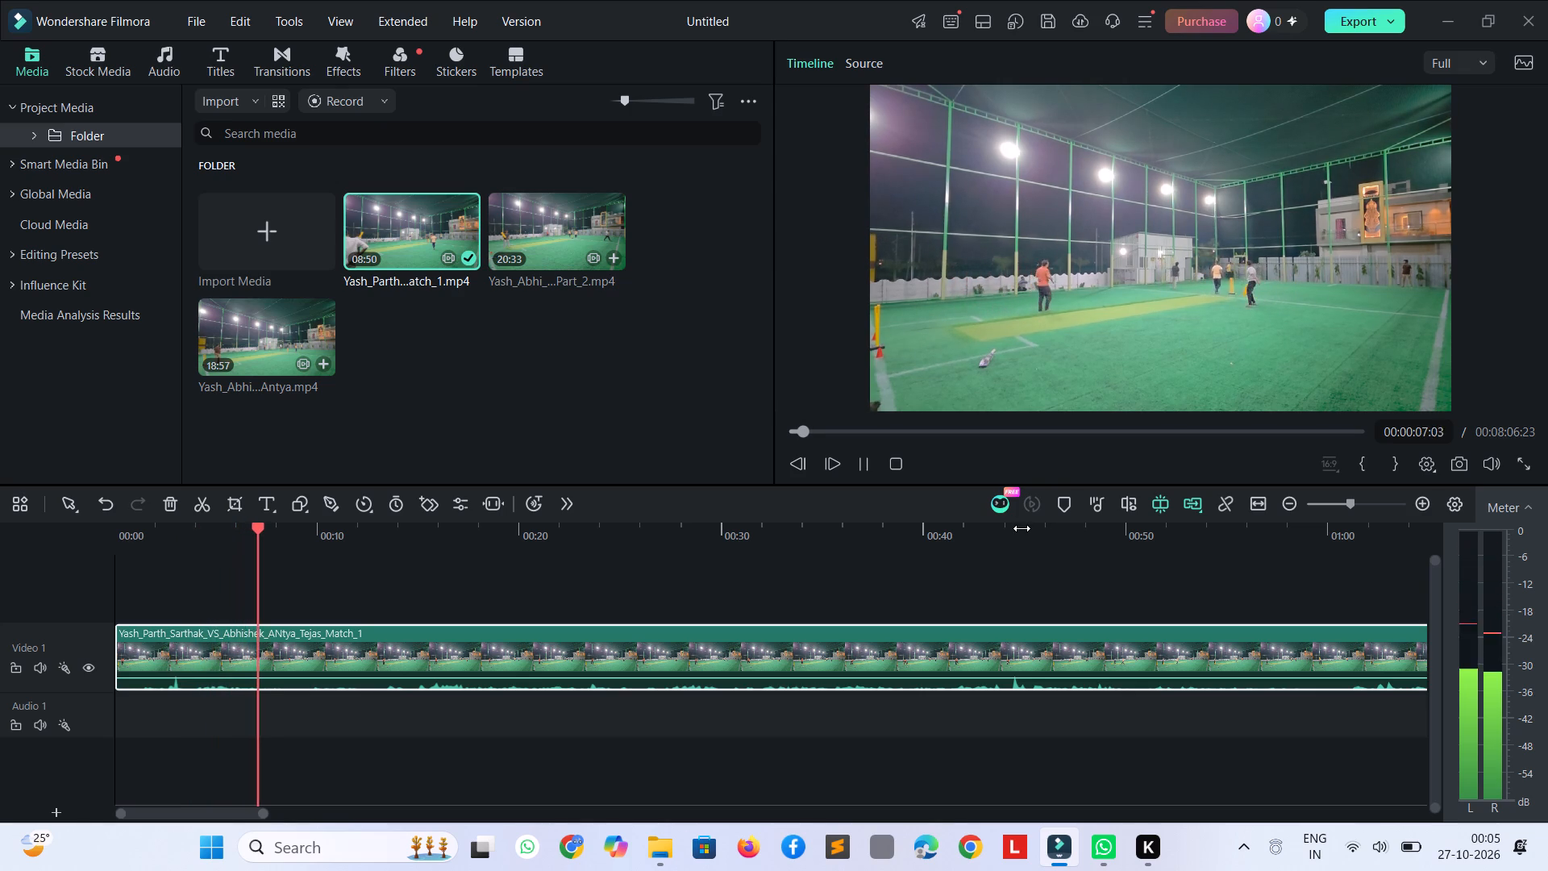
{"action": "key", "text": "space"}
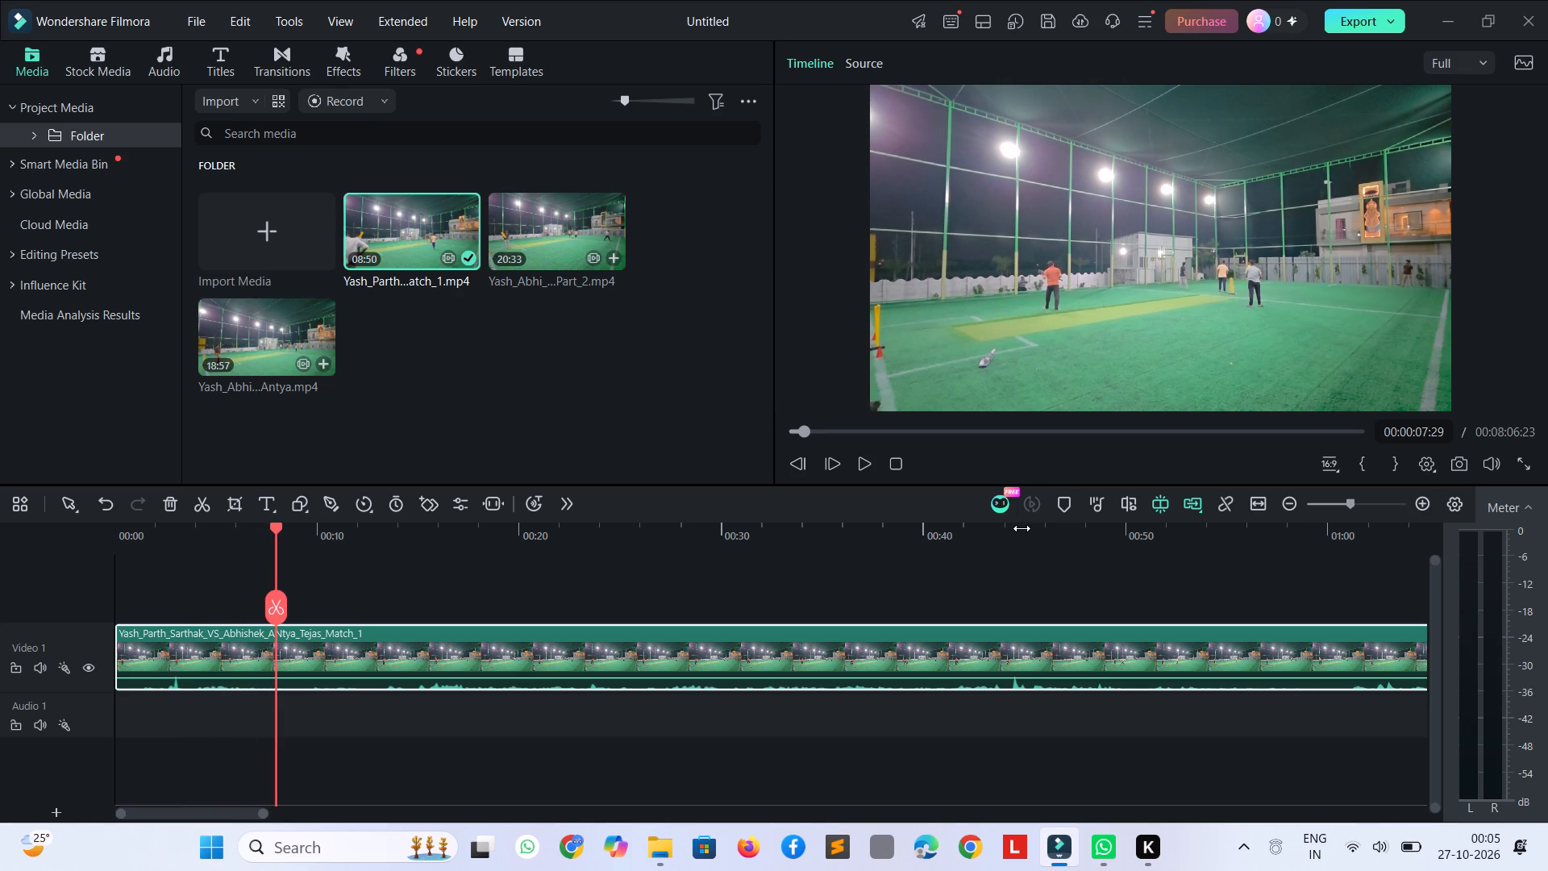
{"action": "key", "text": "ctrl+b"}
{"action": "key", "text": "space"}
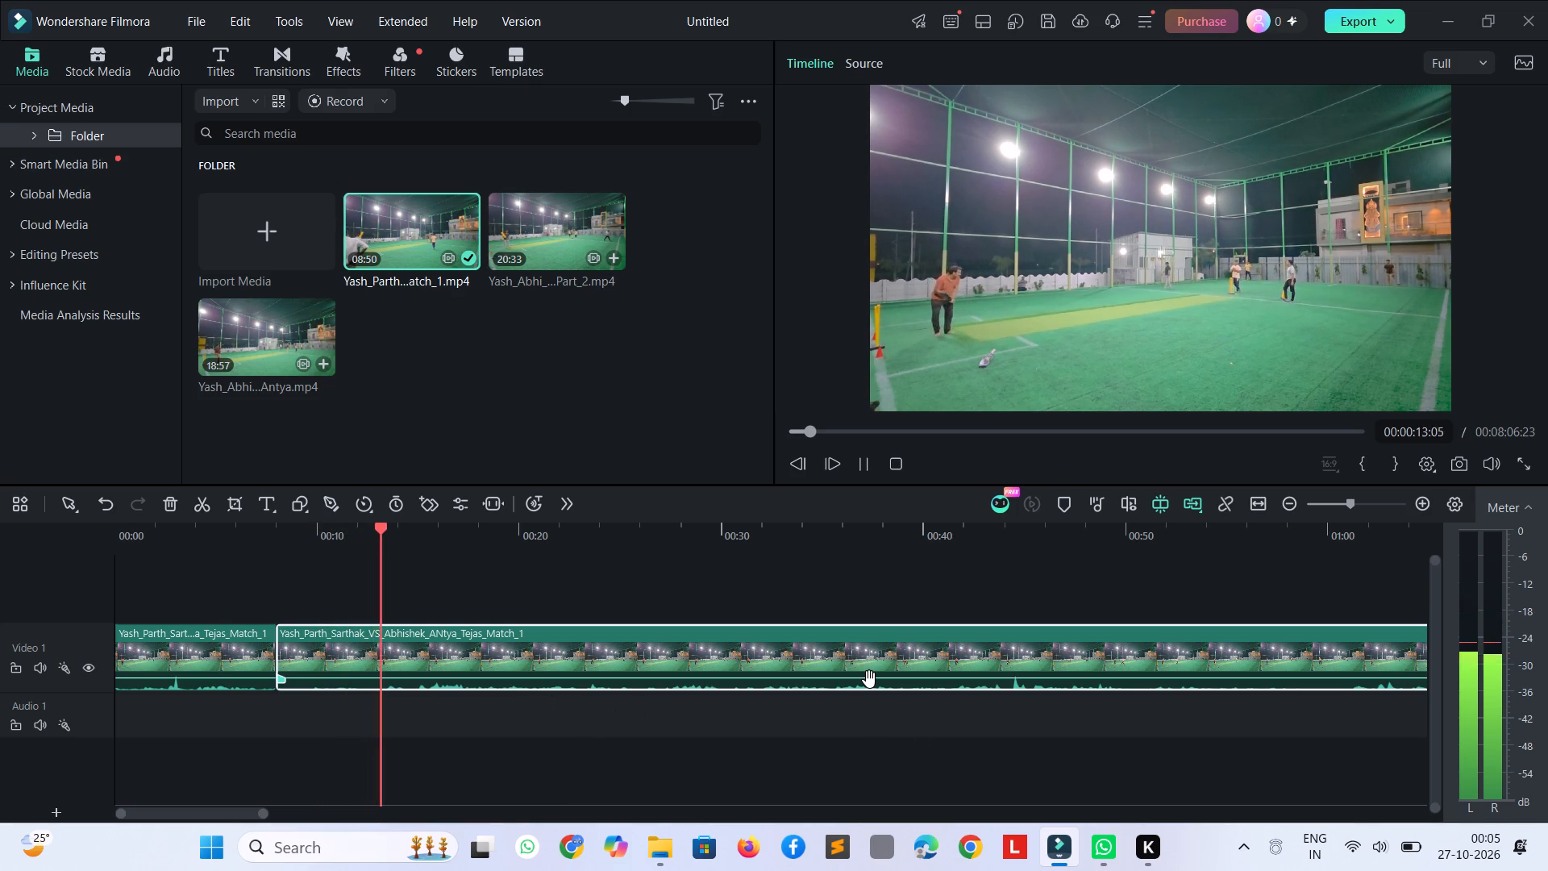
{"action": "key", "text": "space"}
{"action": "key", "text": "ctrl+b"}
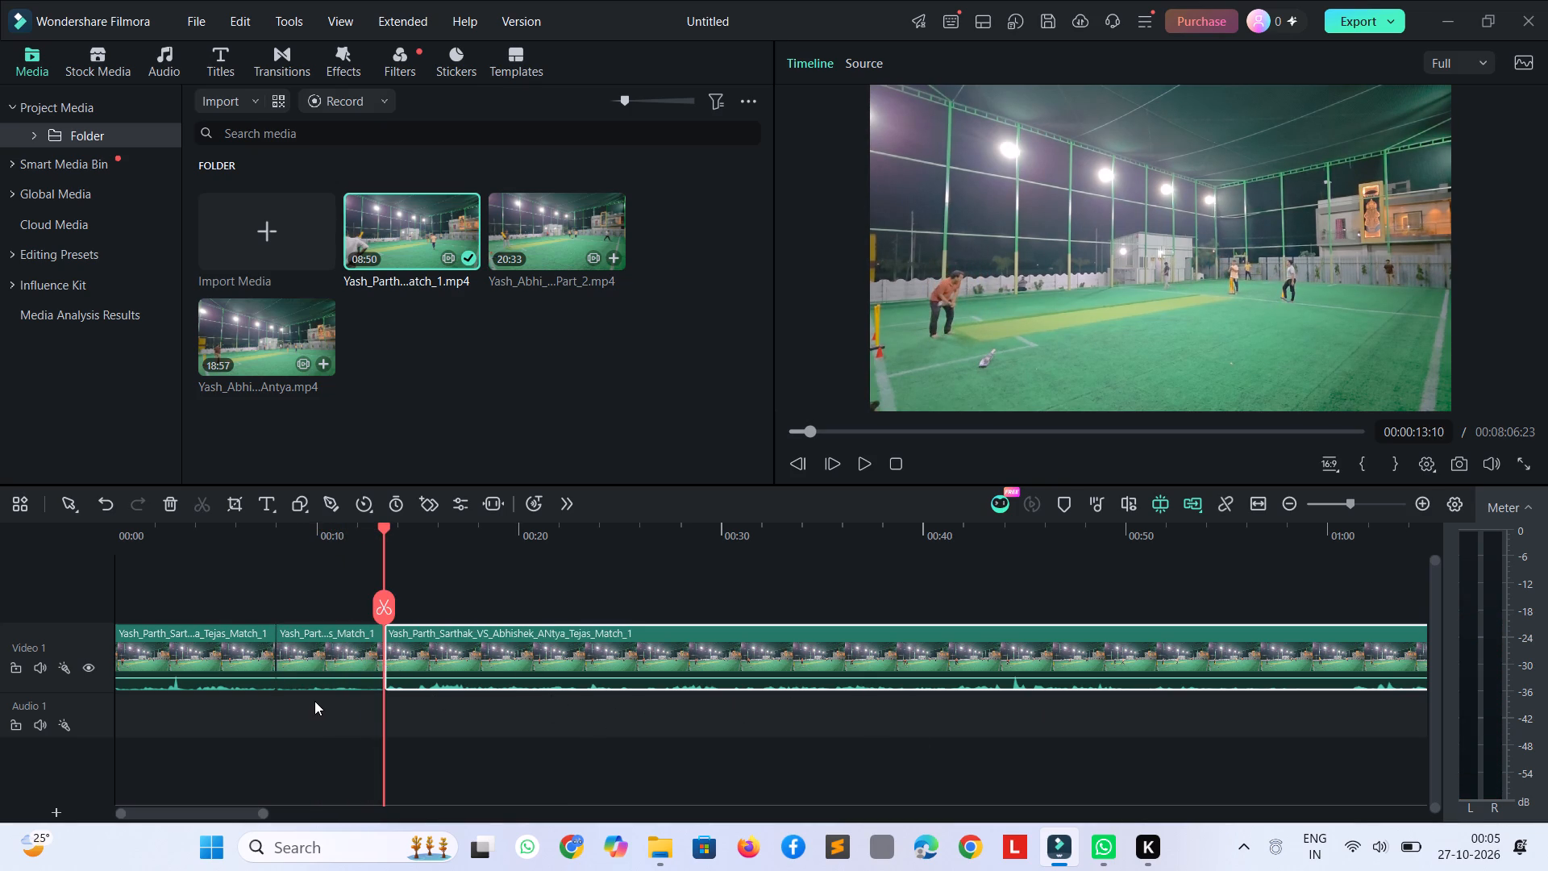
{"action": "left_click", "coordinate": [314, 667]}
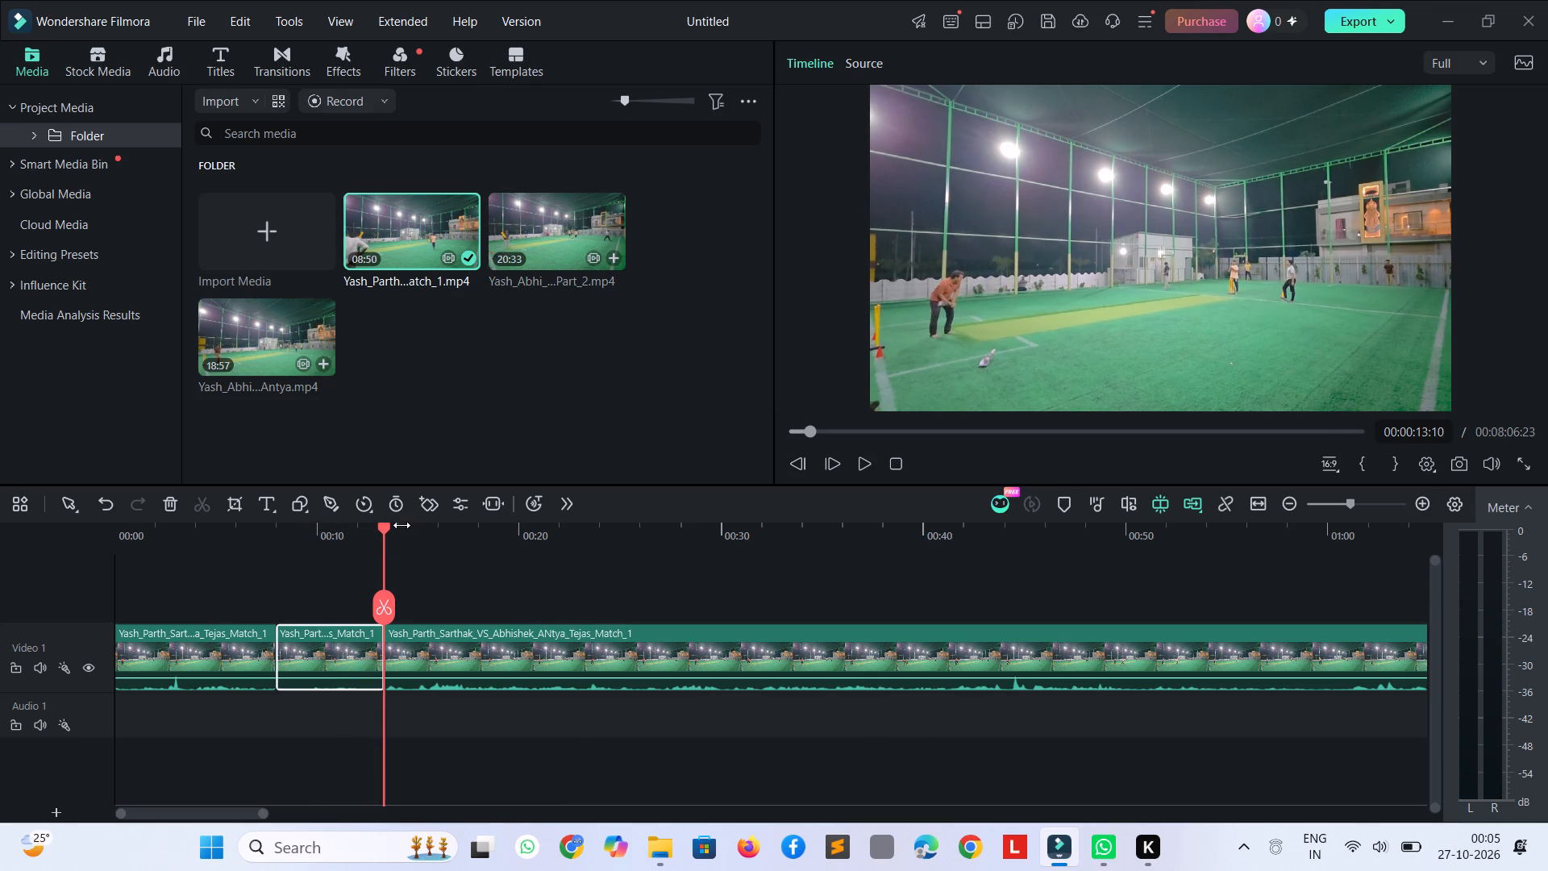
{"action": "left_click_drag", "start_coordinate": [386, 531], "coordinate": [235, 539]}
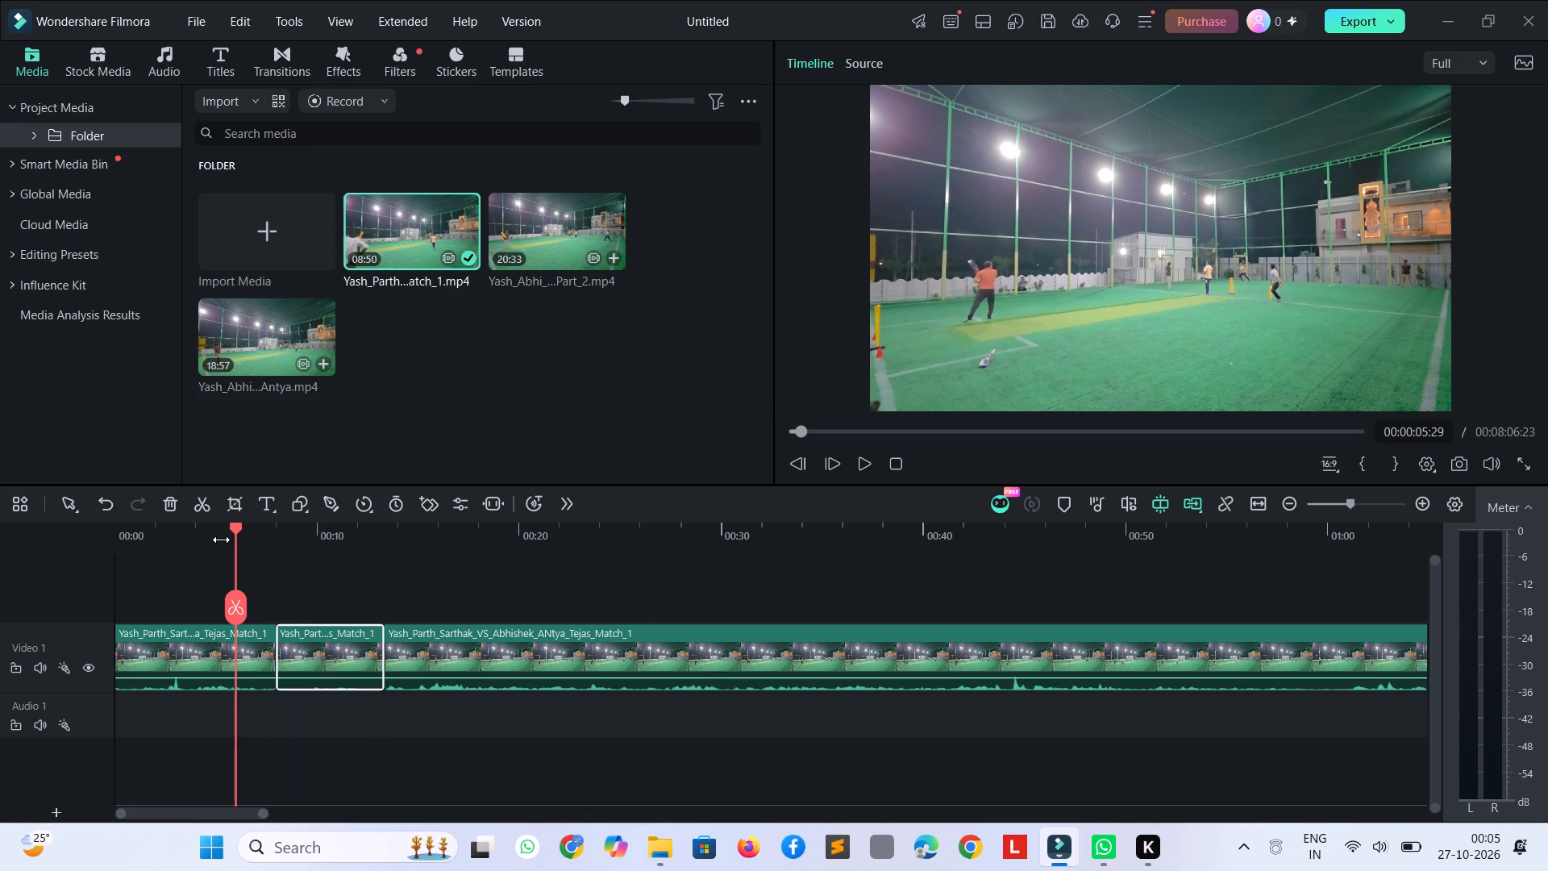
{"action": "key", "text": "Delete"}
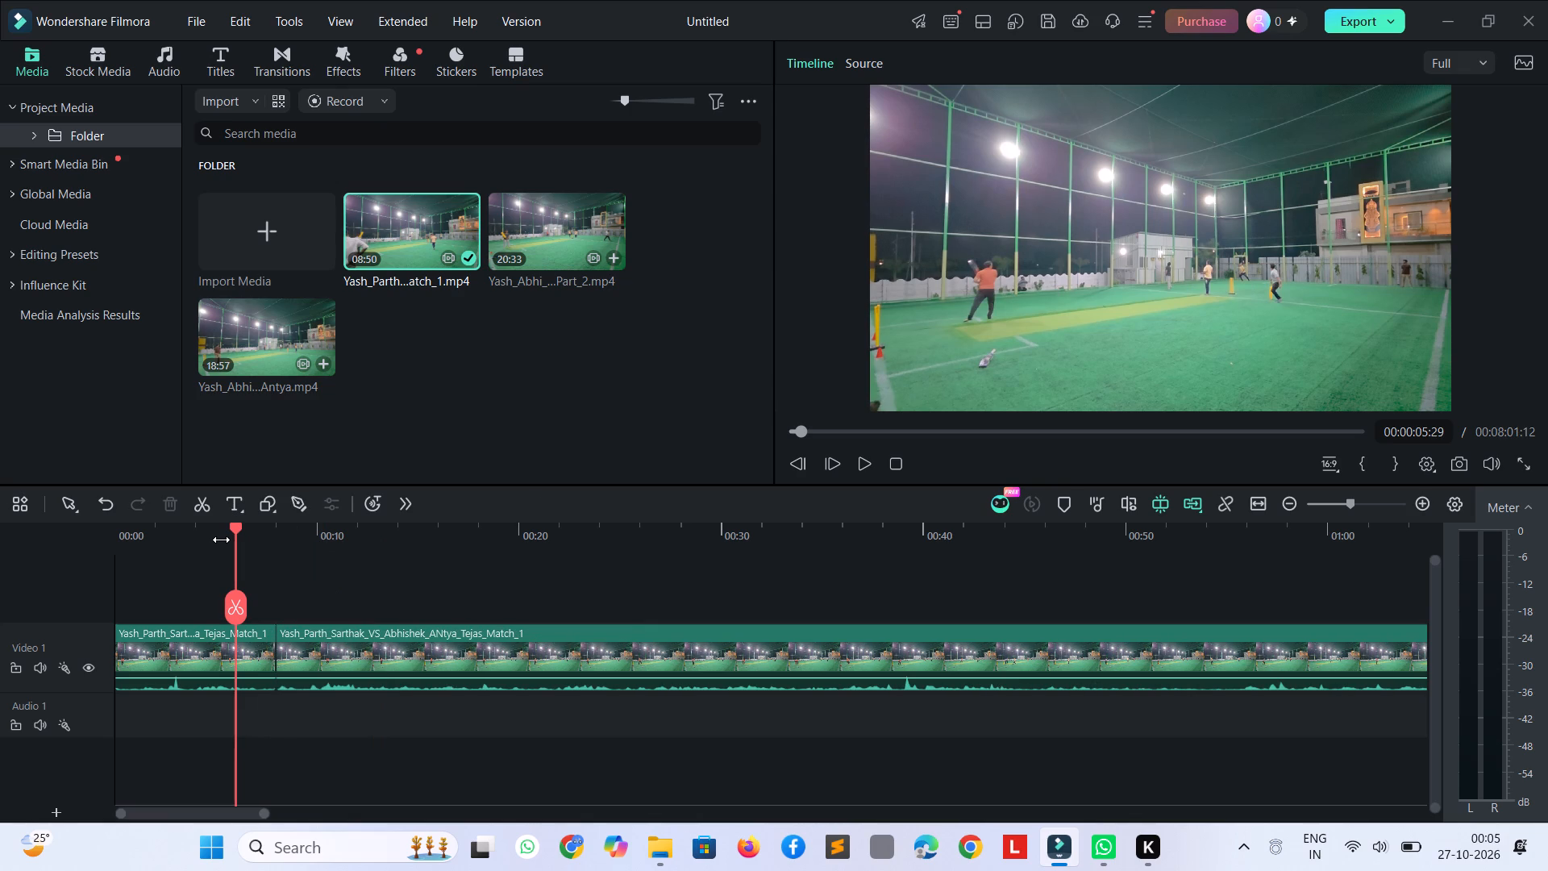
Play on across the join, split the clip at 00:00:11:16 and 00:00:23:25, and delete the segment between the cuts.
{"action": "key", "text": "space"}
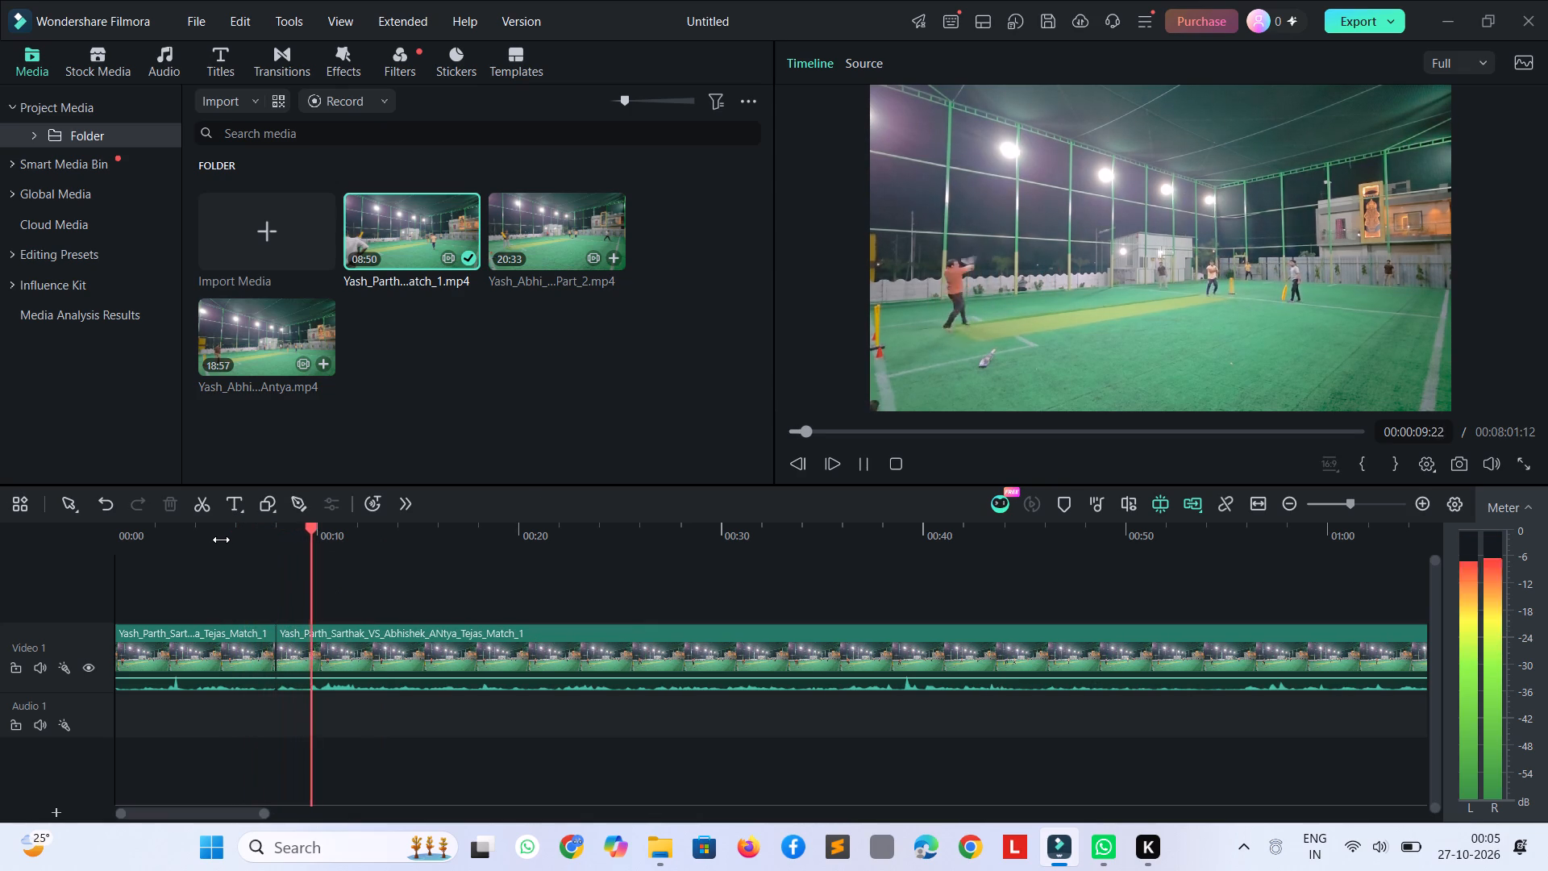
{"action": "key", "text": "space"}
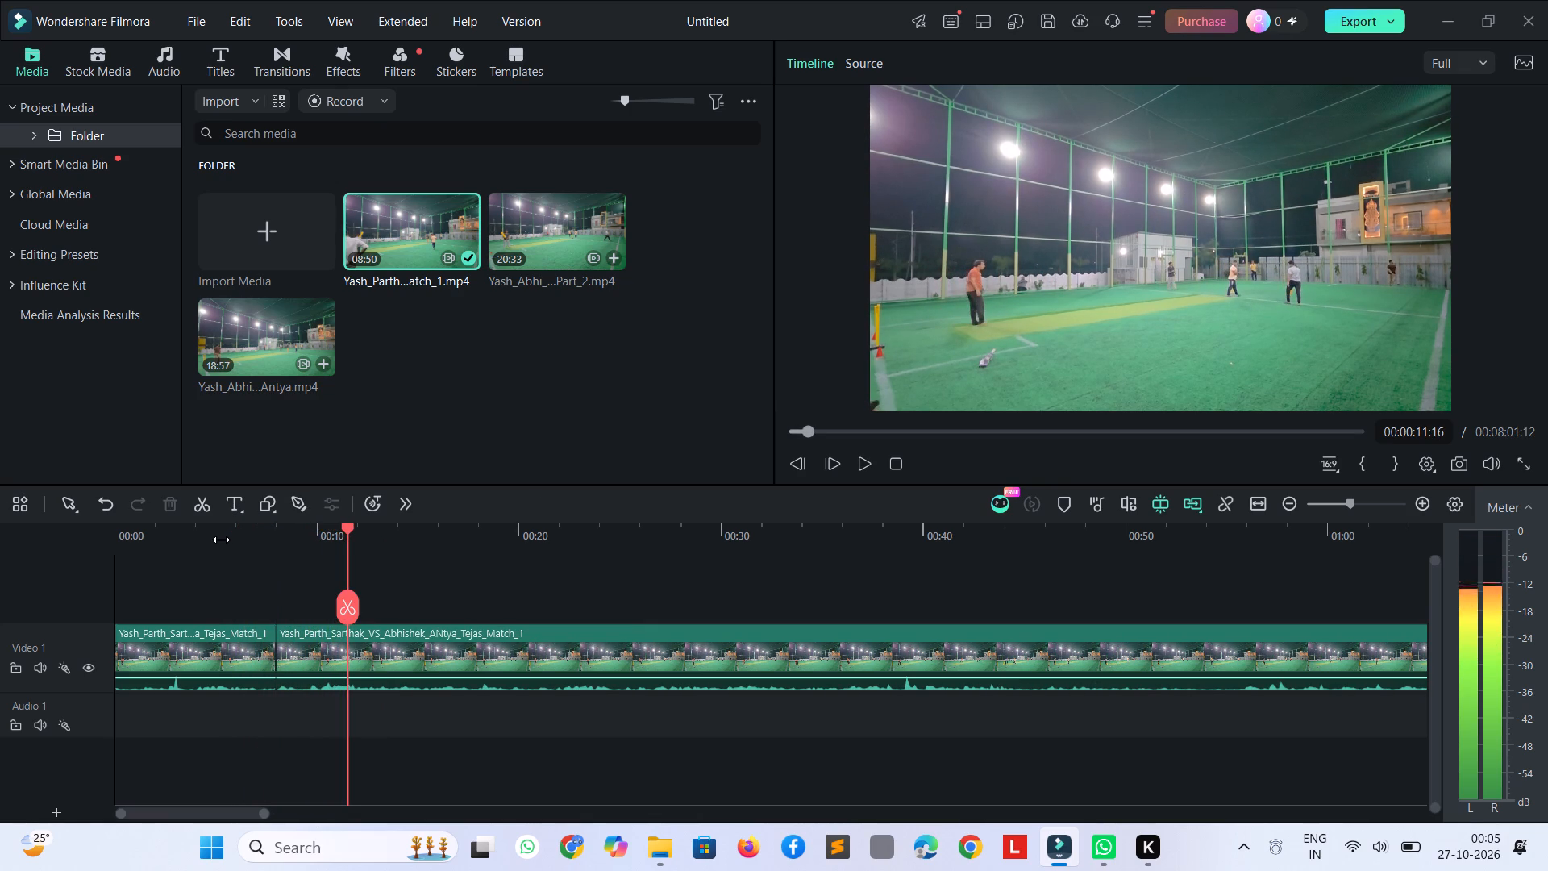
{"action": "key", "text": "ctrl+b"}
{"action": "key", "text": "space"}
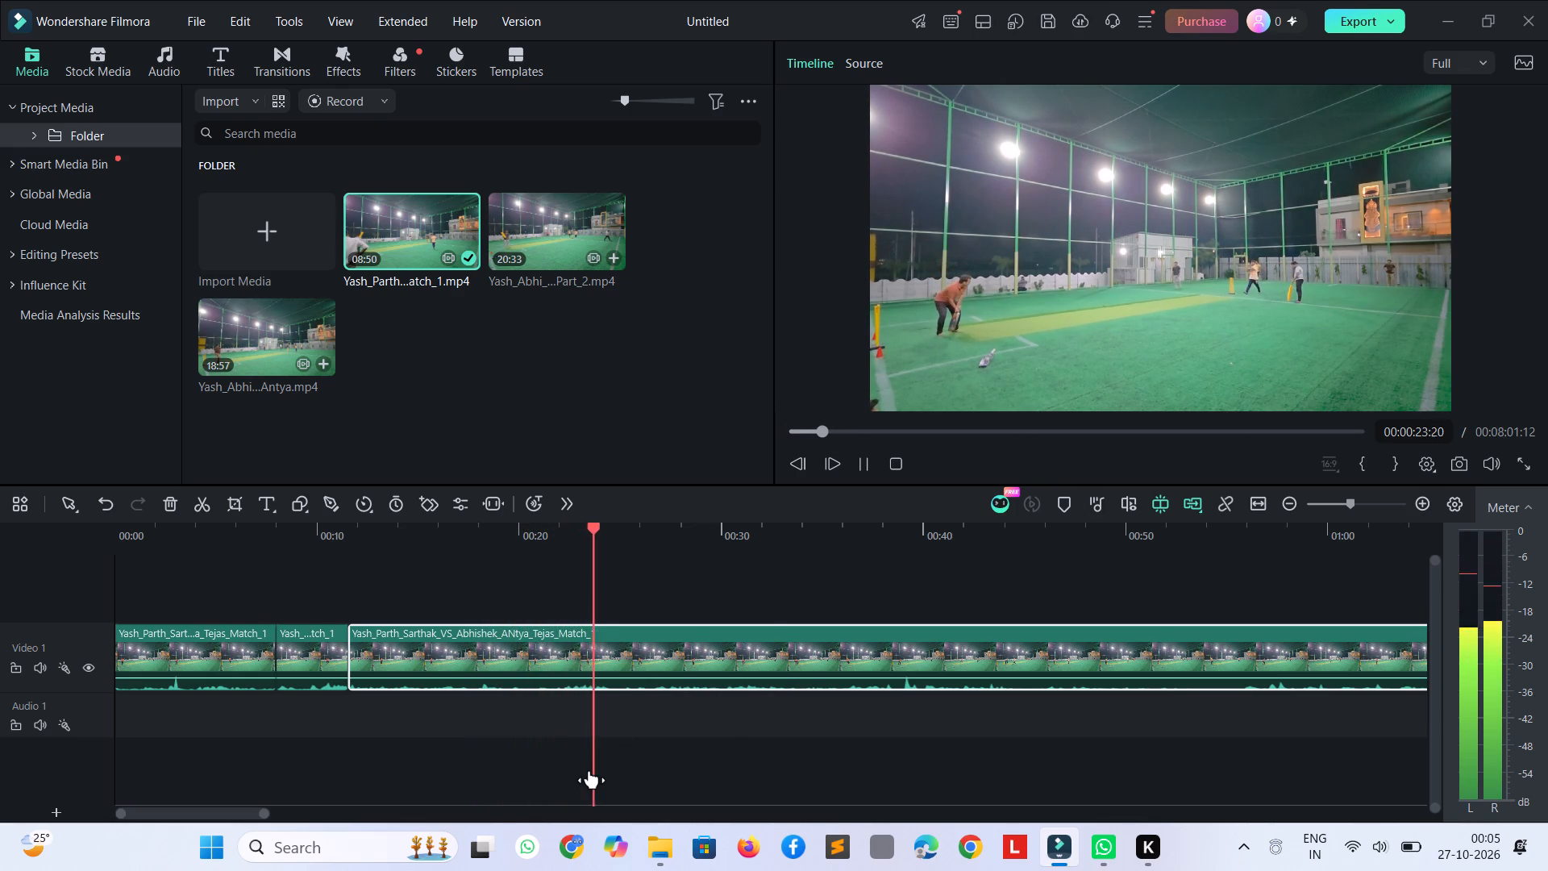
{"action": "key", "text": "space"}
{"action": "key", "text": "ctrl+b"}
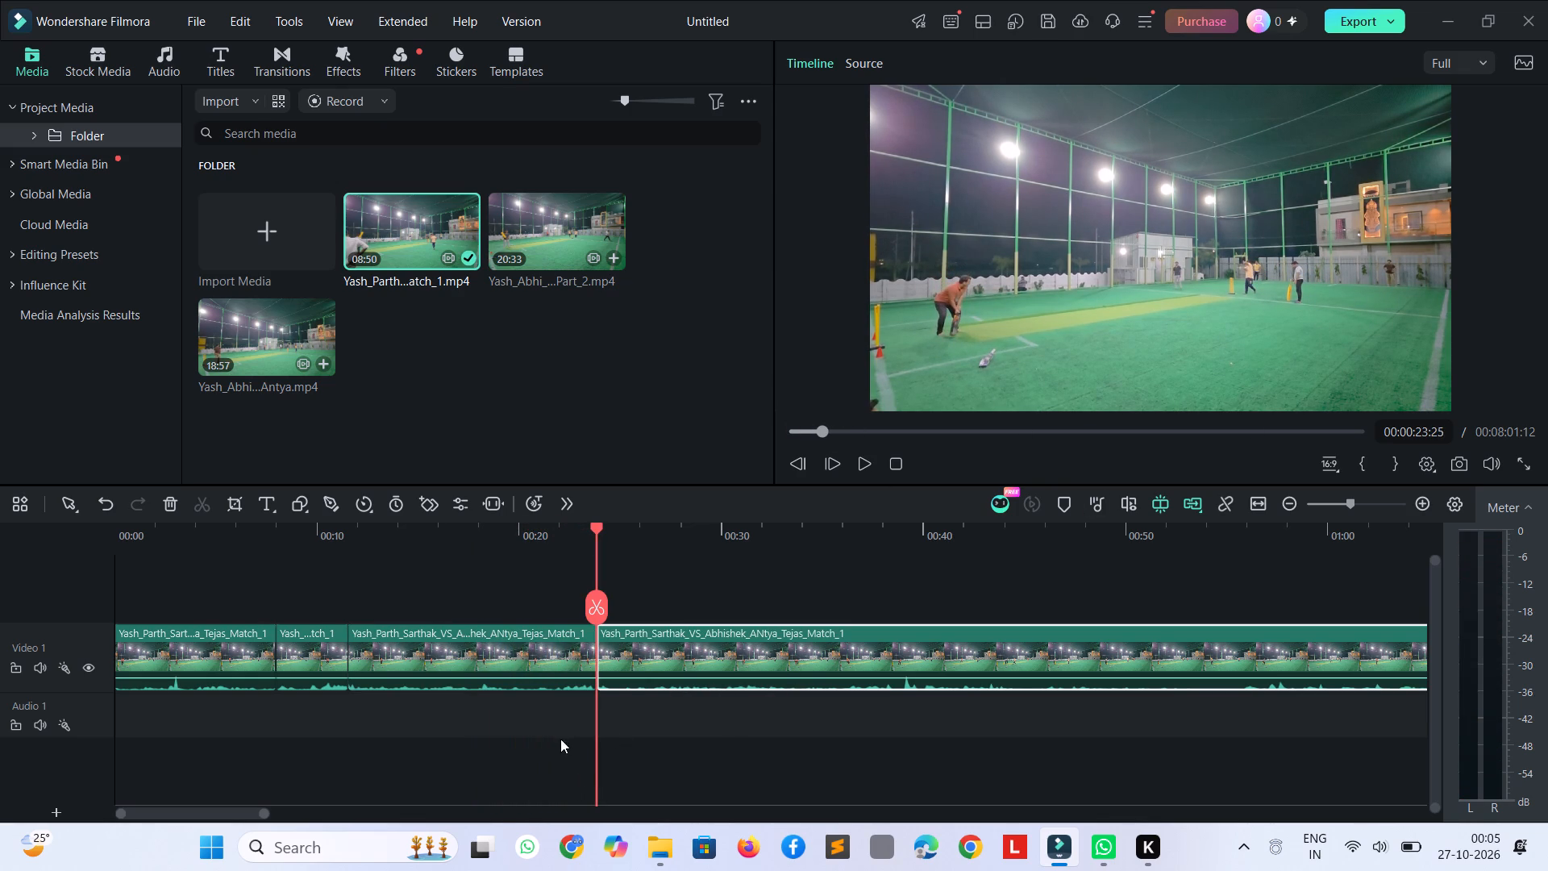
{"action": "left_click", "coordinate": [535, 628]}
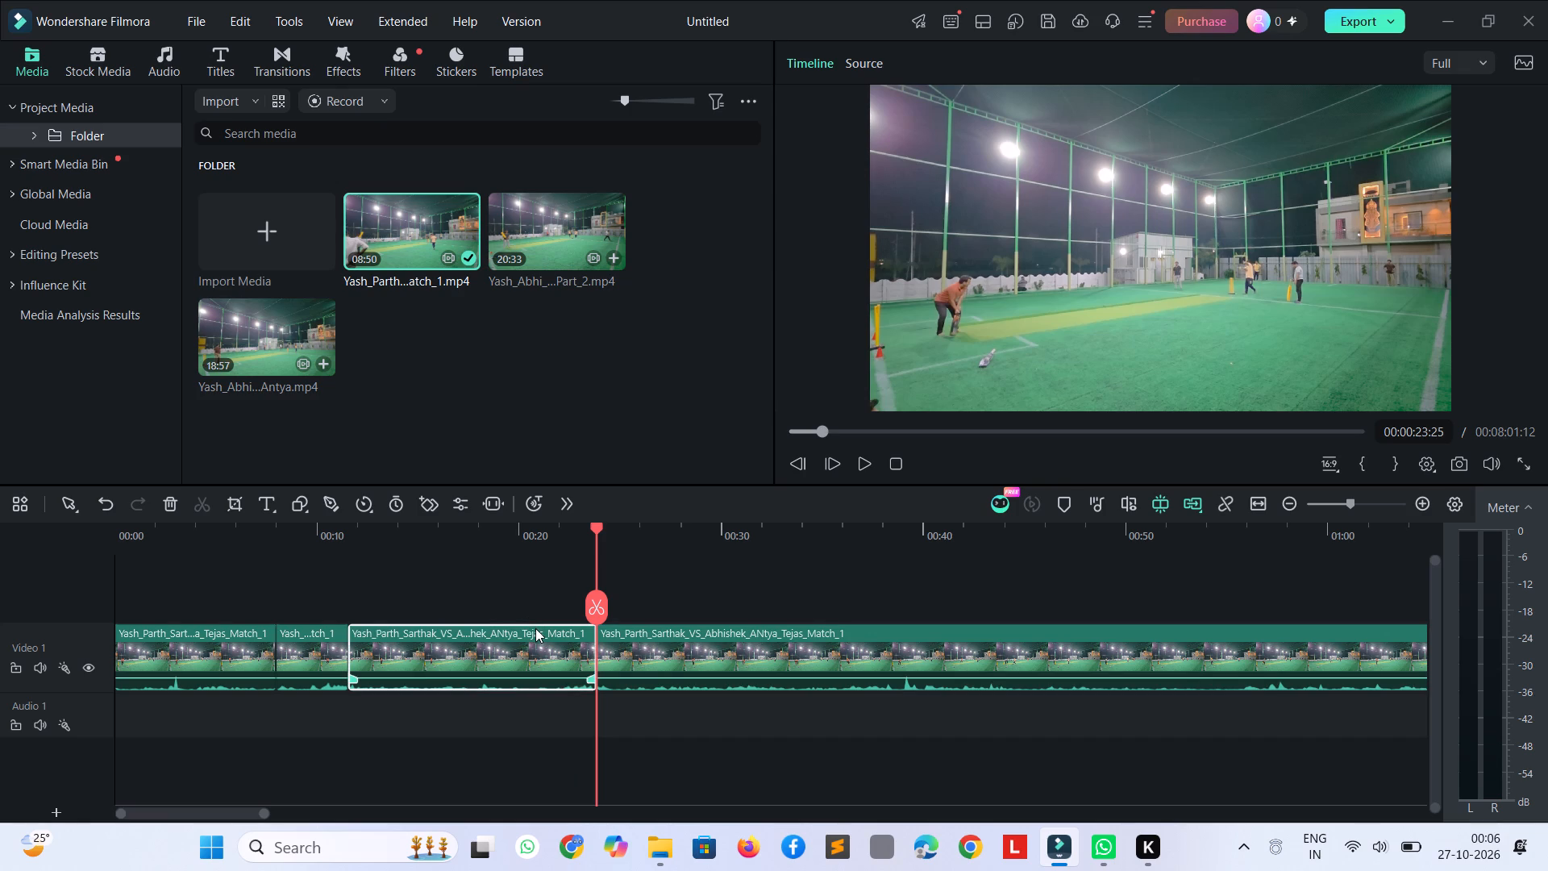
{"action": "key", "text": "Delete"}
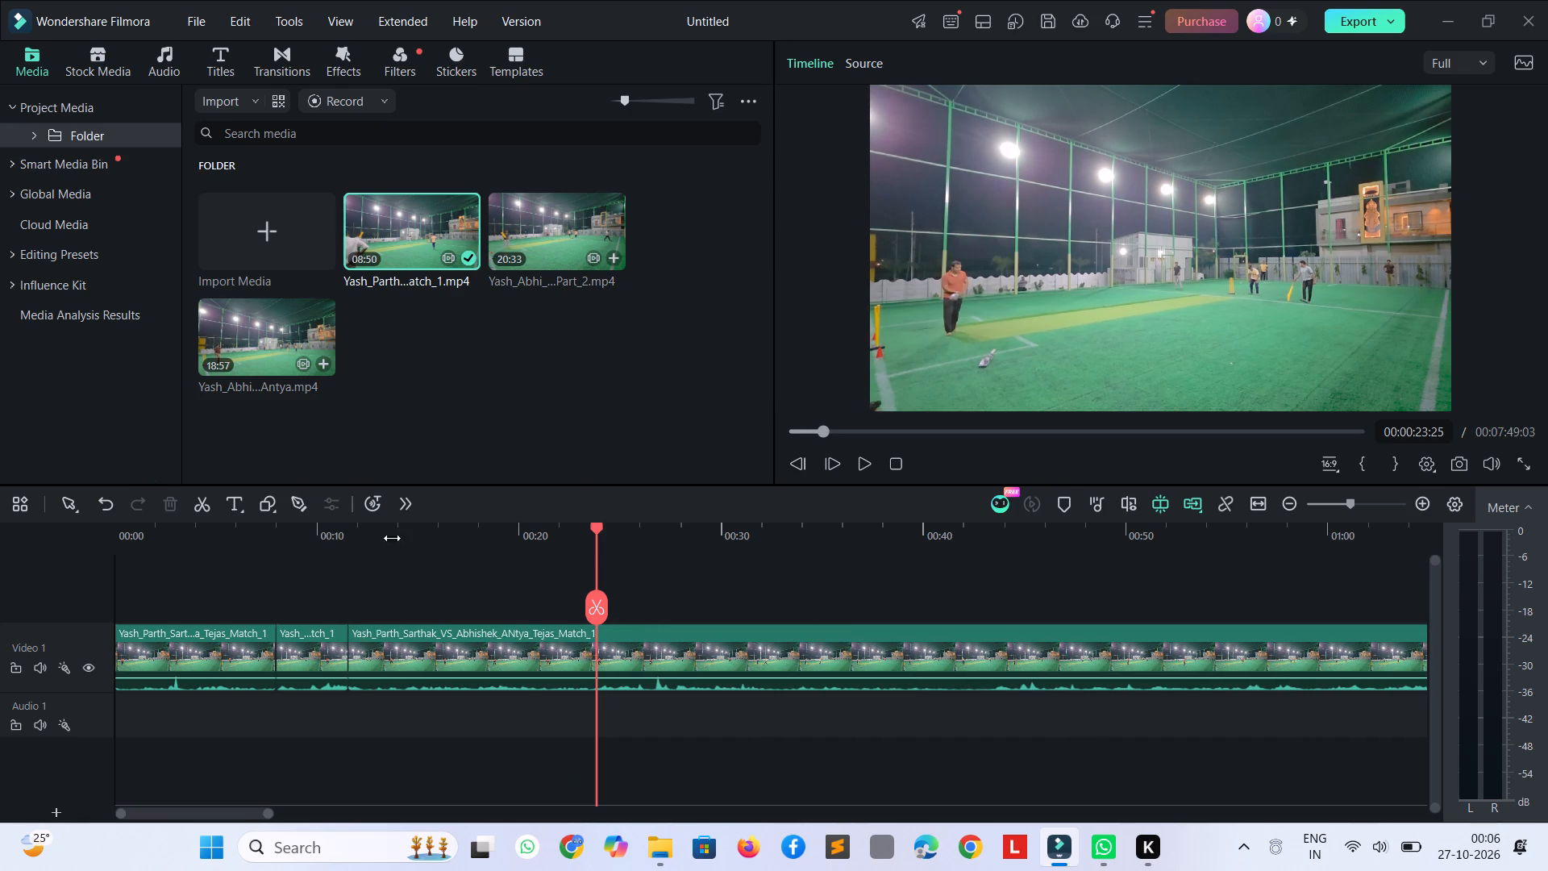
Review the footage following the last cut, from about 11 to 40 seconds, replaying the first delivery after the join.
{"action": "left_click_drag", "start_coordinate": [597, 533], "coordinate": [443, 546]}
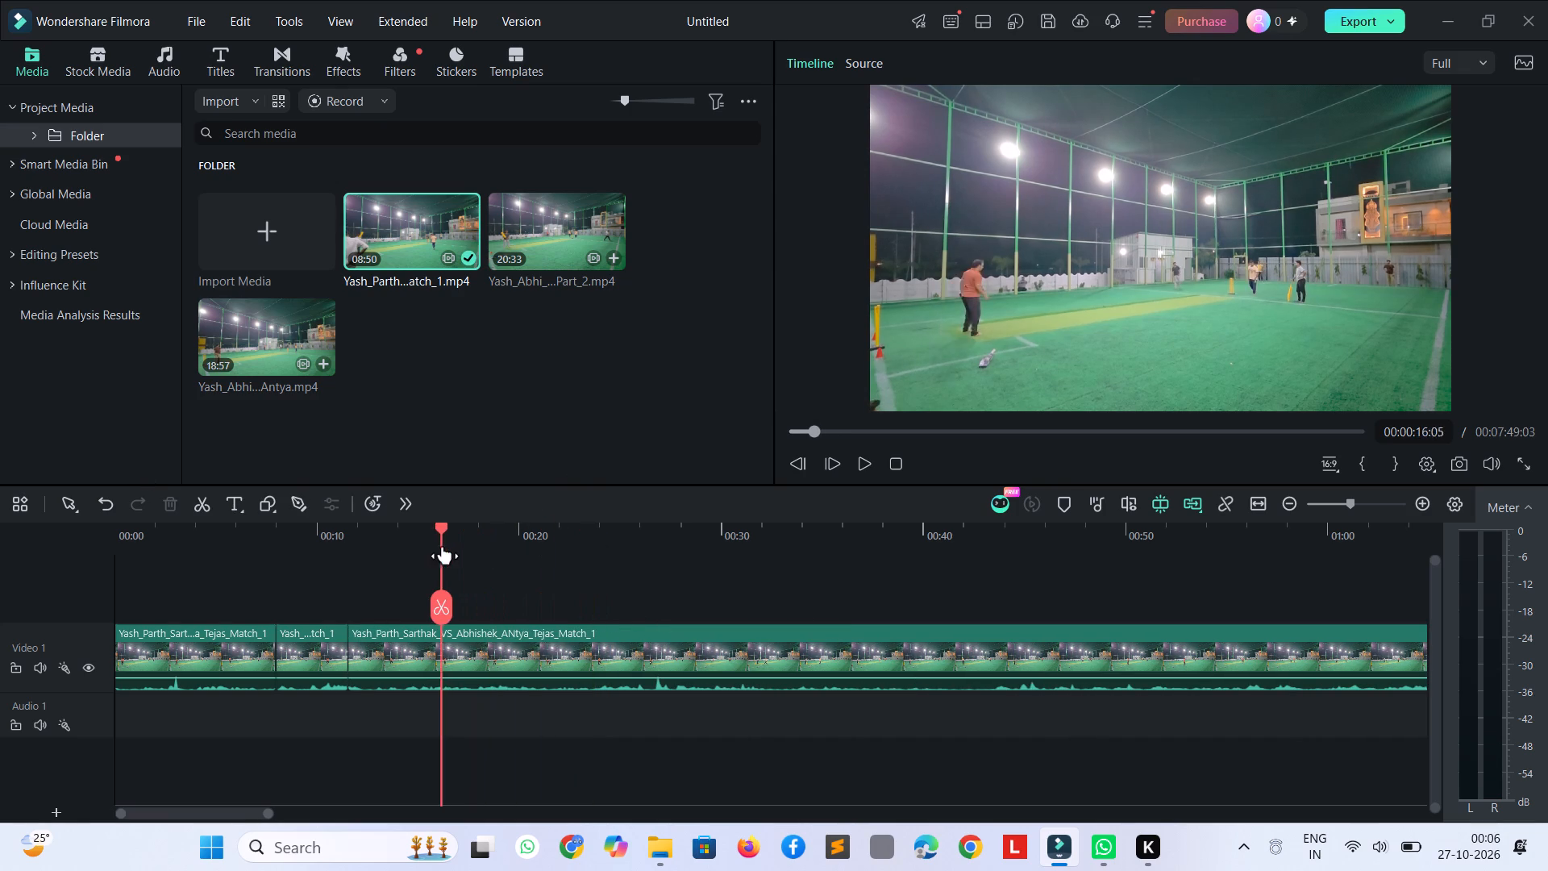
{"action": "left_click_drag", "start_coordinate": [443, 546], "coordinate": [461, 558]}
{"action": "key", "text": "space"}
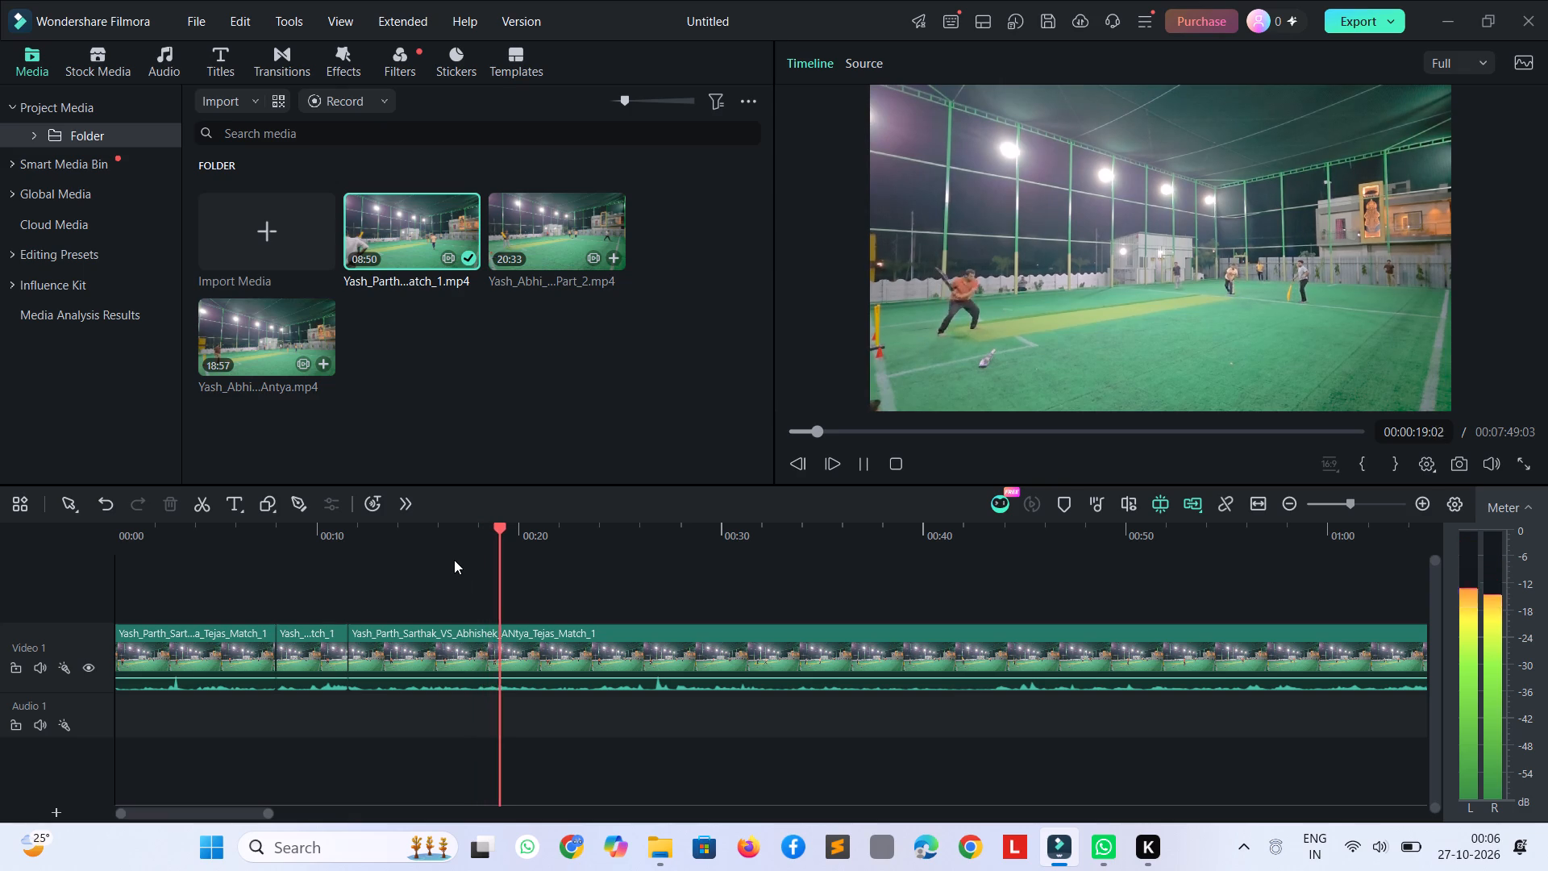
{"action": "key", "text": "space"}
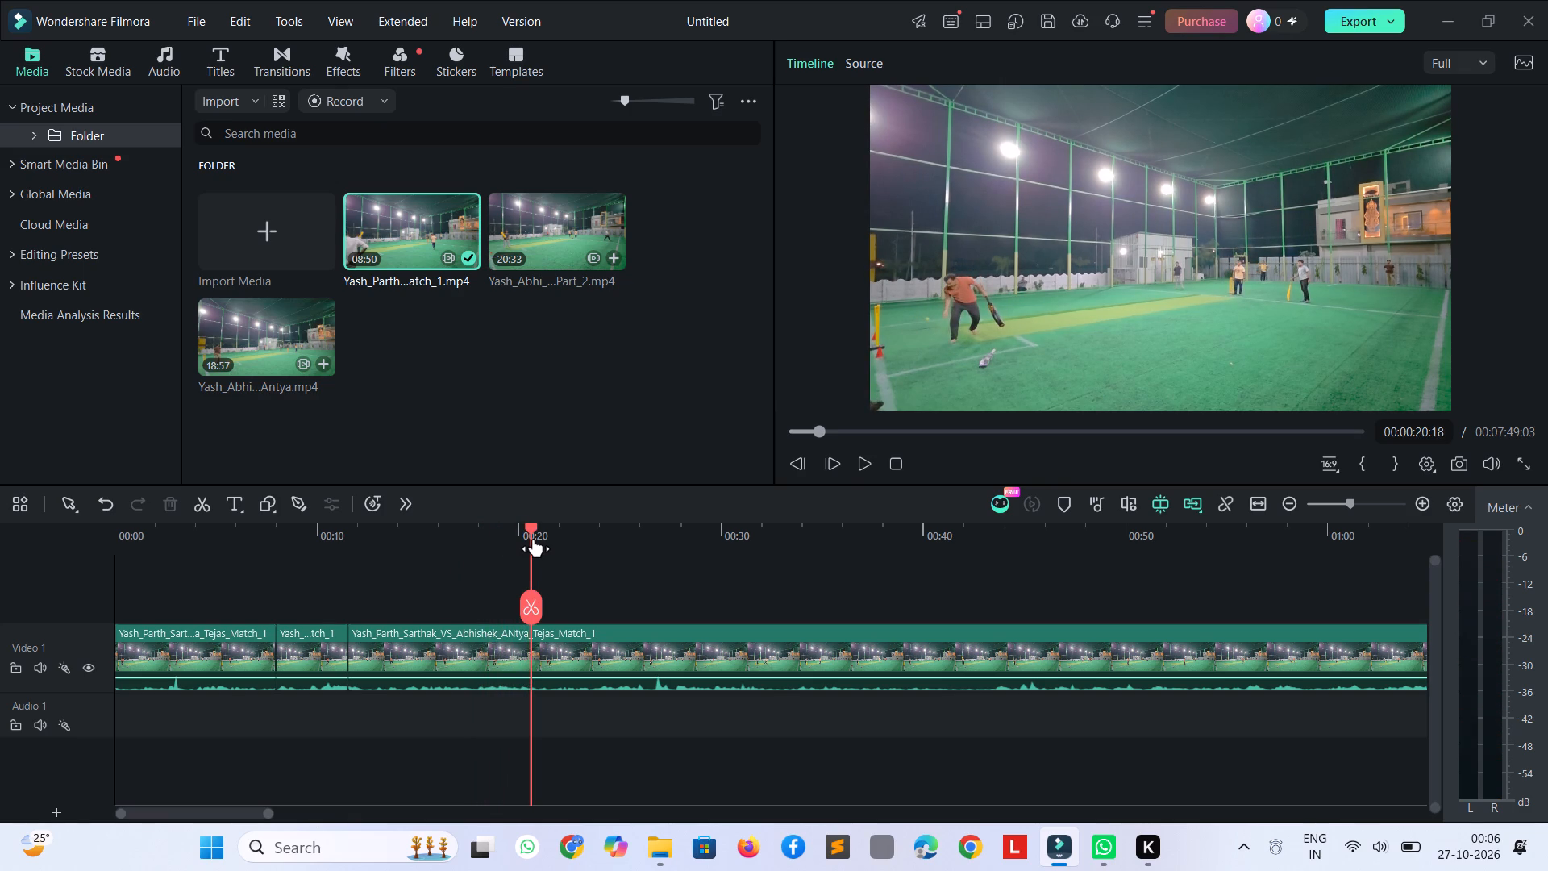
{"action": "left_click_drag", "start_coordinate": [534, 539], "coordinate": [338, 545]}
{"action": "key", "text": "space"}
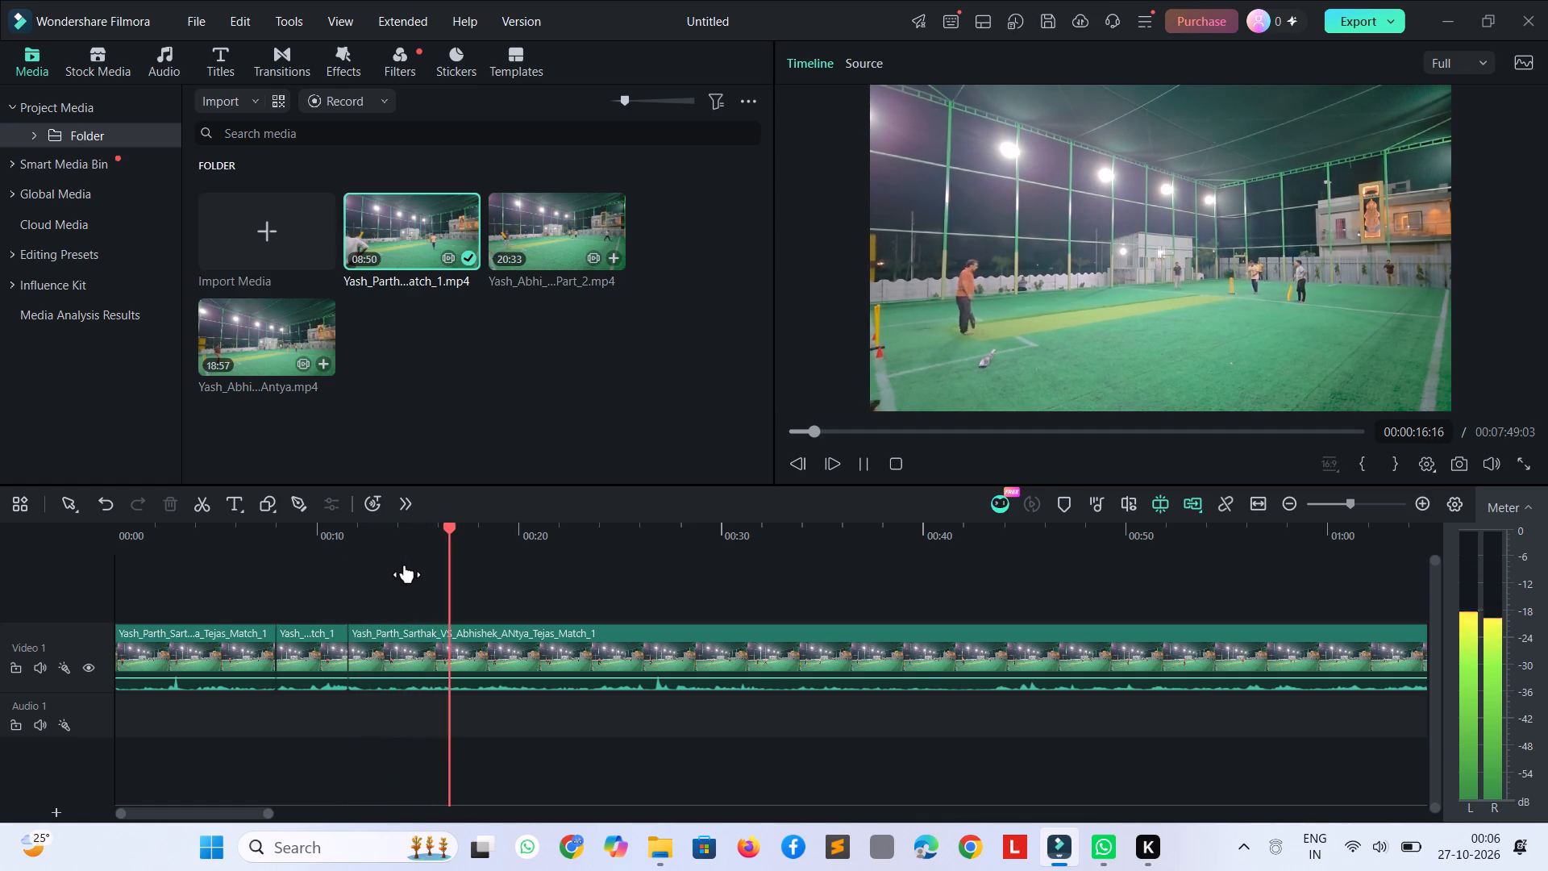
{"action": "key", "text": "Right"}
{"action": "key", "text": "Right"}
{"action": "key", "text": "Right"}
{"action": "key", "text": "Right"}
{"action": "key", "text": "Right"}
{"action": "key", "text": "Right"}
{"action": "key", "text": "Right"}
{"action": "key", "text": "Right"}
{"action": "key", "text": "Right"}
{"action": "key", "text": "Right"}
{"action": "key", "text": "Right"}
{"action": "key", "text": "Right"}
{"action": "key", "text": "Right"}
{"action": "key", "text": "Right"}
{"action": "key", "text": "Right"}
{"action": "key", "text": "Right"}
{"action": "key", "text": "Right"}
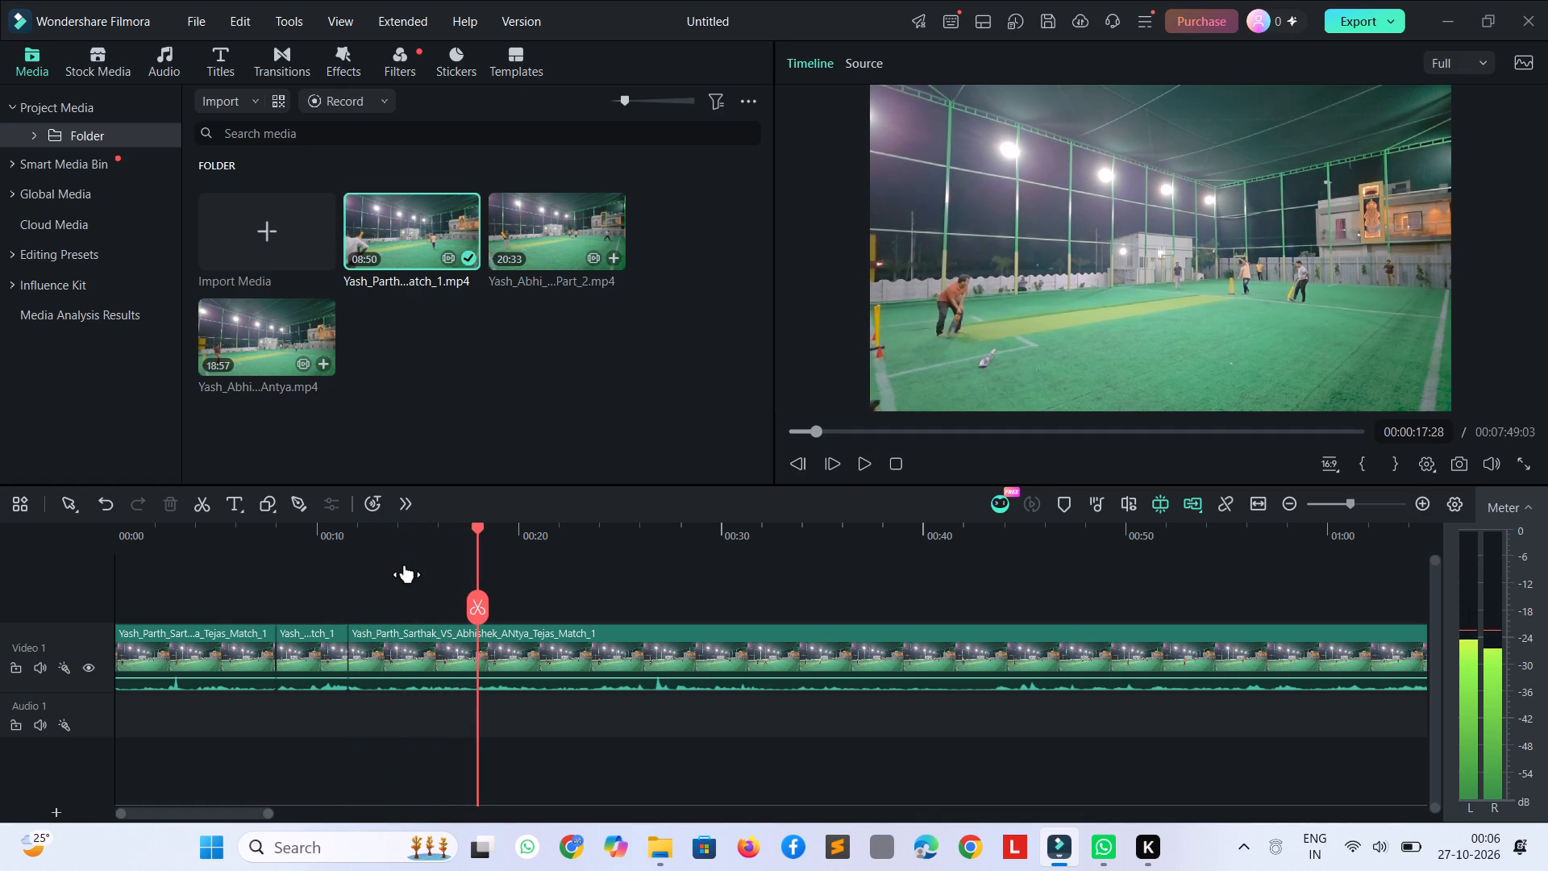
{"action": "key", "text": "space"}
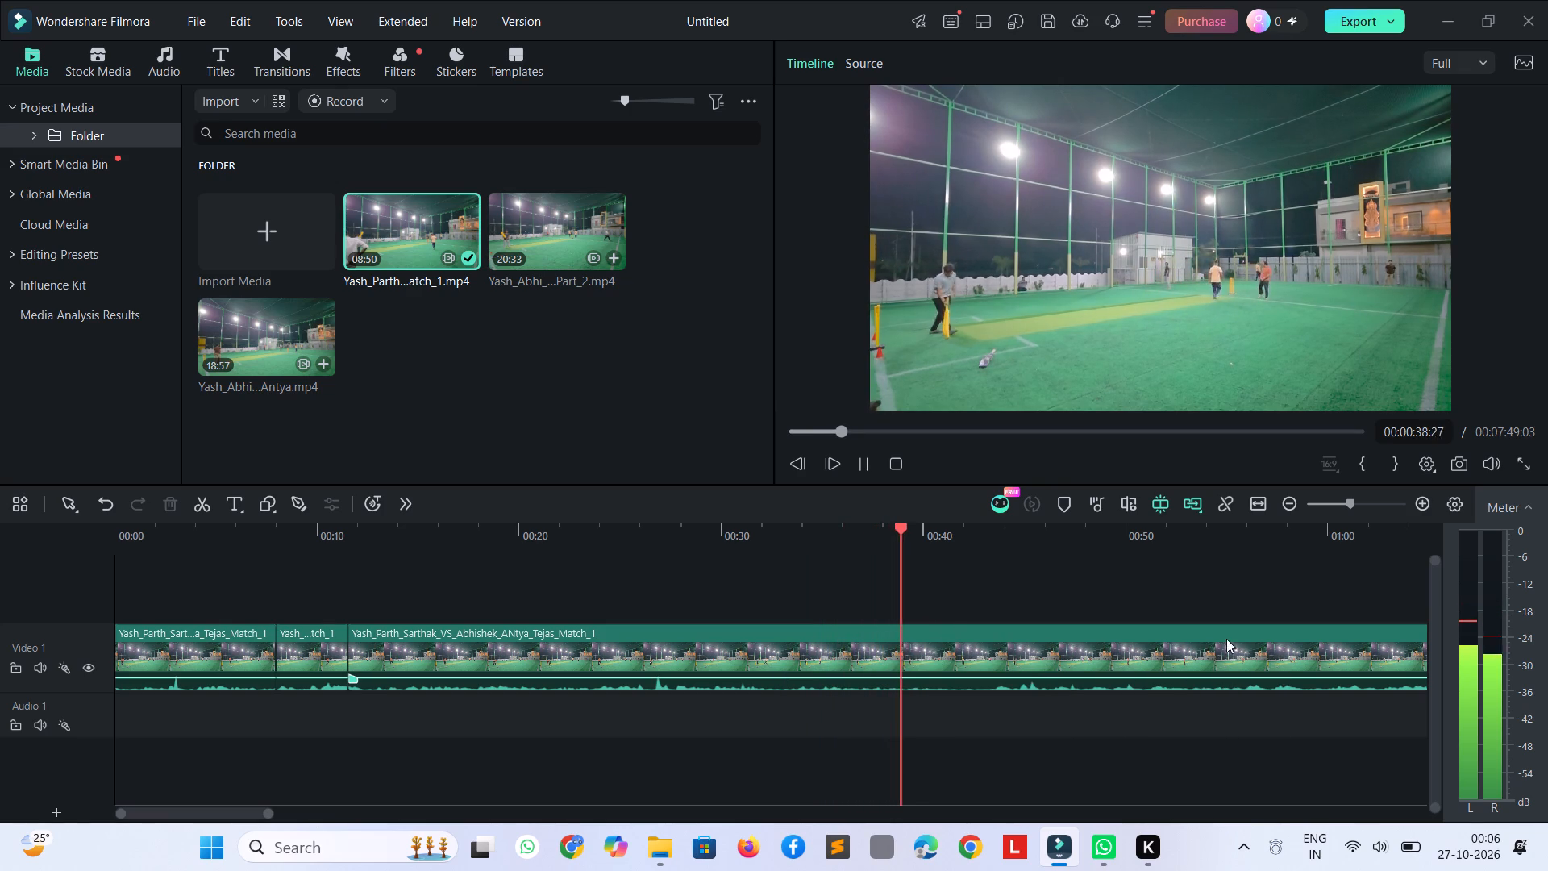
{"action": "key", "text": "space"}
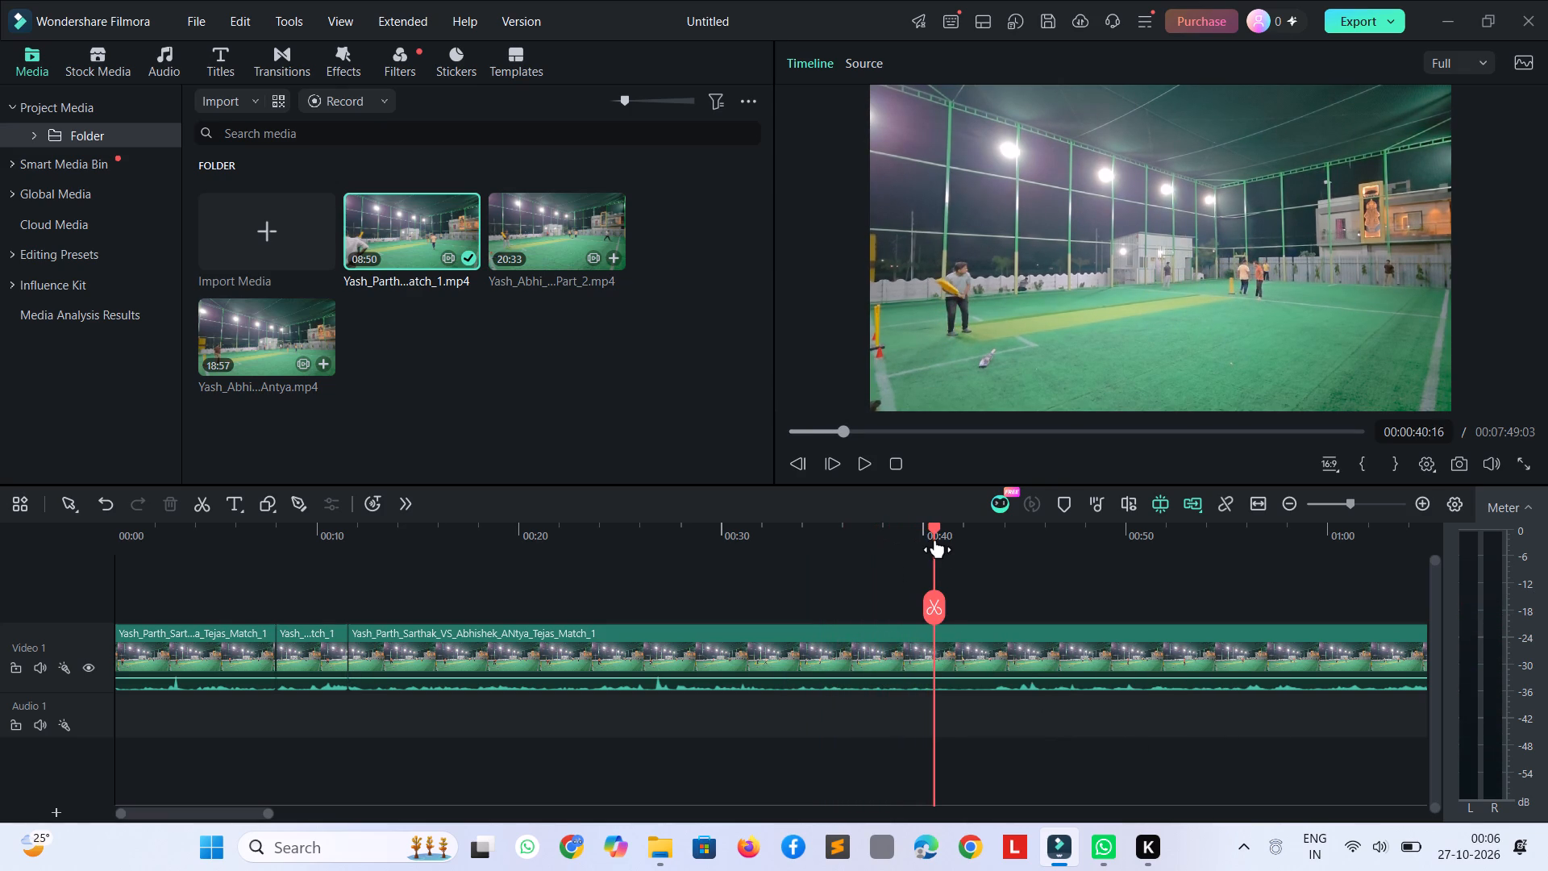
Scan the footage from about 00:00:40 to 00:01:57 for the start of the next delivery worth keeping.
{"action": "left_click_drag", "start_coordinate": [935, 540], "coordinate": [1088, 586]}
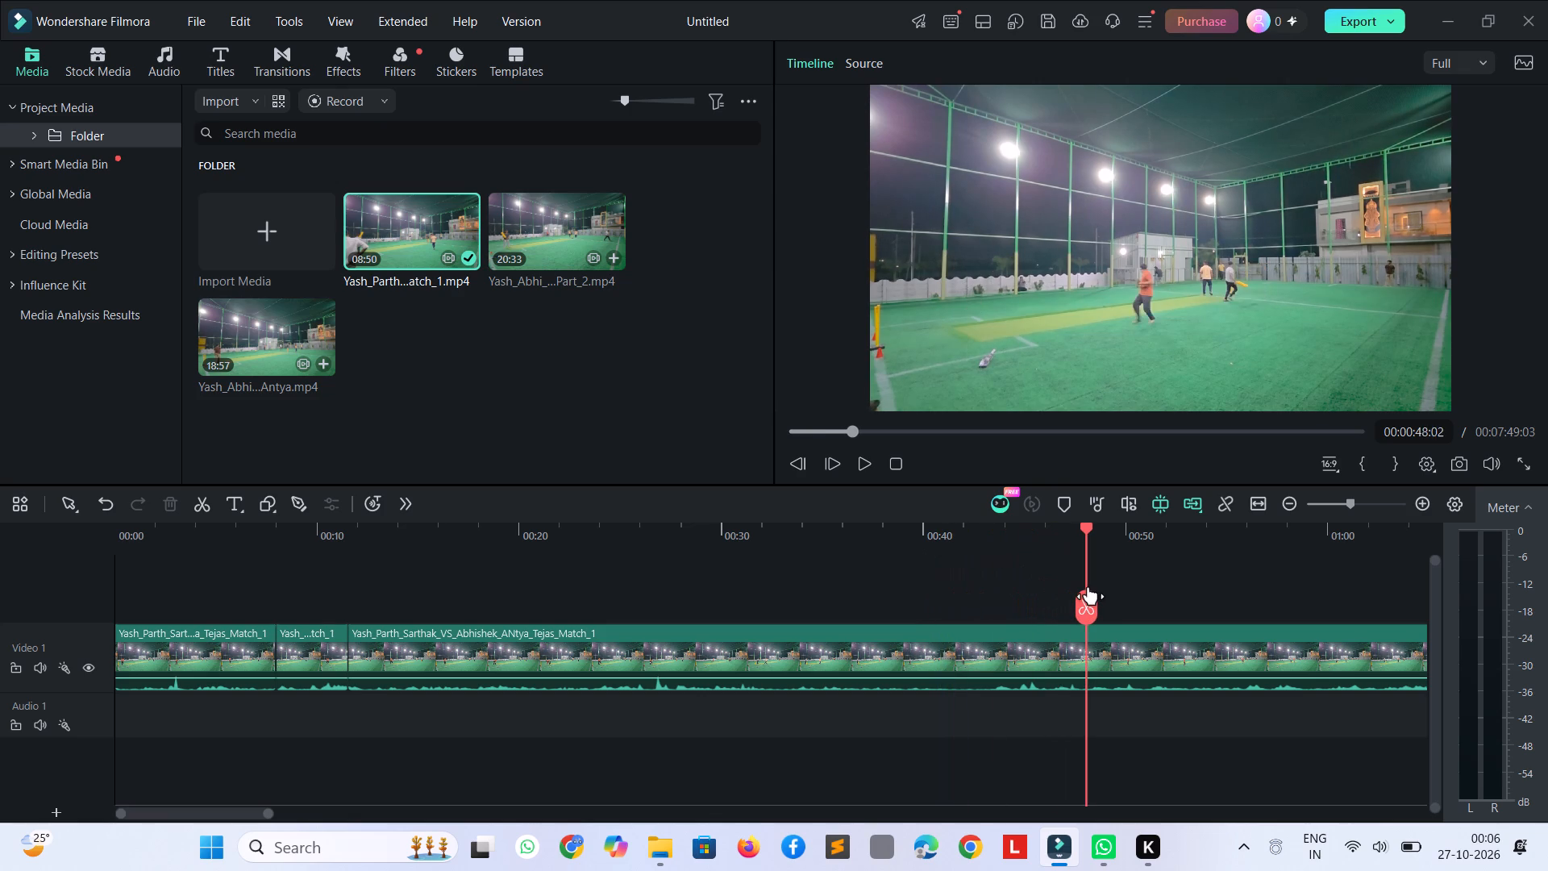
{"action": "left_click_drag", "start_coordinate": [1088, 586], "coordinate": [1181, 598]}
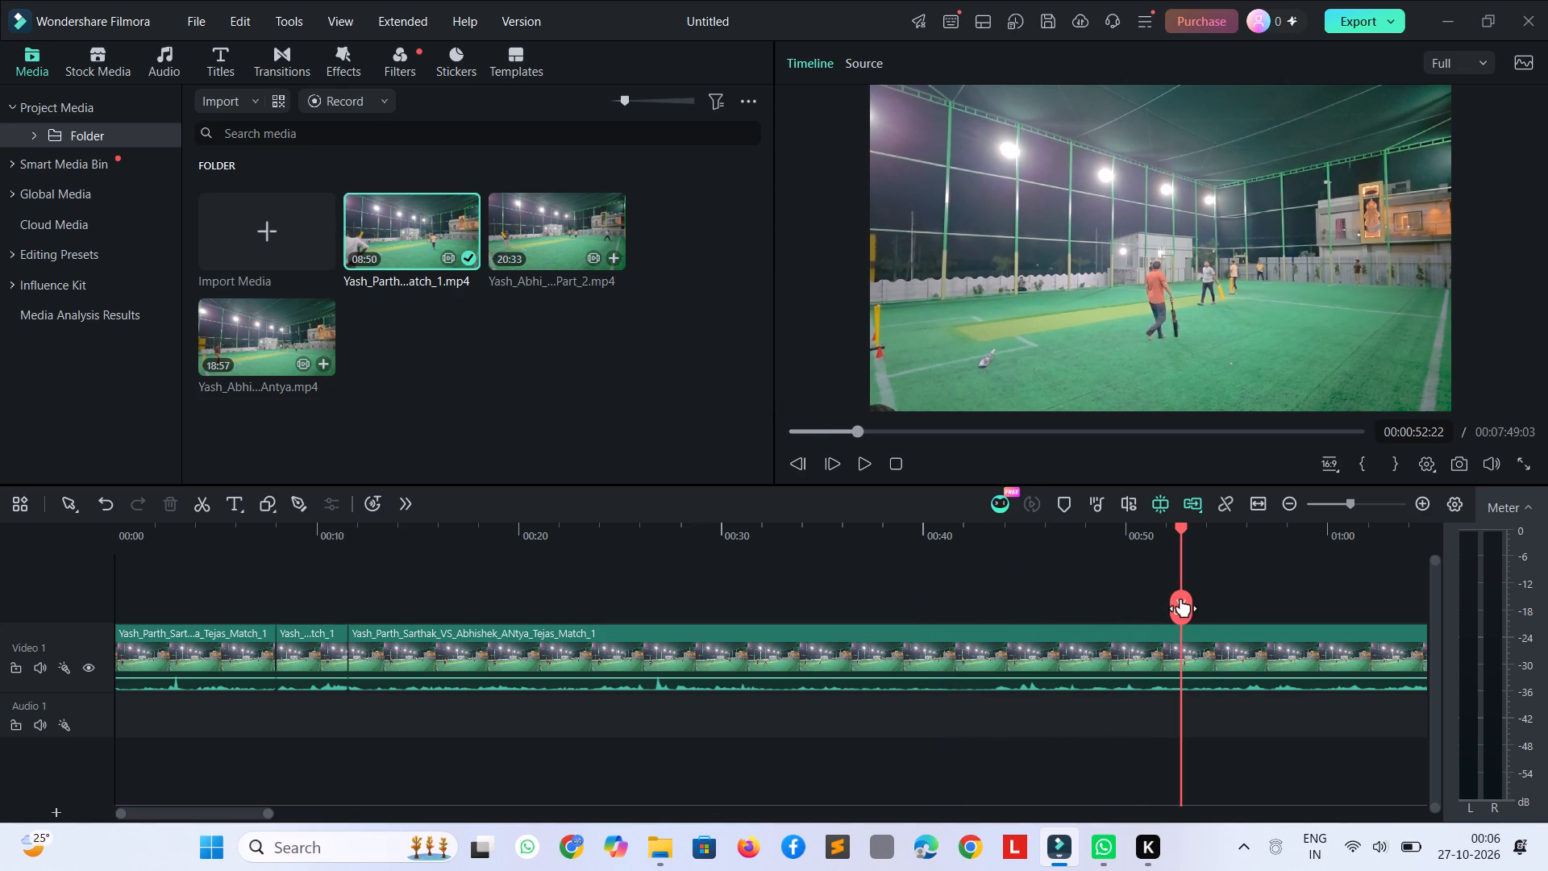
{"action": "left_click_drag", "start_coordinate": [1181, 598], "coordinate": [1274, 617]}
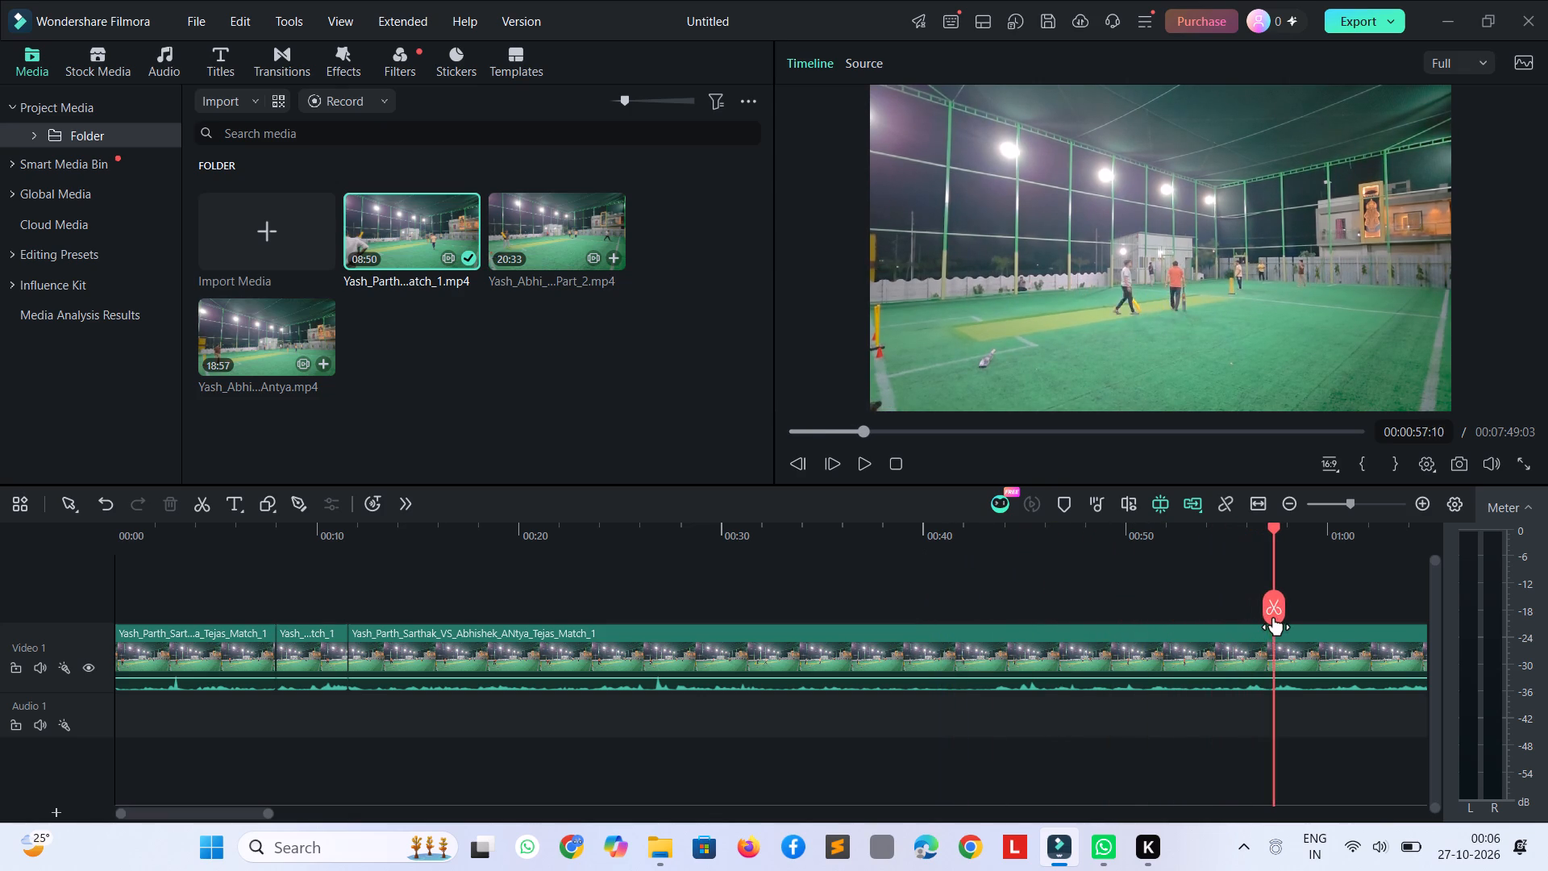
{"action": "left_click_drag", "start_coordinate": [1274, 617], "coordinate": [1308, 631]}
{"action": "key", "text": "space"}
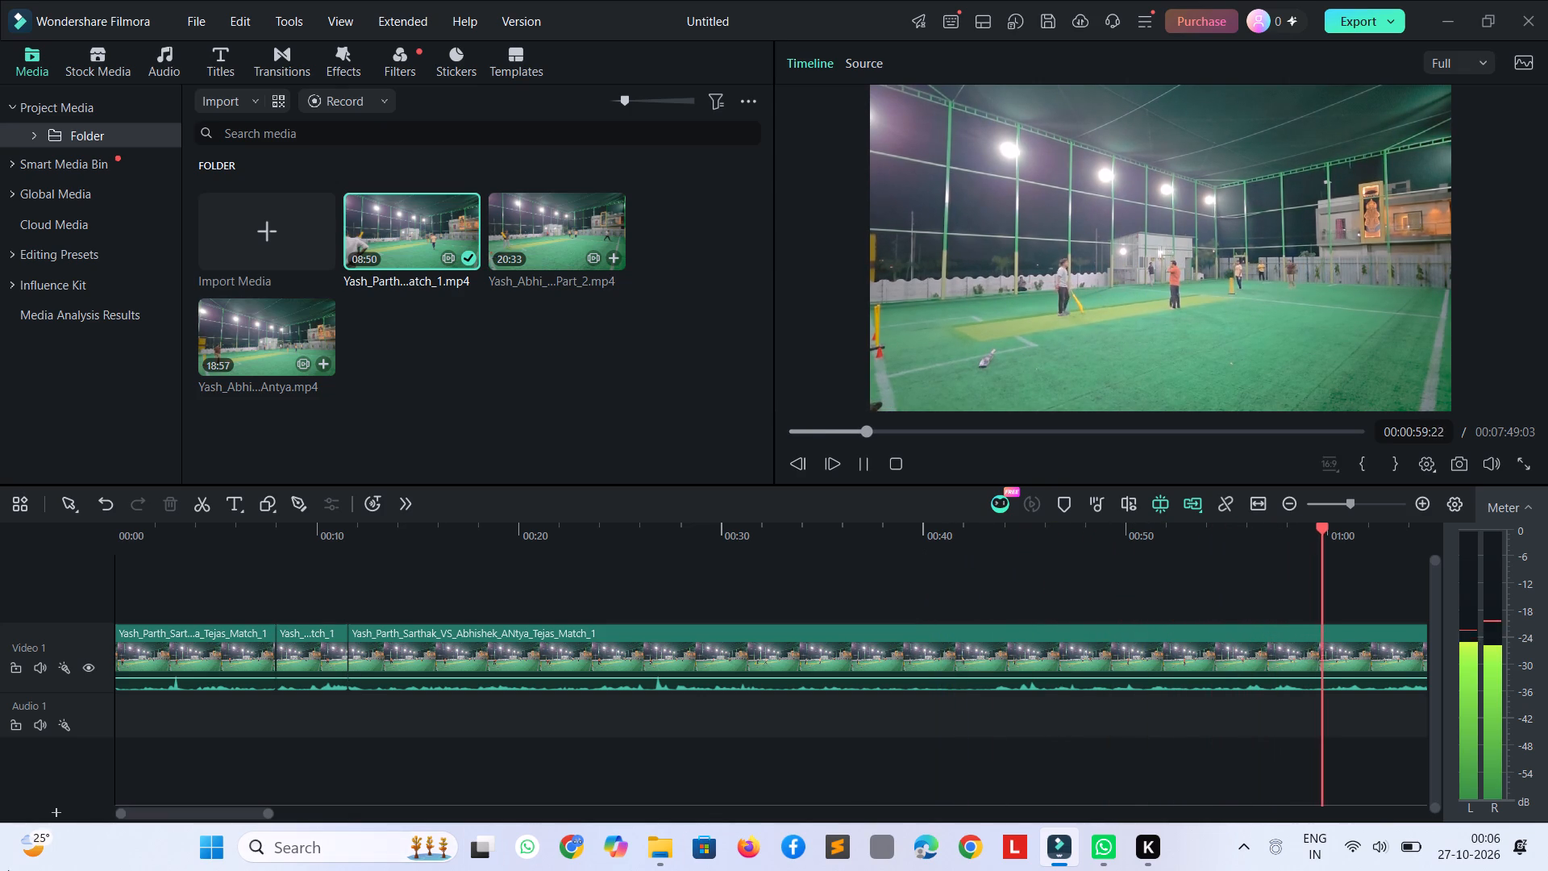
{"action": "key", "text": "space"}
{"action": "left_click_drag", "start_coordinate": [253, 811], "coordinate": [267, 809]}
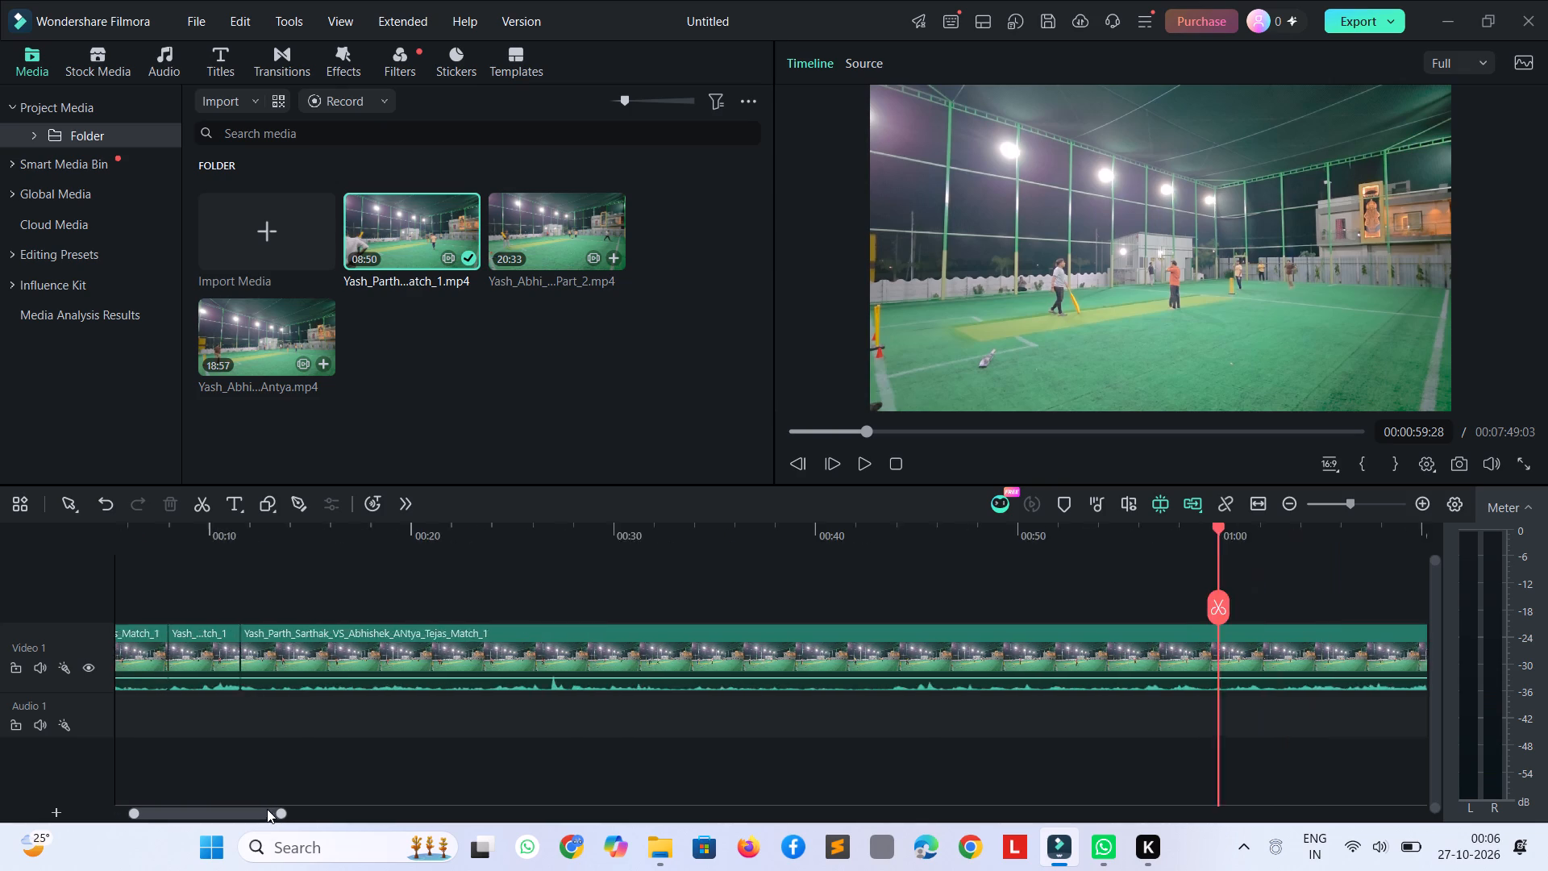
{"action": "left_click_drag", "start_coordinate": [267, 809], "coordinate": [376, 818]}
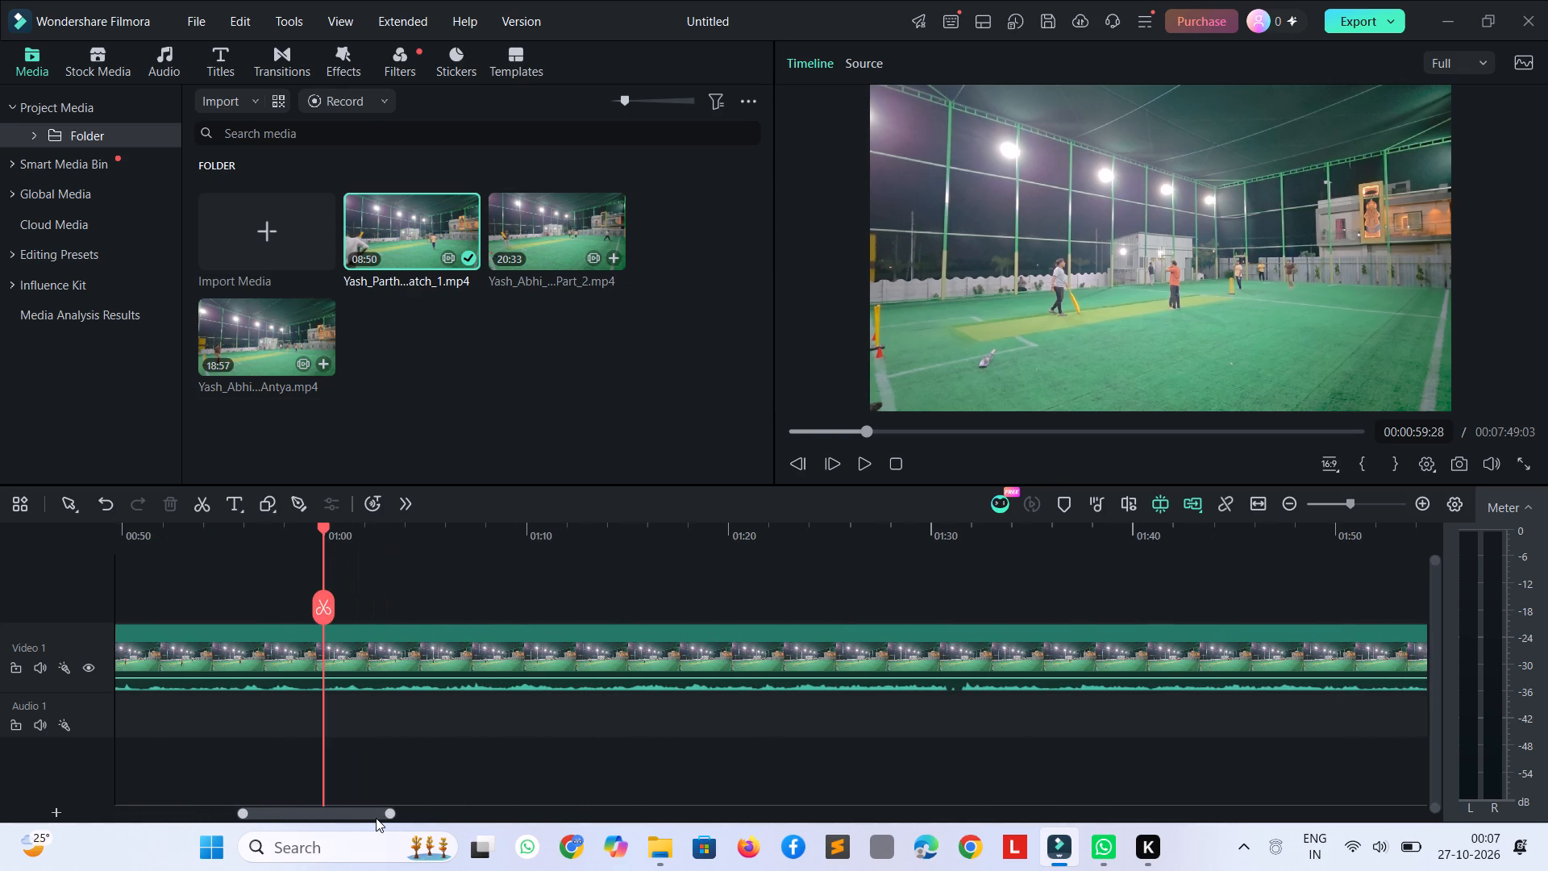
{"action": "left_click_drag", "start_coordinate": [376, 818], "coordinate": [380, 818]}
{"action": "key", "text": "space"}
{"action": "key", "text": "space"}
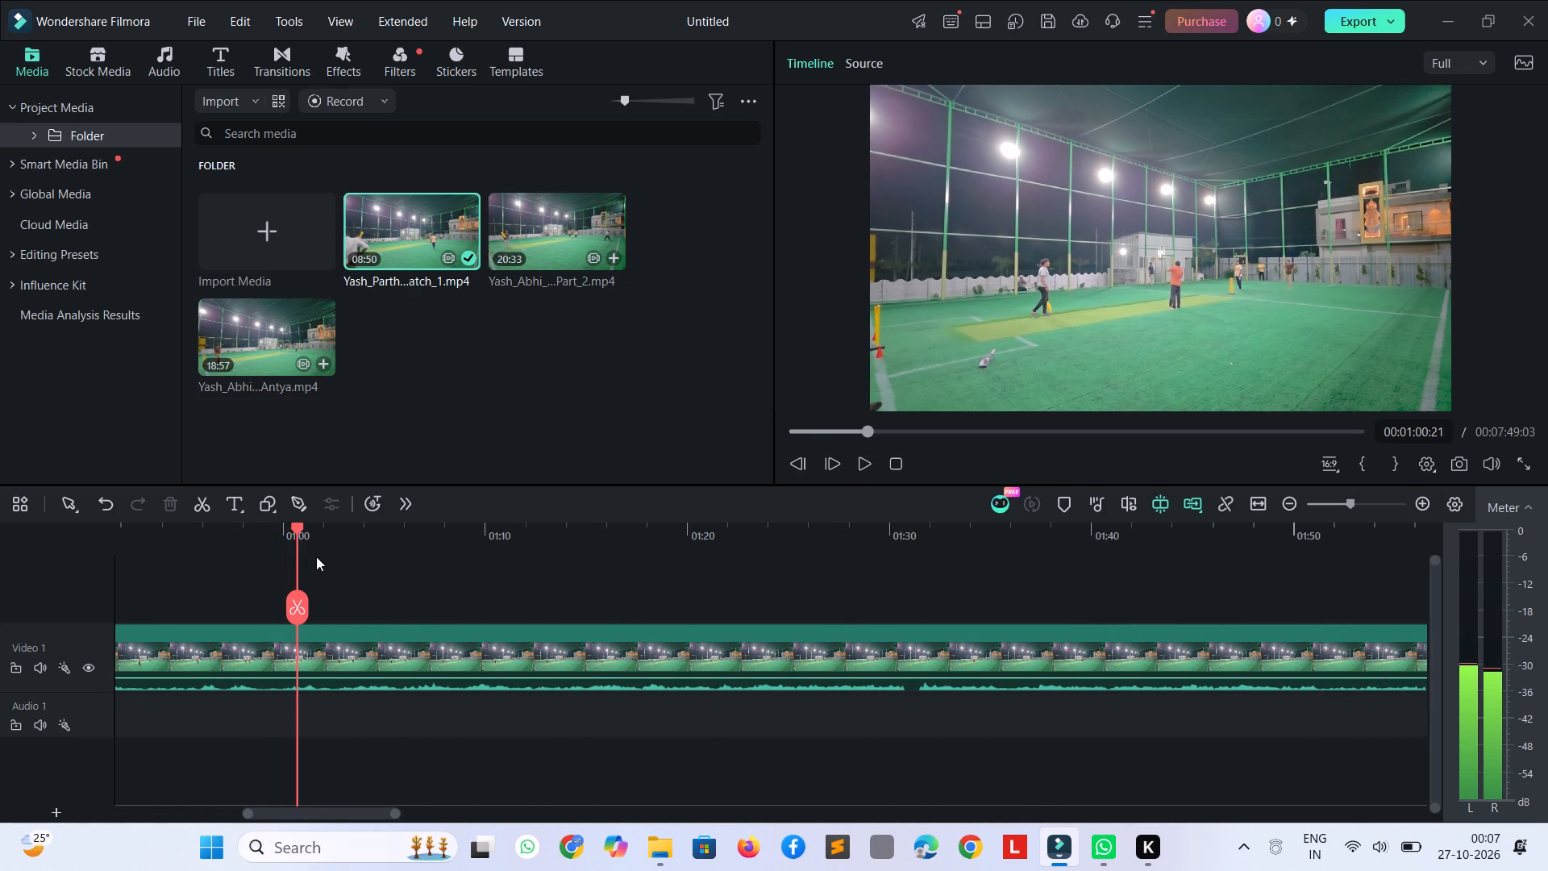
{"action": "left_click_drag", "start_coordinate": [297, 561], "coordinate": [1102, 702]}
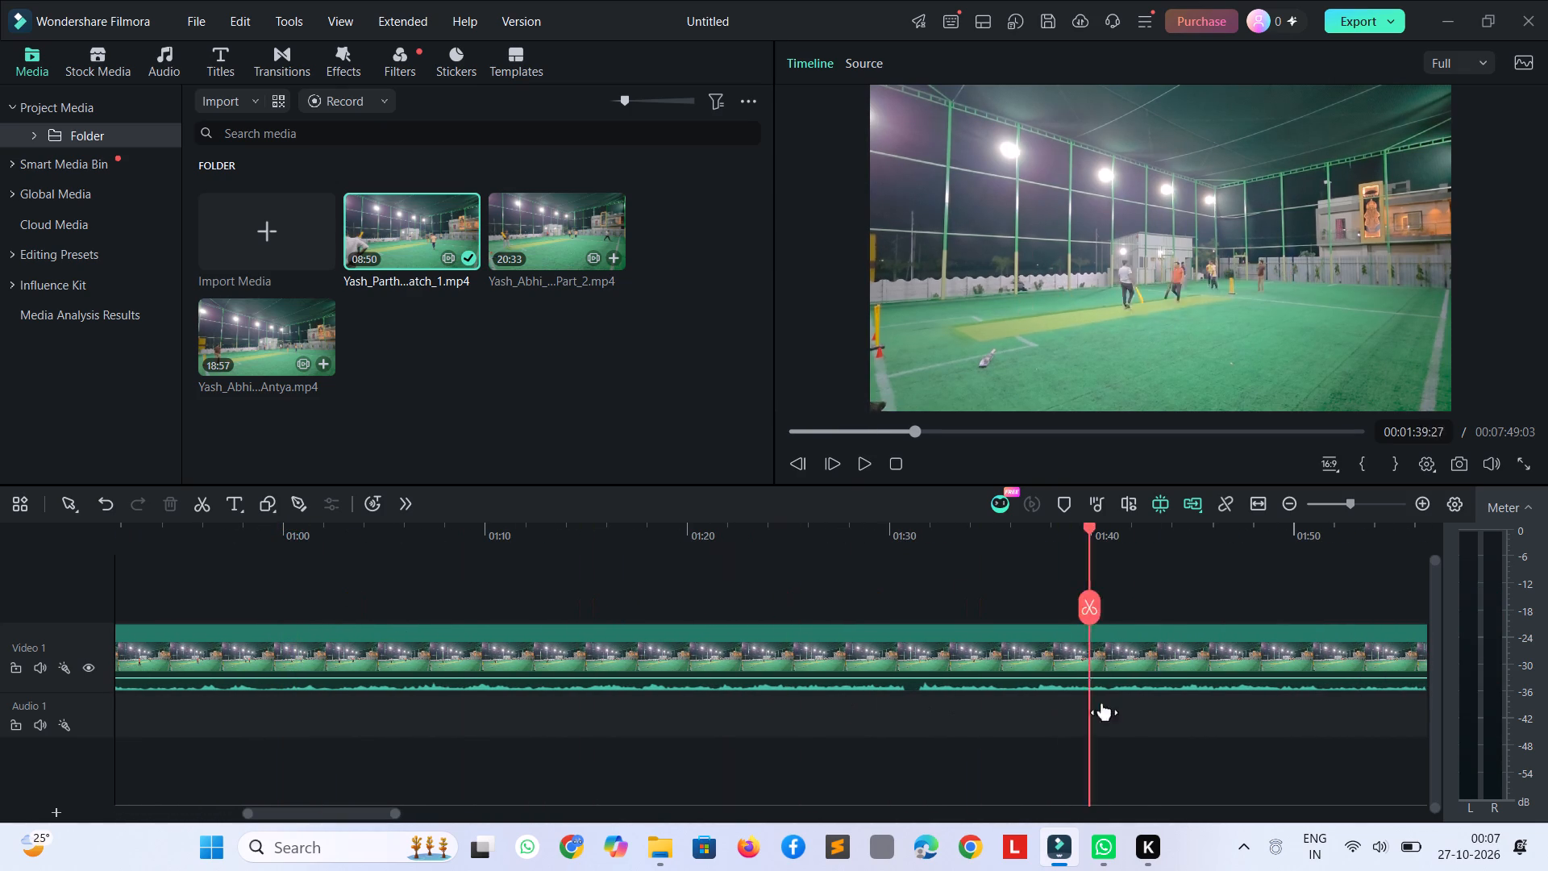
{"action": "left_click_drag", "start_coordinate": [1102, 702], "coordinate": [1346, 683]}
{"action": "key", "text": "space"}
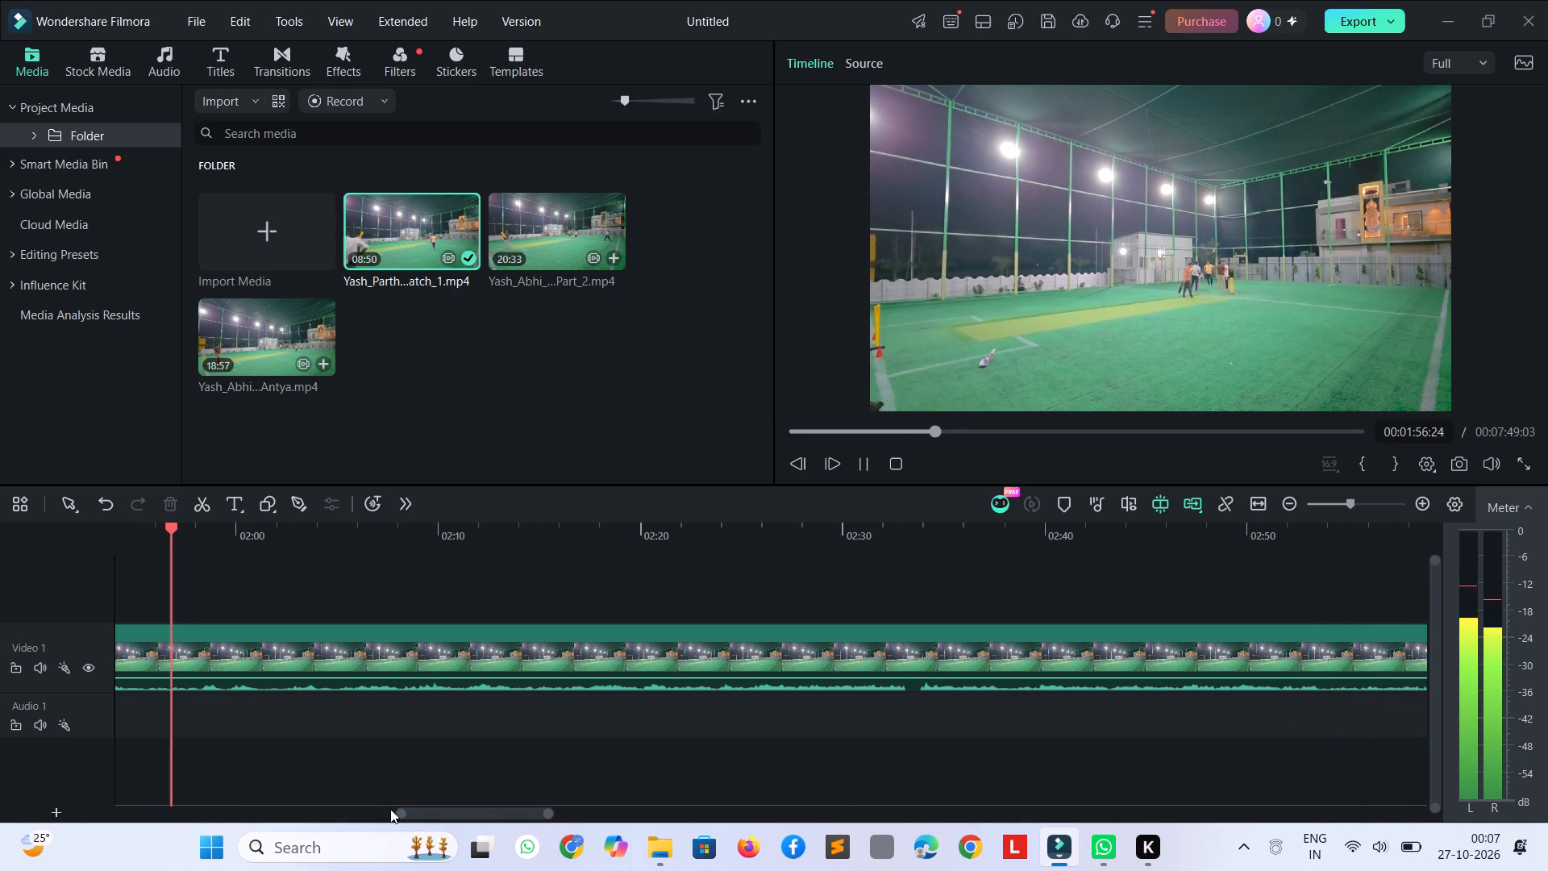
{"action": "key", "text": "space"}
Find the delivery shortly after 00:02:30, split the clip at 00:02:32:24, and delete the segment before the cut.
{"action": "left_click_drag", "start_coordinate": [176, 522], "coordinate": [705, 542]}
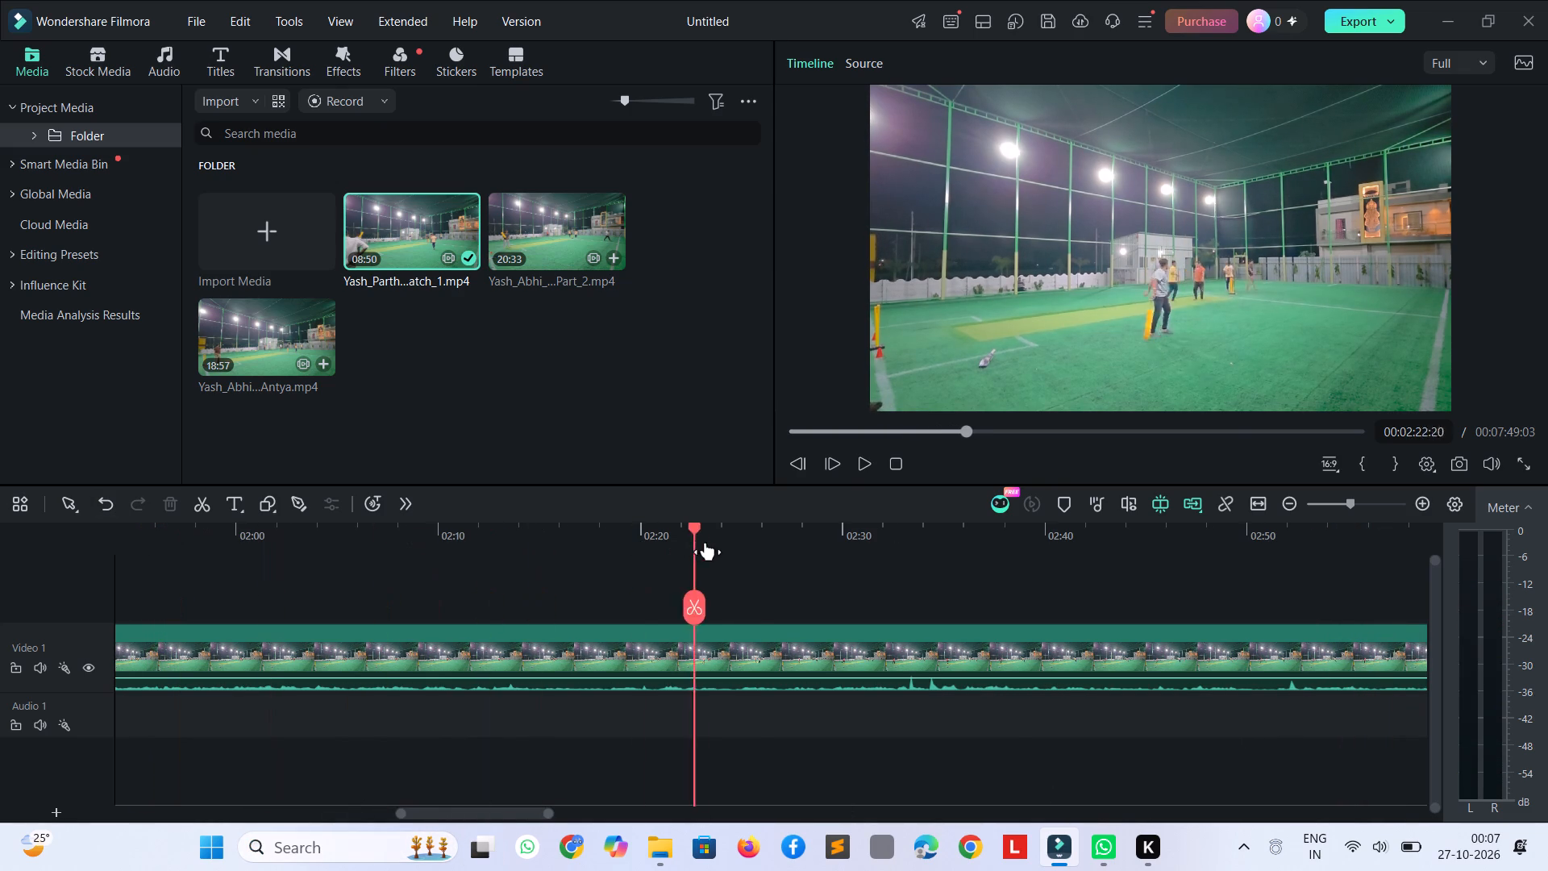
{"action": "left_click_drag", "start_coordinate": [705, 542], "coordinate": [936, 548]}
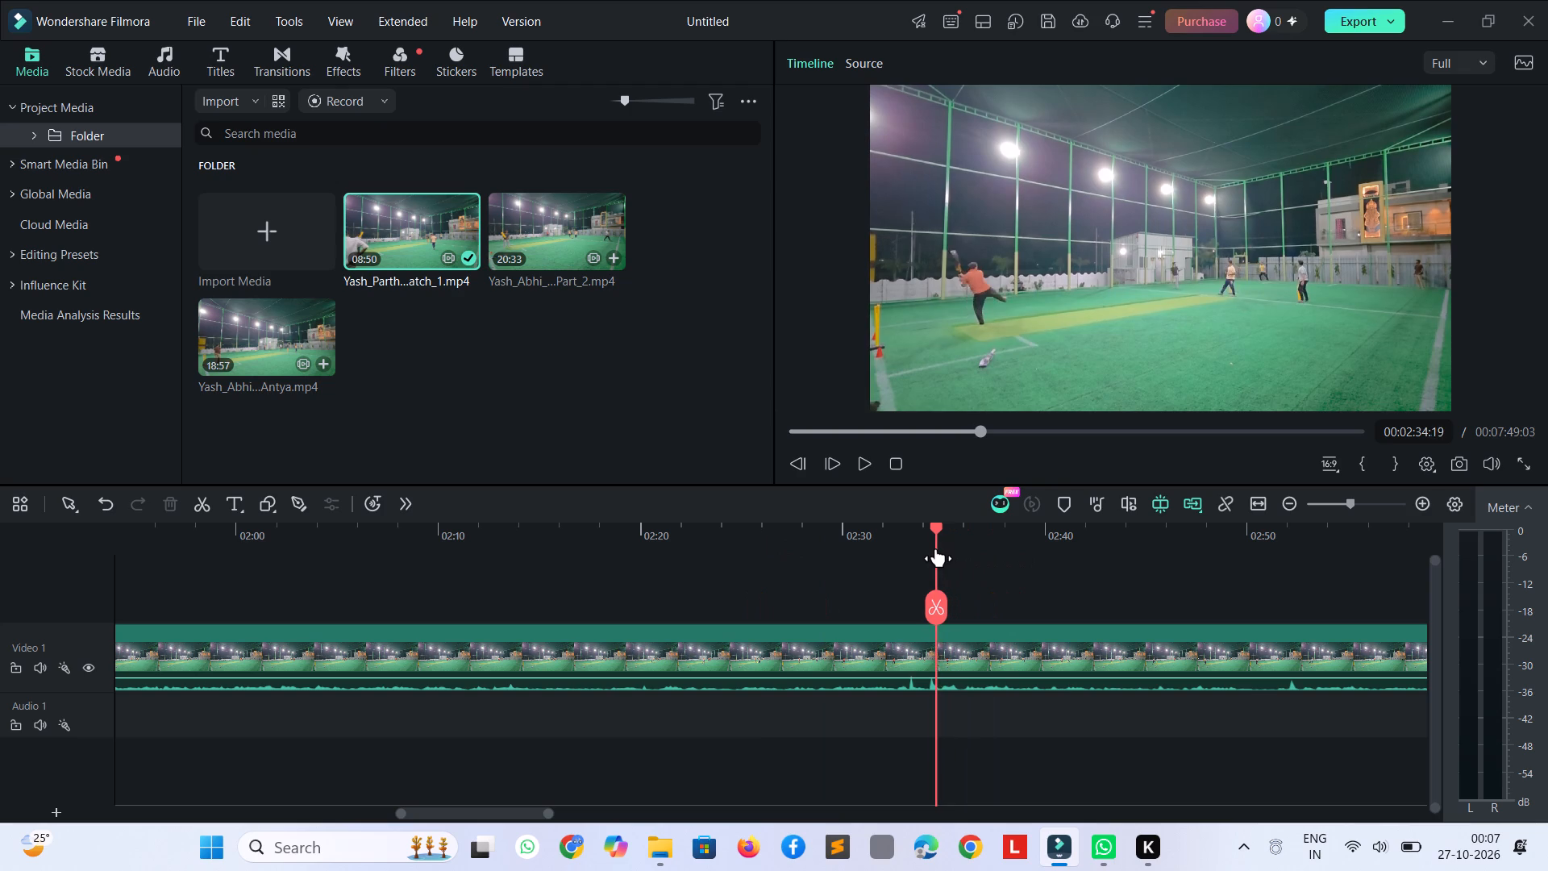
{"action": "left_click_drag", "start_coordinate": [936, 548], "coordinate": [882, 551]}
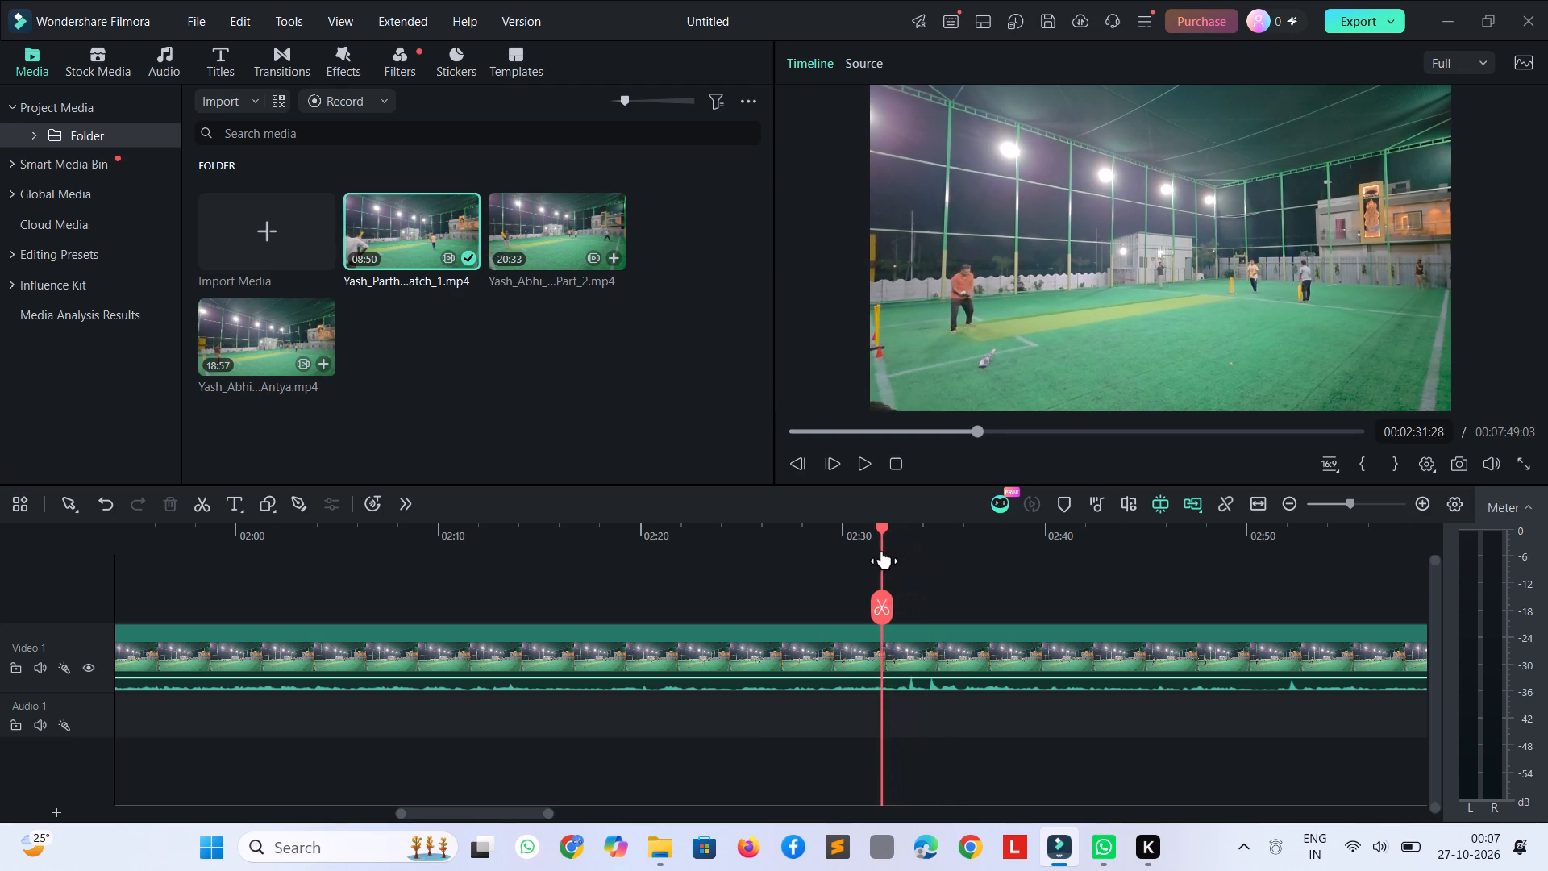
{"action": "left_click_drag", "start_coordinate": [882, 551], "coordinate": [812, 563]}
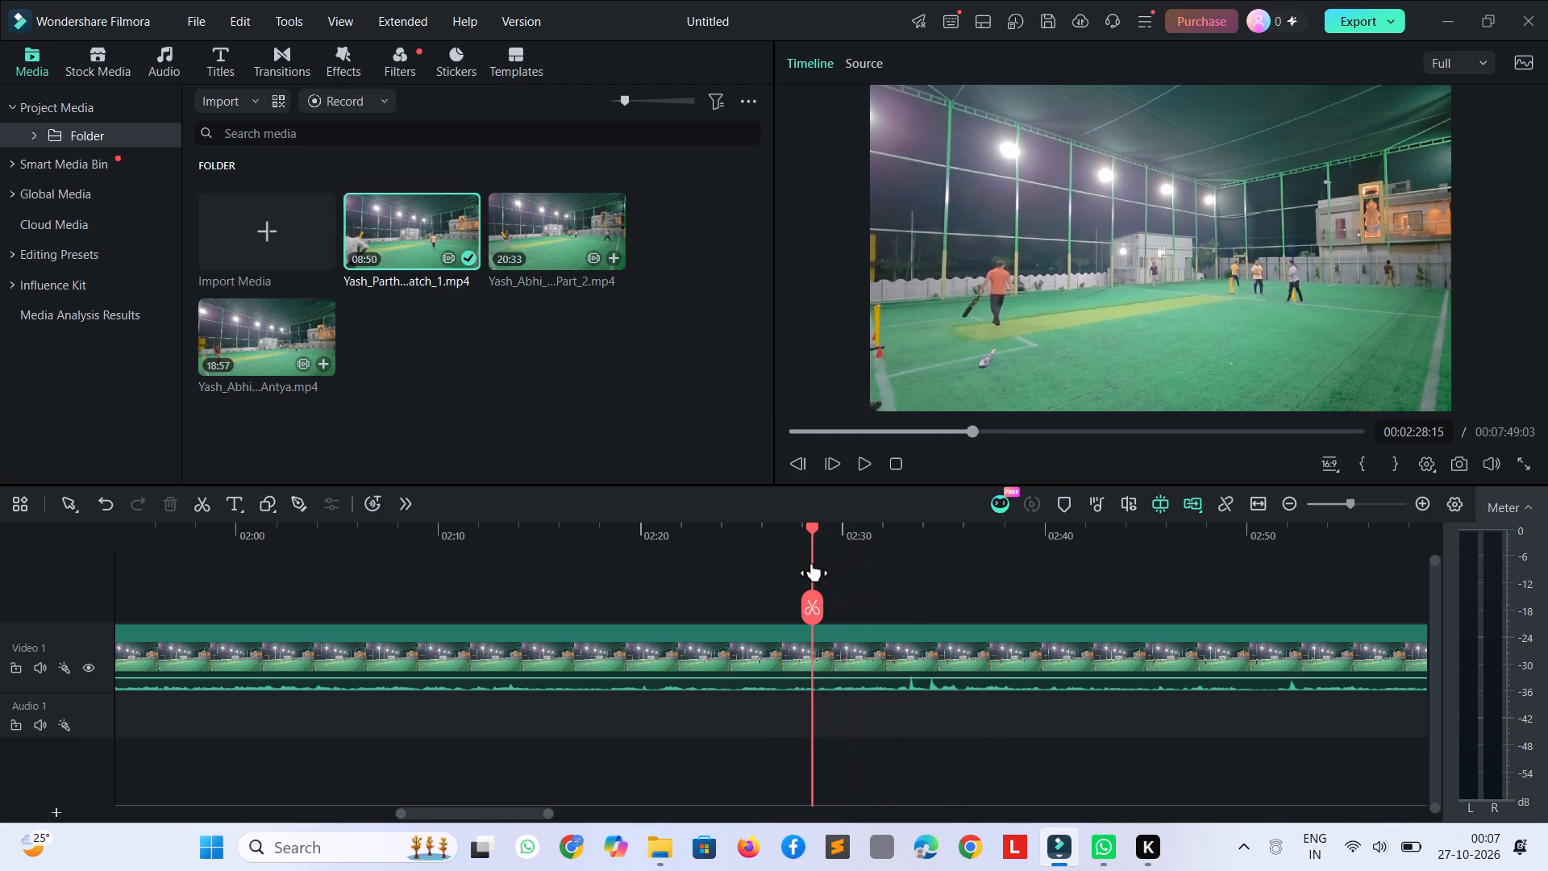
{"action": "left_click_drag", "start_coordinate": [812, 563], "coordinate": [721, 569]}
{"action": "key", "text": "space"}
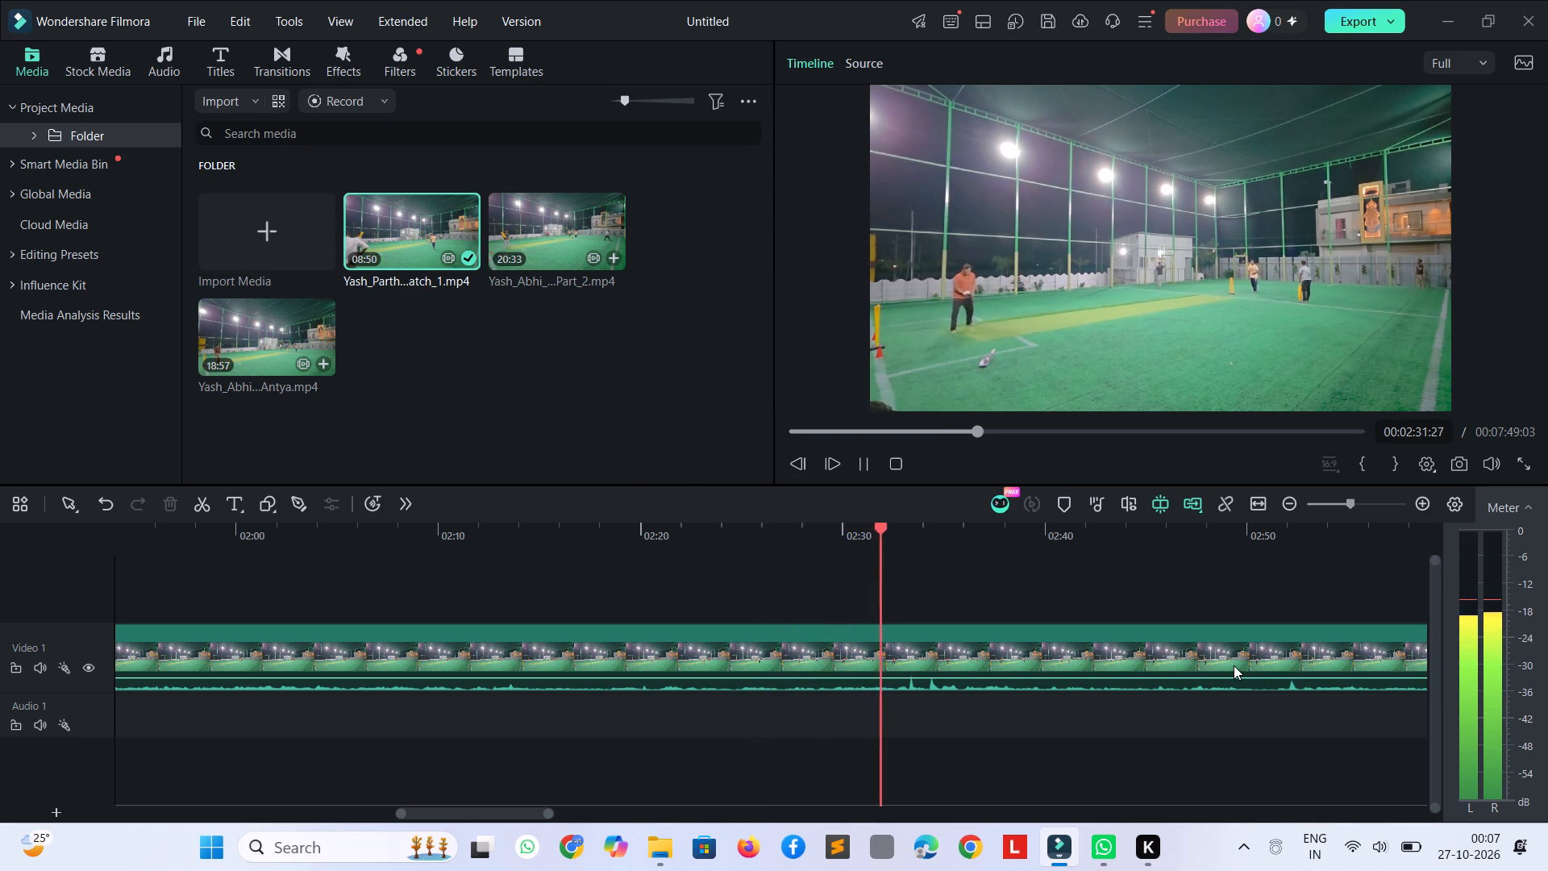
{"action": "key", "text": "space"}
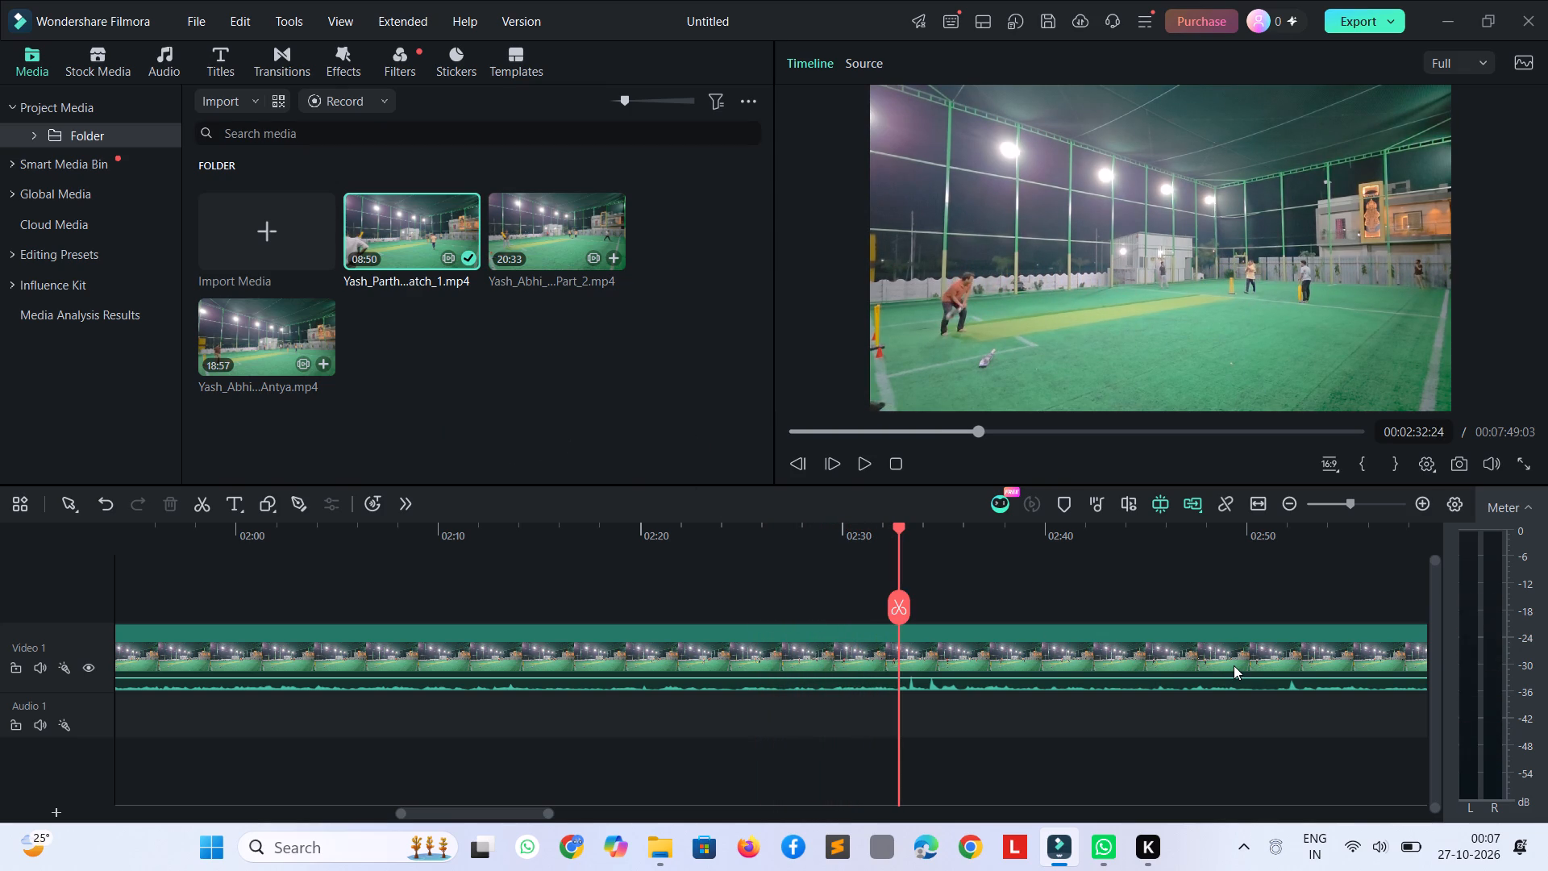
{"action": "key", "text": "ctrl+b"}
{"action": "left_click", "coordinate": [714, 678]}
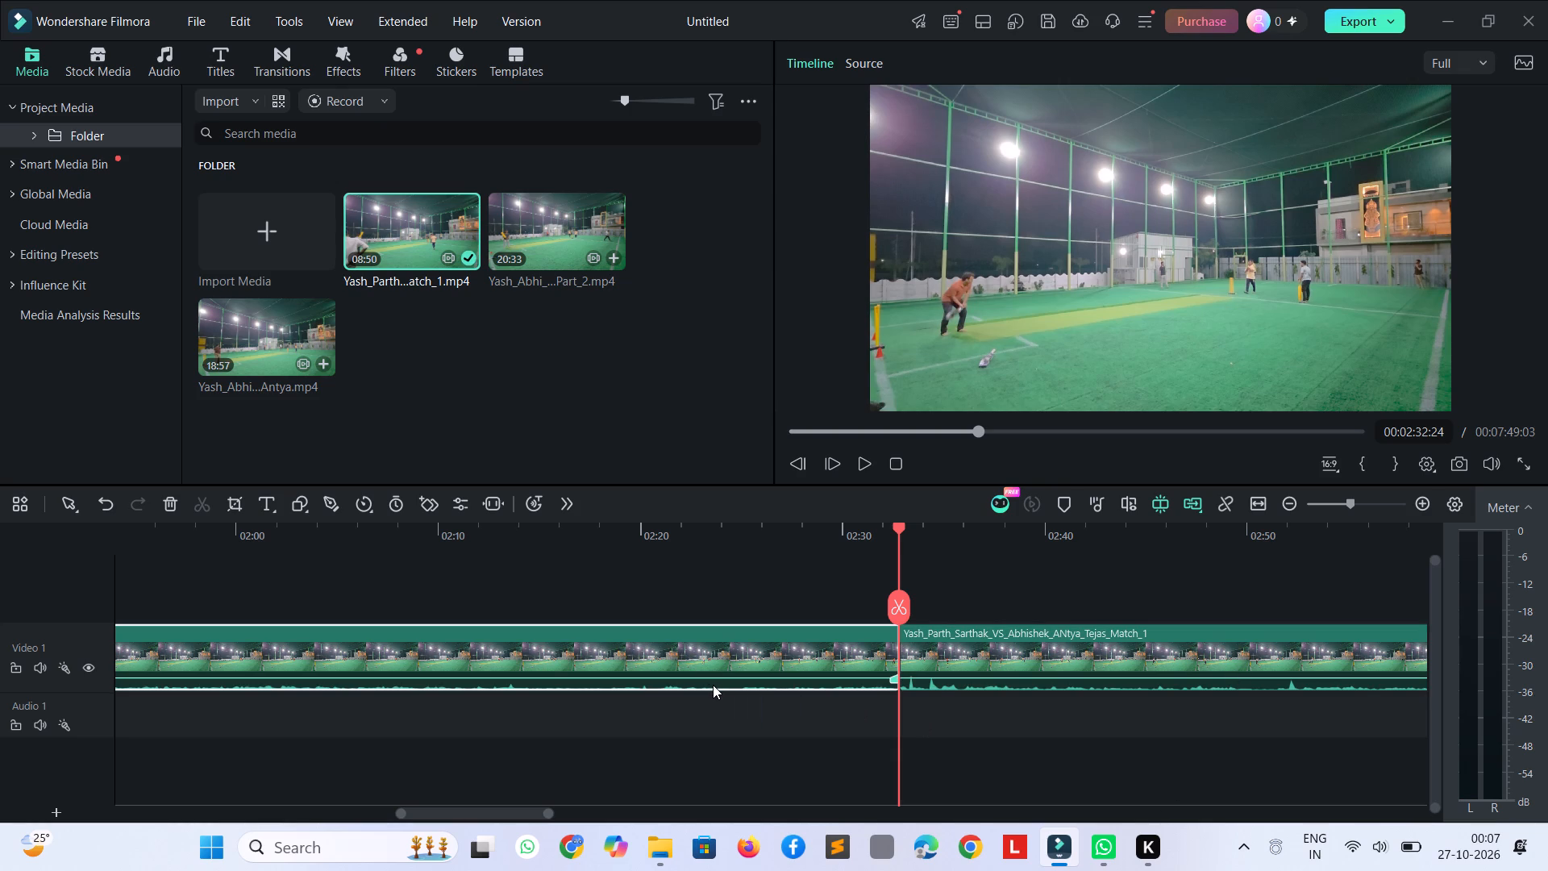
{"action": "key", "text": "Delete"}
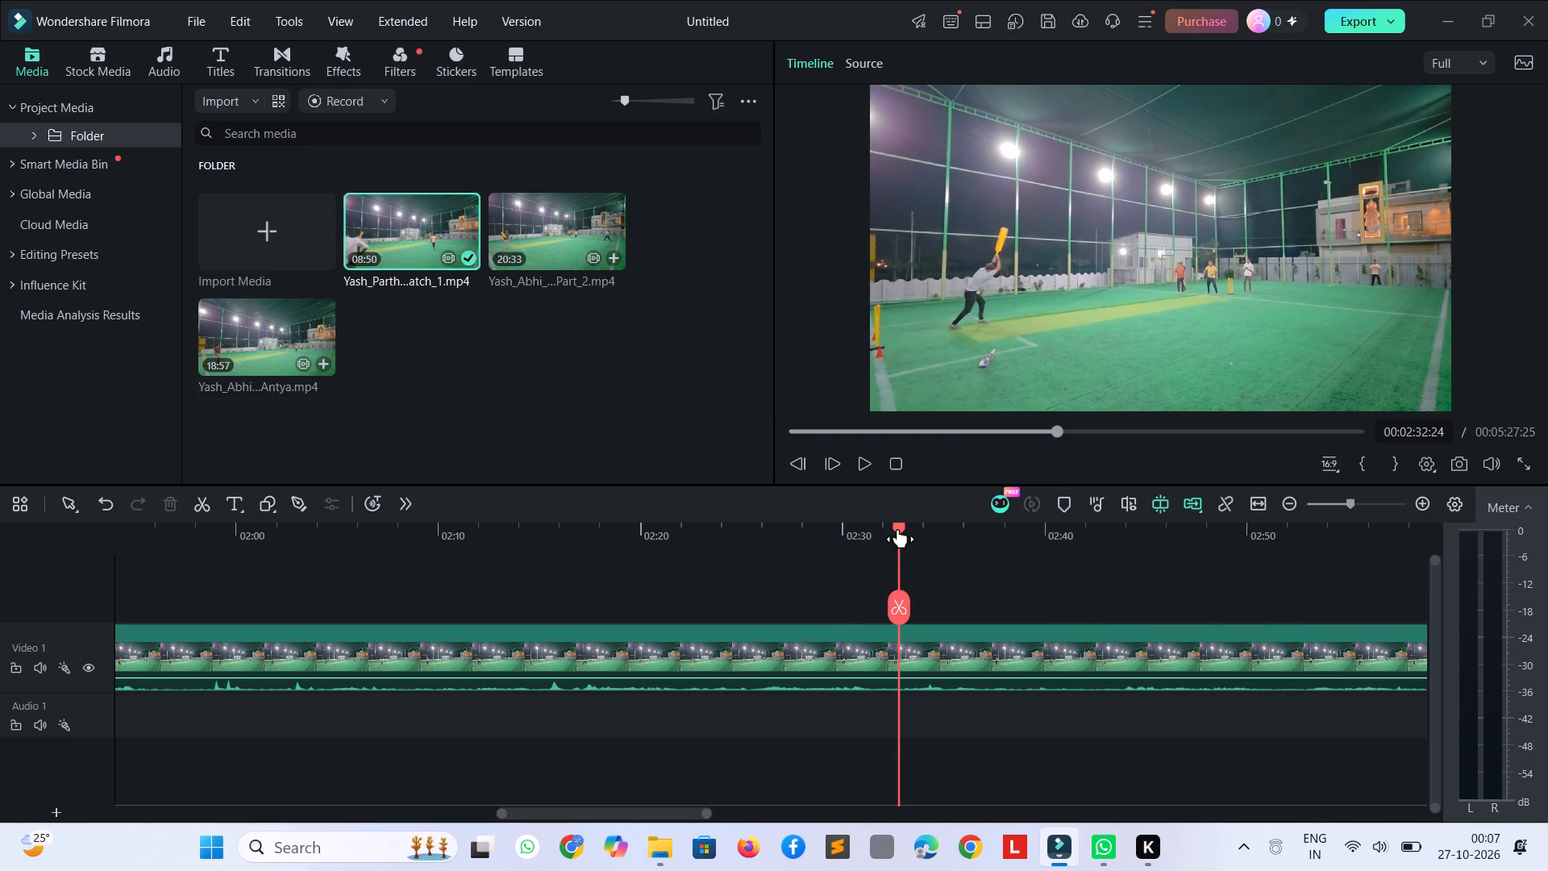
Review the delivery after the new join at 00:00:11:16, up to about 00:00:15, to find where the play ends.
{"action": "left_click_drag", "start_coordinate": [898, 529], "coordinate": [85, 573]}
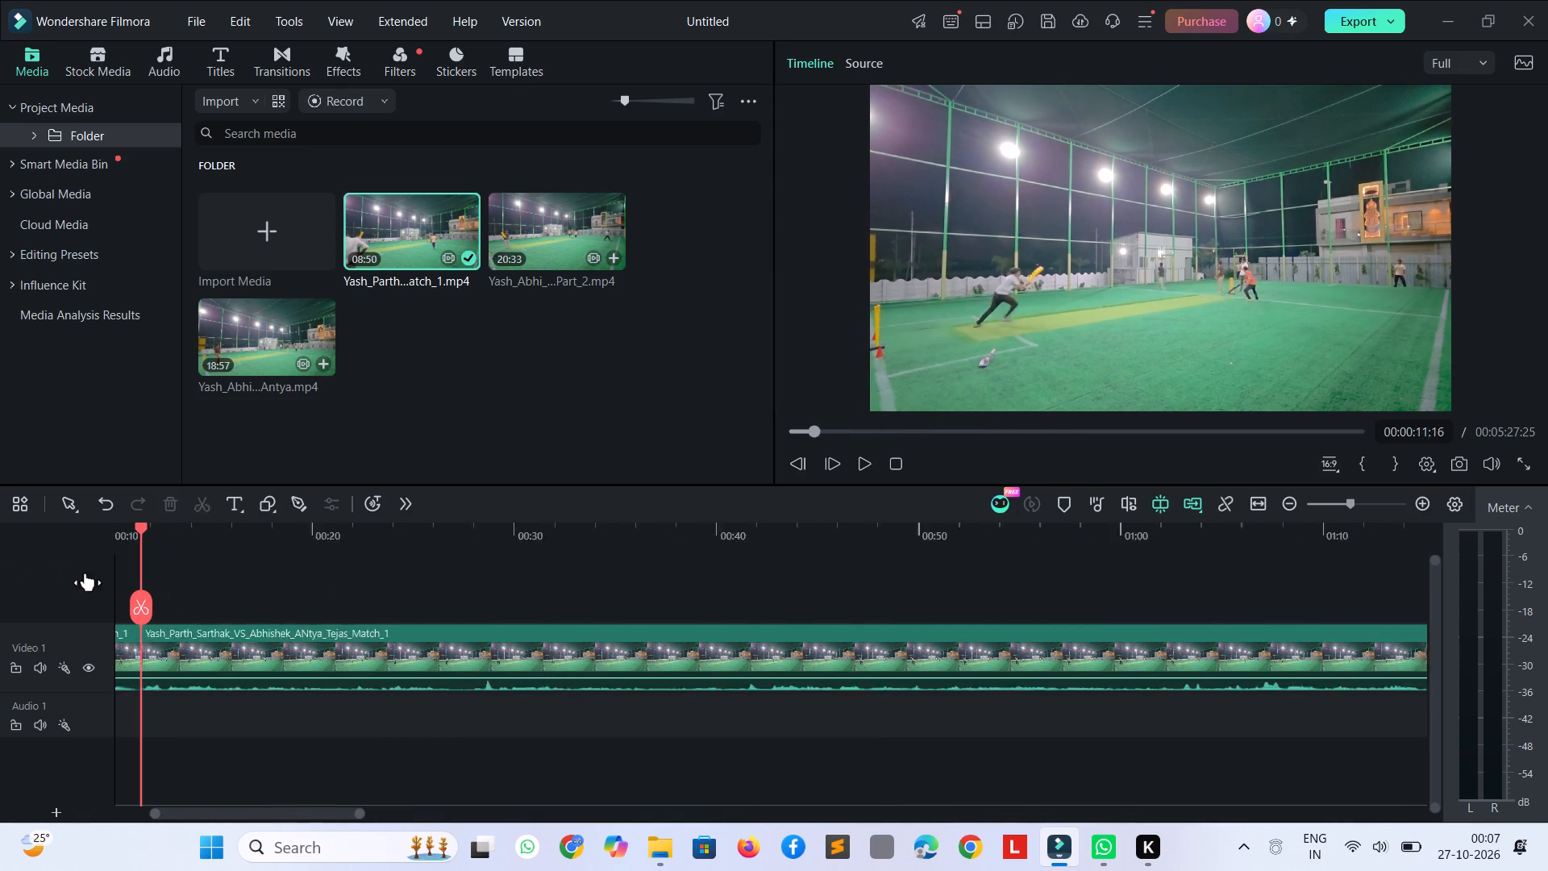
{"action": "left_click_drag", "start_coordinate": [85, 573], "coordinate": [290, 592]}
{"action": "key", "text": "space"}
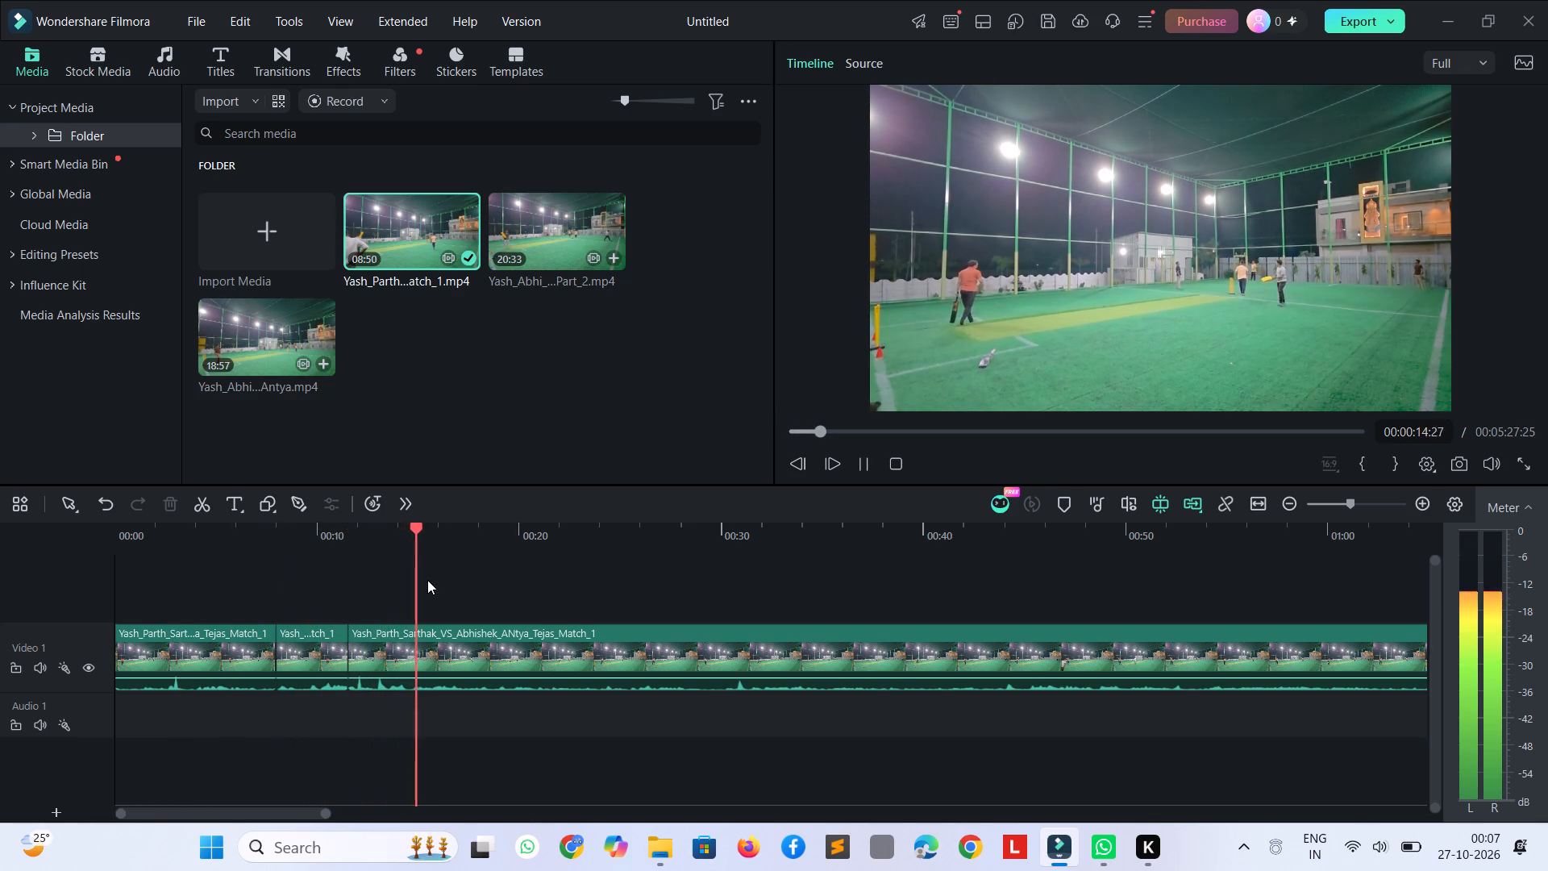
{"action": "key", "text": "space"}
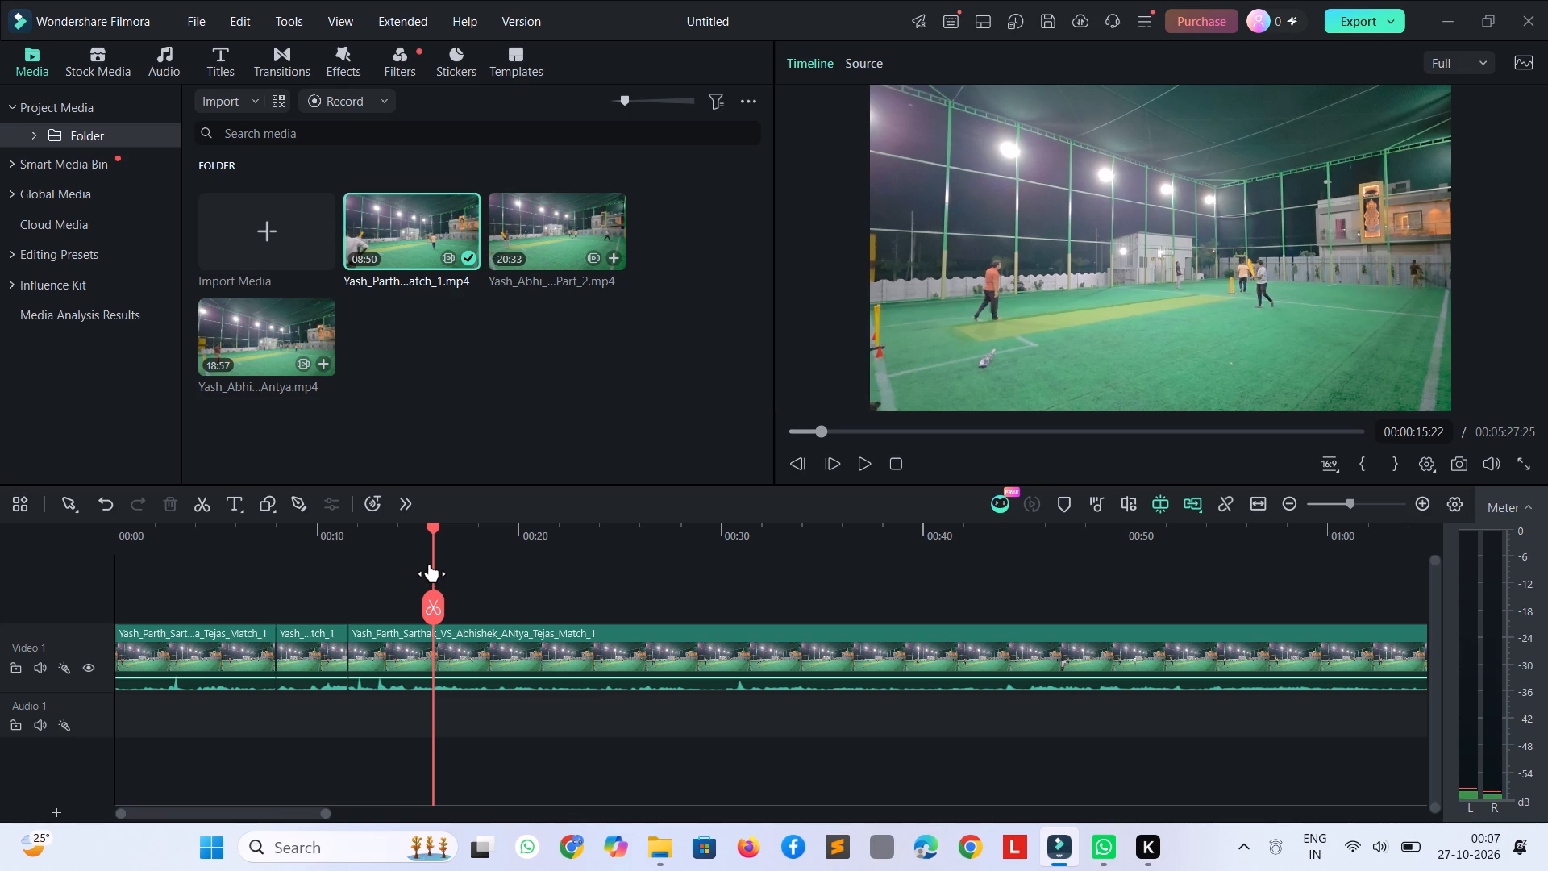
{"action": "left_click_drag", "start_coordinate": [430, 562], "coordinate": [379, 569]}
{"action": "key", "text": "space"}
{"action": "key", "text": "space"}
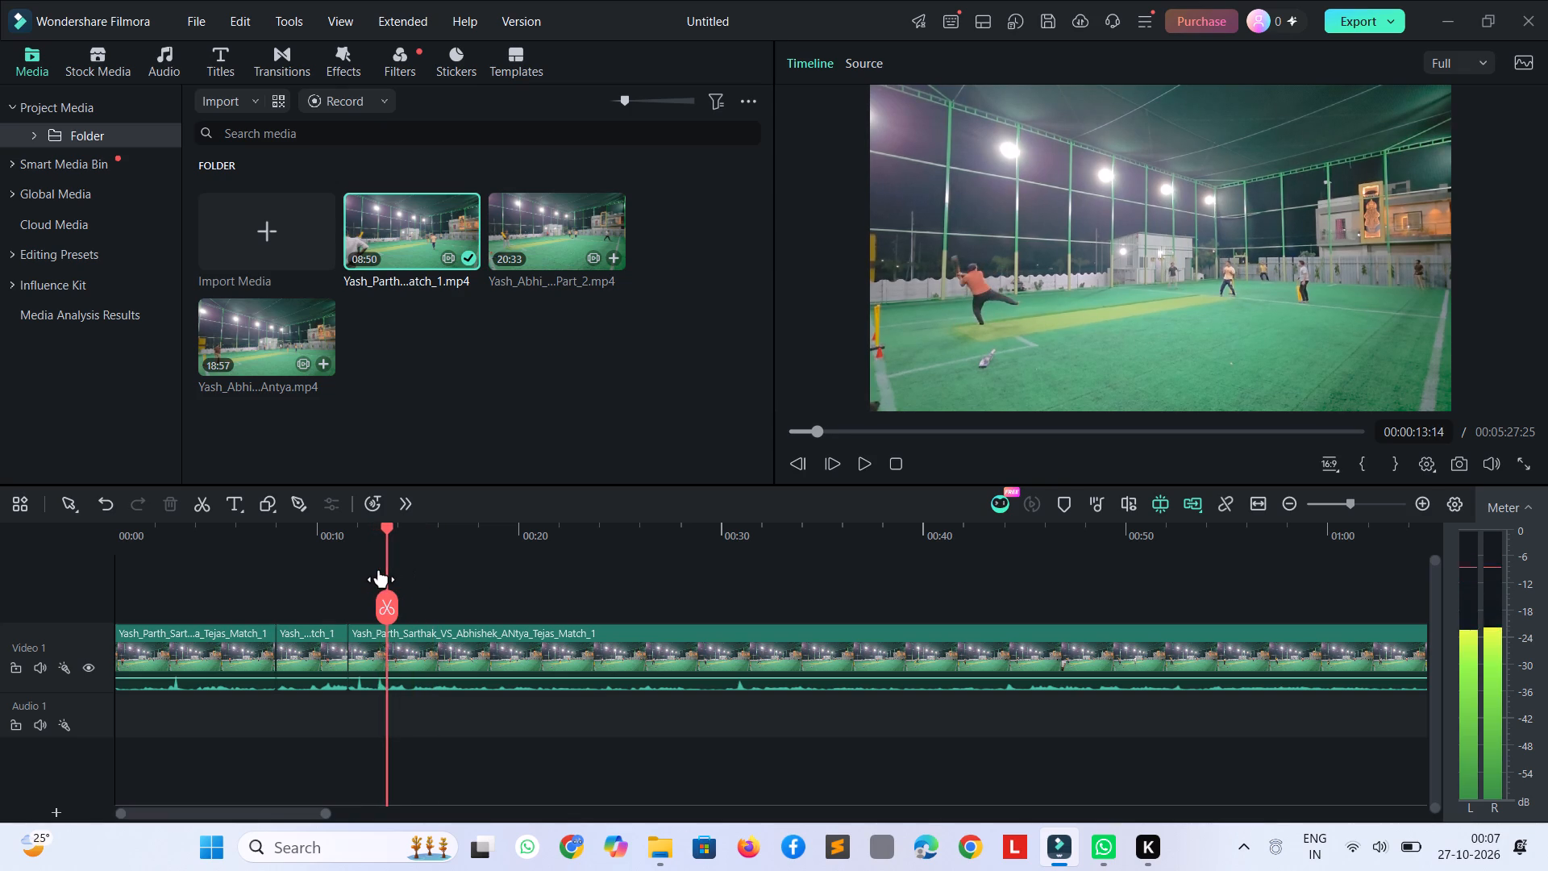
{"action": "key", "text": "space"}
{"action": "key", "text": "space"}
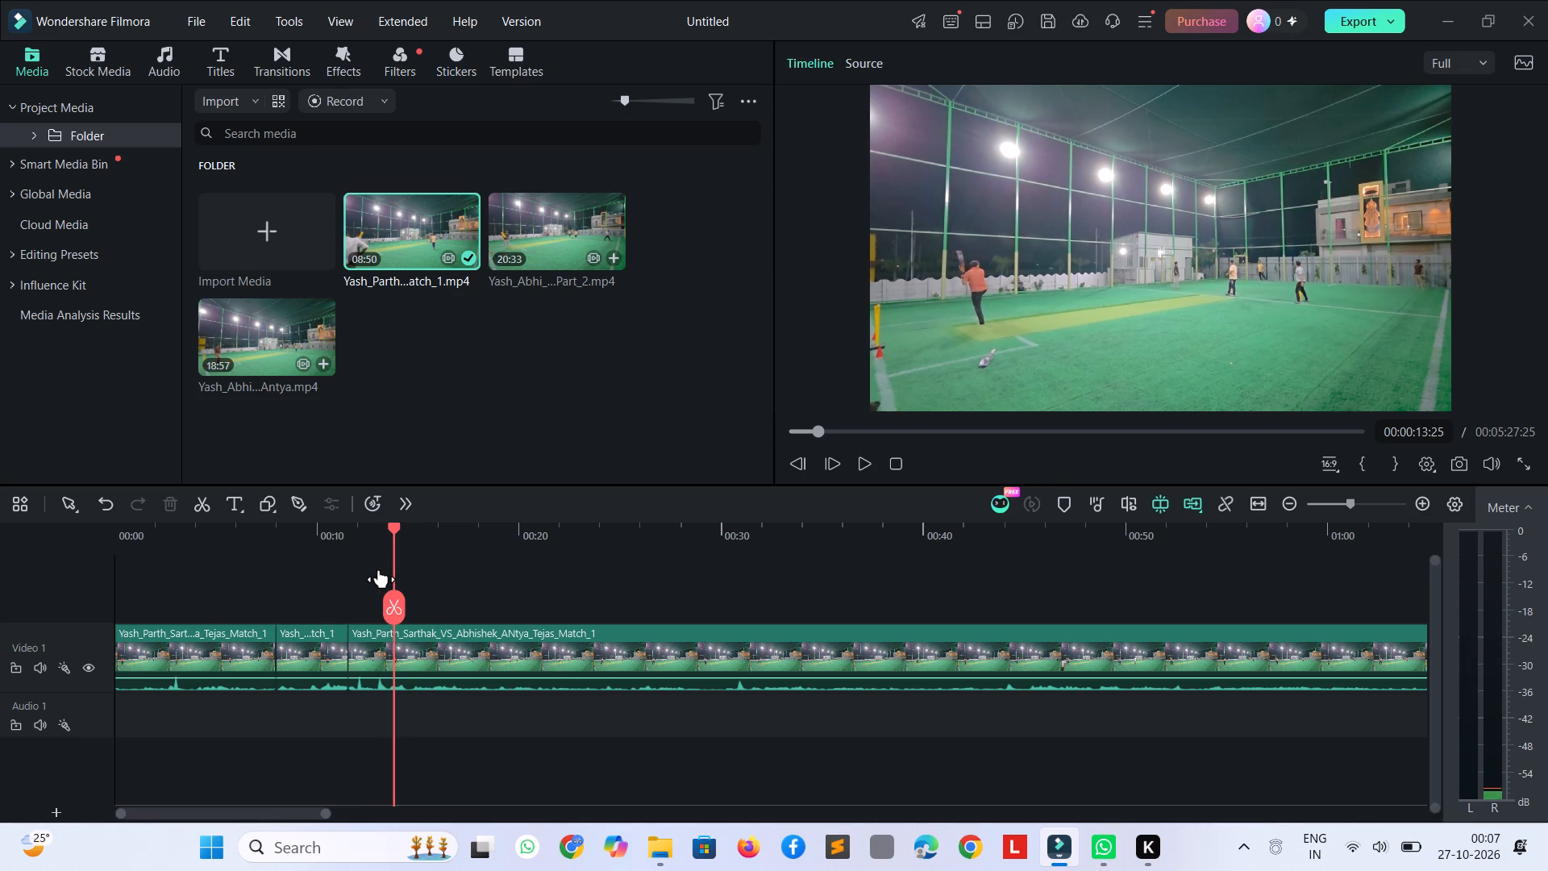
{"action": "key", "text": "space"}
{"action": "key", "text": "space"}
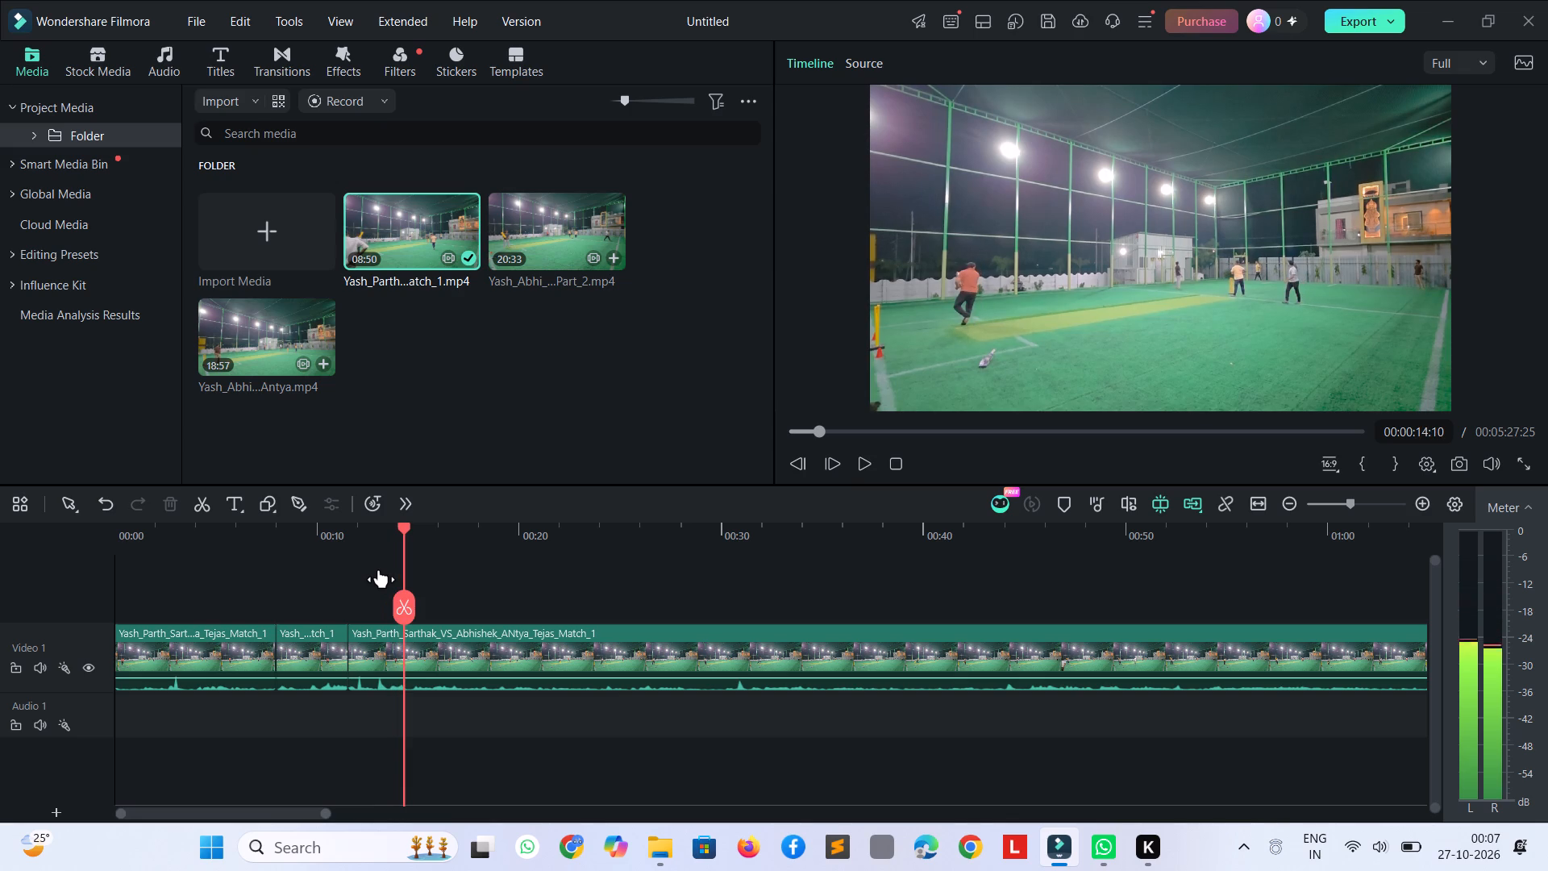
Replay the delivery in short bursts from about 00:00:13 and split the clip at 00:00:14:14, where its play ends.
{"action": "left_click_drag", "start_coordinate": [402, 575], "coordinate": [370, 581]}
{"action": "key", "text": "space"}
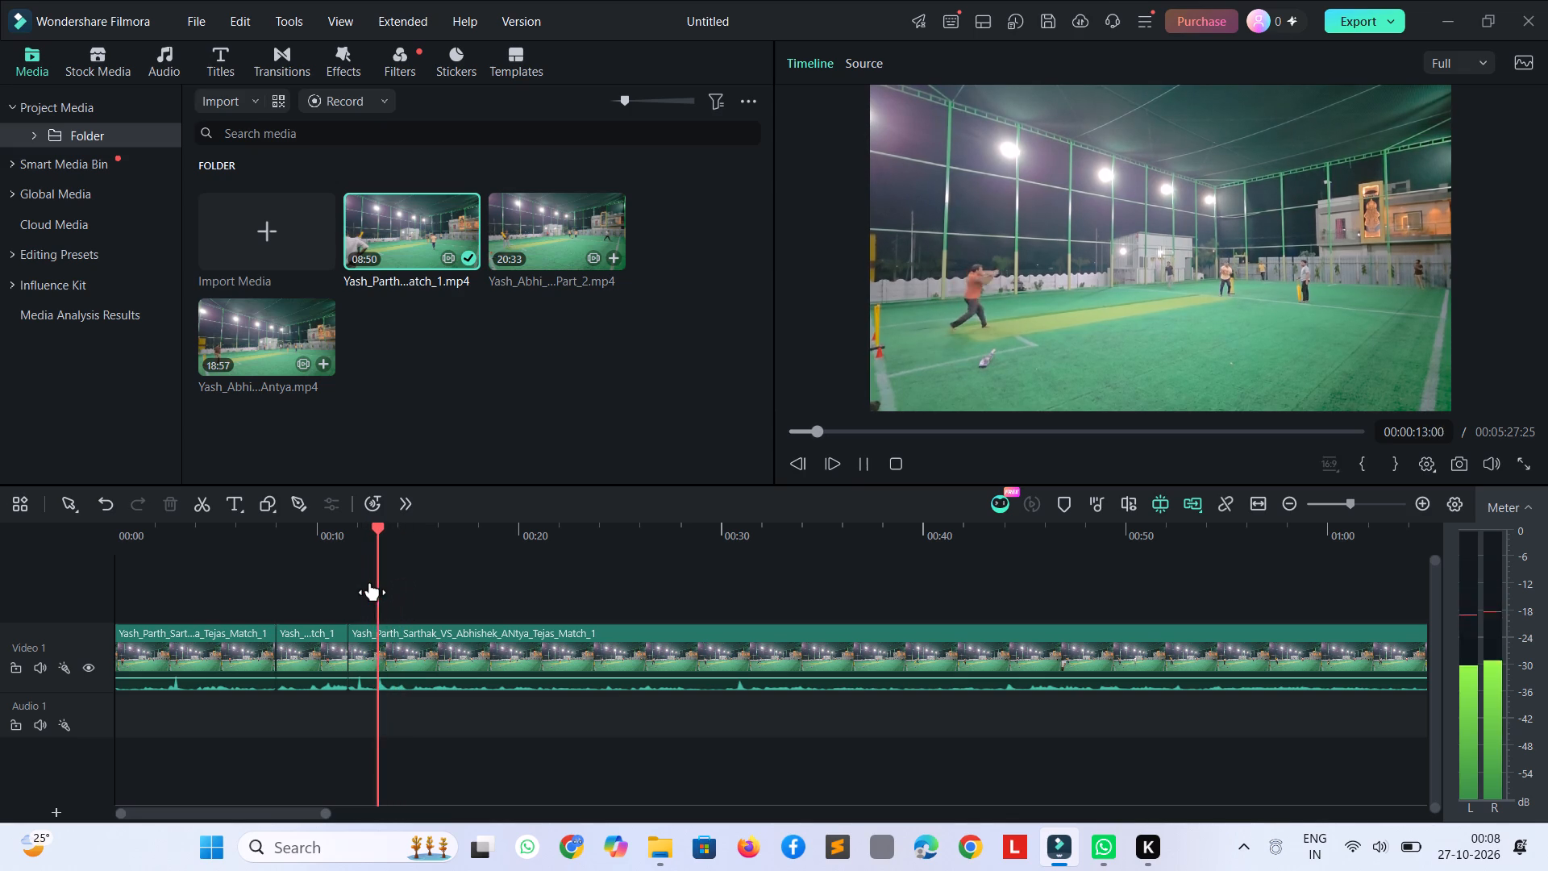
{"action": "key", "text": "space"}
{"action": "key", "text": "space"}
{"action": "key", "text": "space"}
{"action": "key", "text": "space"}
{"action": "key", "text": "space"}
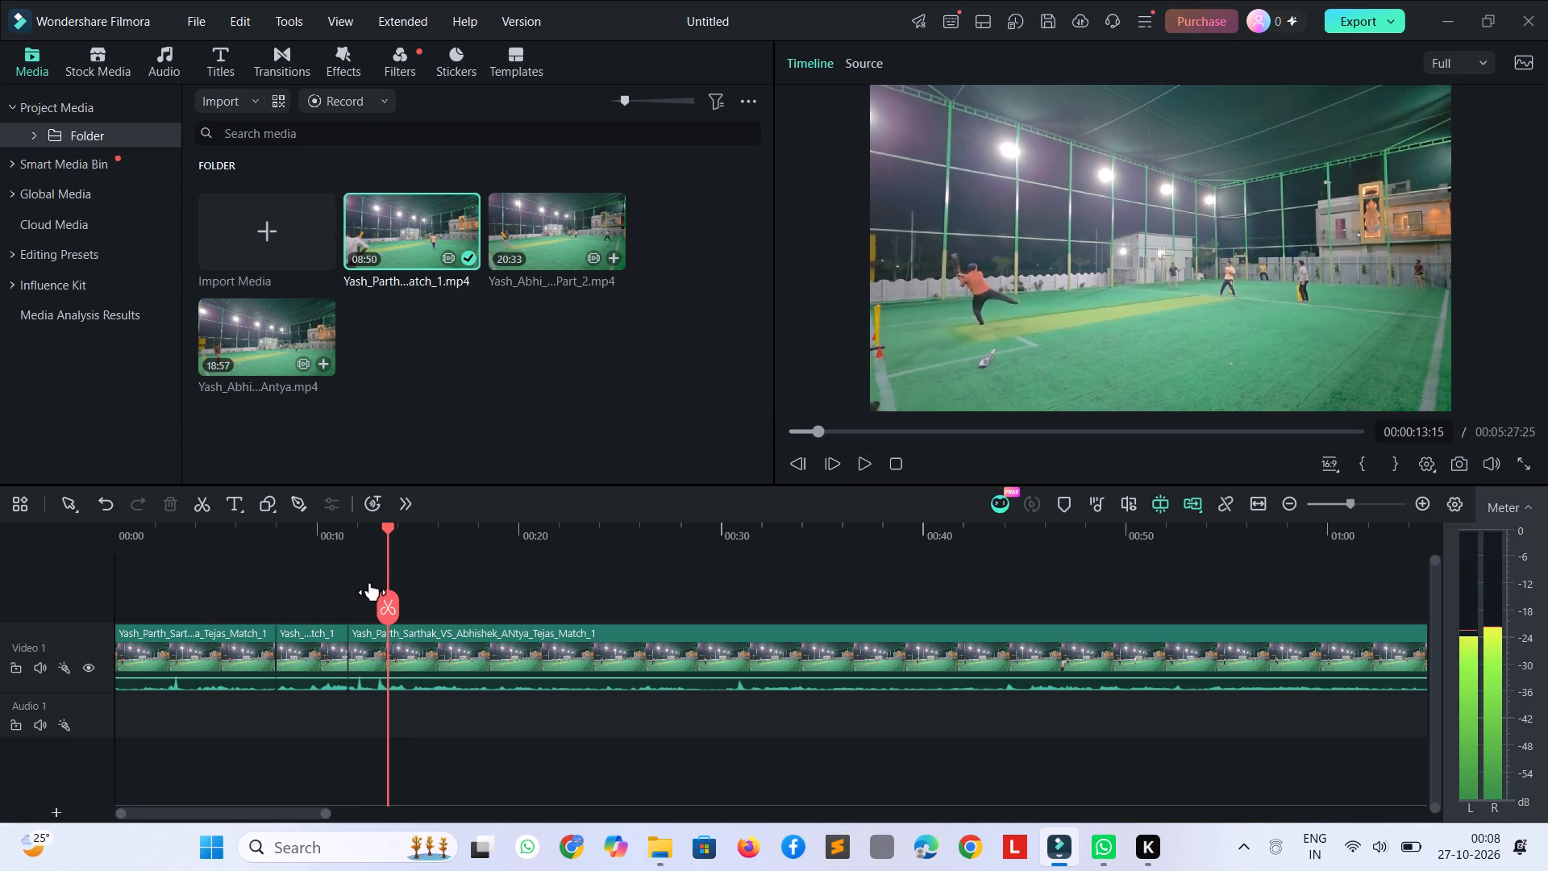
{"action": "key", "text": "space"}
{"action": "key", "text": "space"}
{"action": "key", "text": "space"}
{"action": "key", "text": "space"}
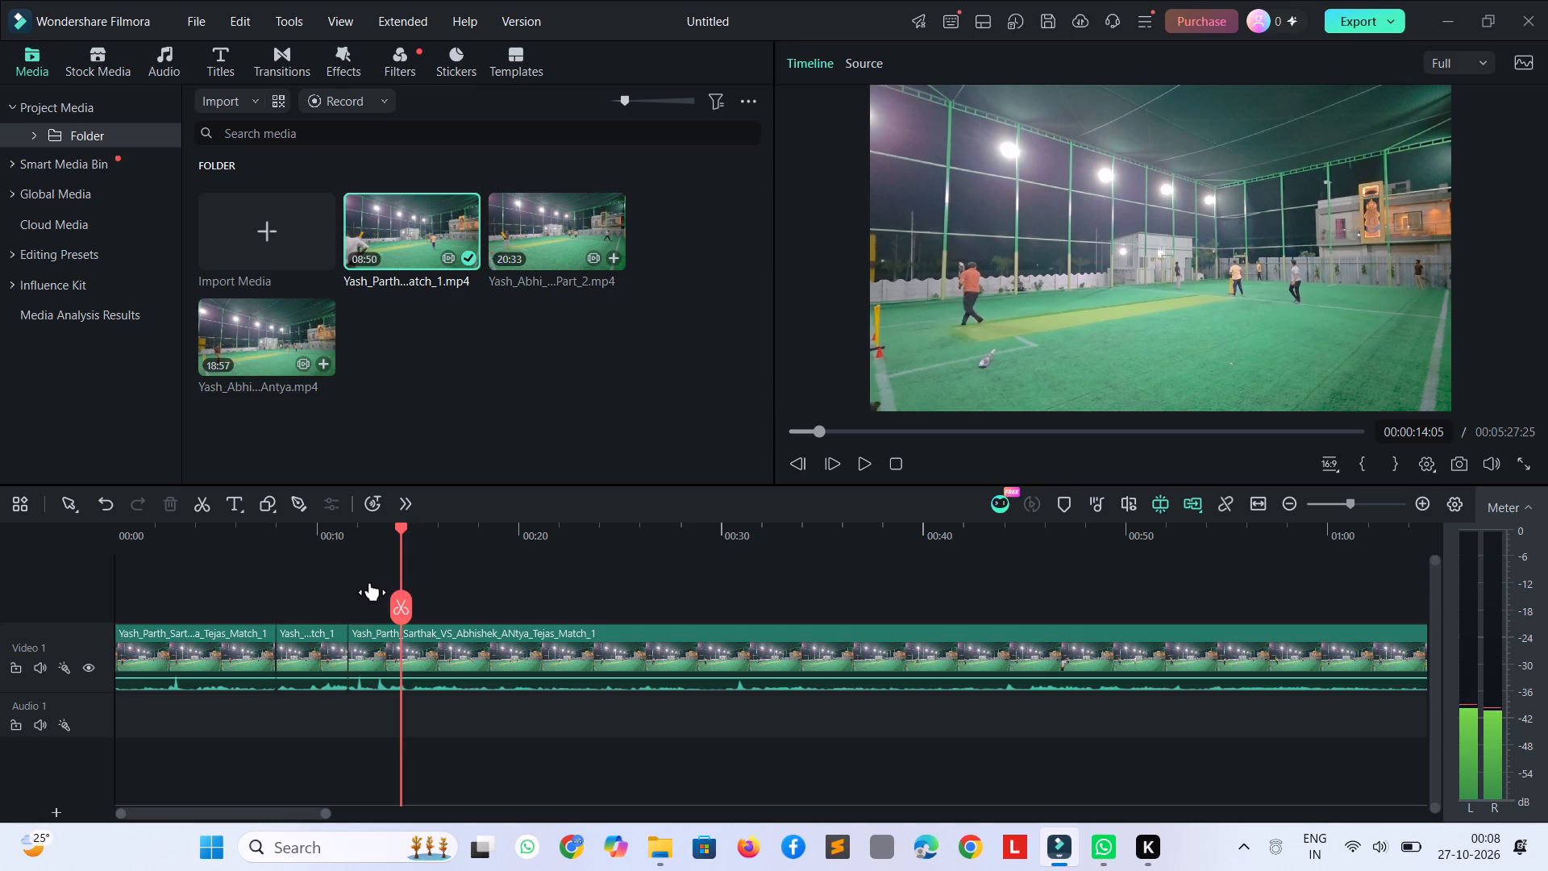
{"action": "key", "text": "space"}
{"action": "key", "text": "space"}
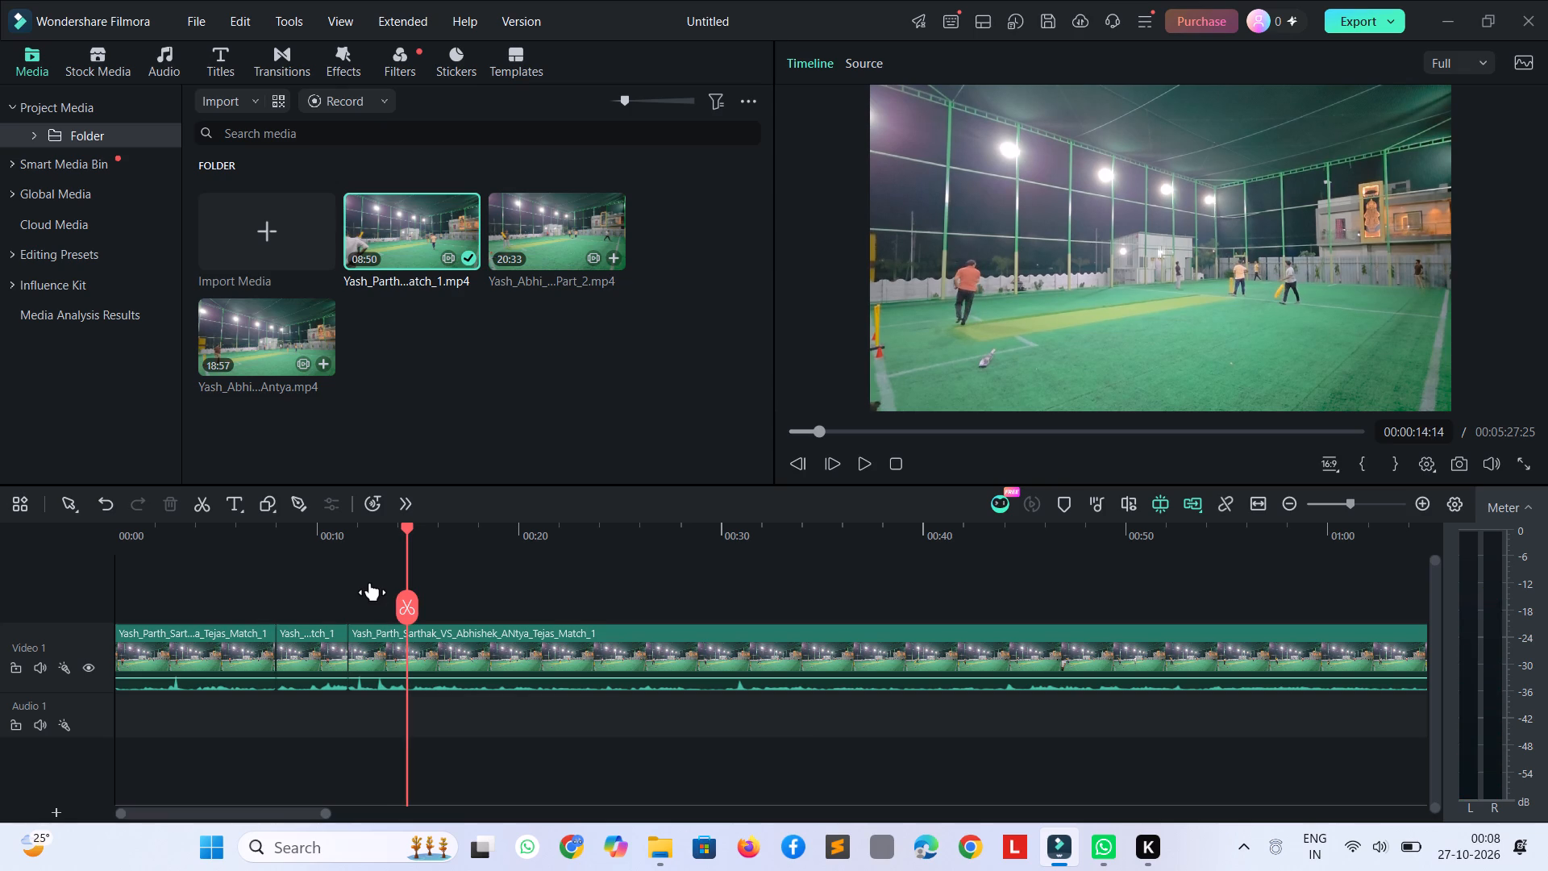
{"action": "key", "text": "ctrl+b"}
Scan the footage after the cut at 00:00:14:14, up to about 00:01:05, for the start of the next delivery.
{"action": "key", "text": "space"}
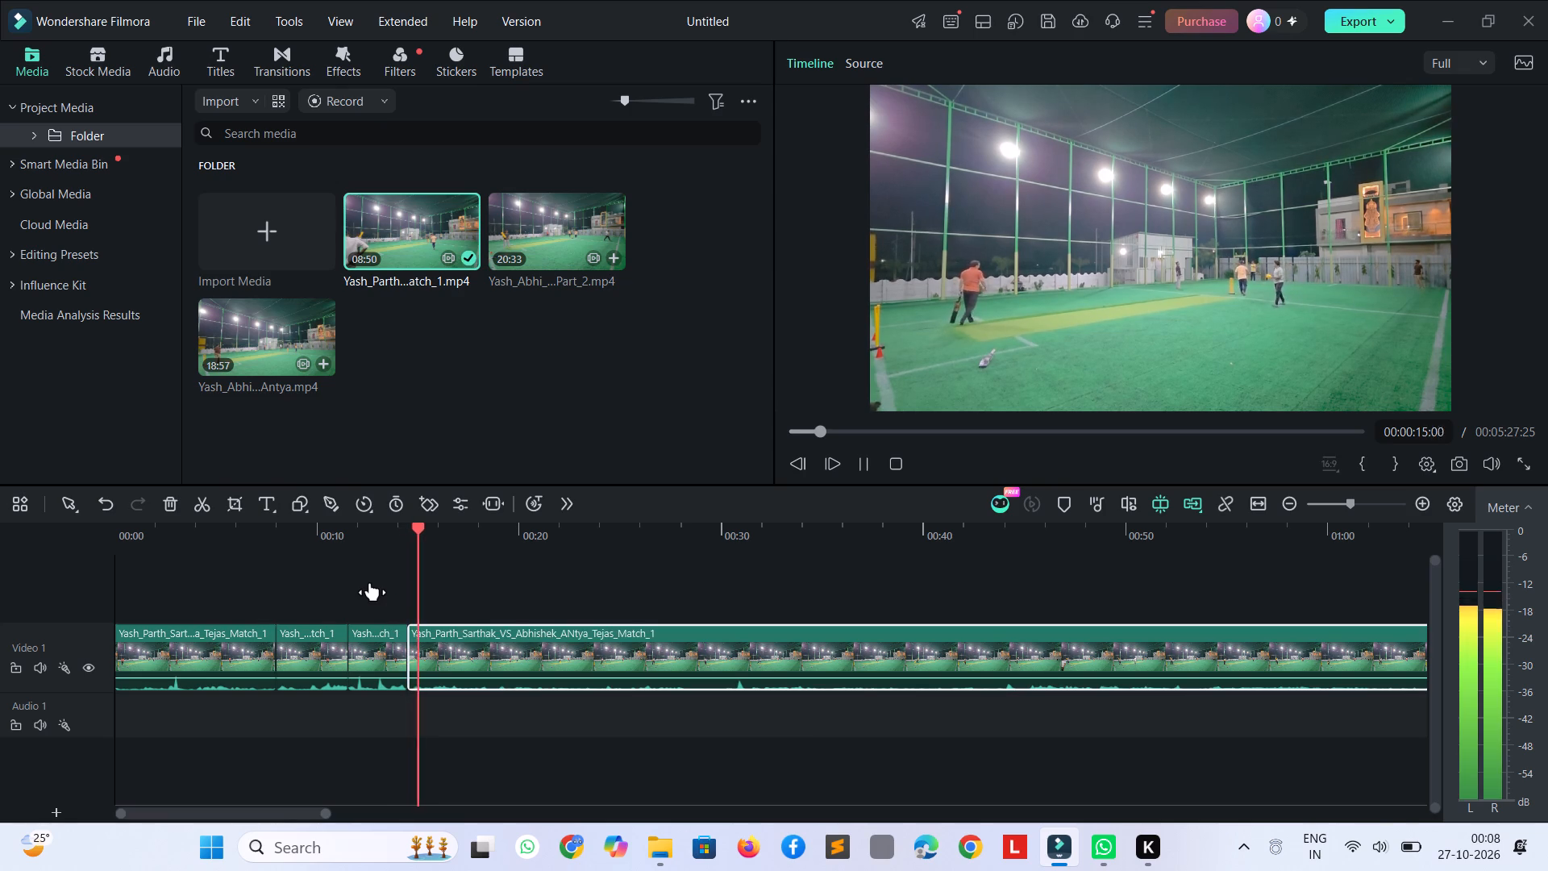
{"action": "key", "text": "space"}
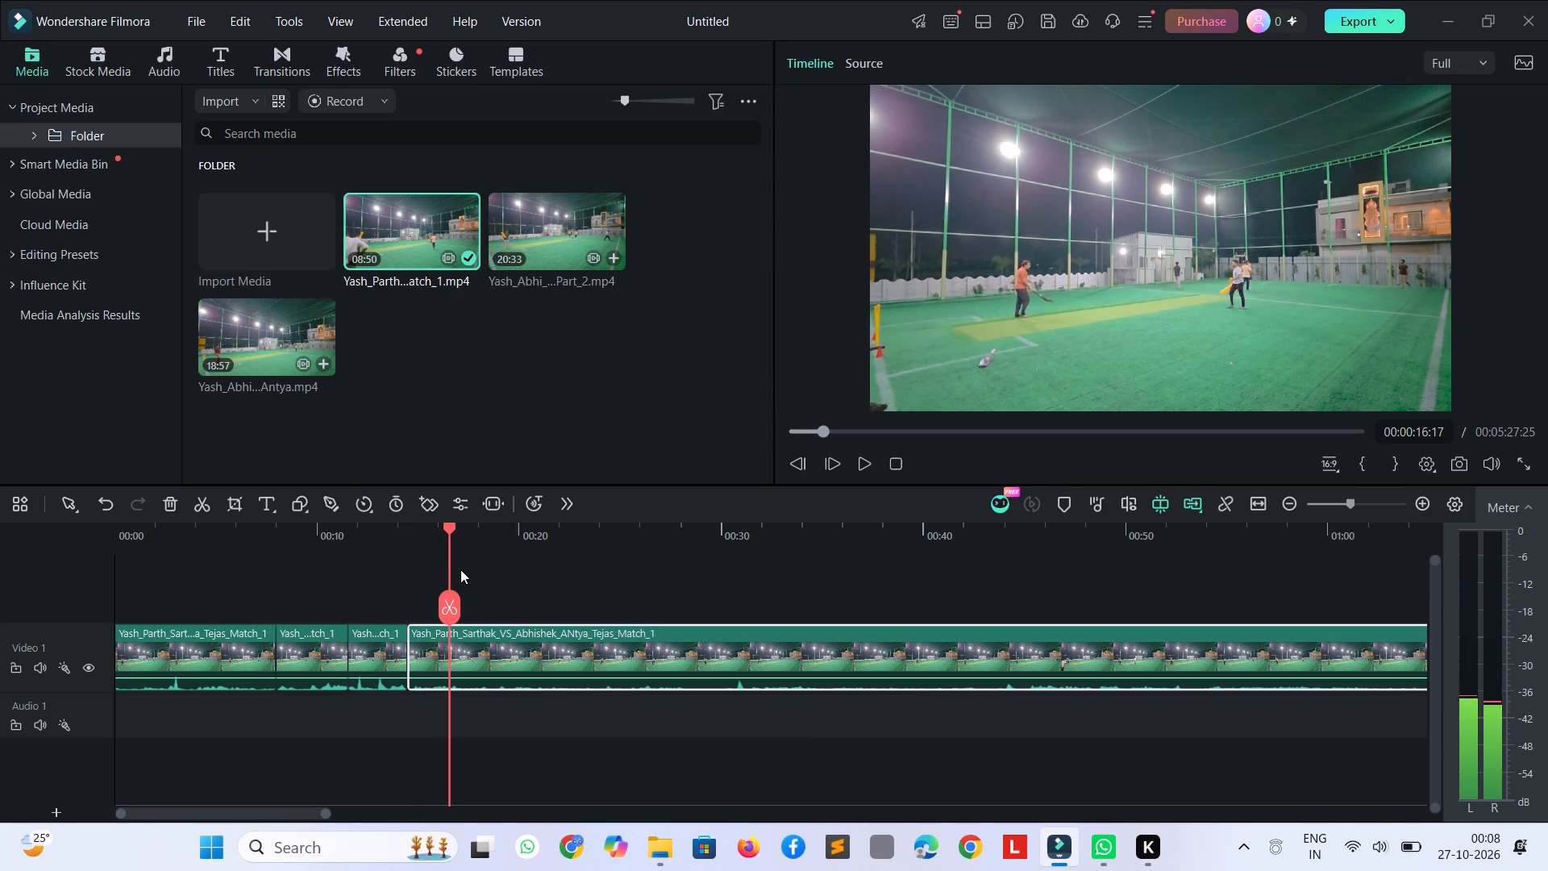
{"action": "left_click_drag", "start_coordinate": [447, 566], "coordinate": [525, 602]}
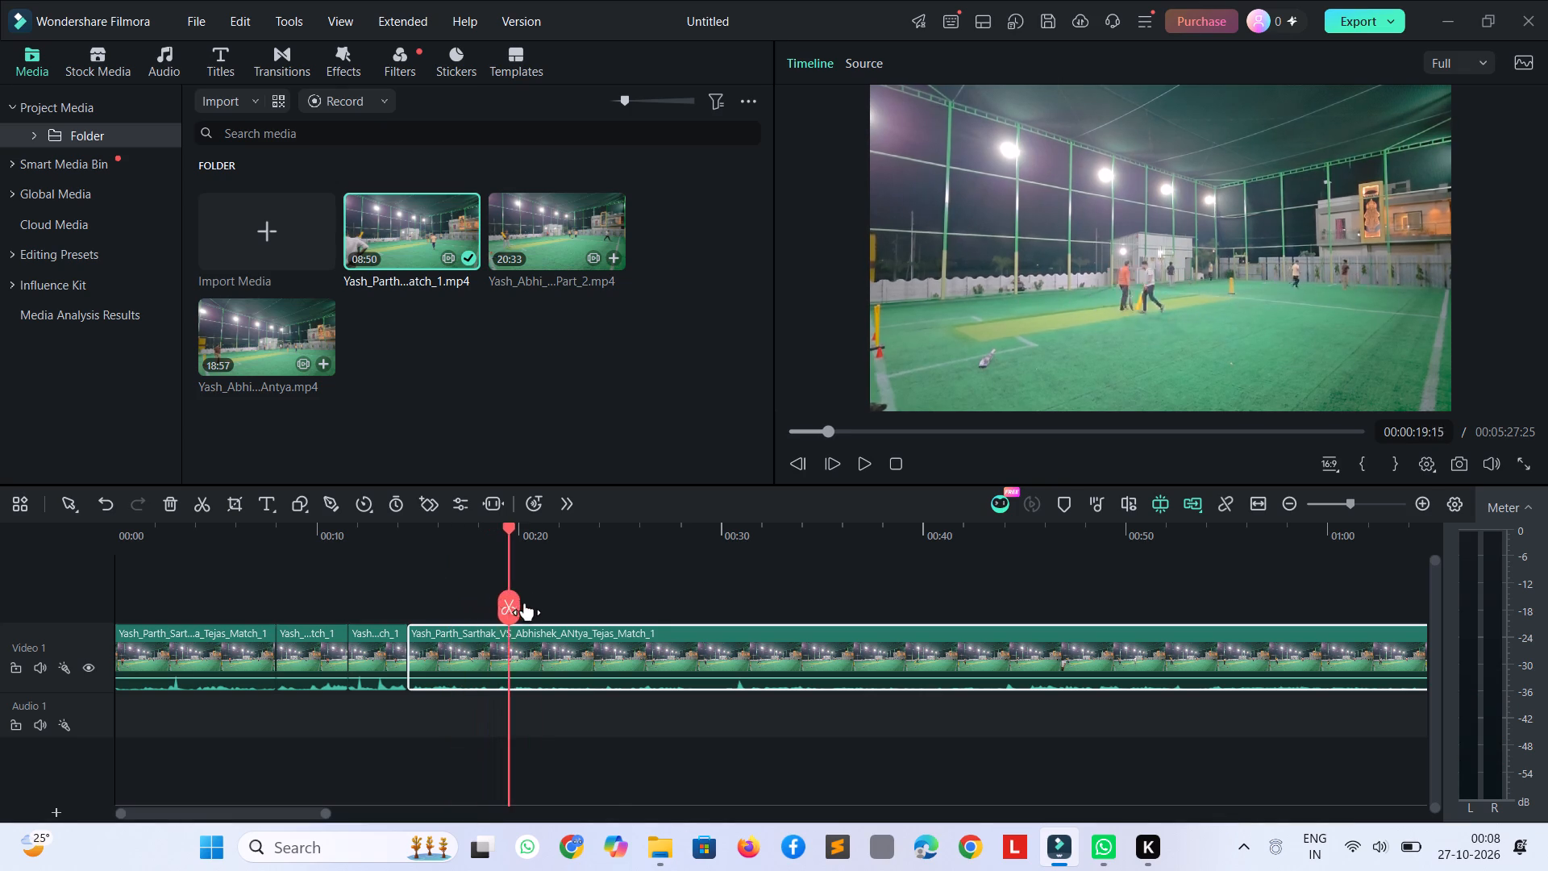
{"action": "left_click_drag", "start_coordinate": [525, 602], "coordinate": [847, 637]}
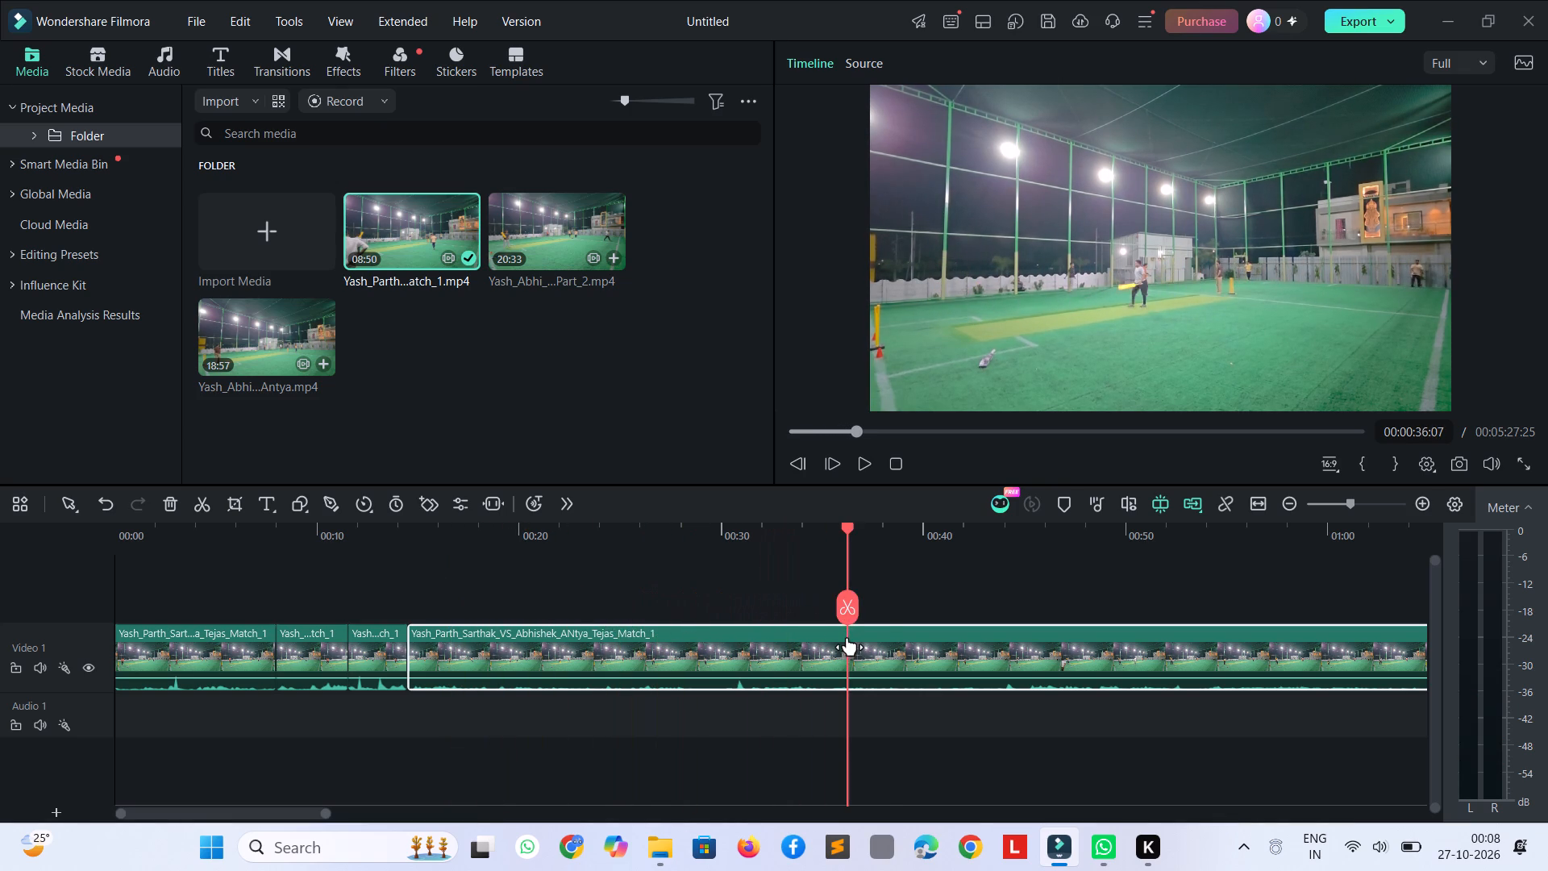
{"action": "left_click_drag", "start_coordinate": [847, 637], "coordinate": [864, 670]}
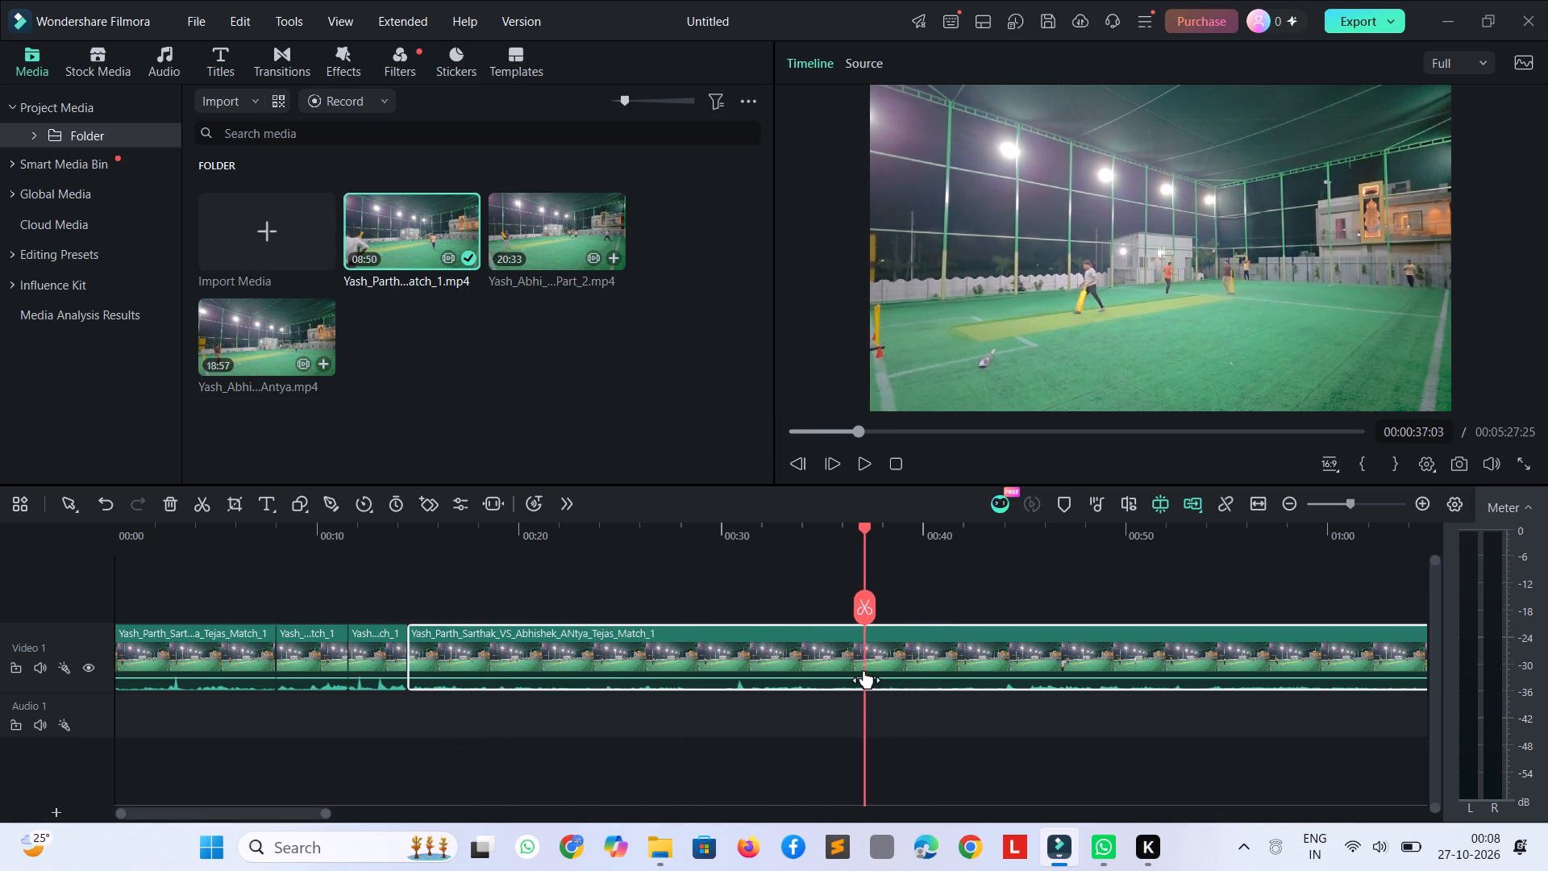
{"action": "left_click_drag", "start_coordinate": [864, 670], "coordinate": [730, 673]}
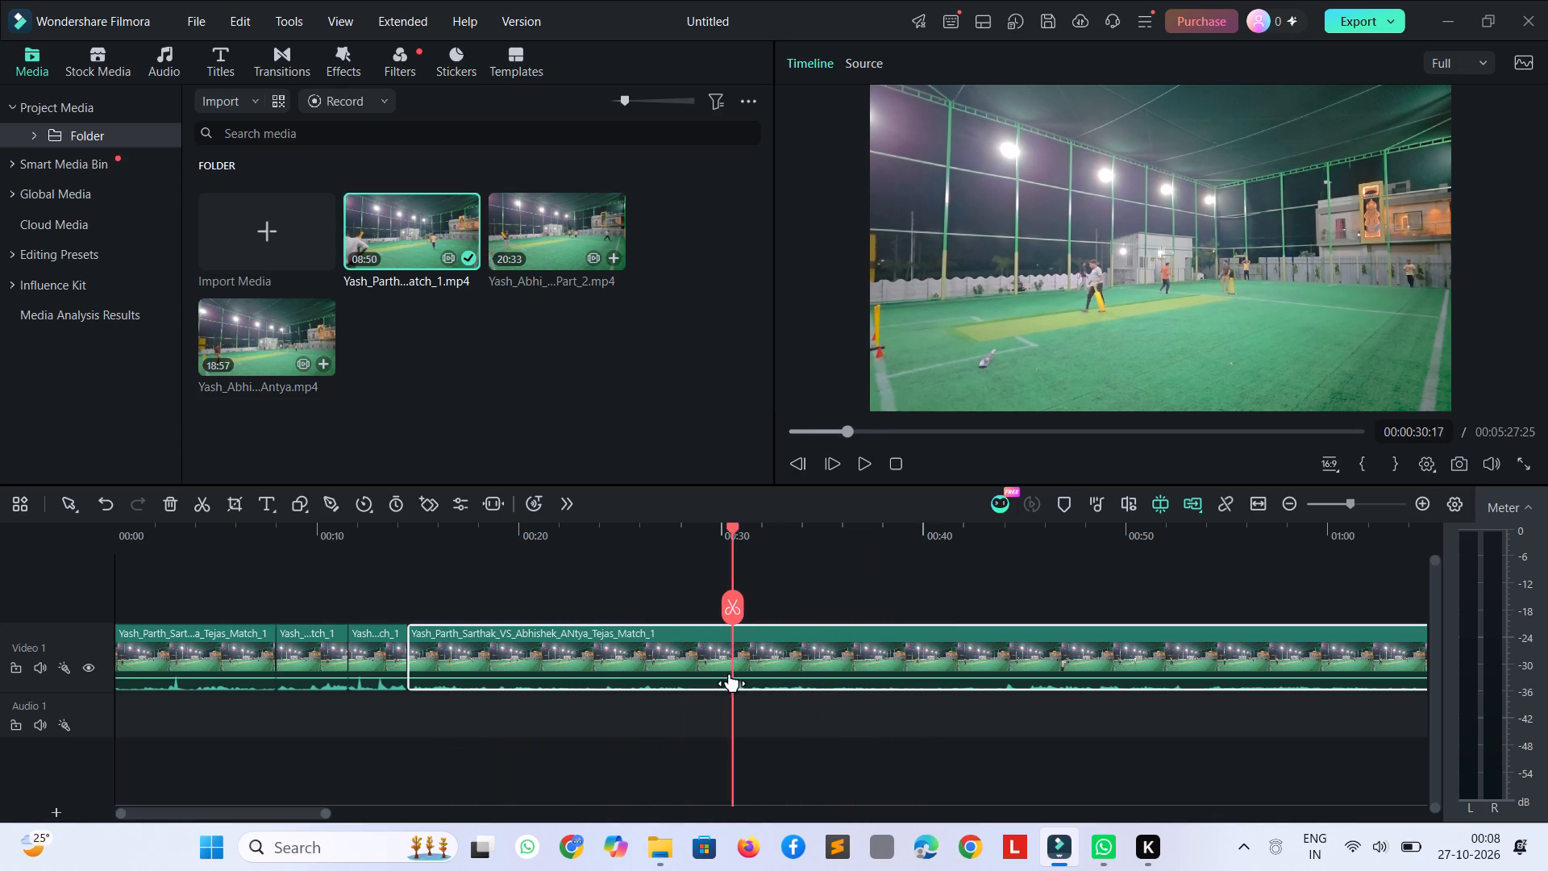
{"action": "left_click_drag", "start_coordinate": [730, 673], "coordinate": [656, 643]}
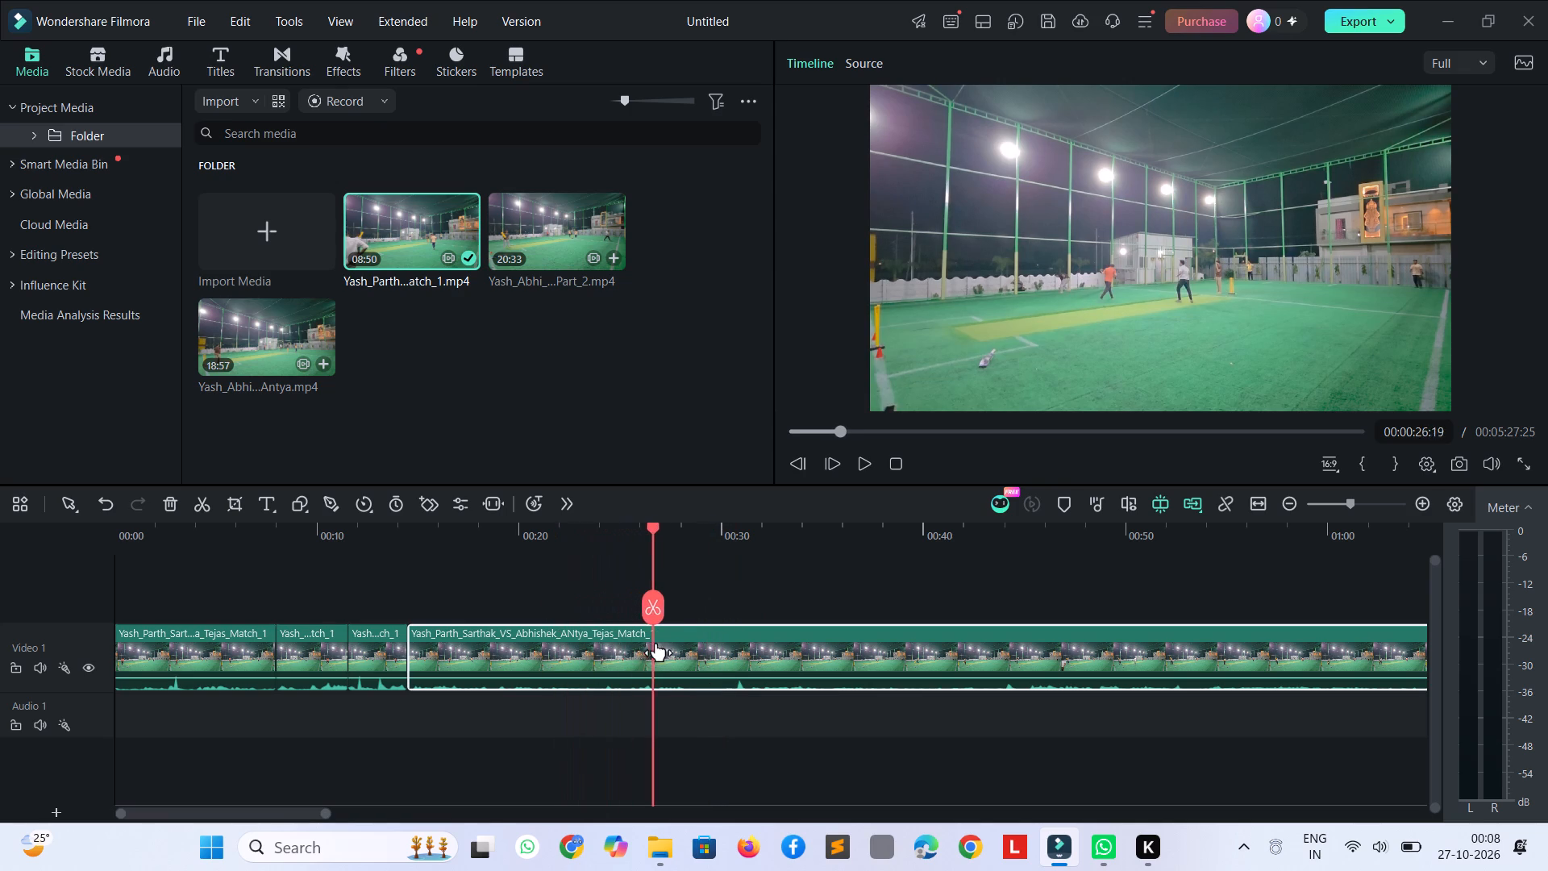
{"action": "left_click_drag", "start_coordinate": [656, 643], "coordinate": [685, 634]}
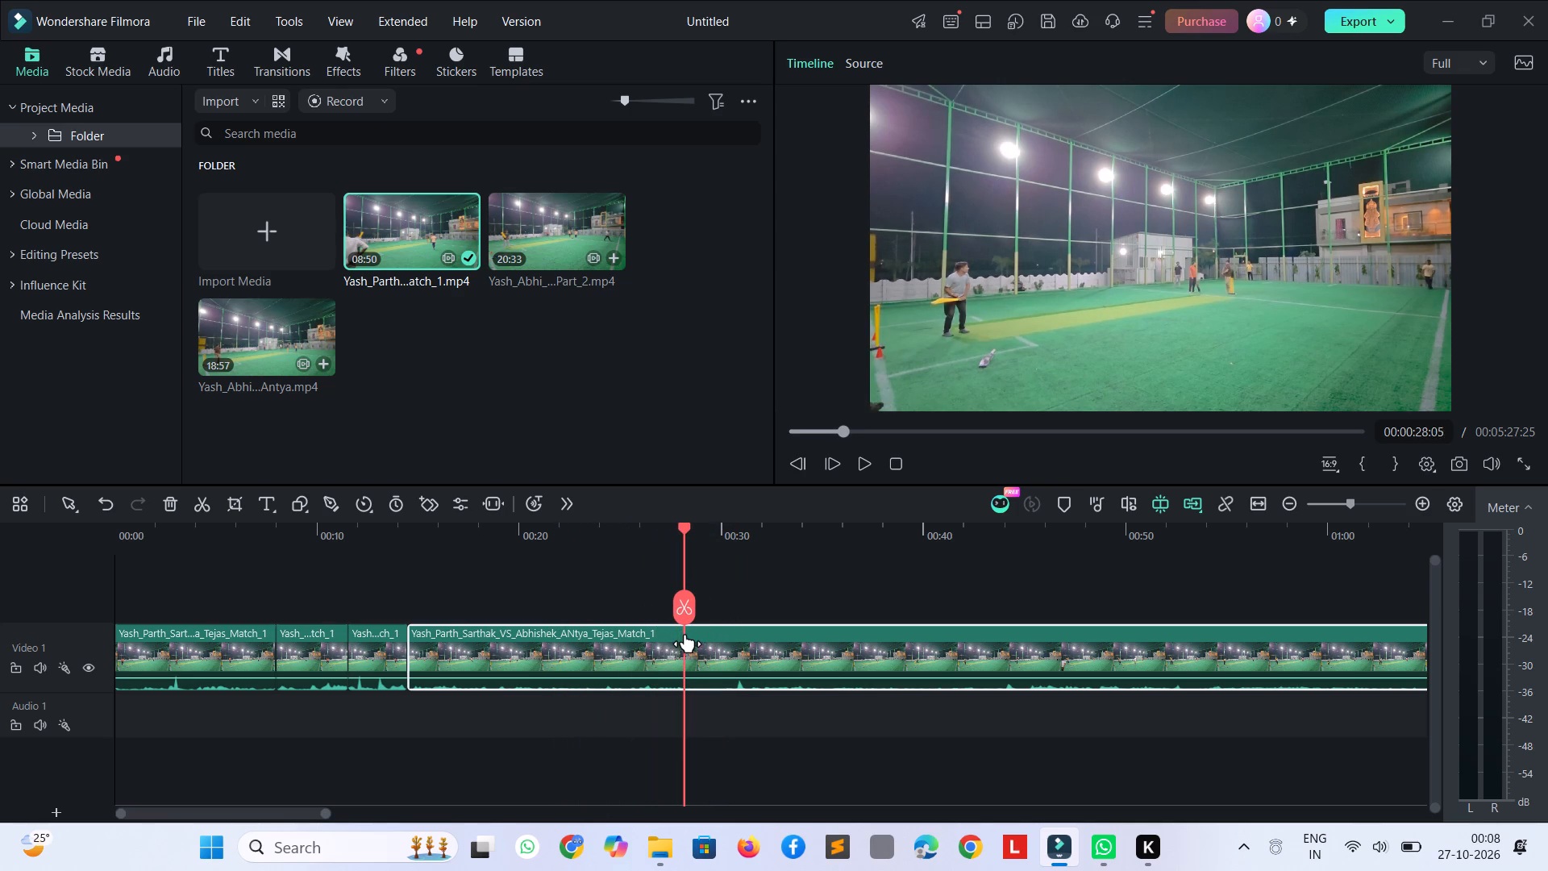
{"action": "left_click_drag", "start_coordinate": [685, 634], "coordinate": [784, 631]}
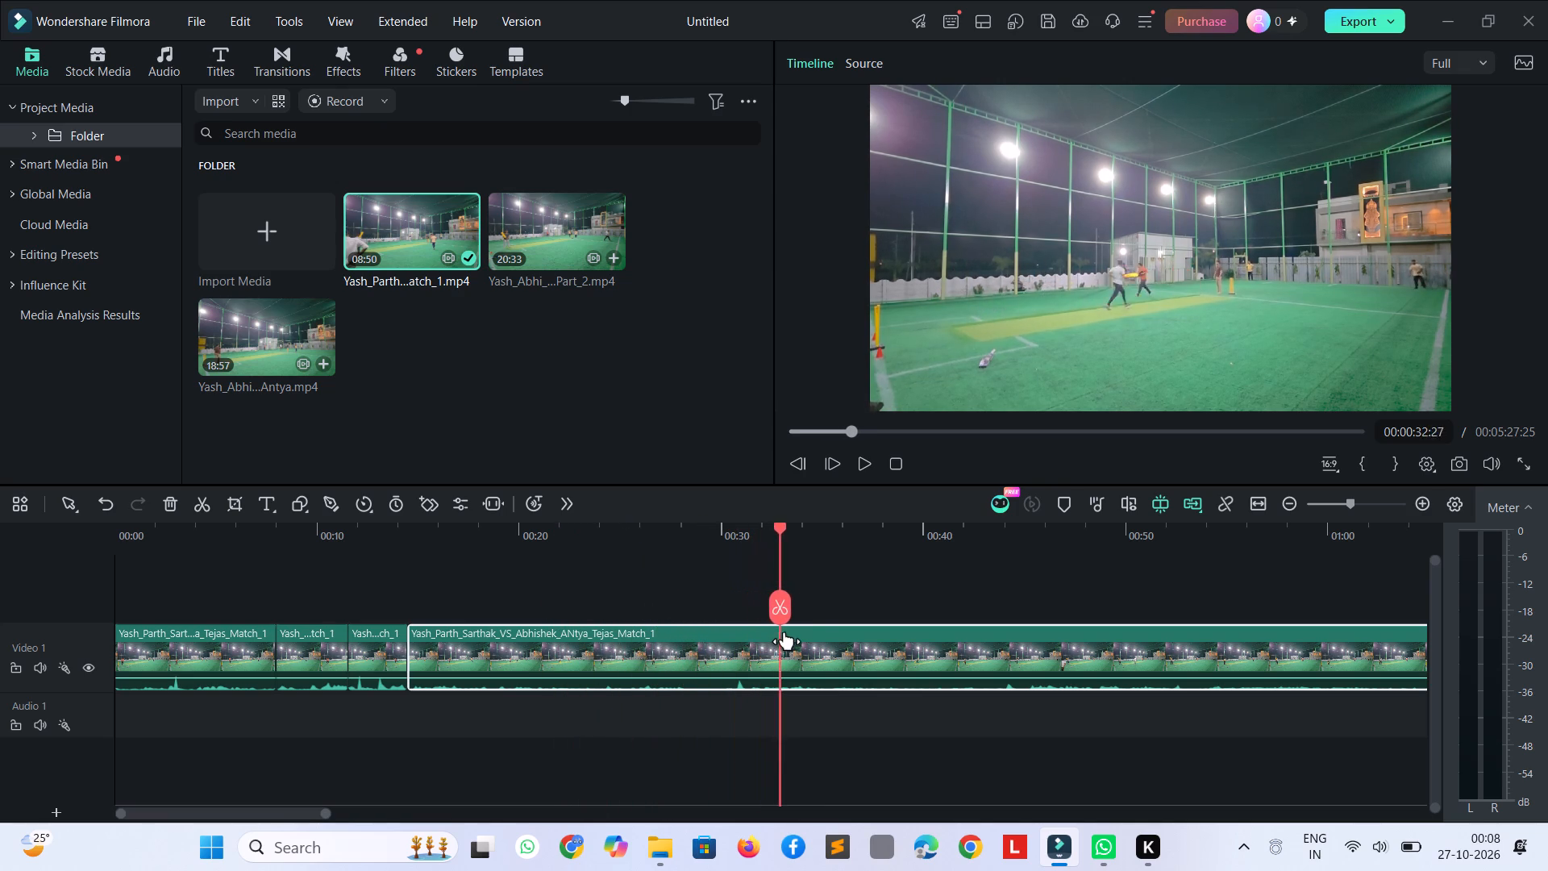
{"action": "left_click_drag", "start_coordinate": [784, 631], "coordinate": [898, 623]}
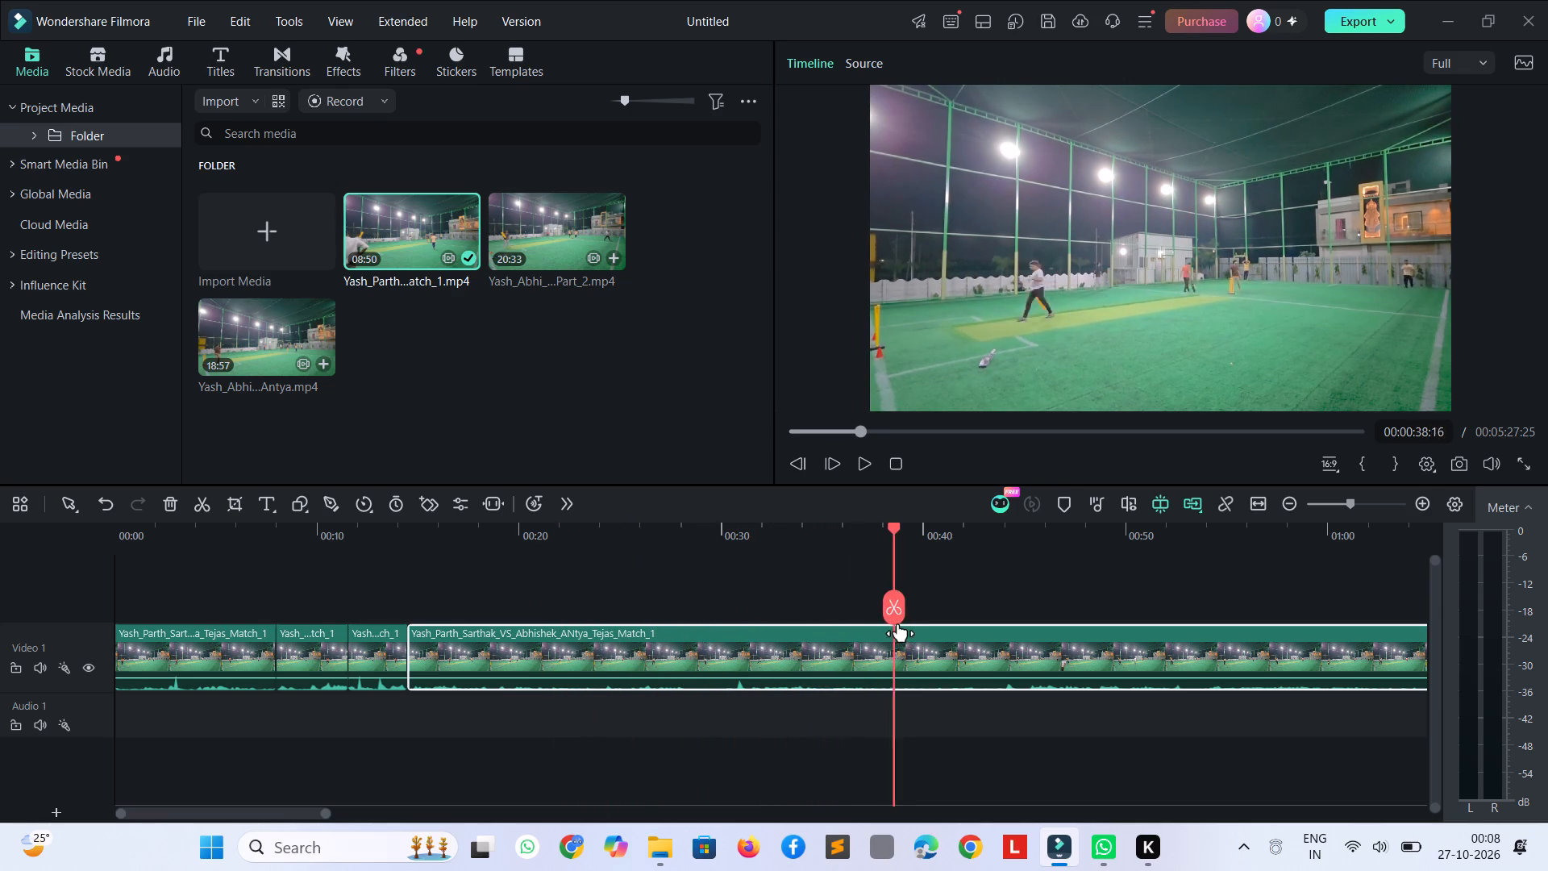
{"action": "left_click_drag", "start_coordinate": [898, 623], "coordinate": [1092, 668]}
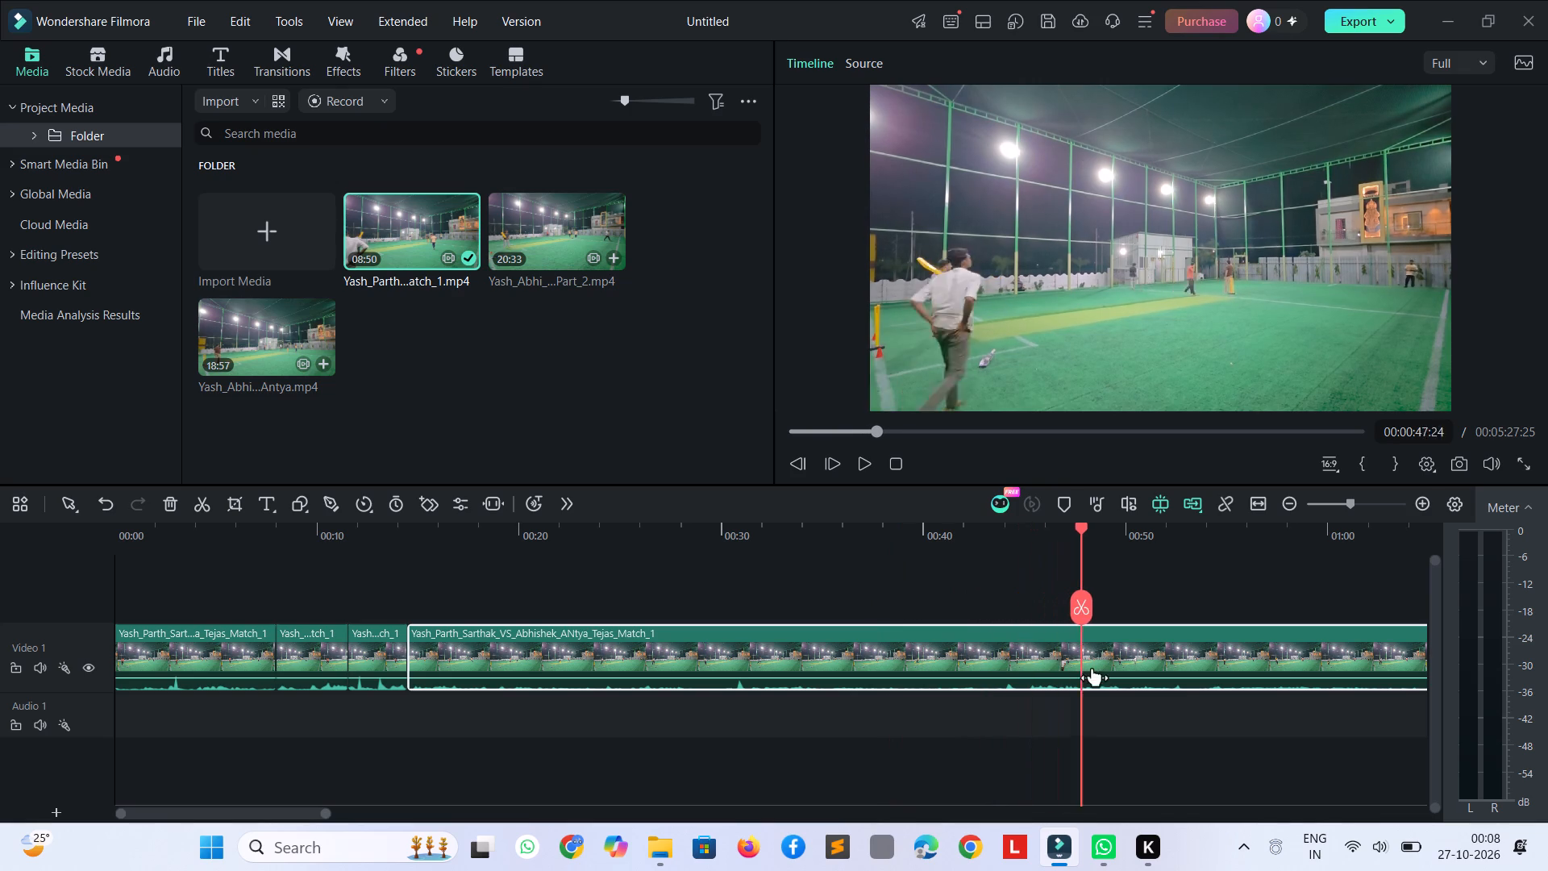
{"action": "left_click_drag", "start_coordinate": [1092, 668], "coordinate": [1292, 753]}
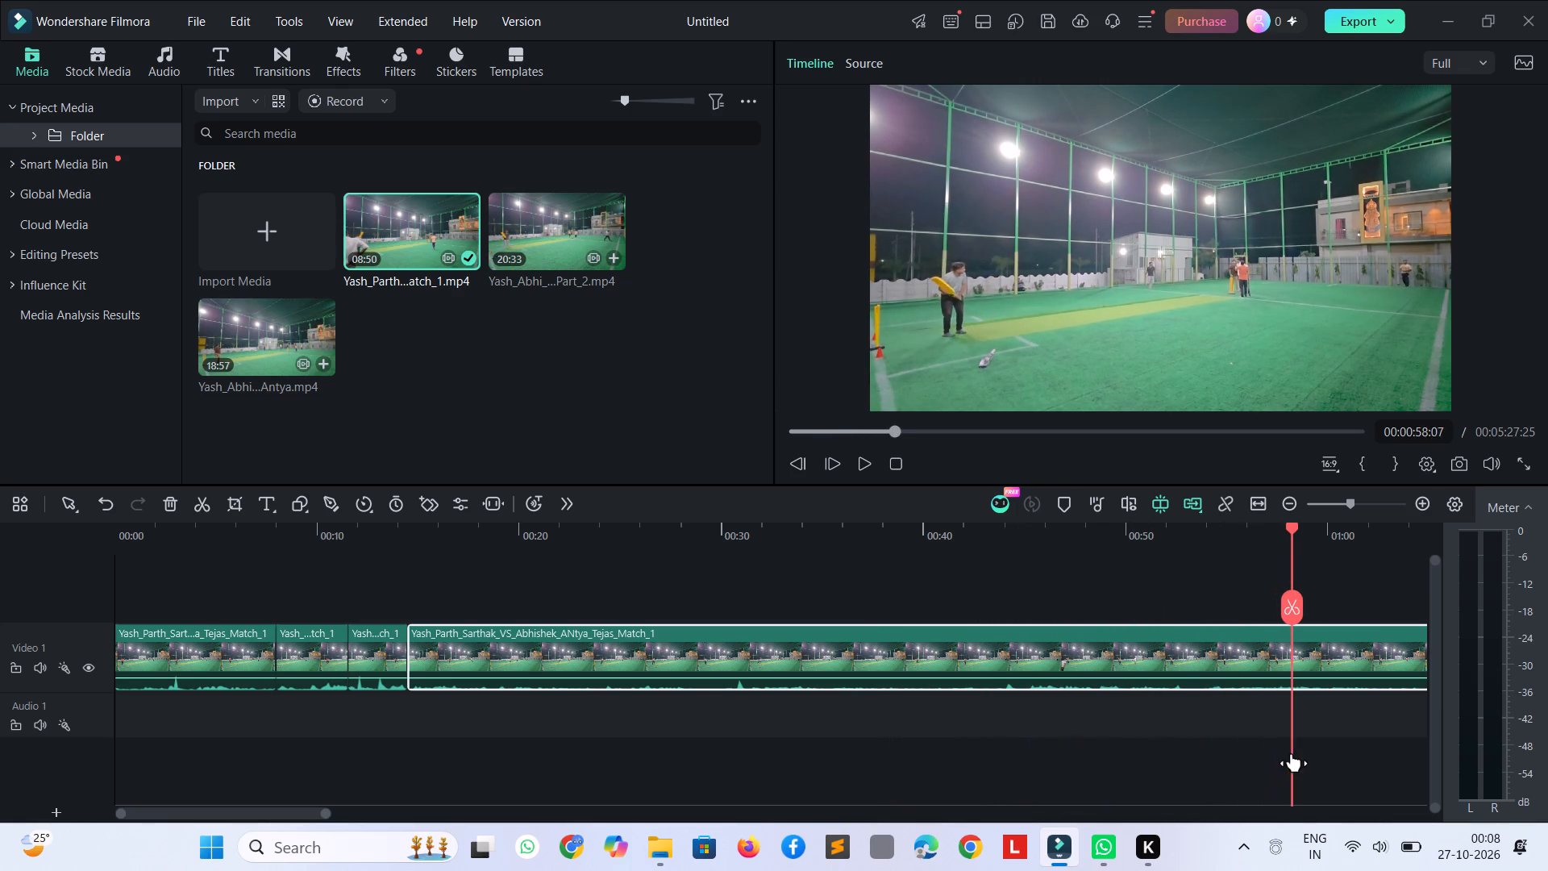
{"action": "left_click_drag", "start_coordinate": [1292, 753], "coordinate": [1413, 844]}
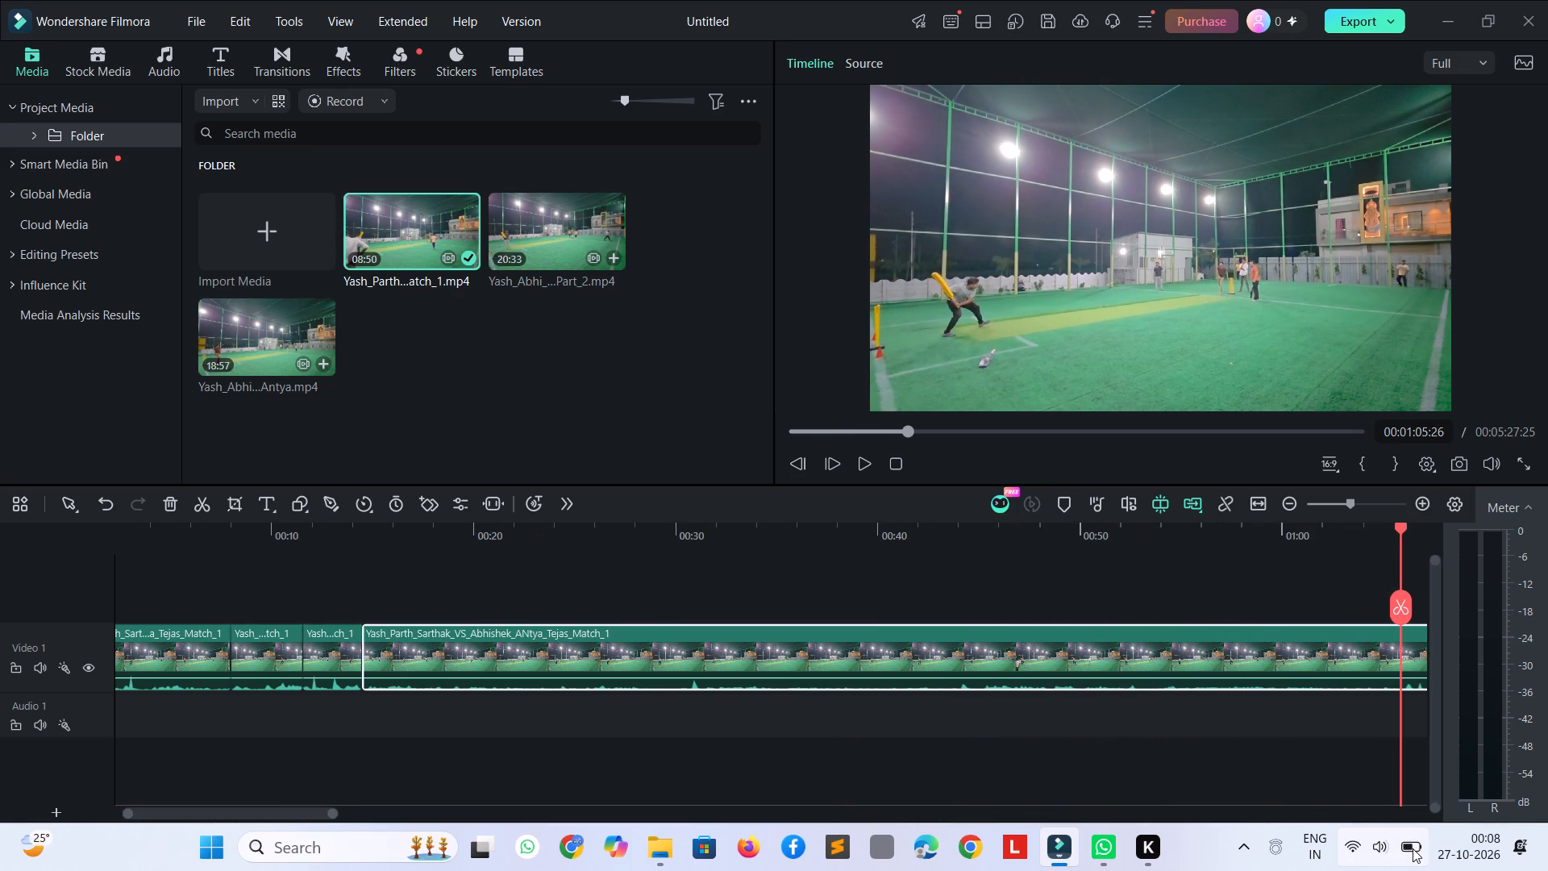
Play the footage from about 00:01:05 to 00:01:17 and scan on to about 00:01:31 for a delivery worth keeping.
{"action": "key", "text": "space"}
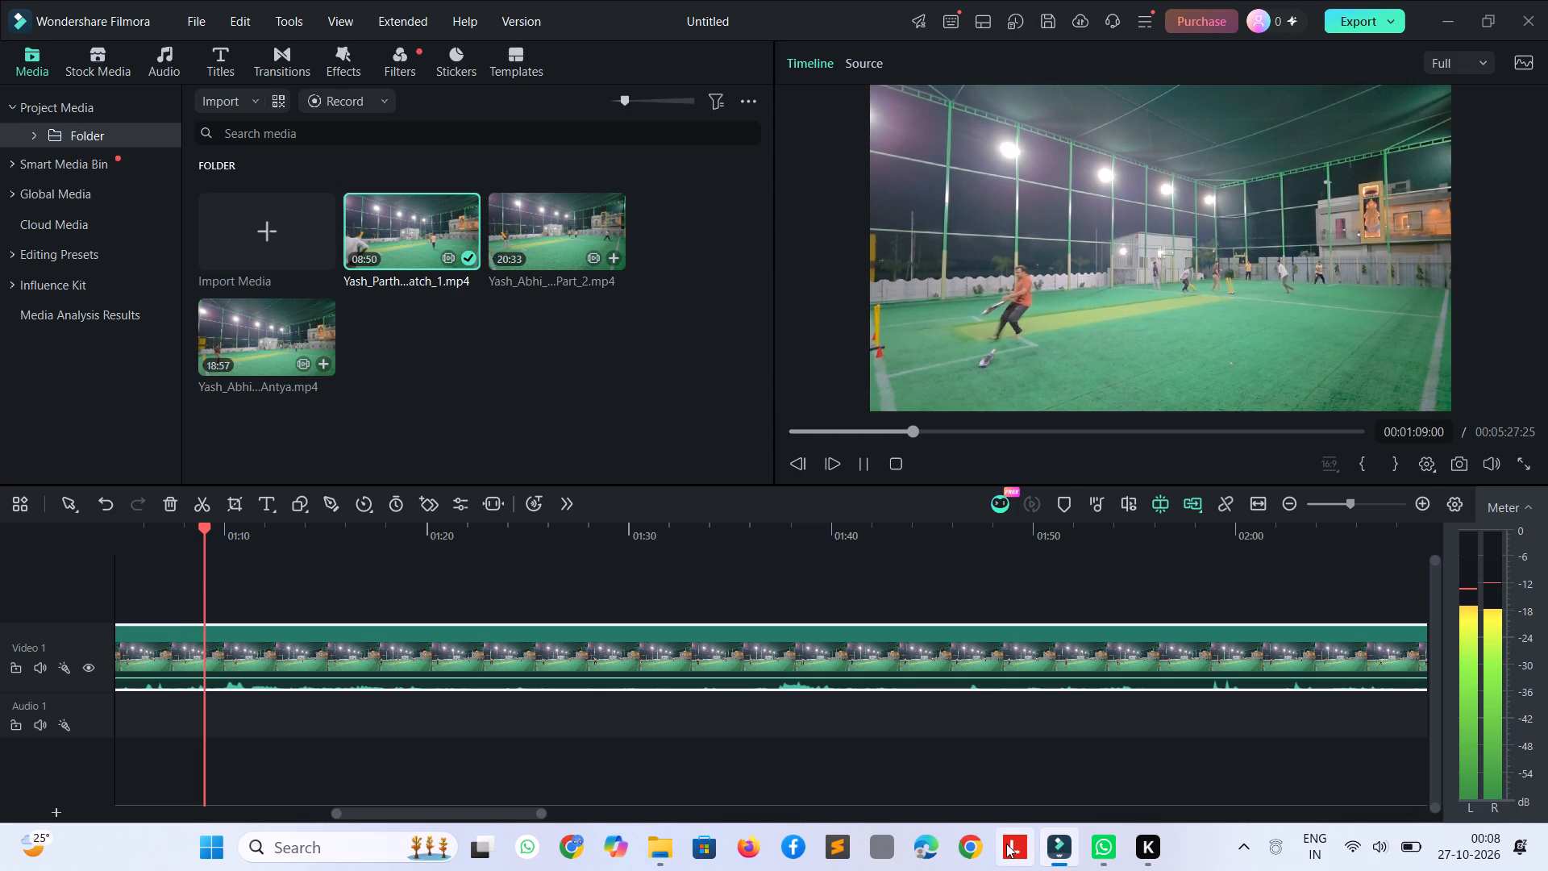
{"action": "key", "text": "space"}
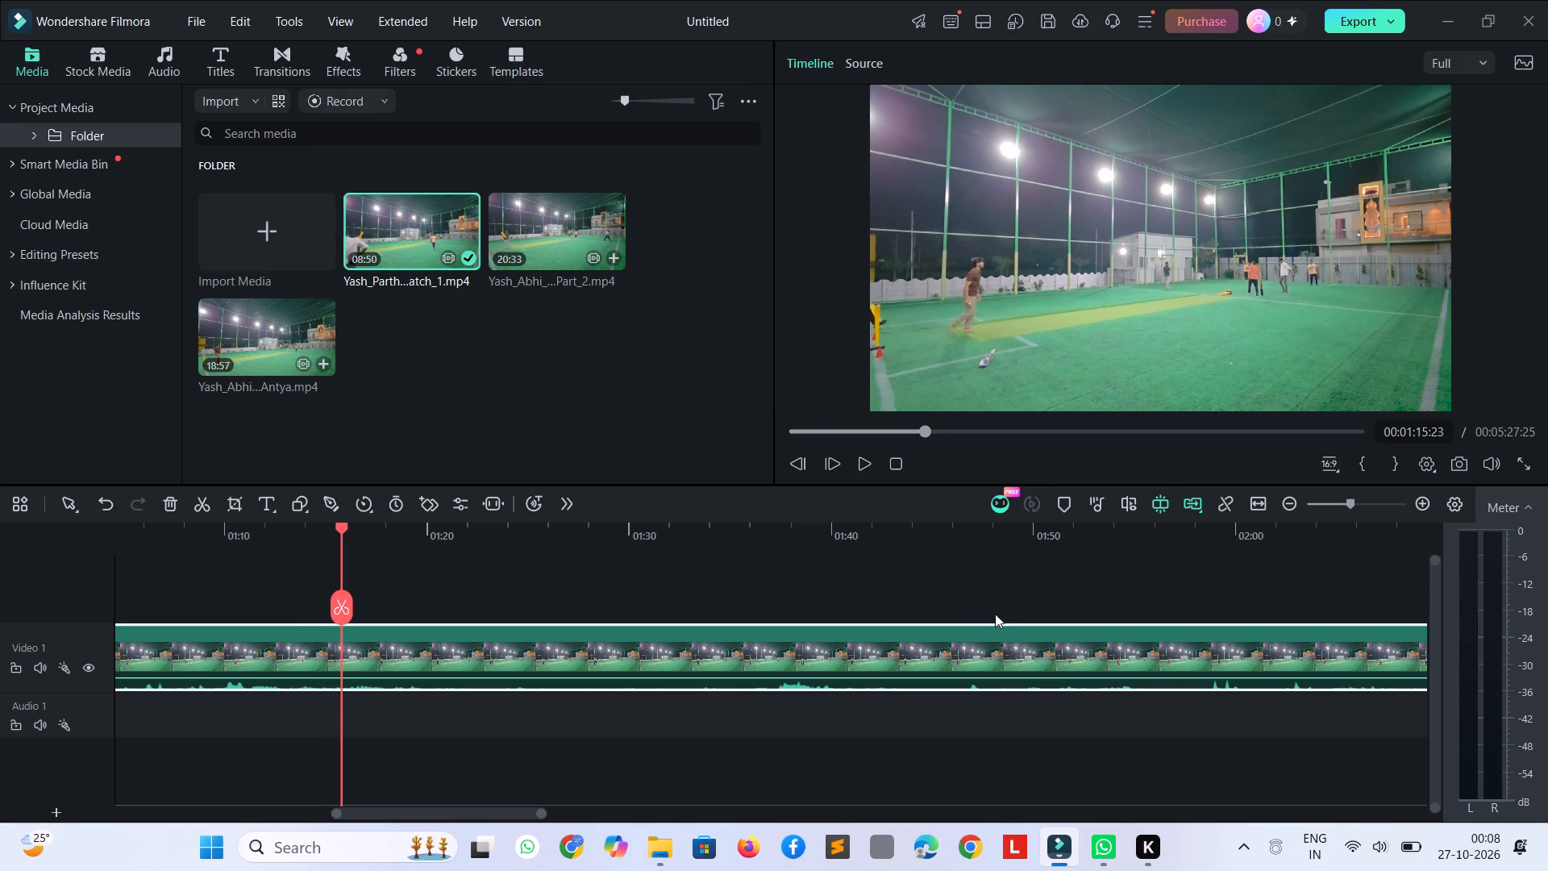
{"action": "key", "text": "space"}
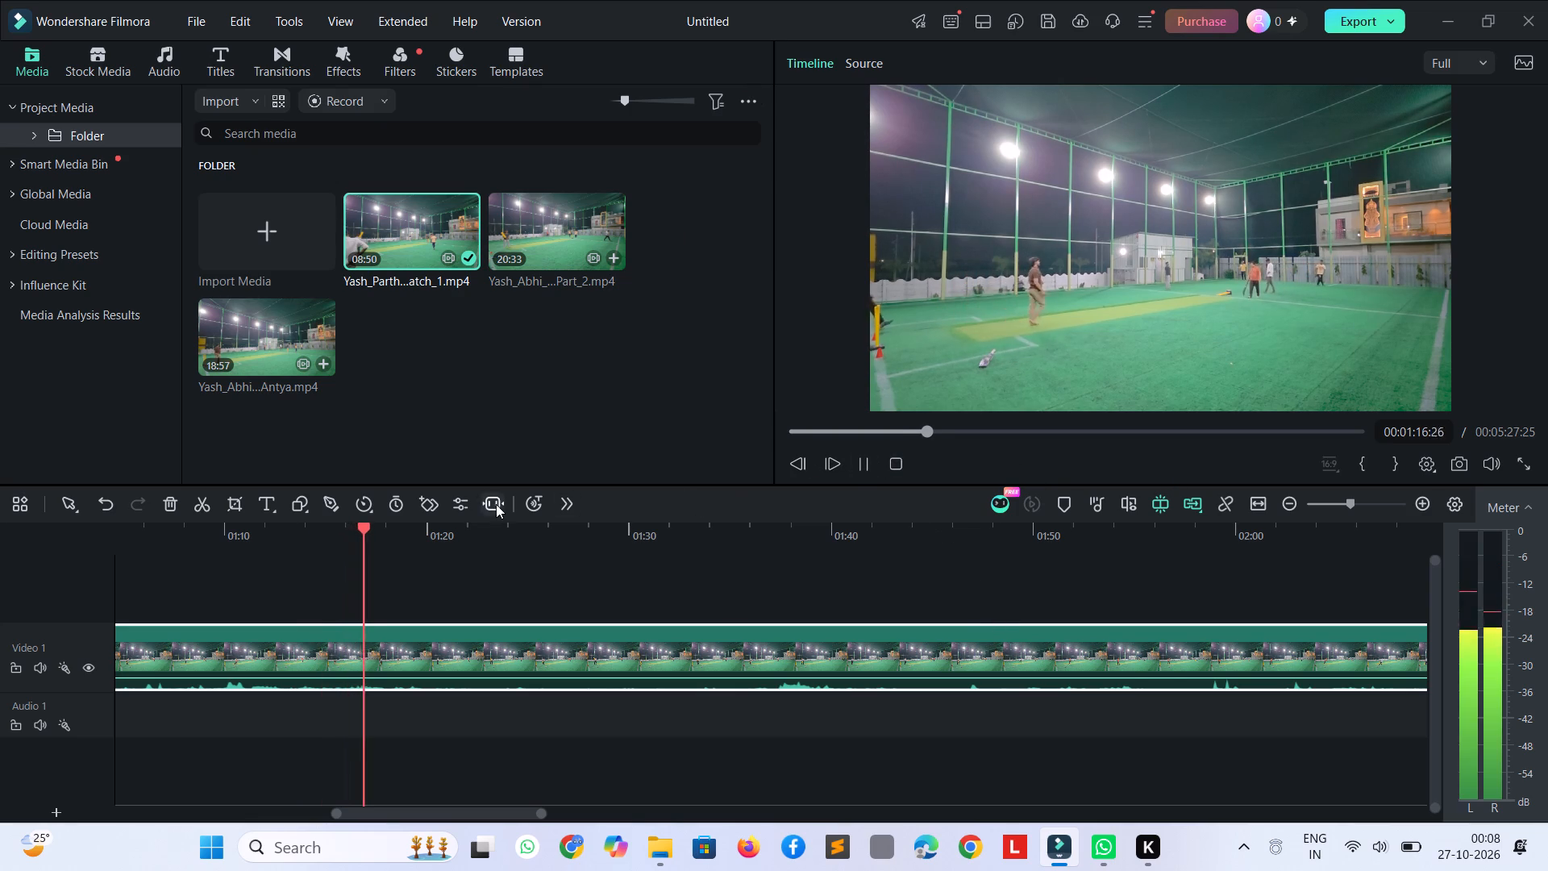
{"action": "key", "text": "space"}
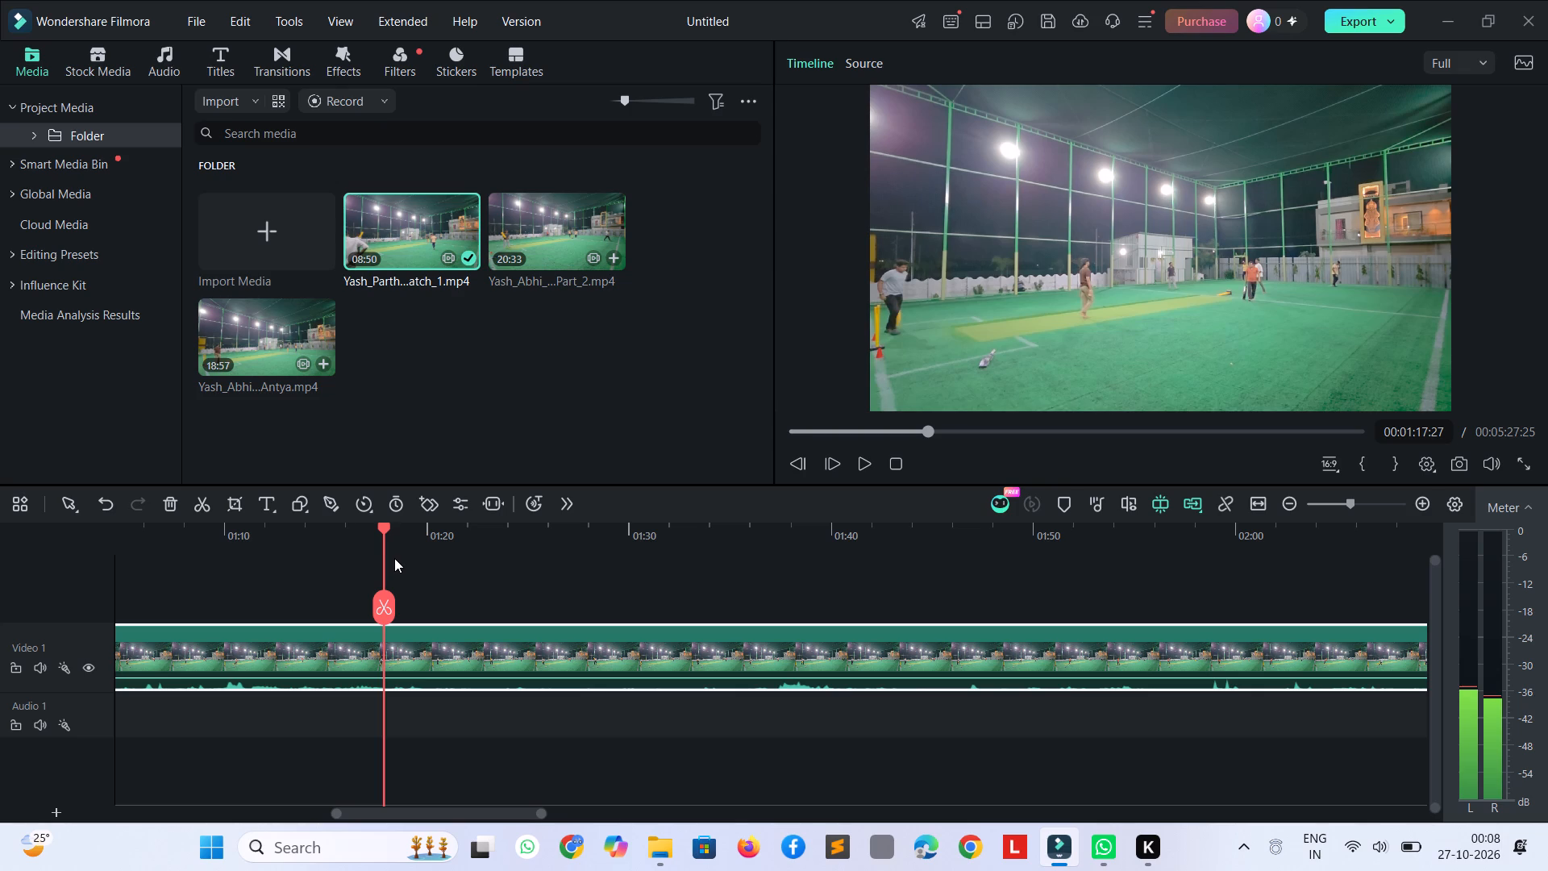
{"action": "left_click_drag", "start_coordinate": [383, 539], "coordinate": [438, 555]}
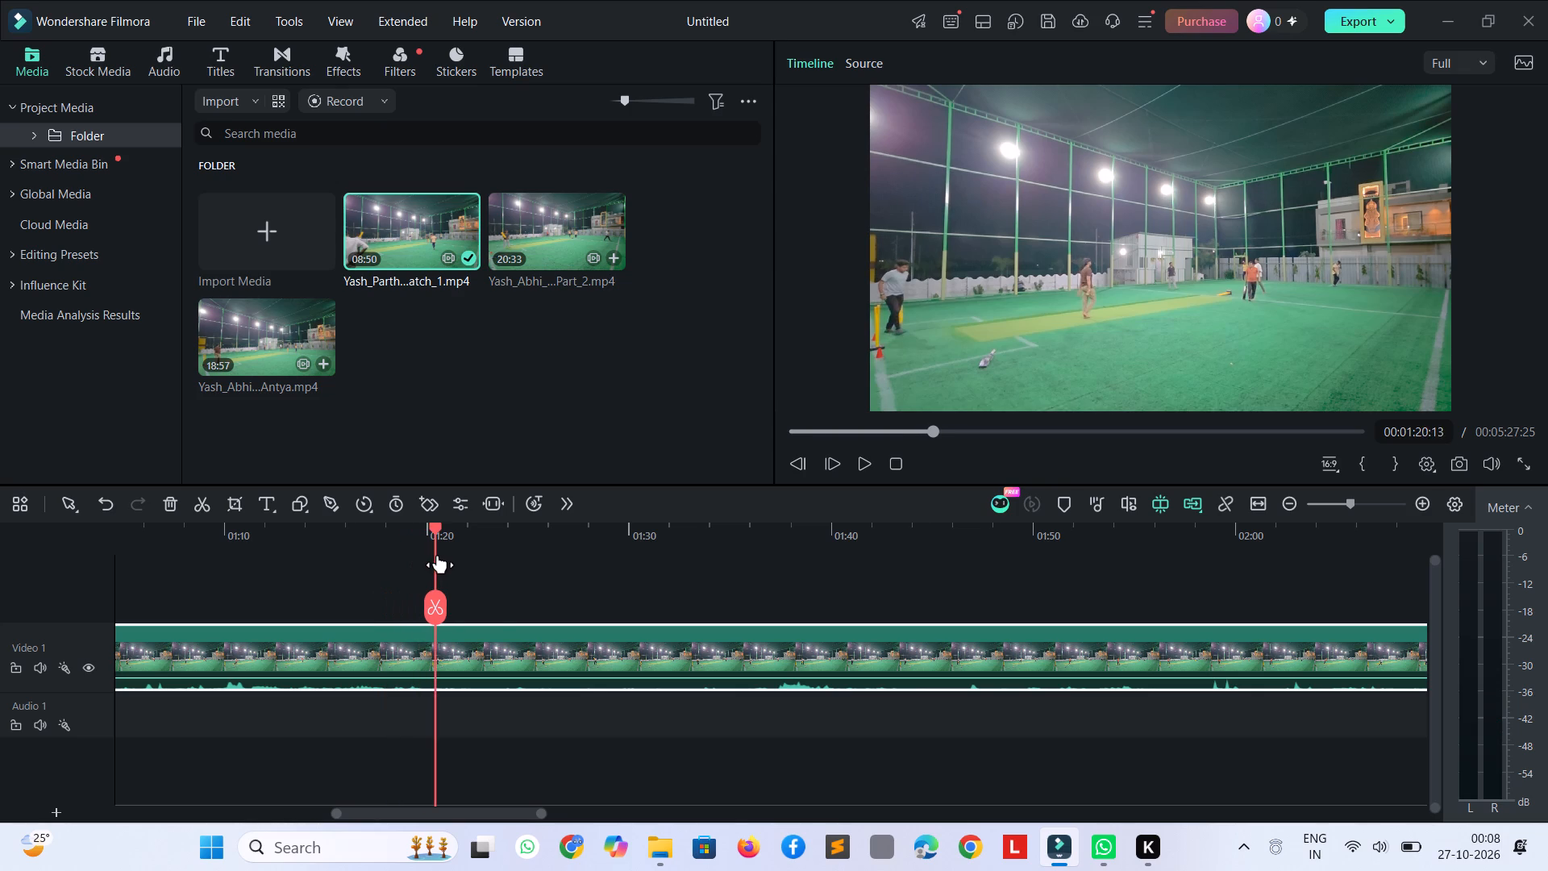
{"action": "left_click_drag", "start_coordinate": [438, 555], "coordinate": [527, 558]}
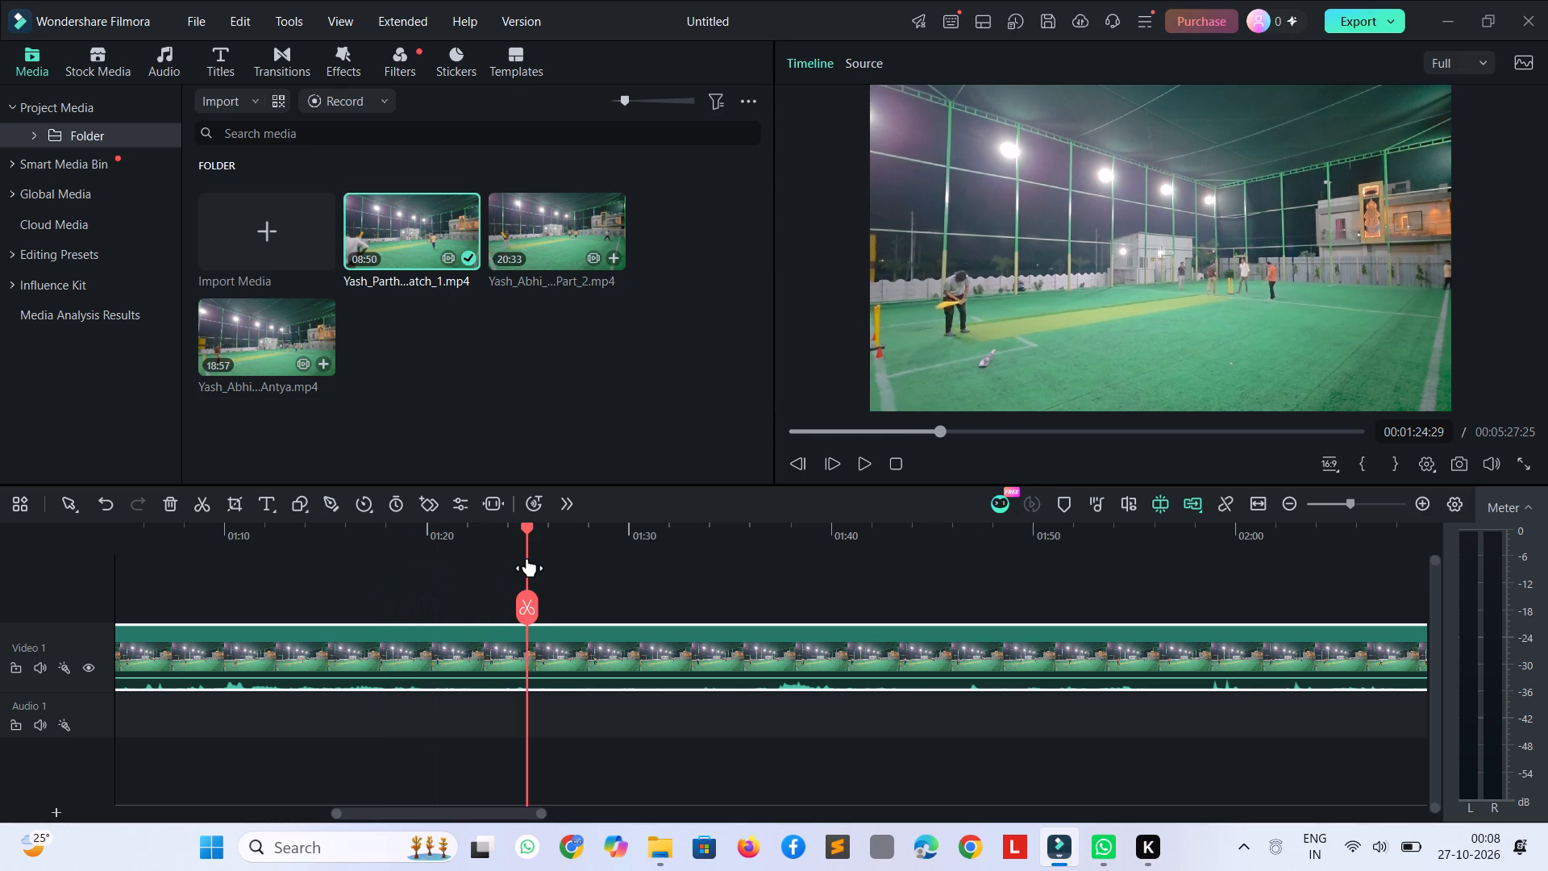
{"action": "left_click_drag", "start_coordinate": [527, 558], "coordinate": [530, 558]}
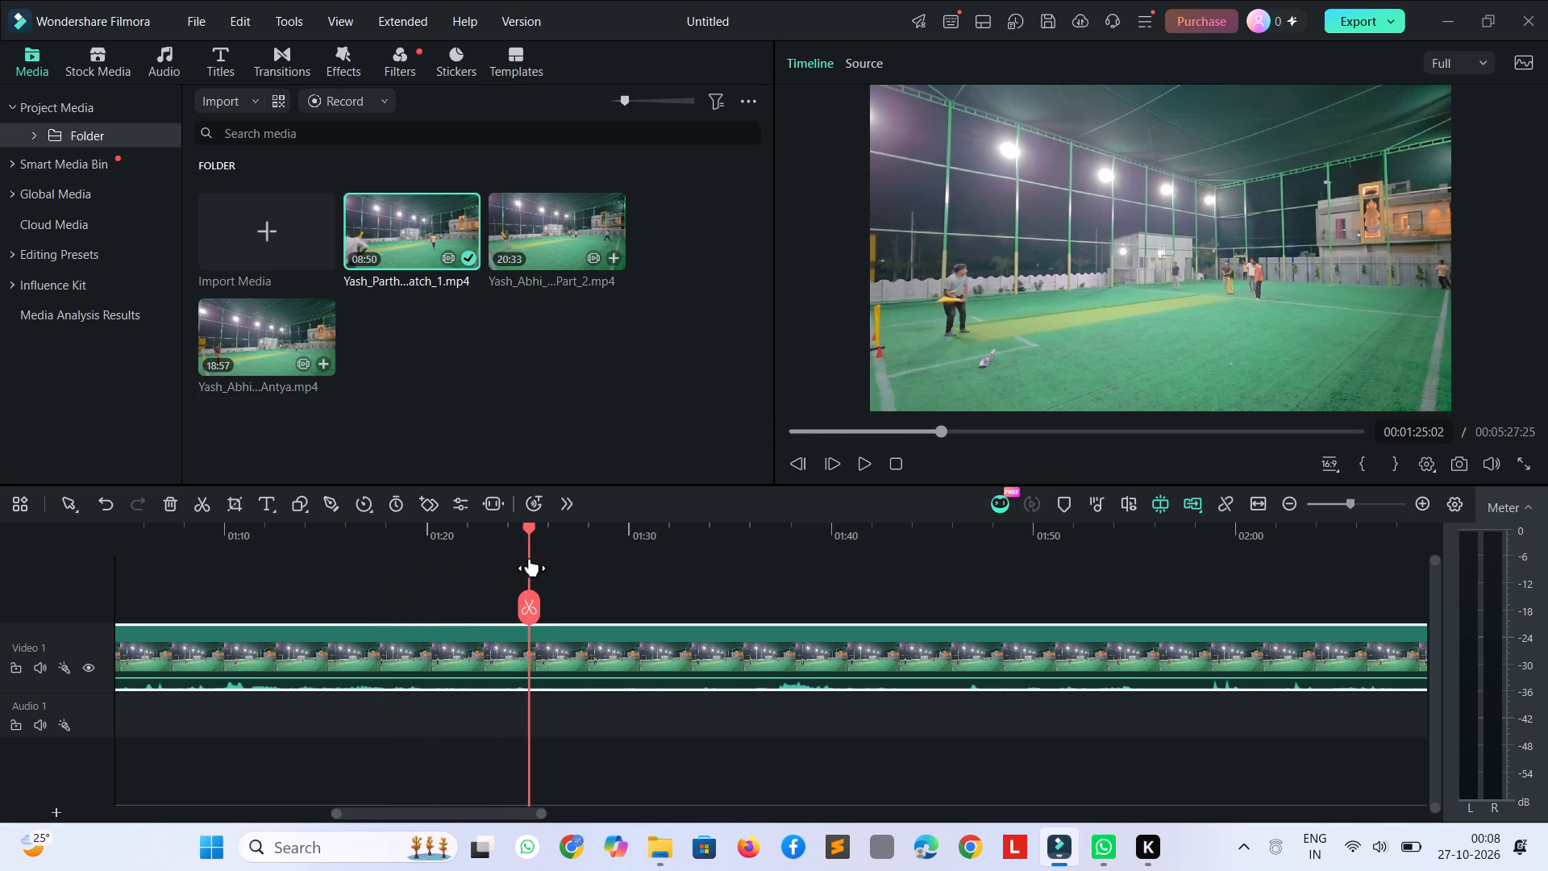
{"action": "left_click_drag", "start_coordinate": [530, 558], "coordinate": [614, 576]}
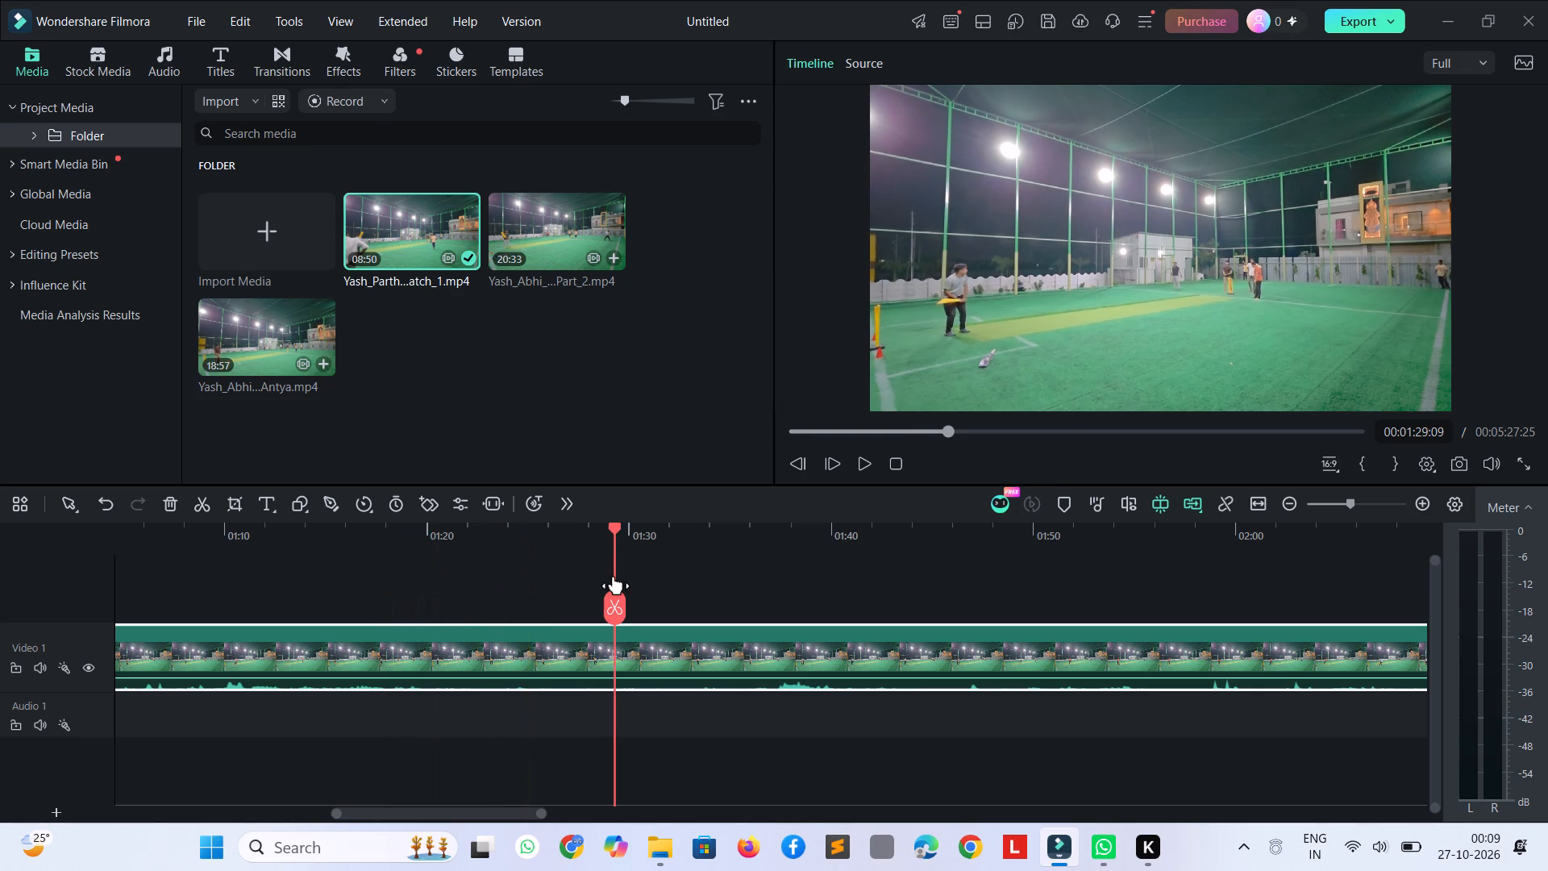
{"action": "left_click_drag", "start_coordinate": [614, 576], "coordinate": [591, 581]}
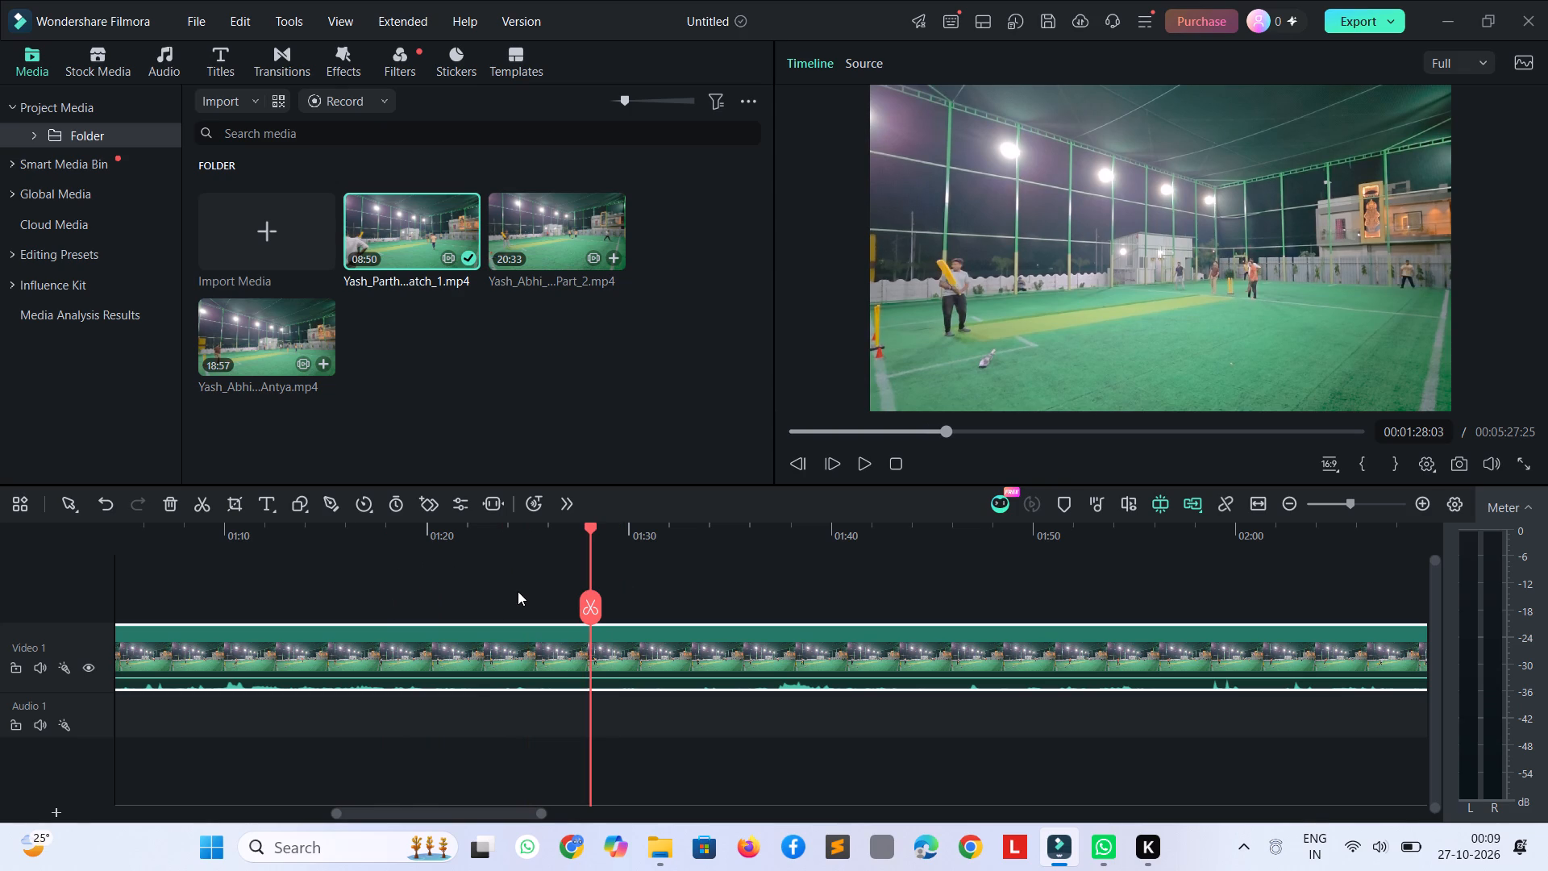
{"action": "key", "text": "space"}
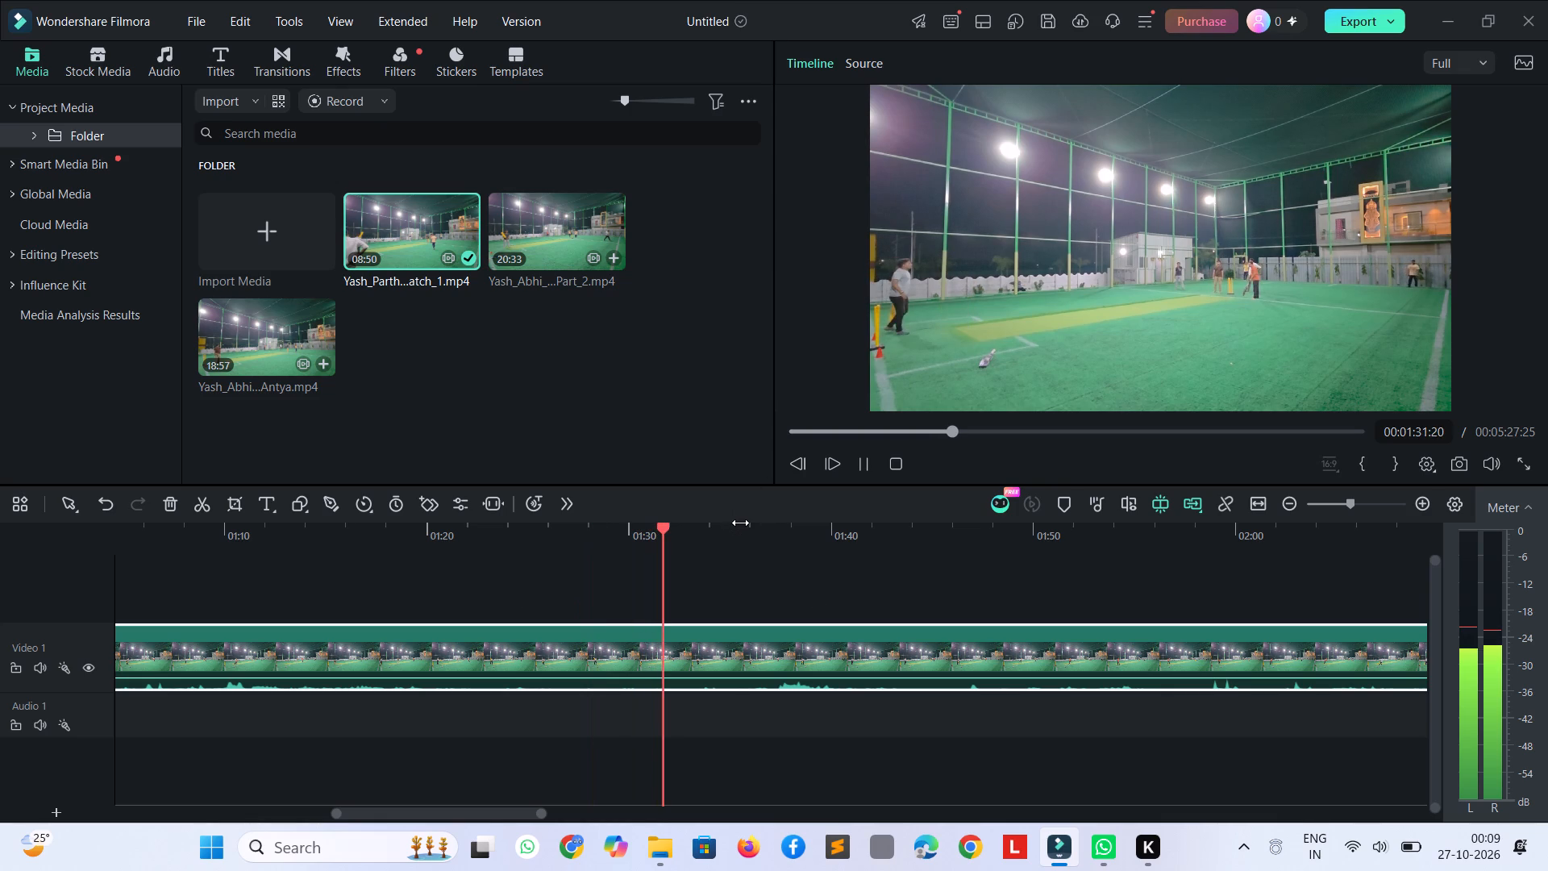
Find the next delivery near 00:02:00, split the clip at 00:02:00:29, and delete the segment before the cut.
{"action": "left_click_drag", "start_coordinate": [678, 533], "coordinate": [701, 548]}
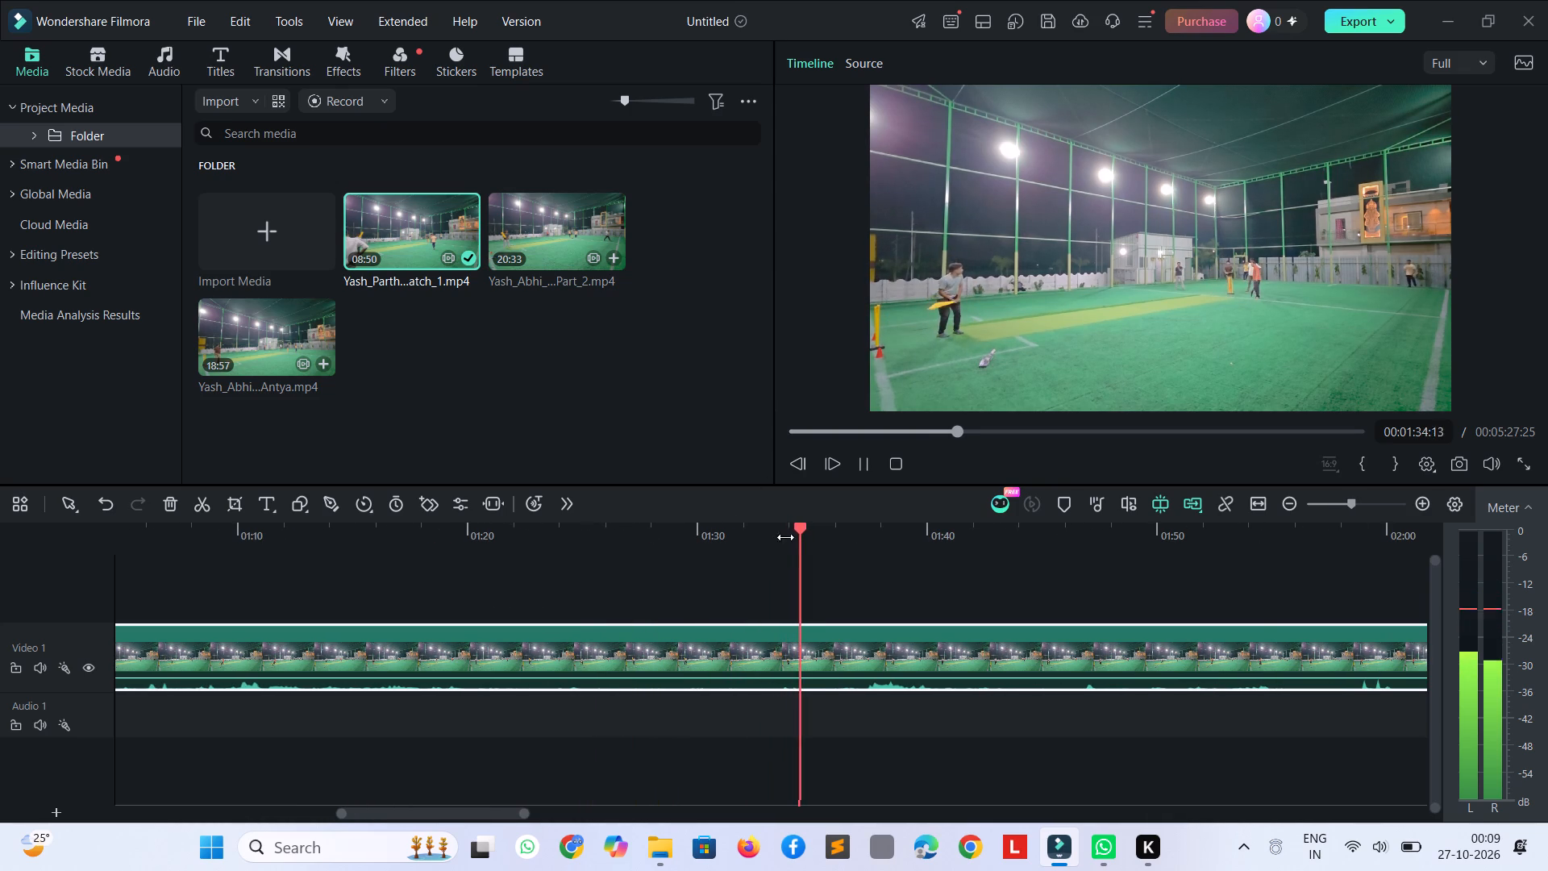
{"action": "left_click_drag", "start_coordinate": [812, 526], "coordinate": [918, 554]}
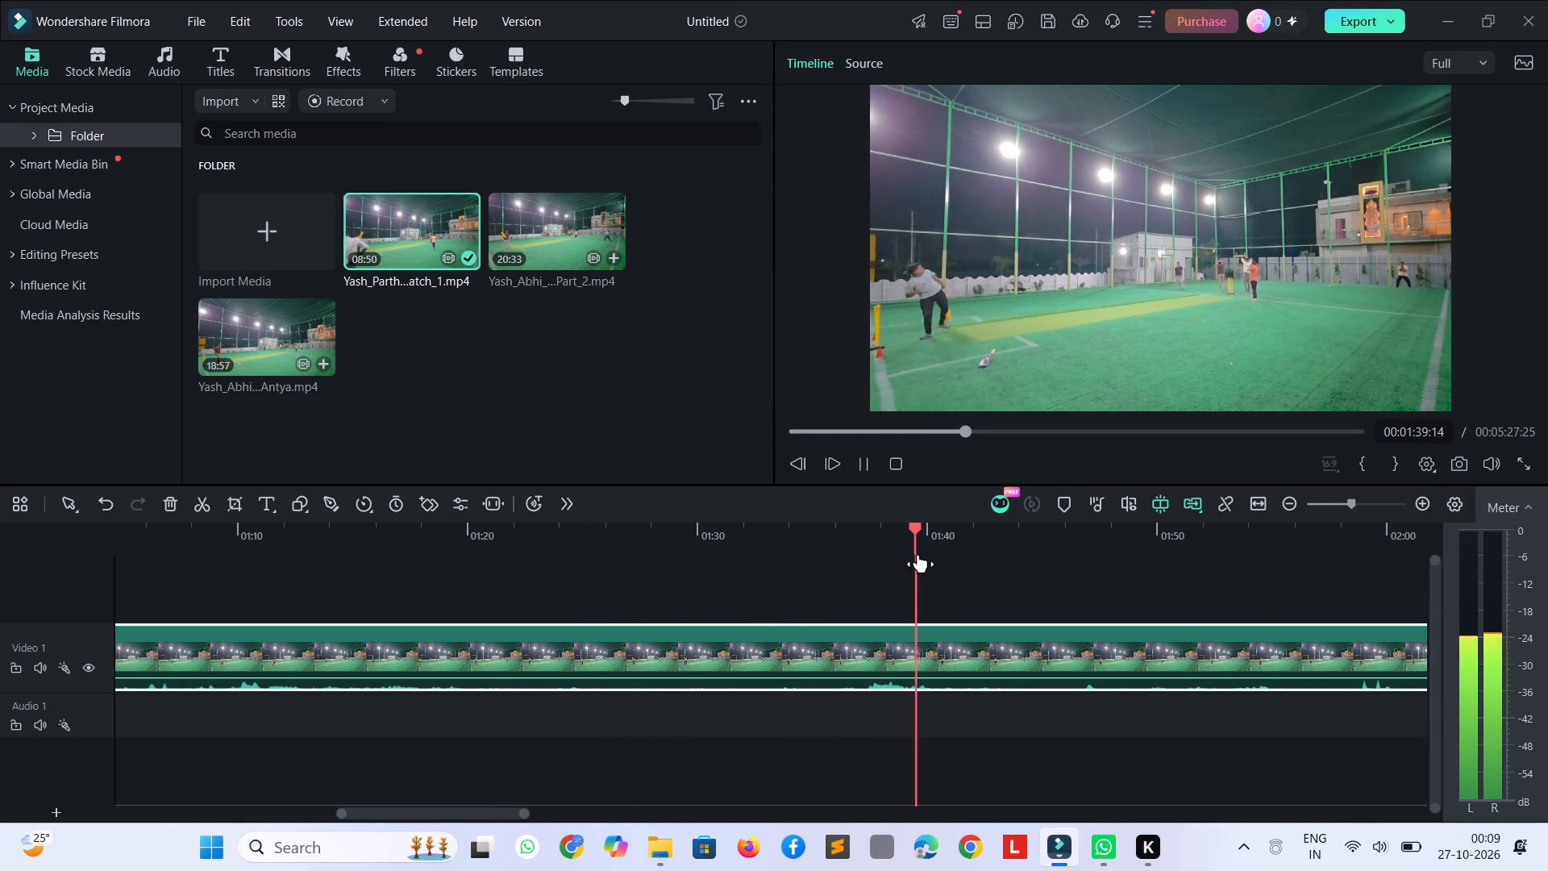
{"action": "left_click_drag", "start_coordinate": [918, 554], "coordinate": [1067, 557]}
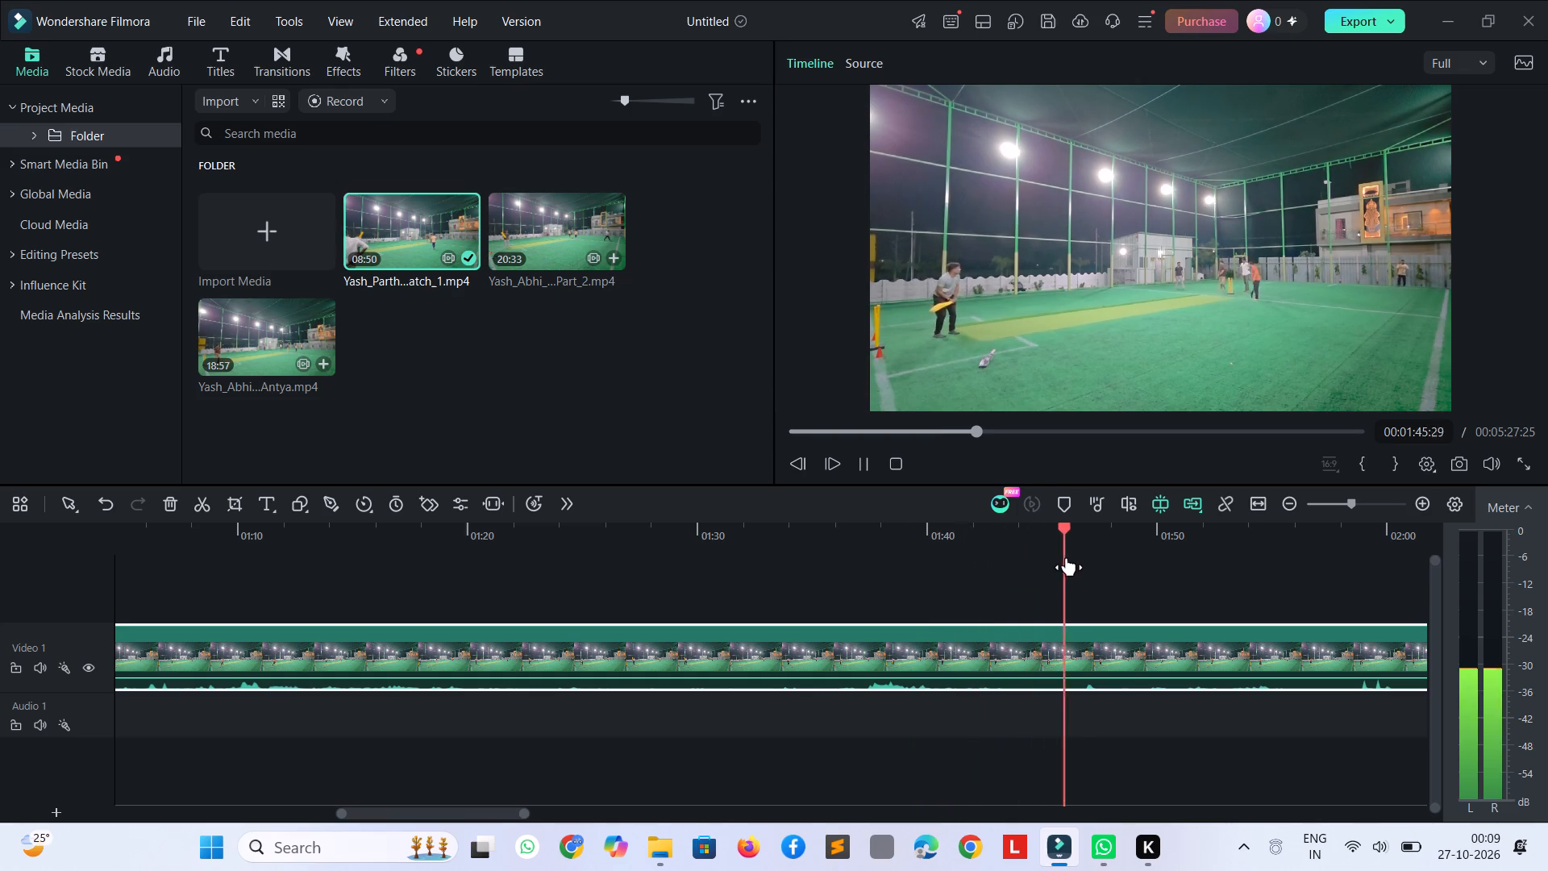
{"action": "left_click_drag", "start_coordinate": [1067, 557], "coordinate": [1149, 562]}
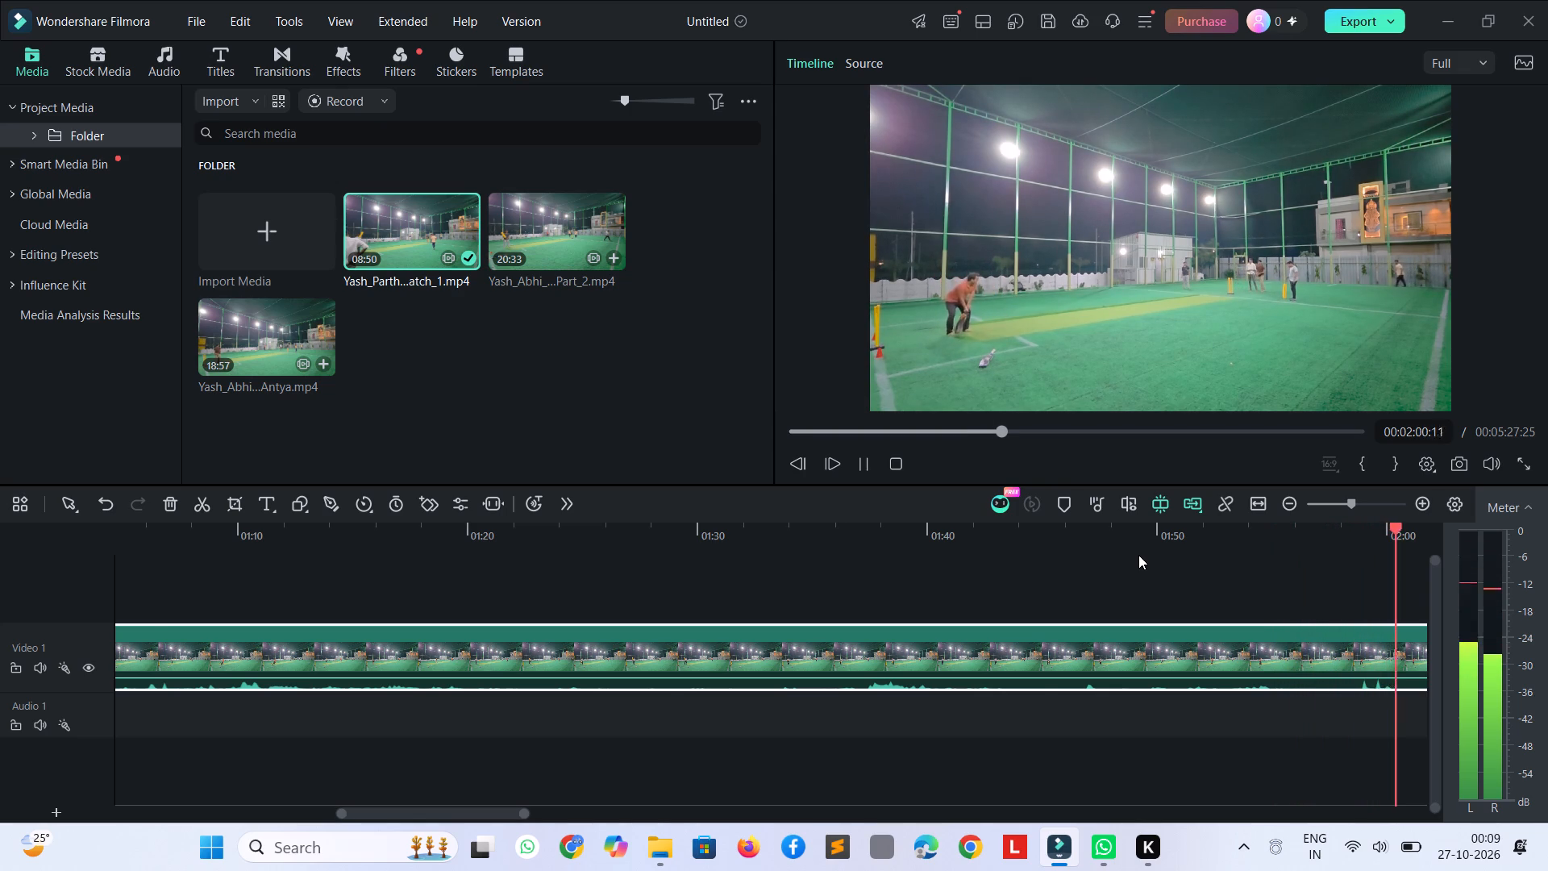
{"action": "key", "text": "space"}
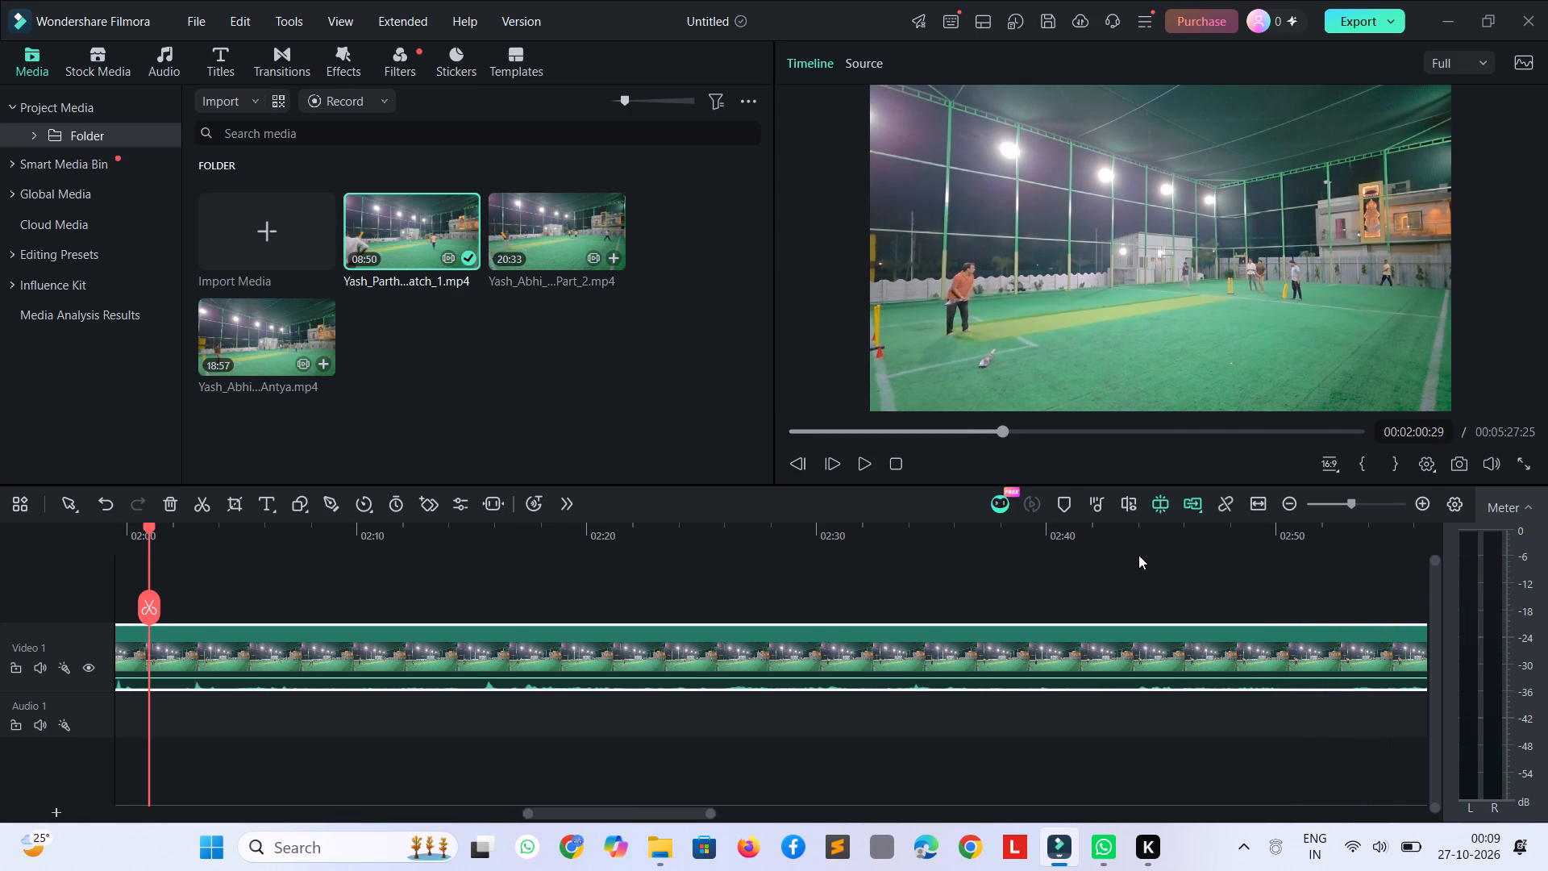
{"action": "key", "text": "ctrl+b"}
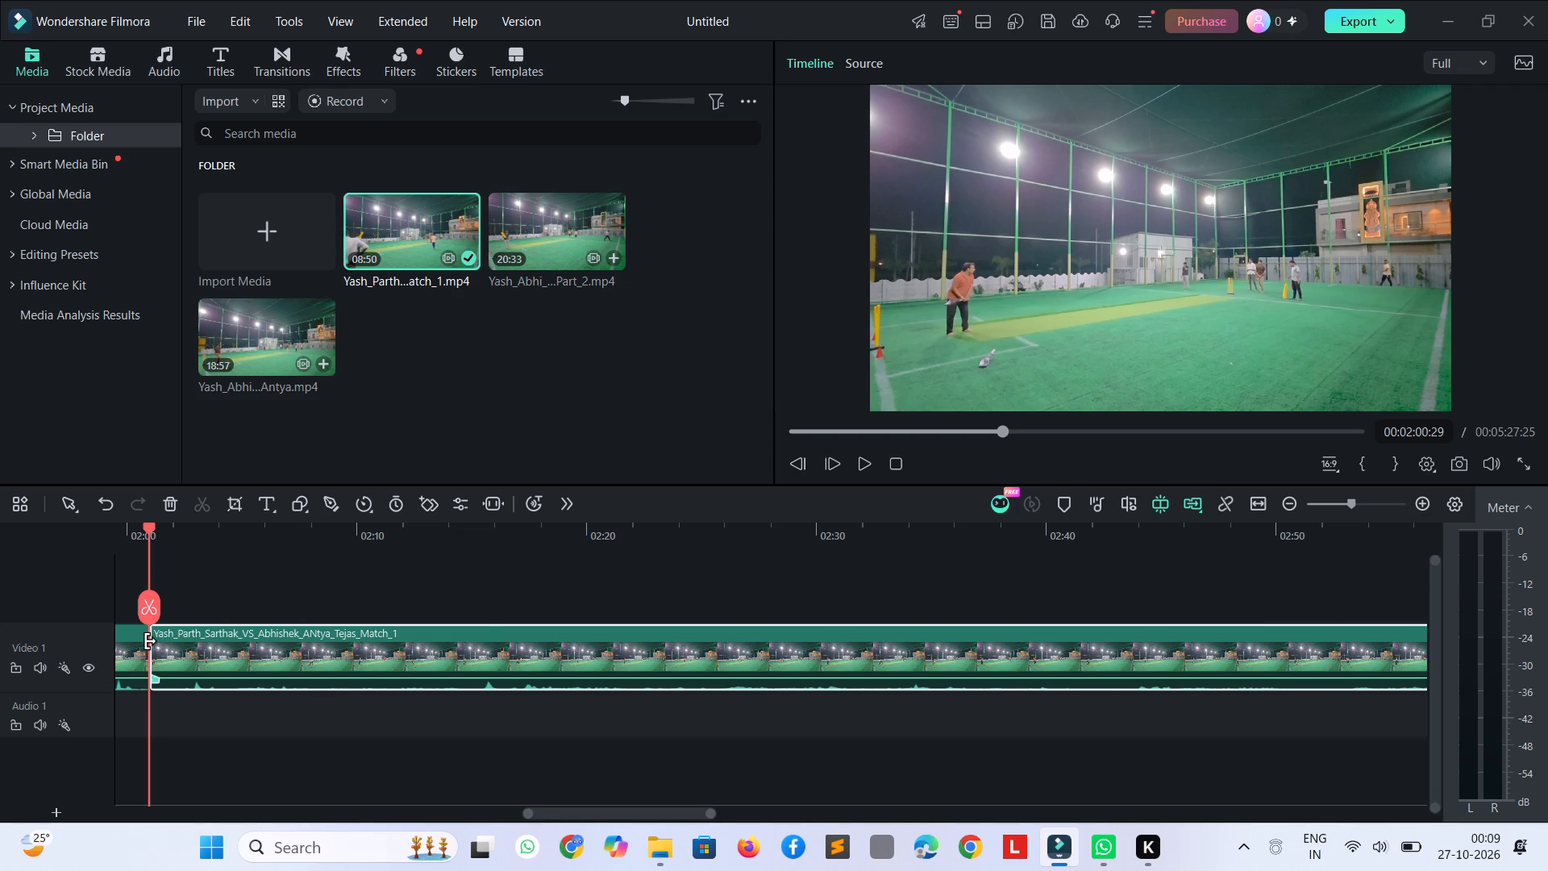
{"action": "left_click", "coordinate": [128, 647]}
{"action": "key", "text": "Delete"}
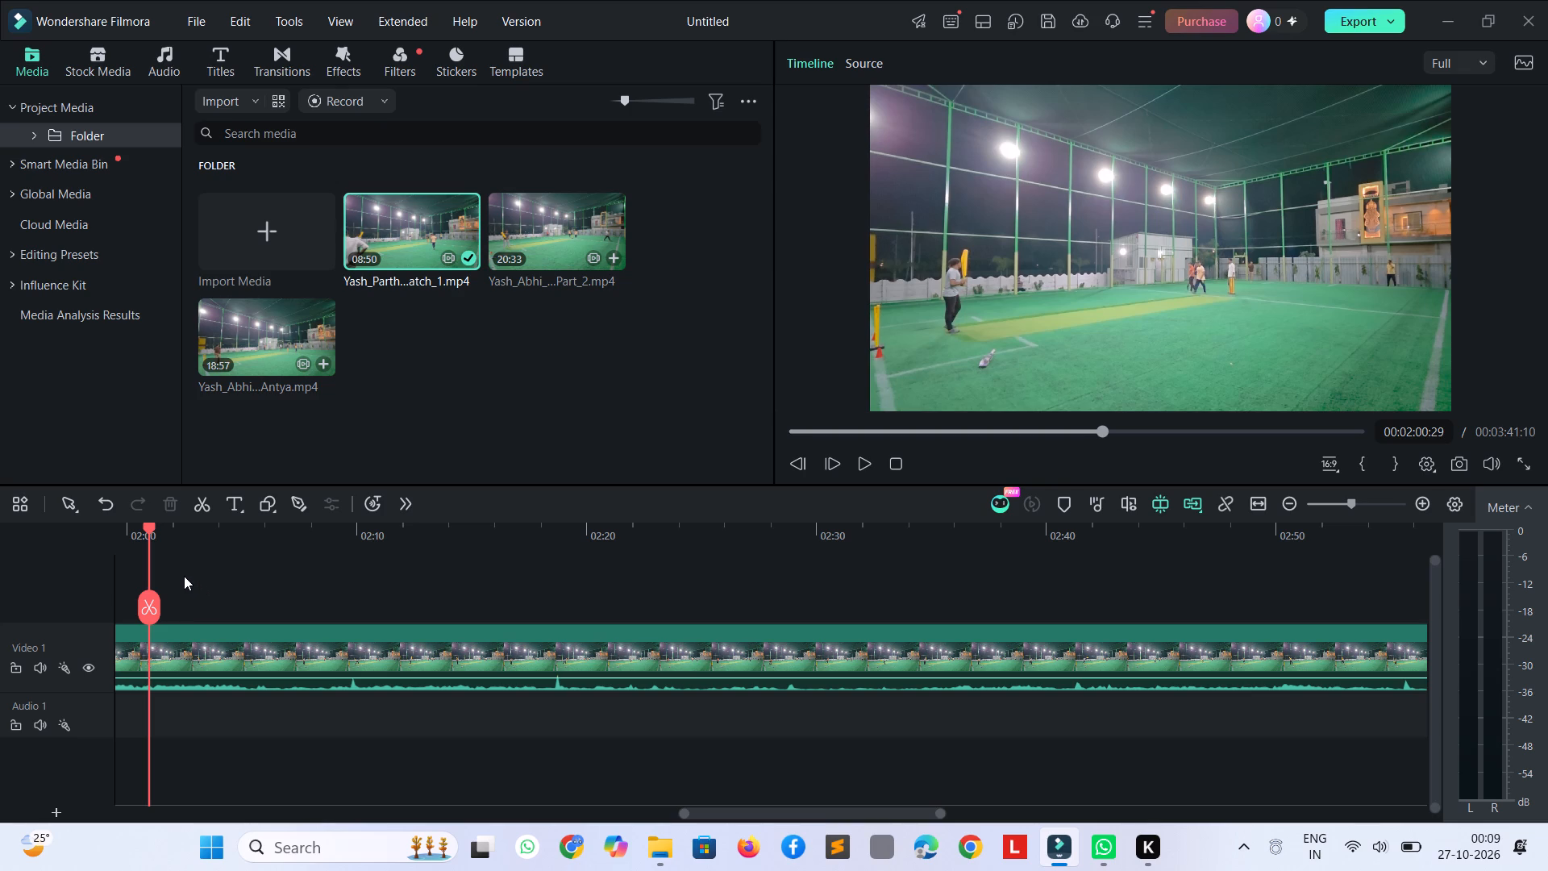
Return to the new join at 00:00:14:14 and turn on pointer-following frame preview for the timeline.
{"action": "left_click_drag", "start_coordinate": [148, 569], "coordinate": [123, 568]}
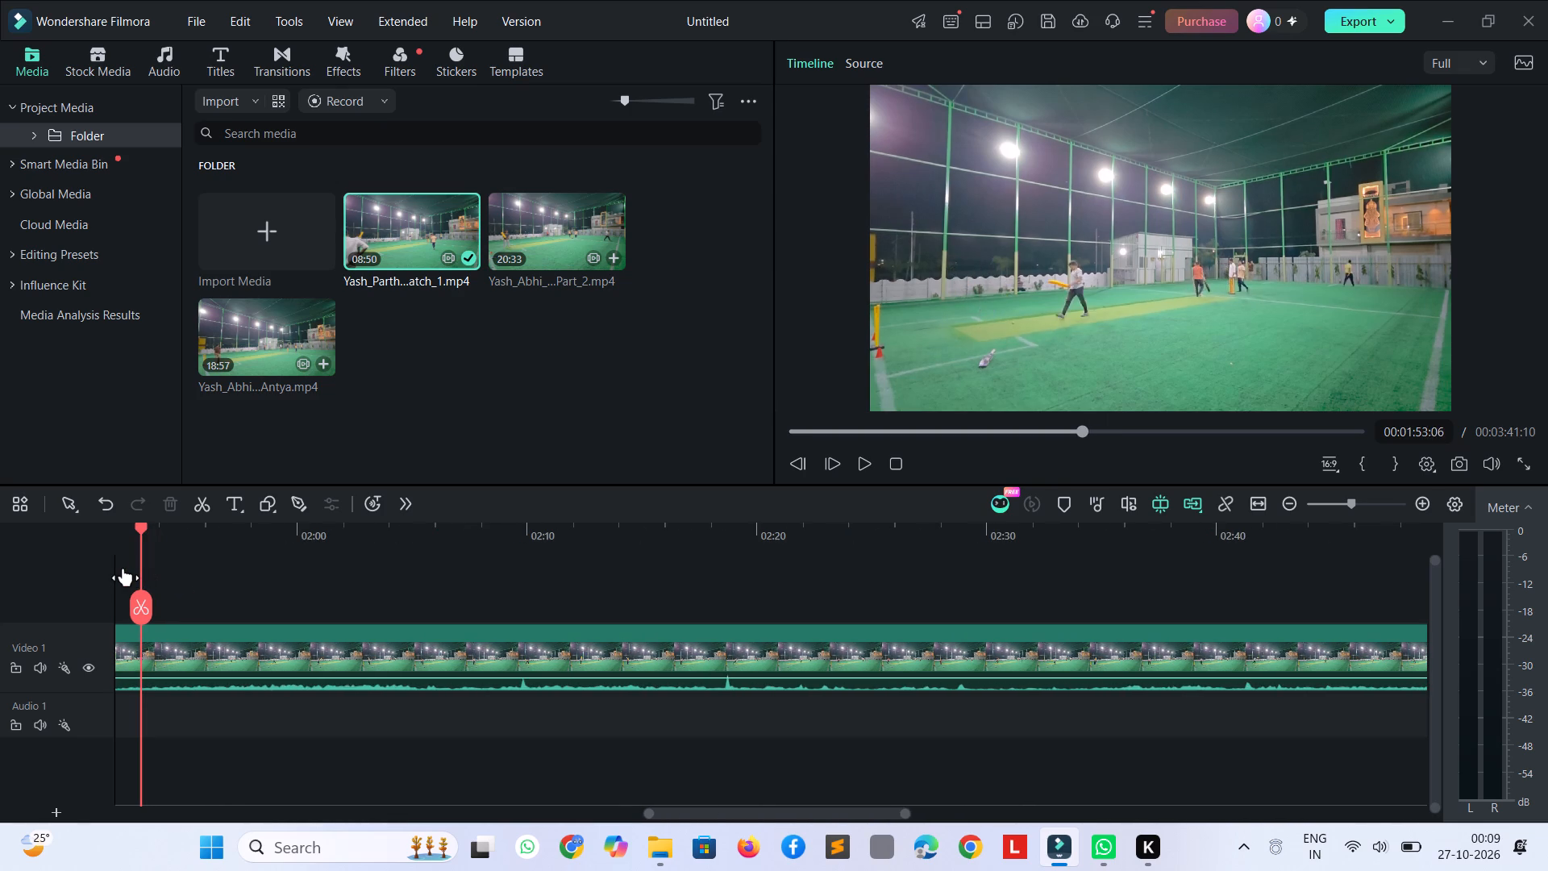
{"action": "left_click_drag", "start_coordinate": [123, 568], "coordinate": [28, 563]}
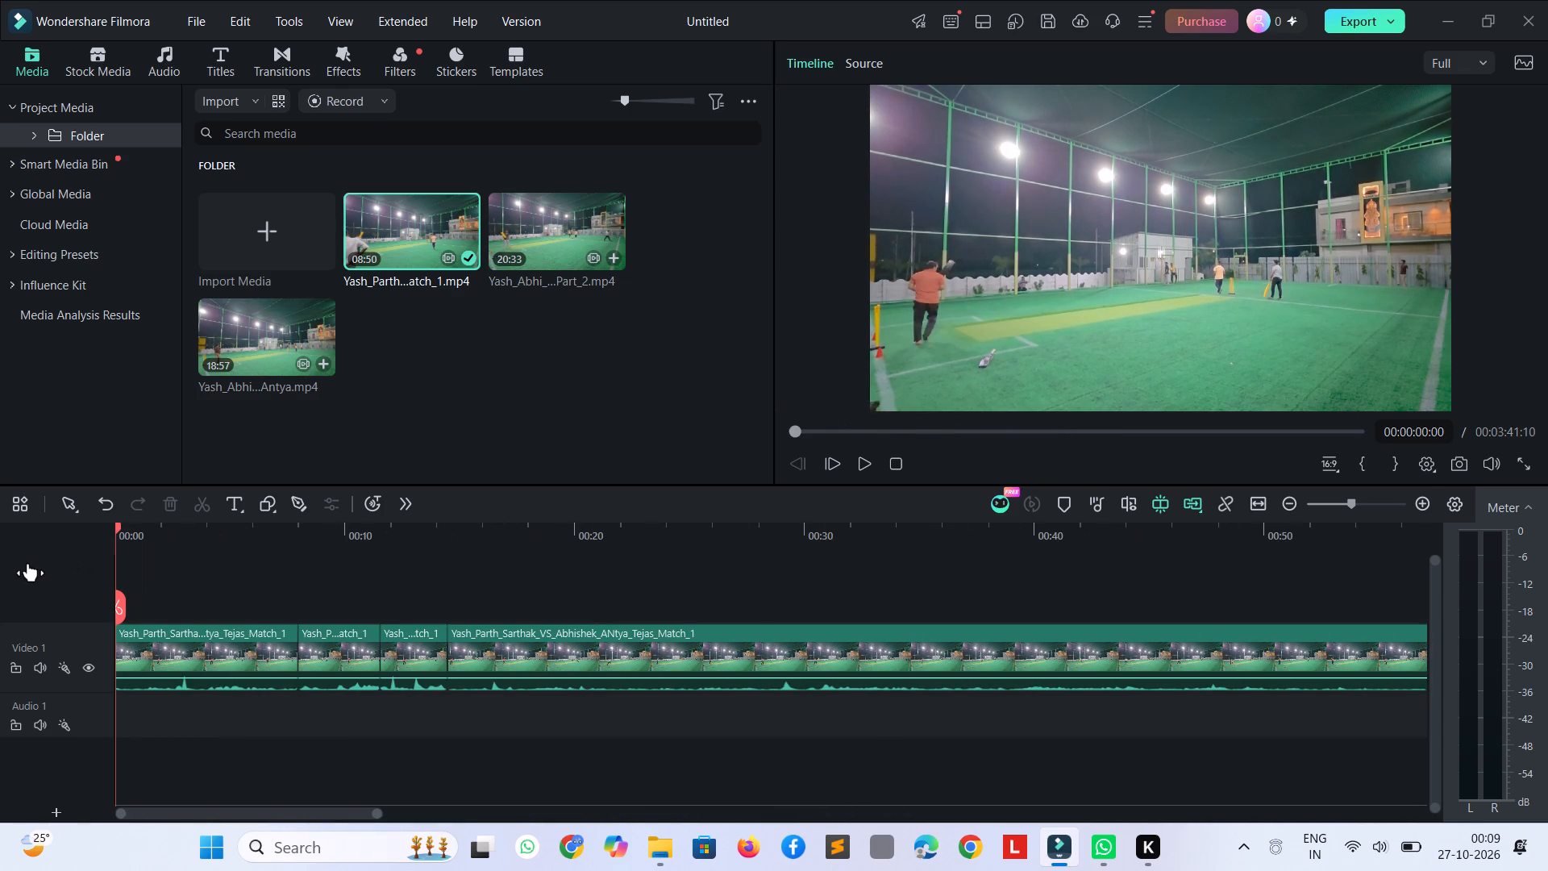
{"action": "left_click_drag", "start_coordinate": [28, 563], "coordinate": [442, 674]}
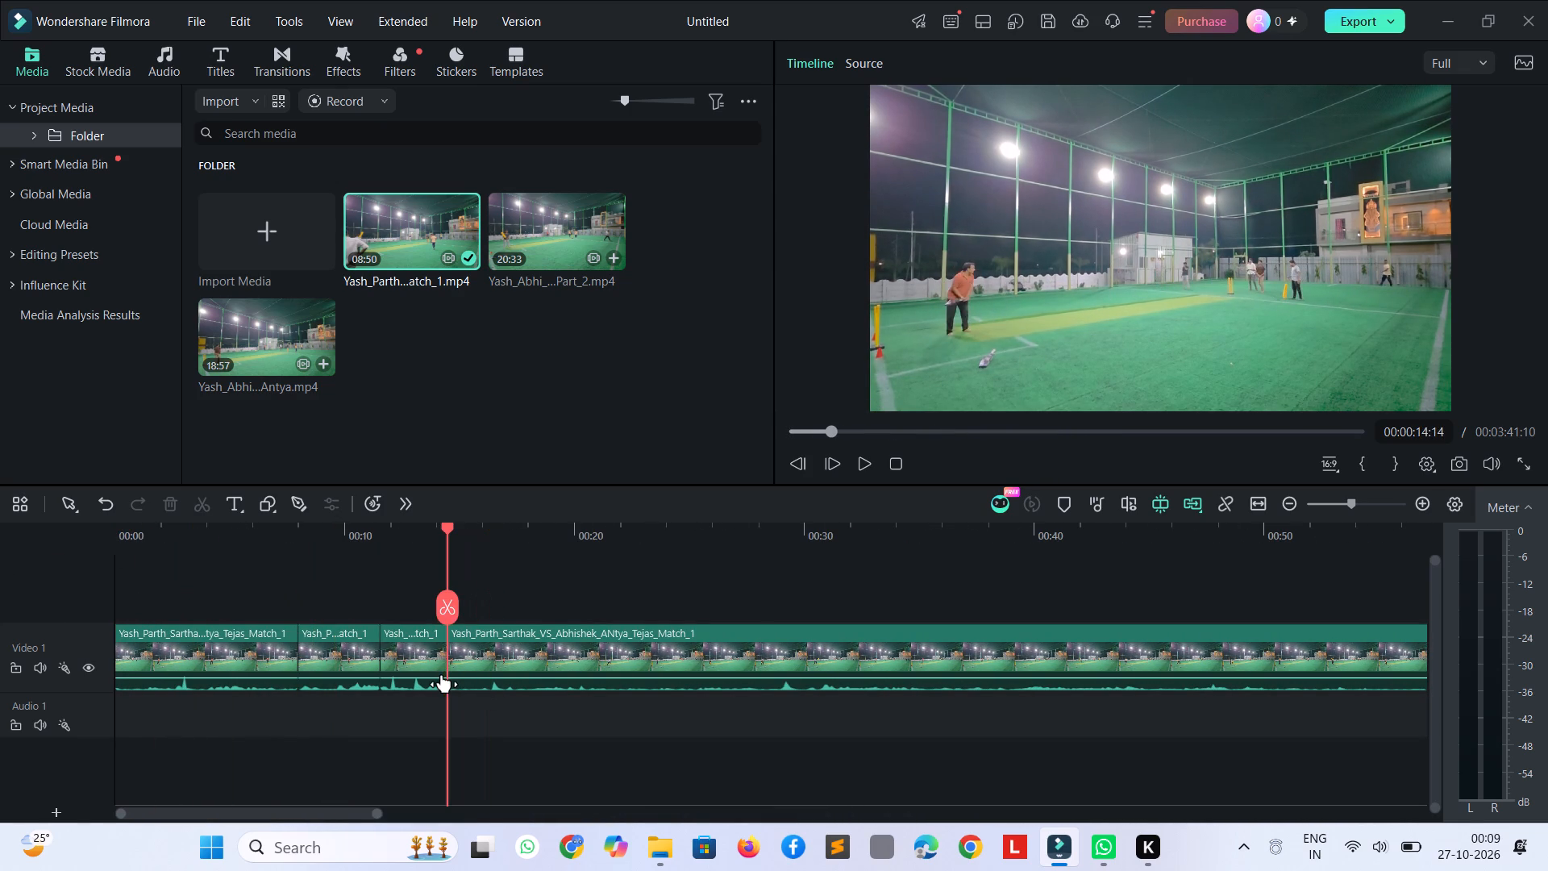
{"action": "left_click_drag", "start_coordinate": [442, 674], "coordinate": [434, 674]}
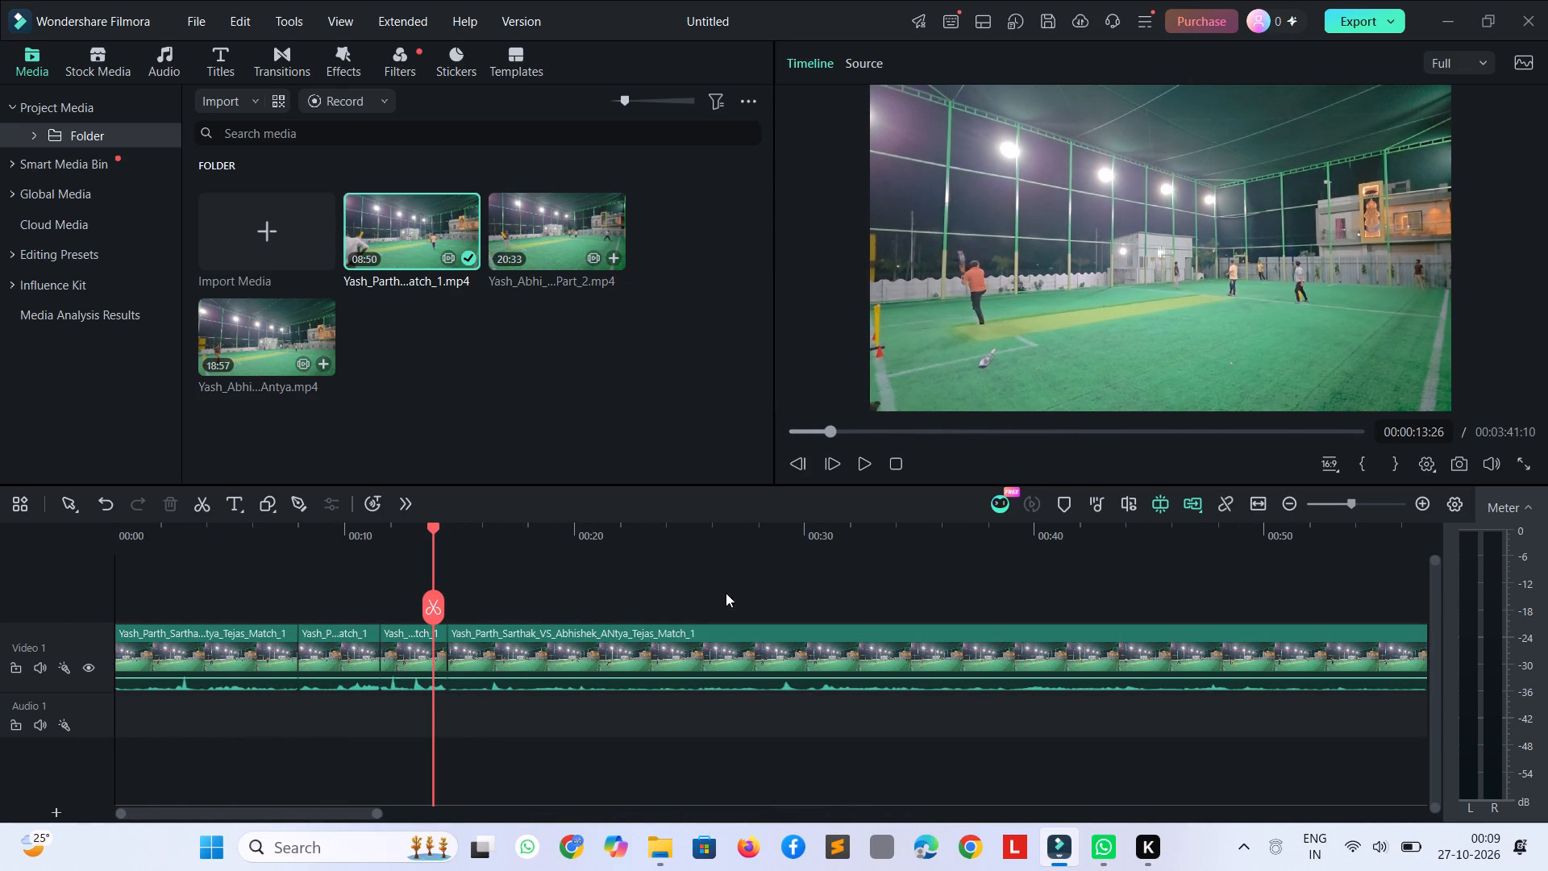
{"action": "left_click", "coordinate": [1130, 502]}
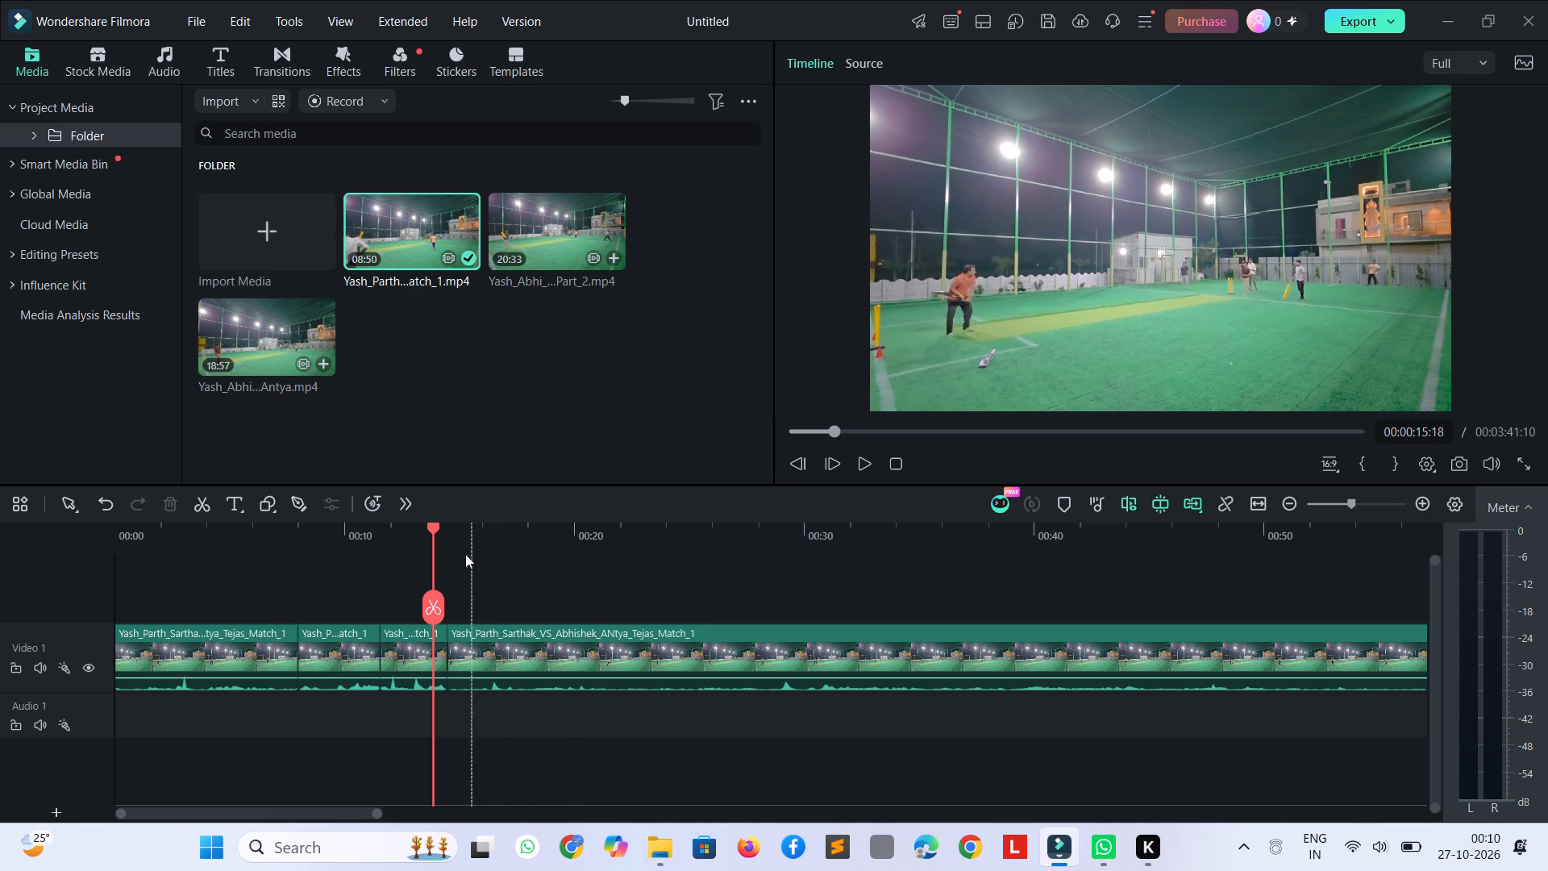
Play the delivery from about 00:00:14 and split the clip at about 00:00:20, where its play ends.
{"action": "key", "text": "space"}
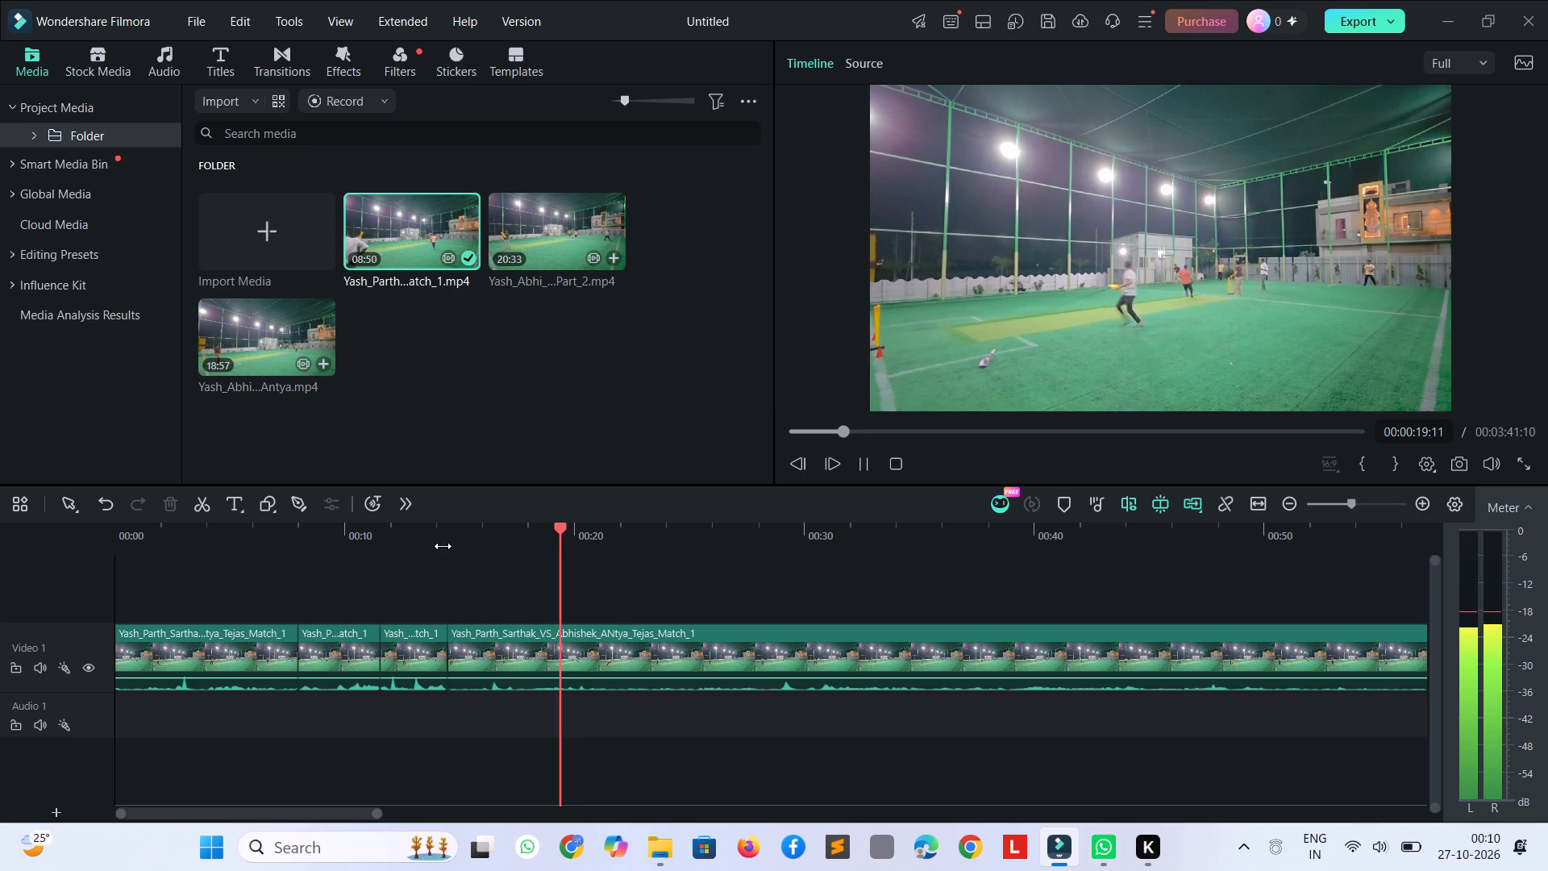
{"action": "key", "text": "space"}
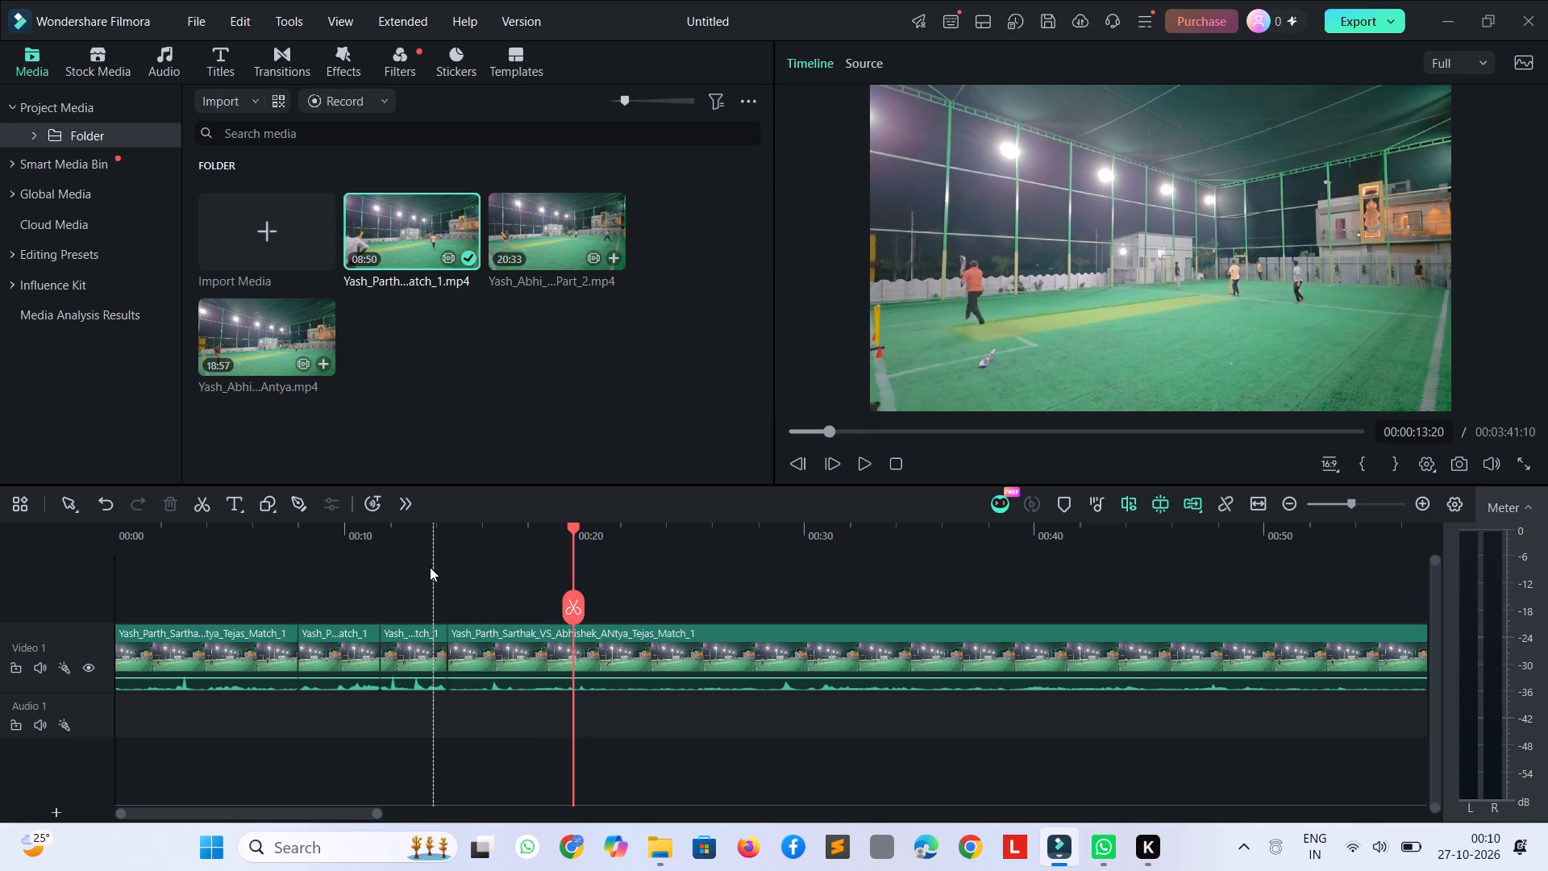
{"action": "key", "text": "ctrl+b"}
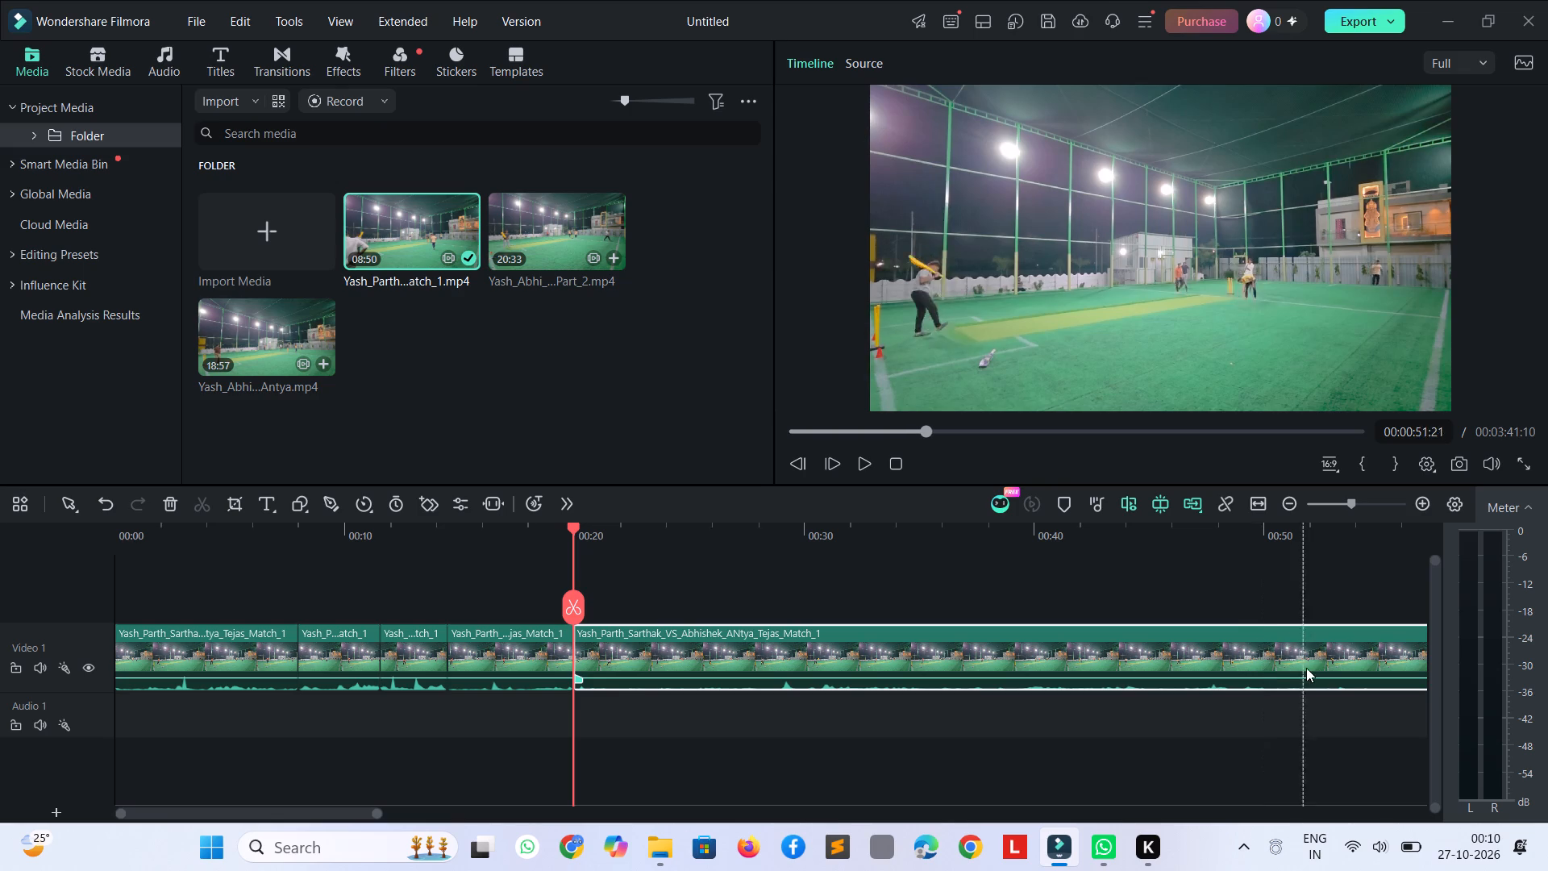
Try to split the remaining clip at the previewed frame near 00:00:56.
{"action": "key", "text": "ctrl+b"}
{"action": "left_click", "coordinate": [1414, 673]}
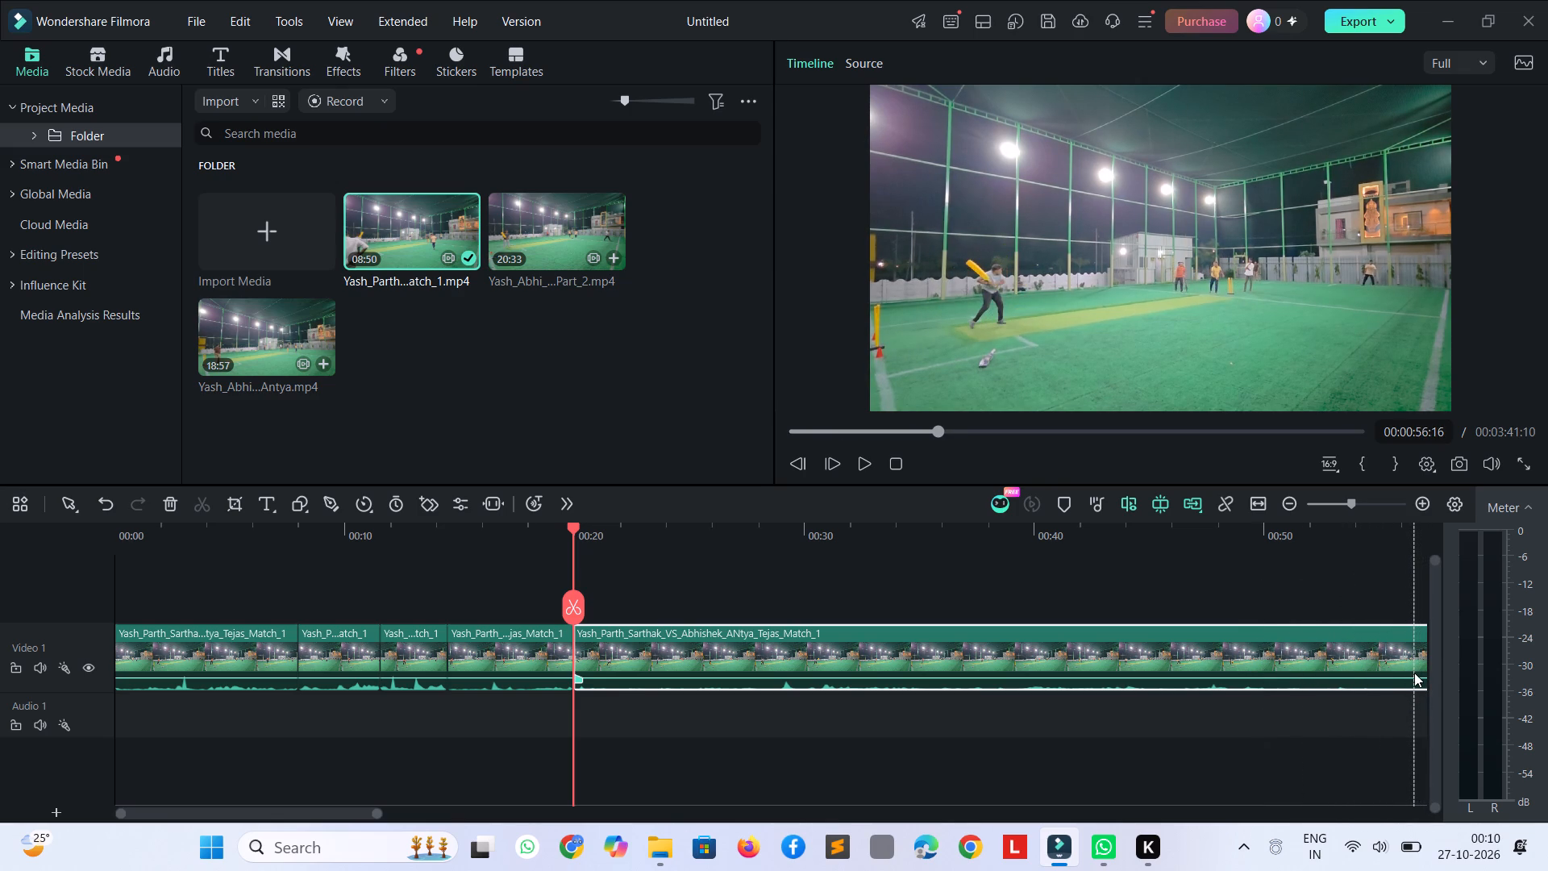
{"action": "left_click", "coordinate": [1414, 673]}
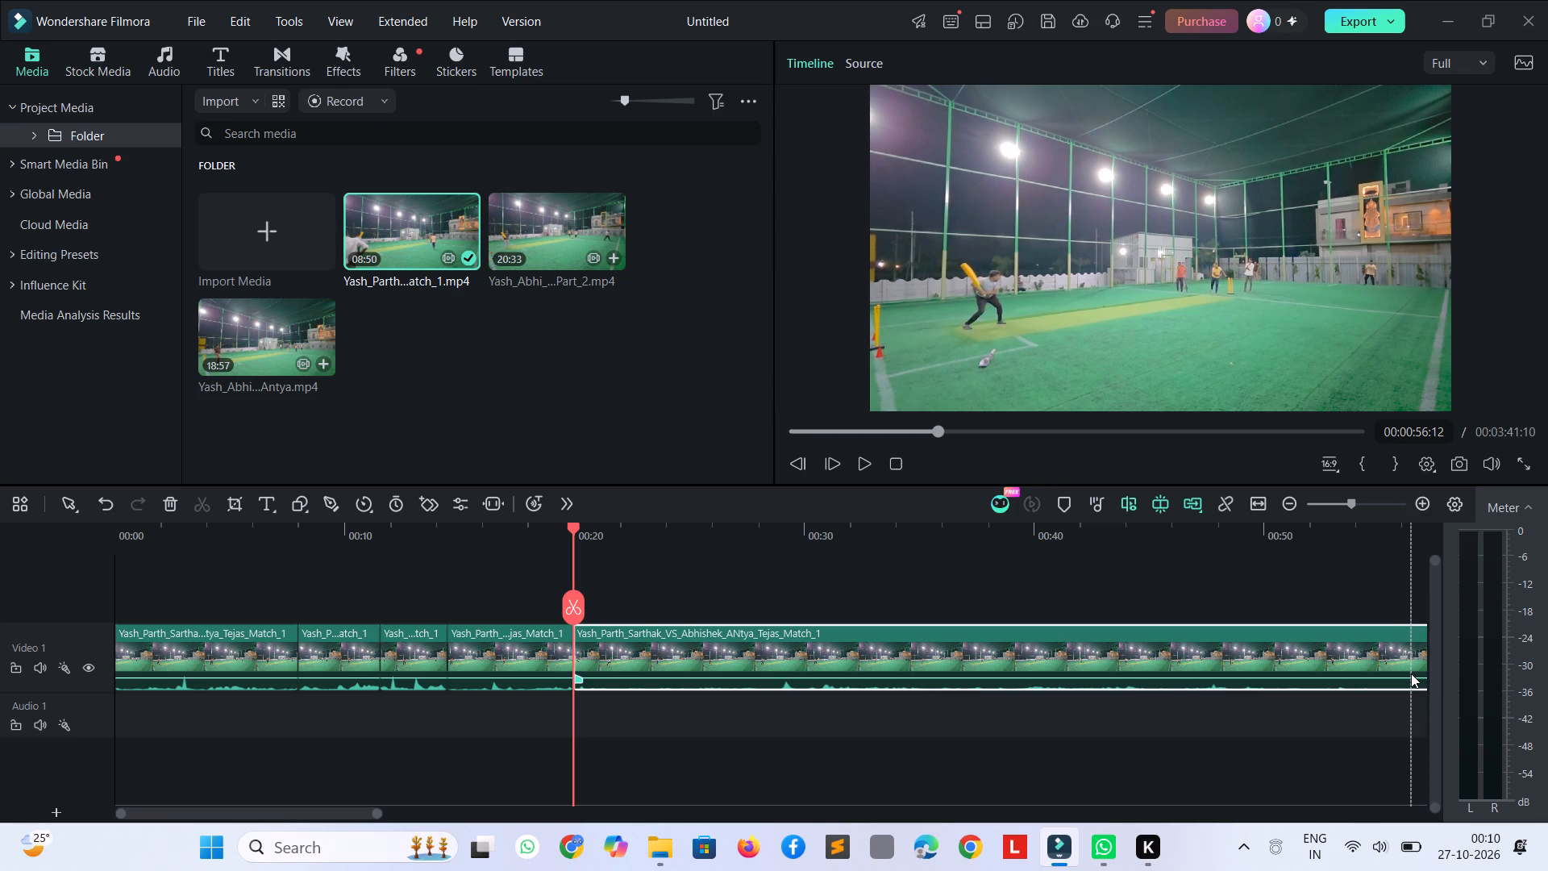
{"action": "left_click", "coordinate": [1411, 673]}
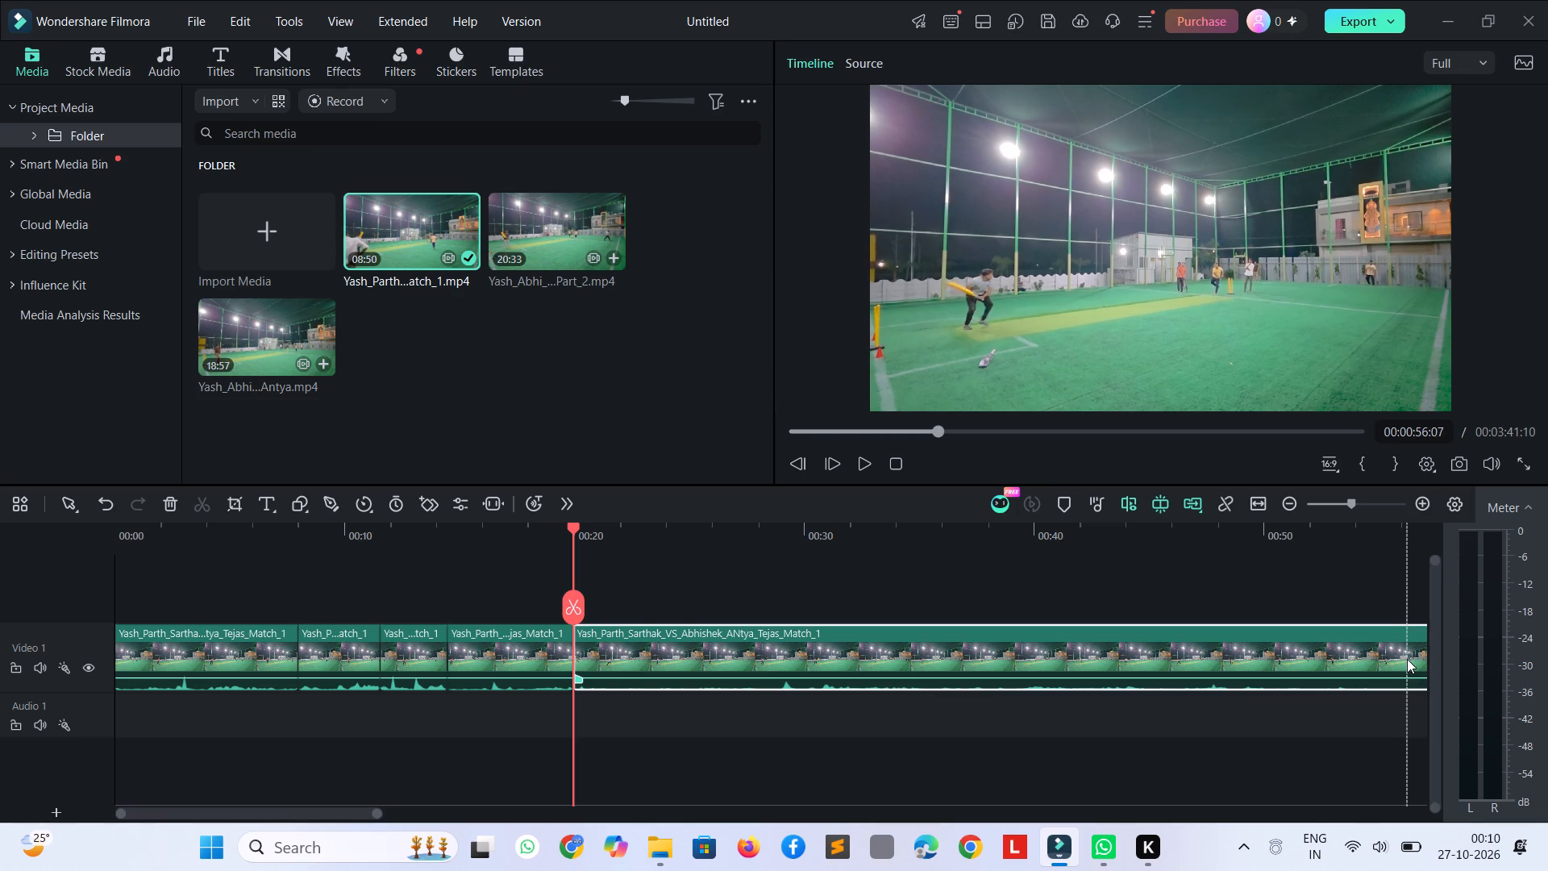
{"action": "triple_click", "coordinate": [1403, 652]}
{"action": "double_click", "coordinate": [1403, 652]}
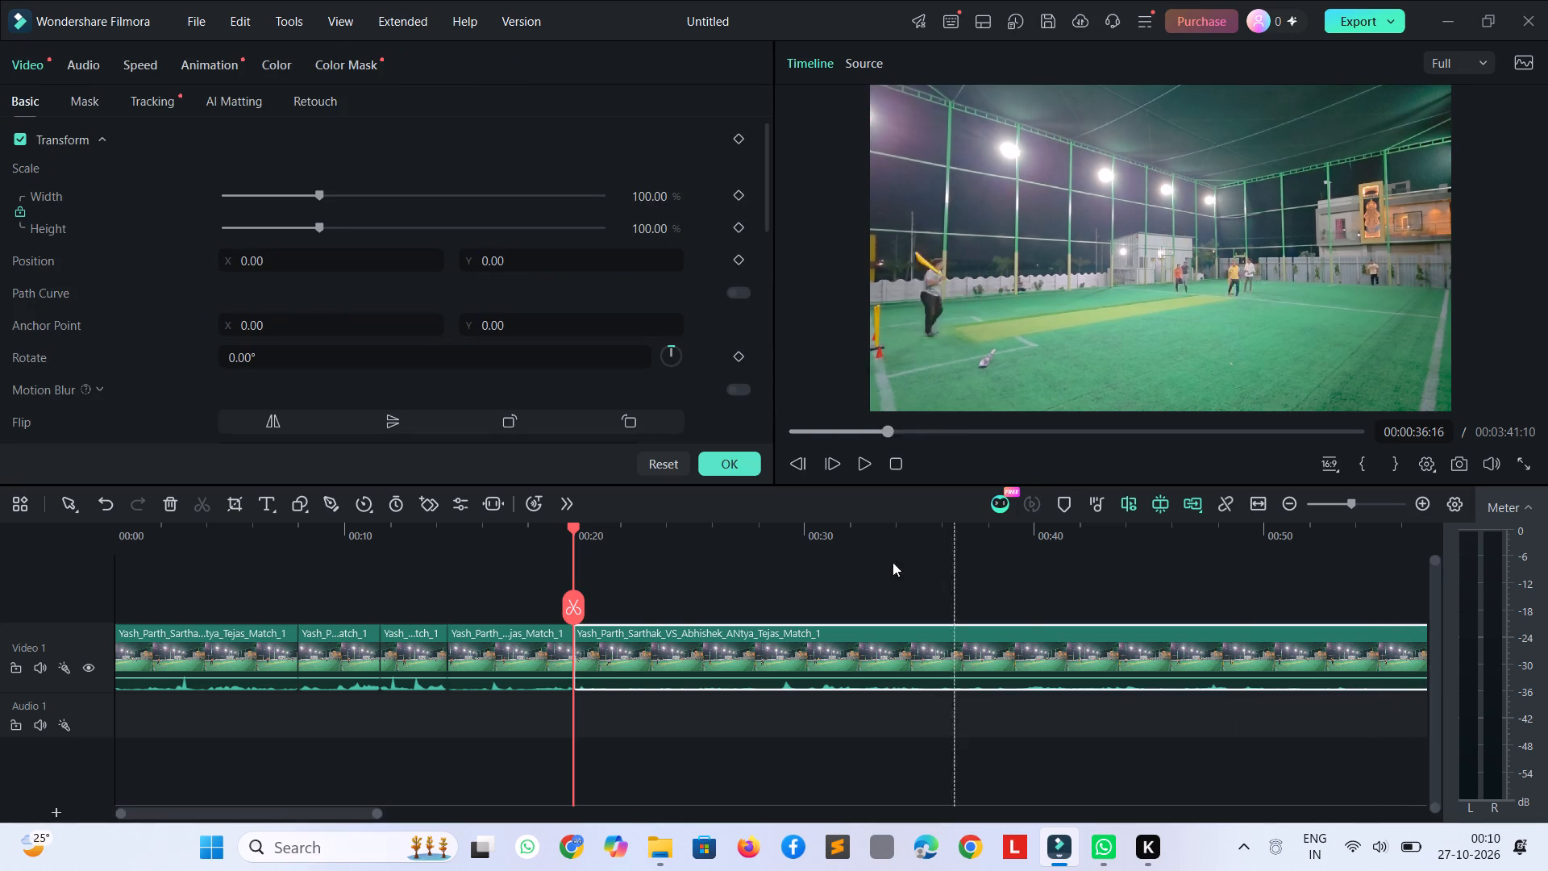
Find the next delivery, split the clip at 00:01:03:07, and delete the segment between about 00:00:20 and that cut.
{"action": "left_click_drag", "start_coordinate": [573, 523], "coordinate": [1198, 566]}
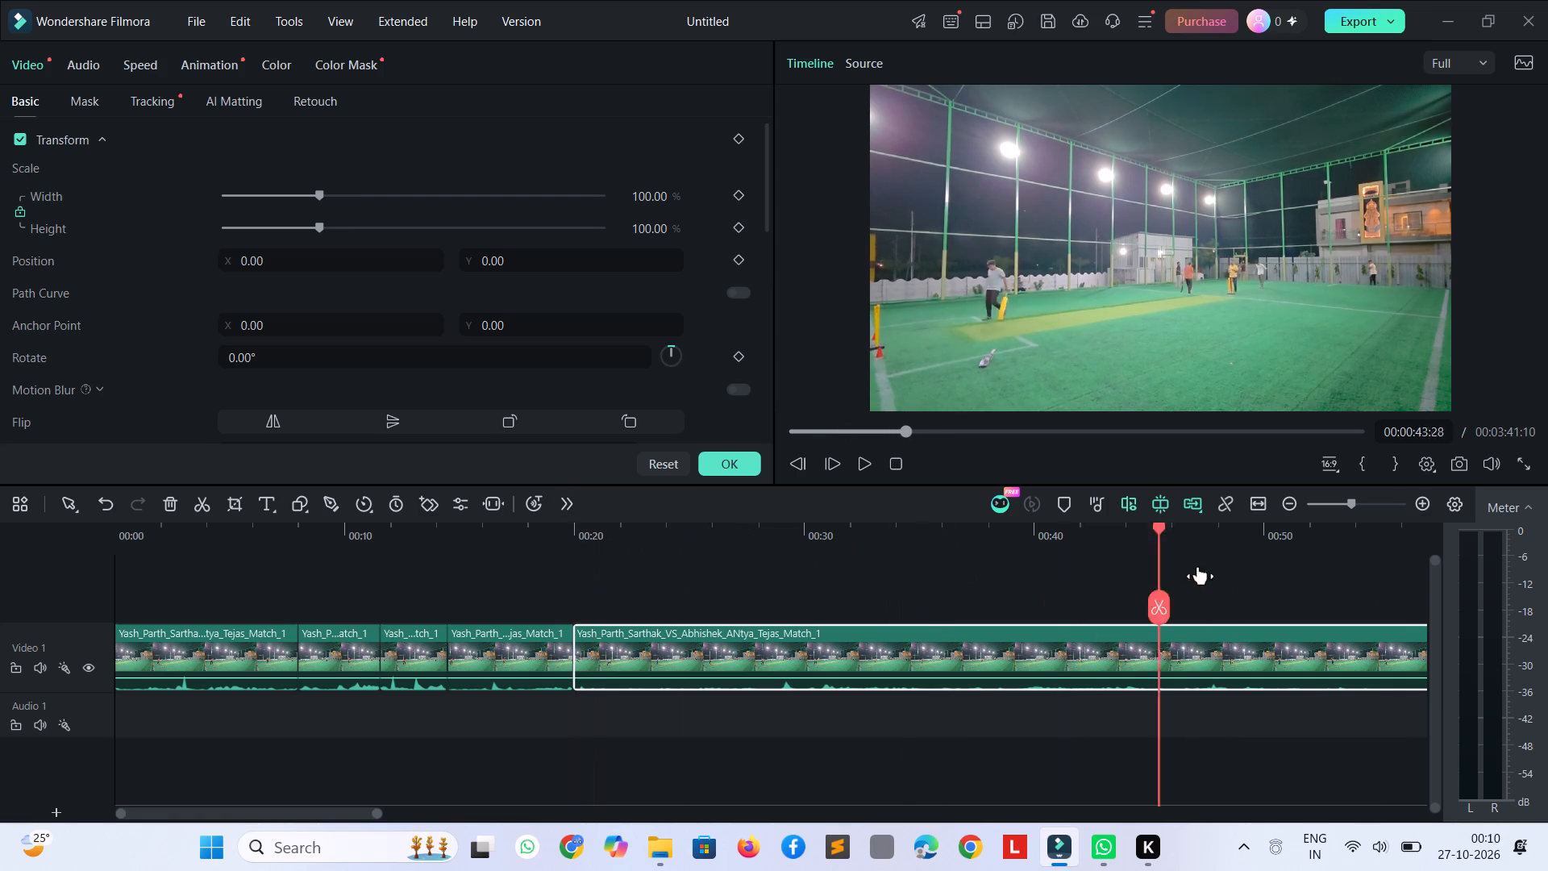
{"action": "left_click_drag", "start_coordinate": [1198, 566], "coordinate": [1385, 591]}
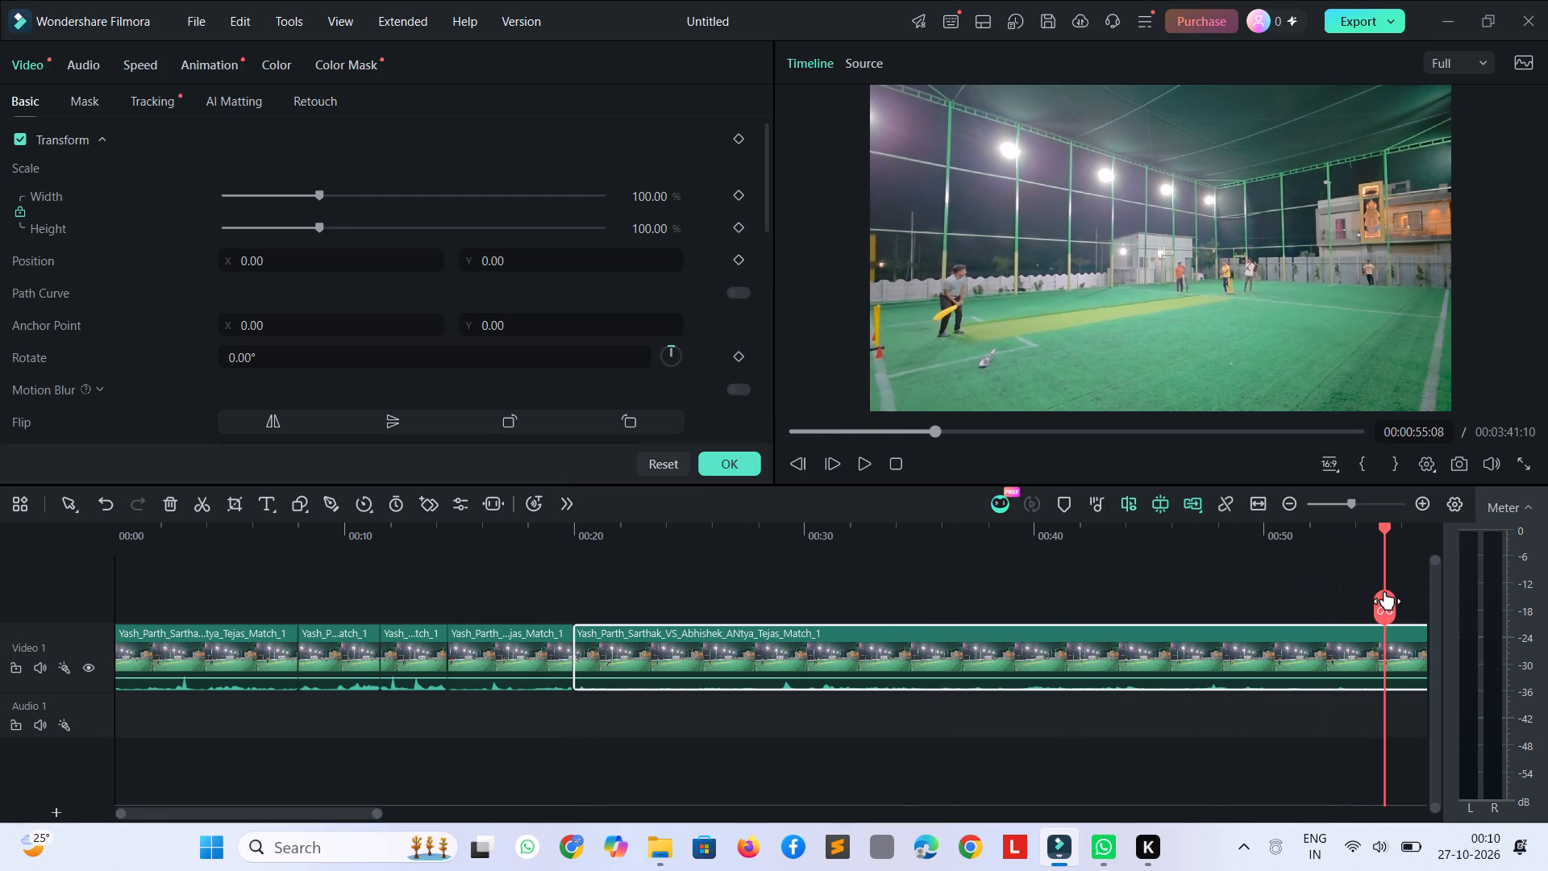
{"action": "left_click_drag", "start_coordinate": [1385, 591], "coordinate": [1412, 600]}
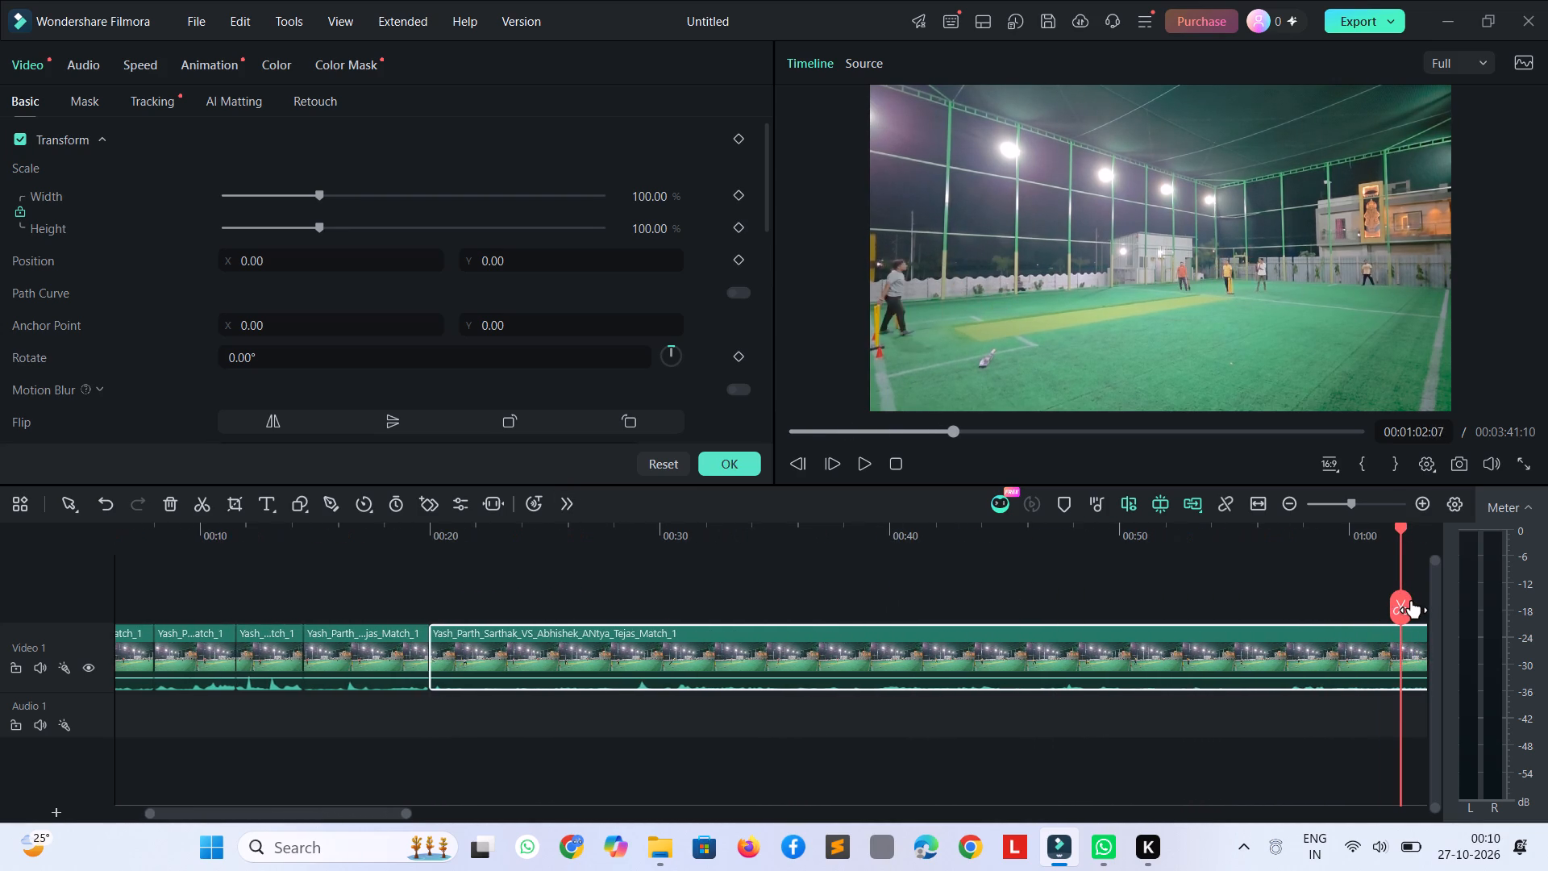
{"action": "left_click_drag", "start_coordinate": [1412, 600], "coordinate": [1400, 600]}
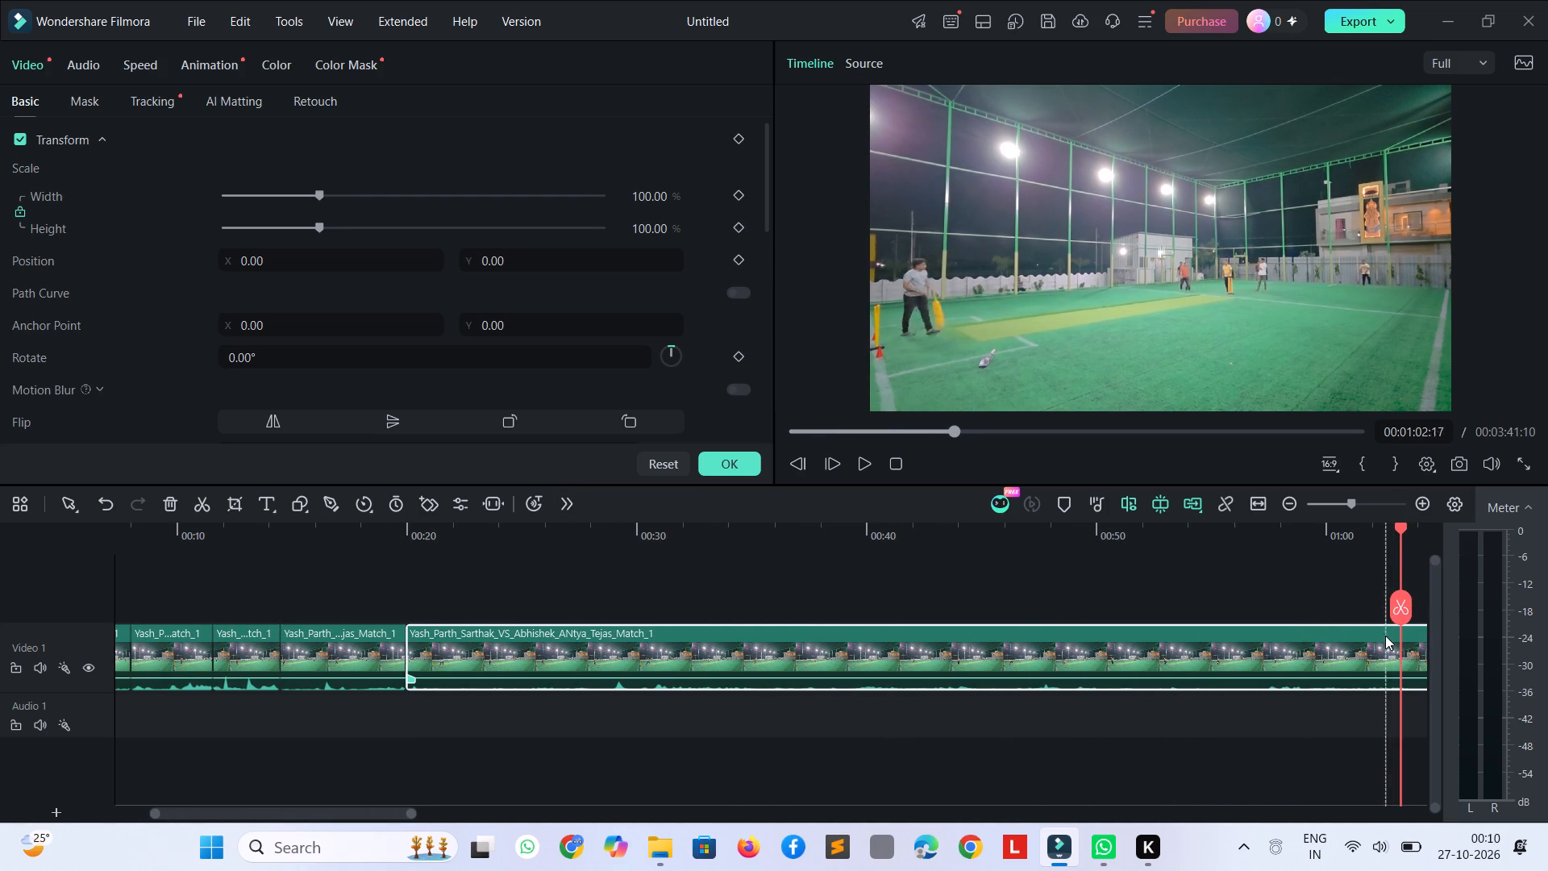
{"action": "left_click", "coordinate": [1397, 597]}
{"action": "left_click", "coordinate": [1313, 664]}
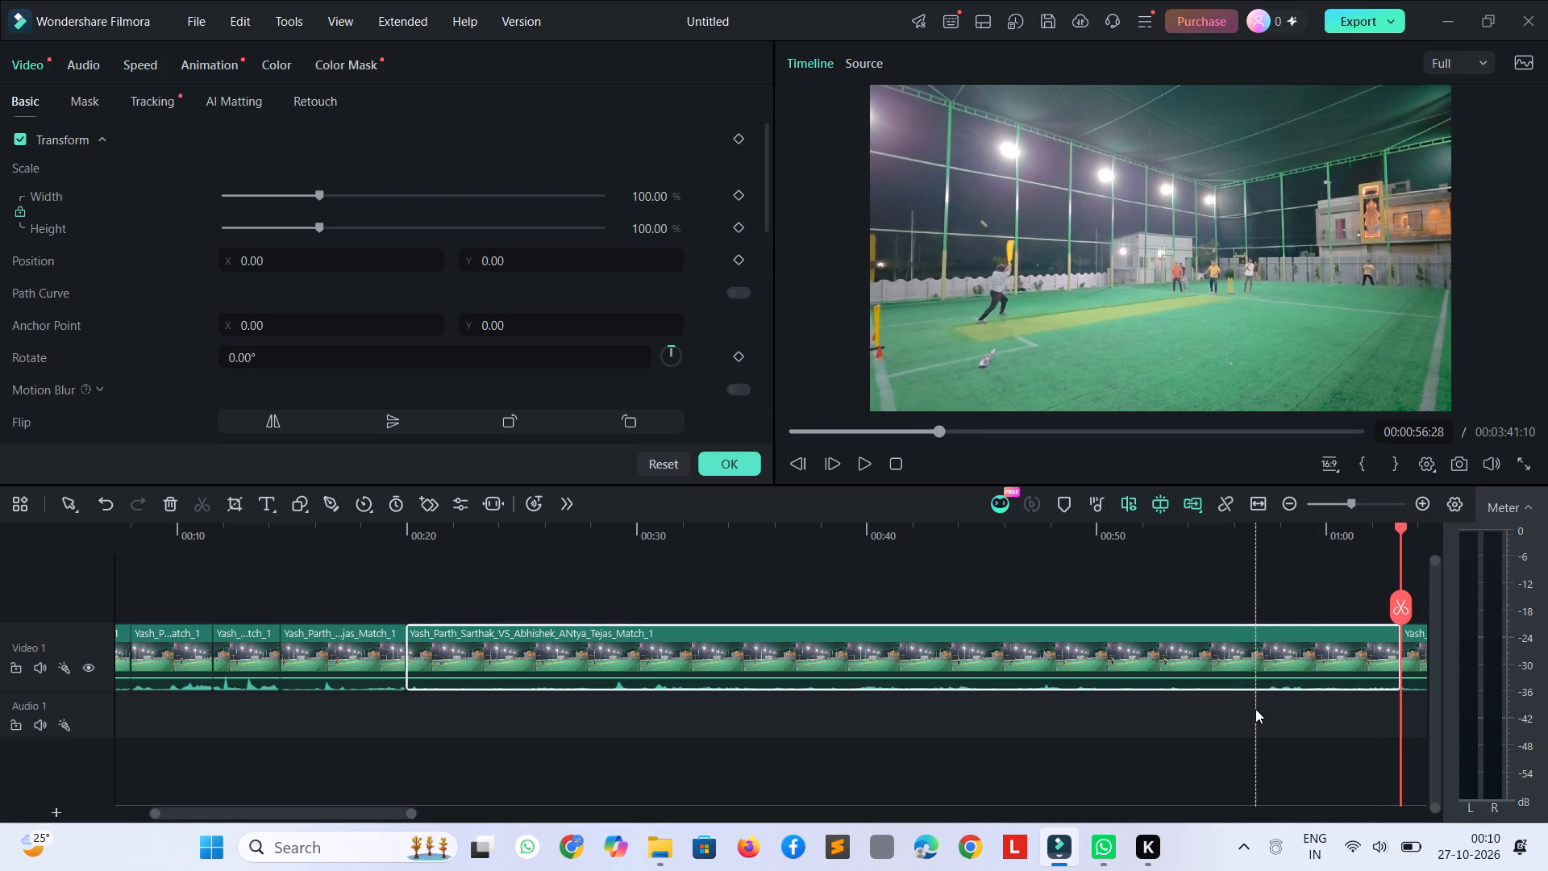
{"action": "key", "text": "Delete"}
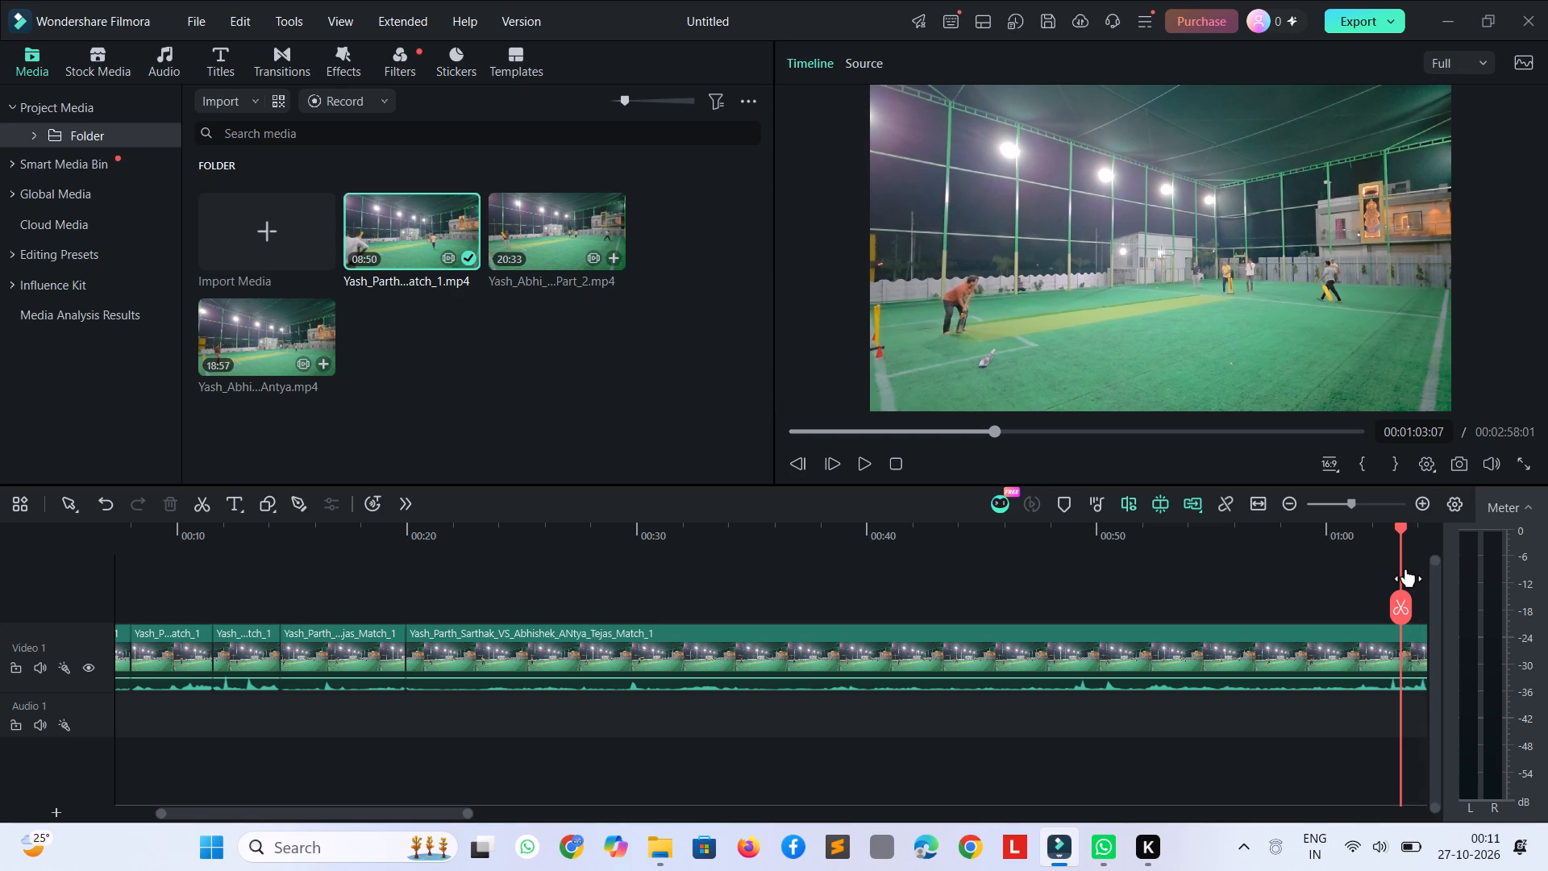
Find the next delivery after the 00:00:20 join, split the clip at 00:00:40:09, and delete the idle segment between them.
{"action": "left_click_drag", "start_coordinate": [1404, 568], "coordinate": [487, 590]}
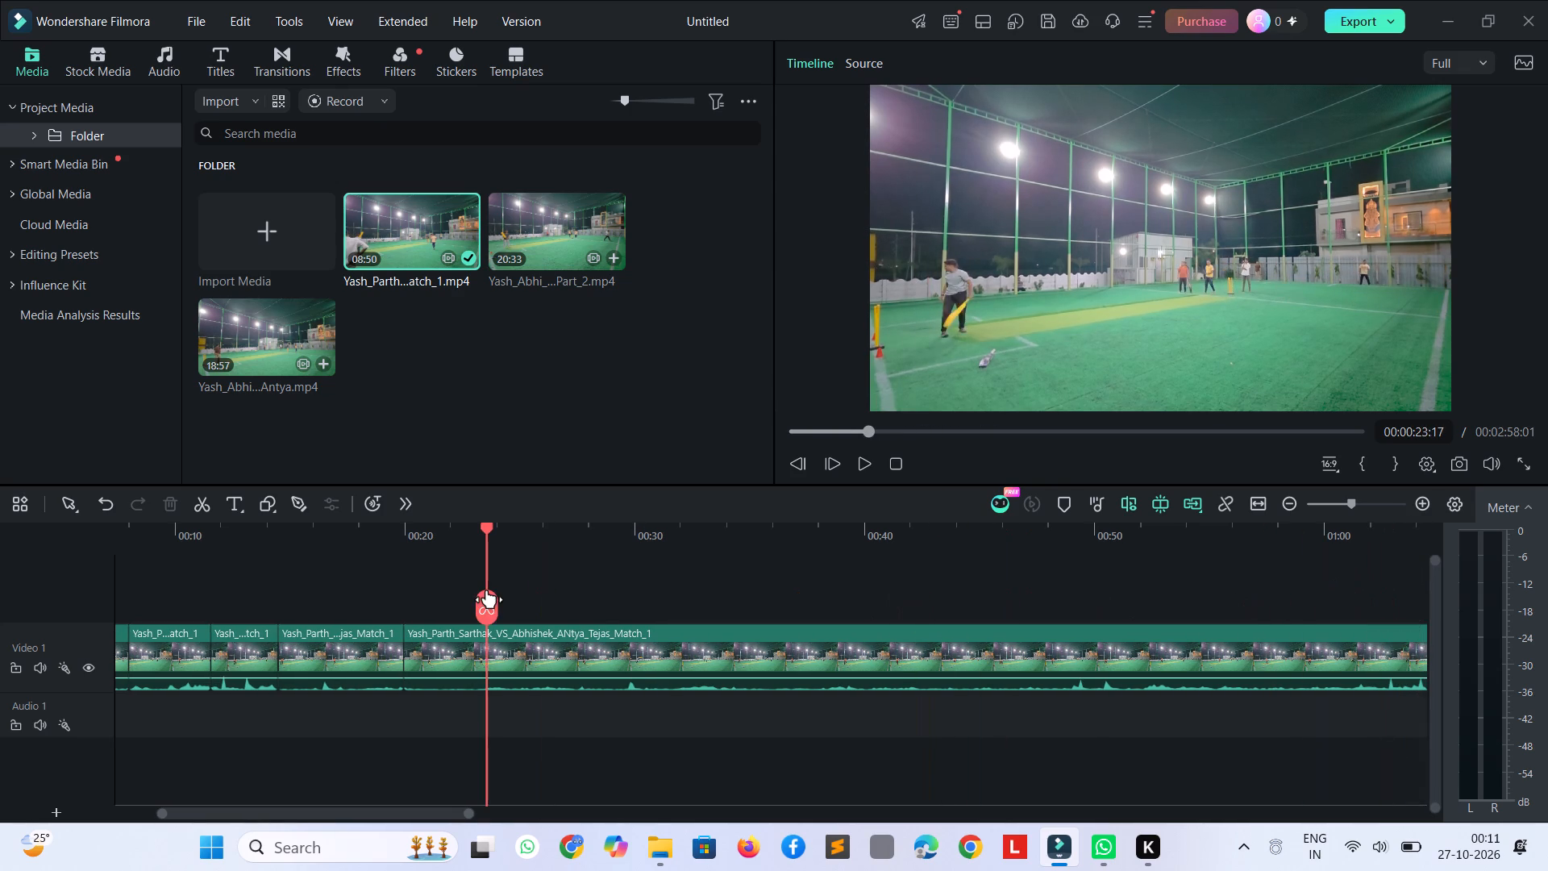
{"action": "left_click_drag", "start_coordinate": [487, 590], "coordinate": [698, 644]}
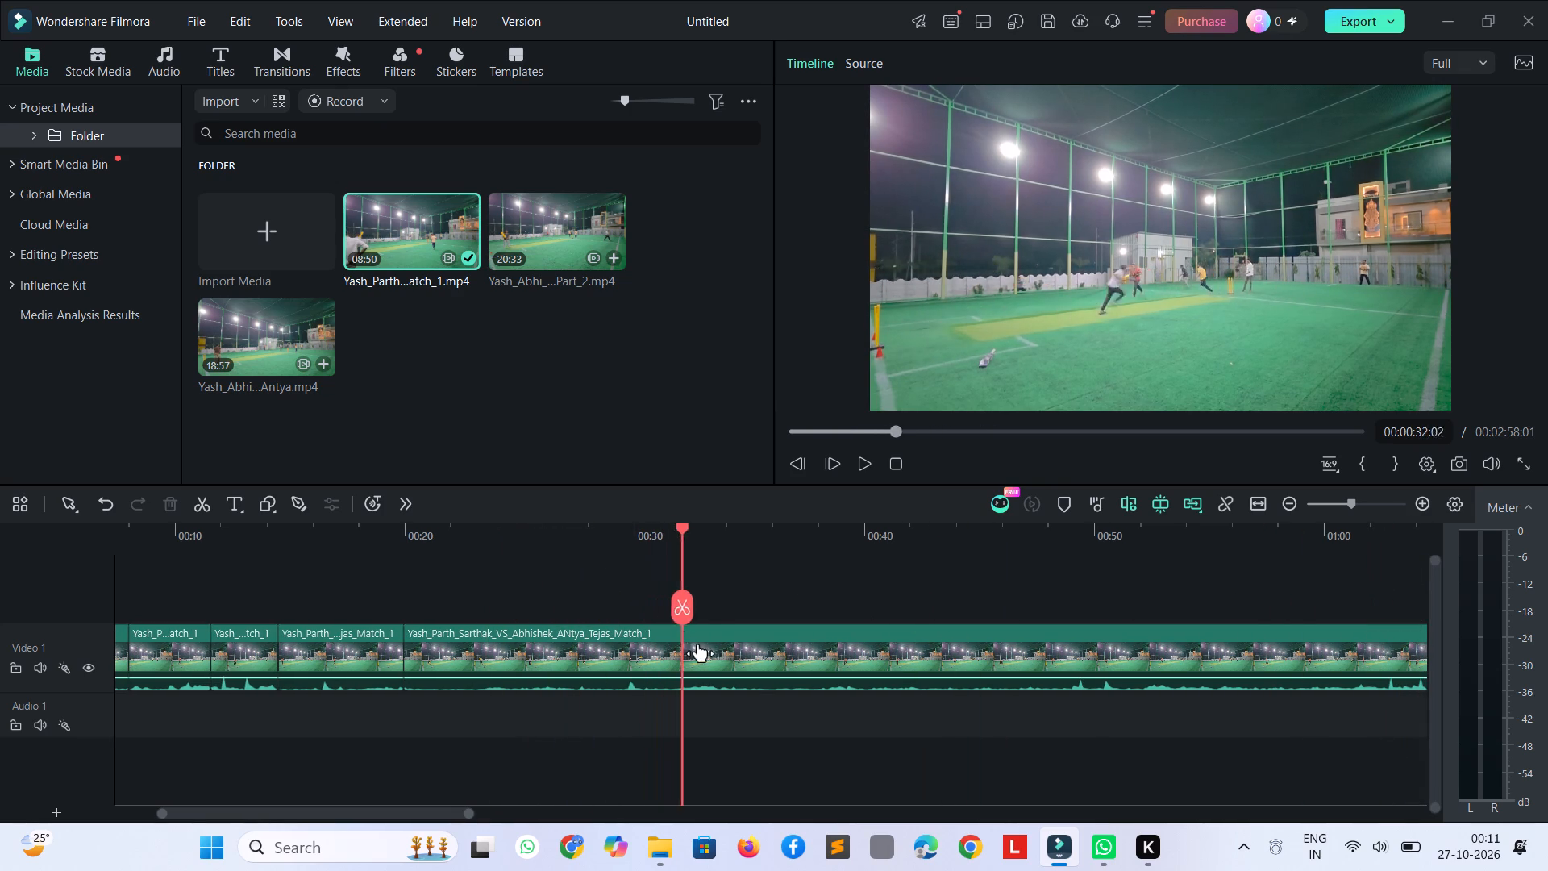
{"action": "left_click_drag", "start_coordinate": [698, 644], "coordinate": [750, 652]}
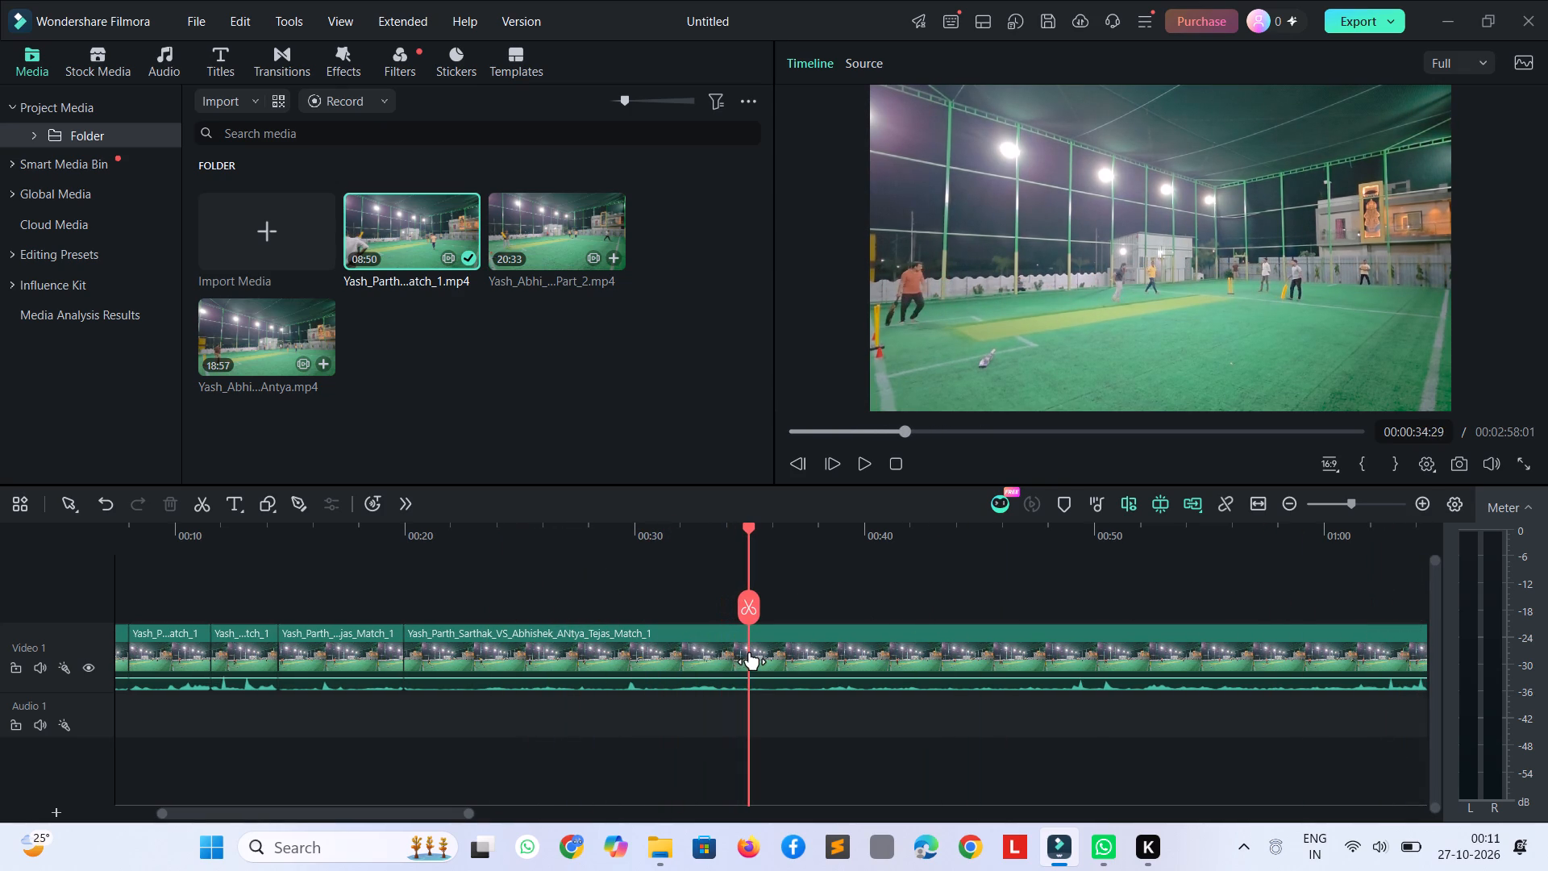
{"action": "left_click_drag", "start_coordinate": [750, 652], "coordinate": [765, 660]}
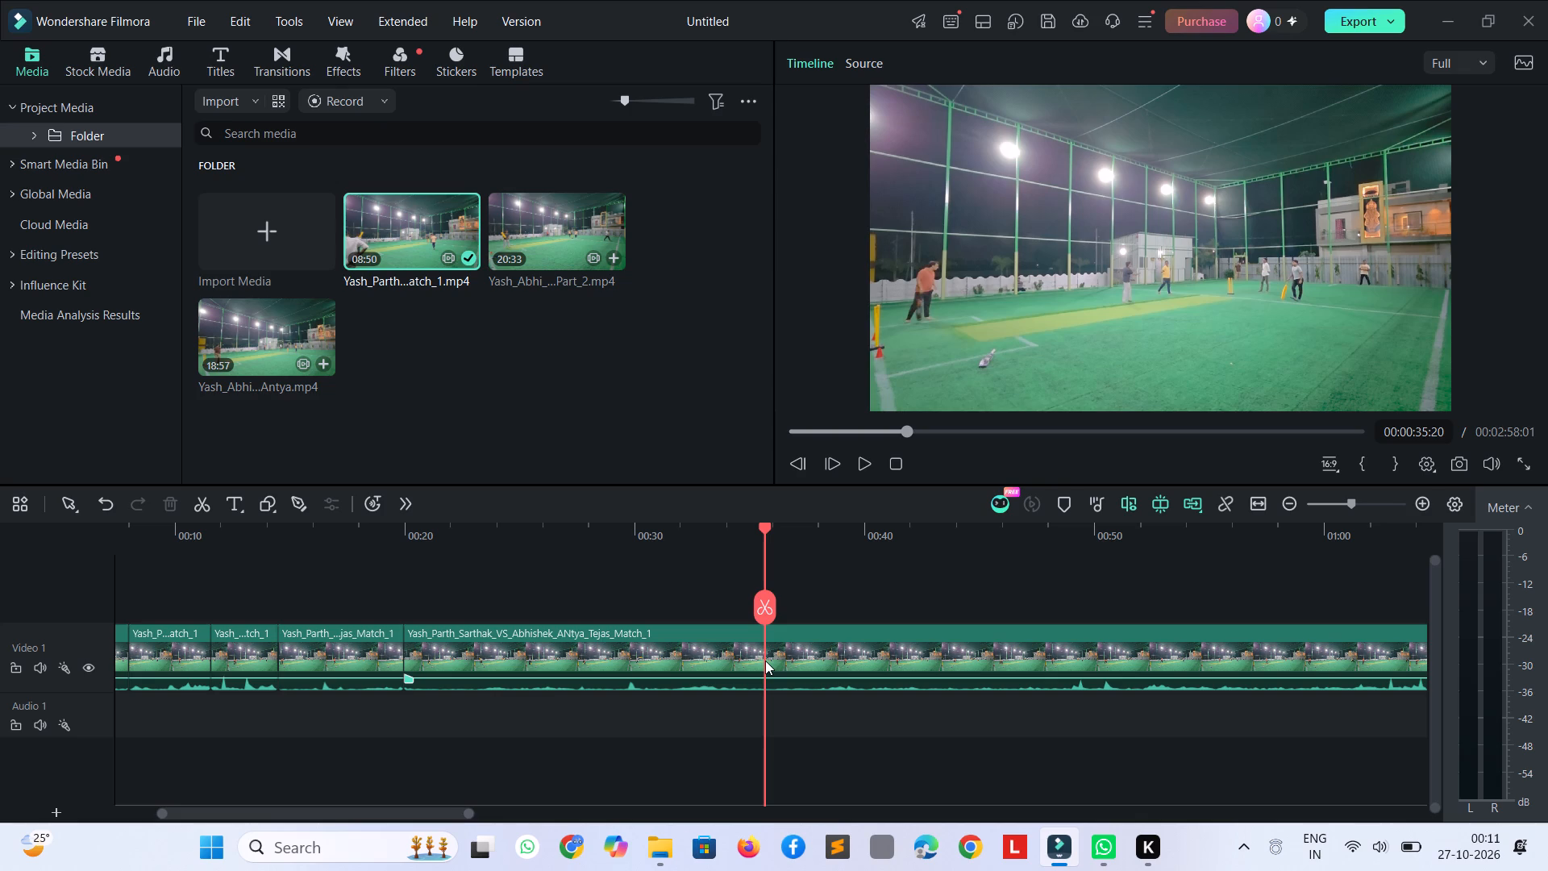
{"action": "key", "text": "space"}
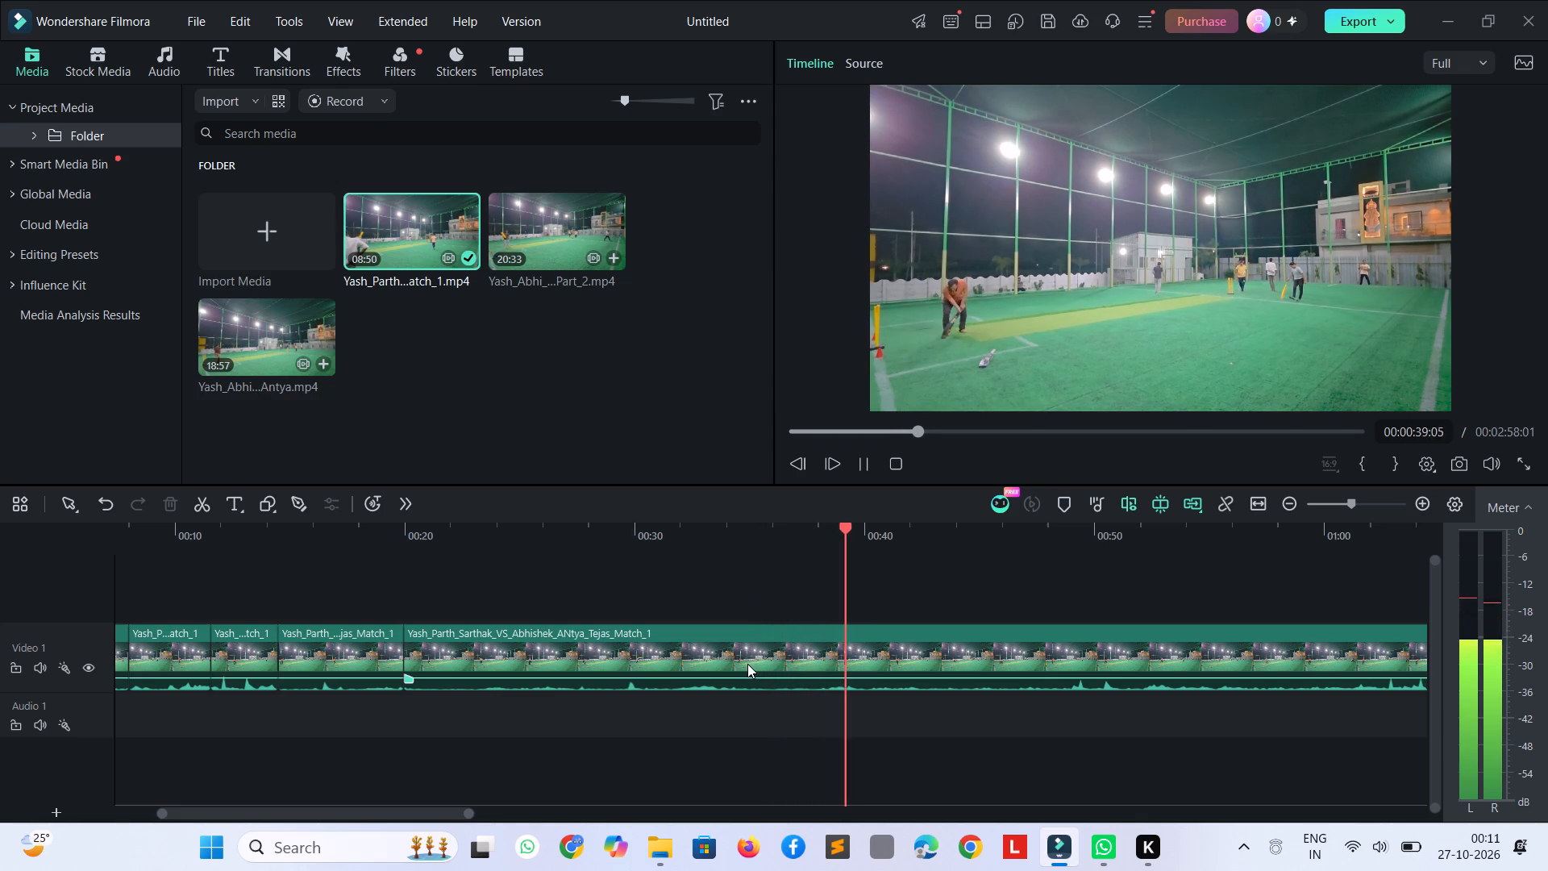
{"action": "key", "text": "space"}
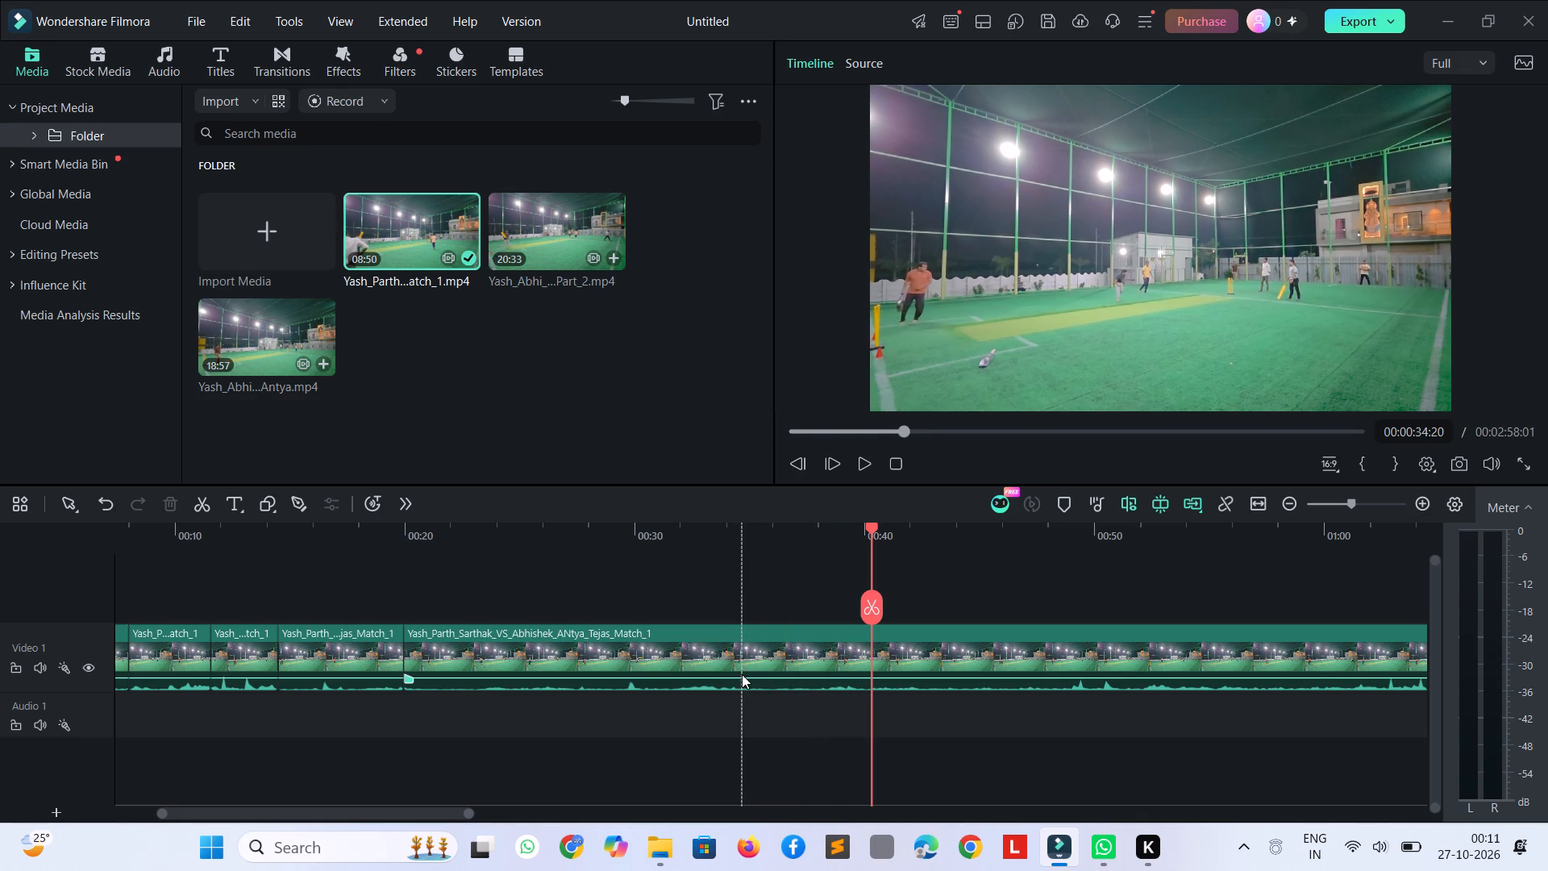
{"action": "key", "text": "ctrl+b"}
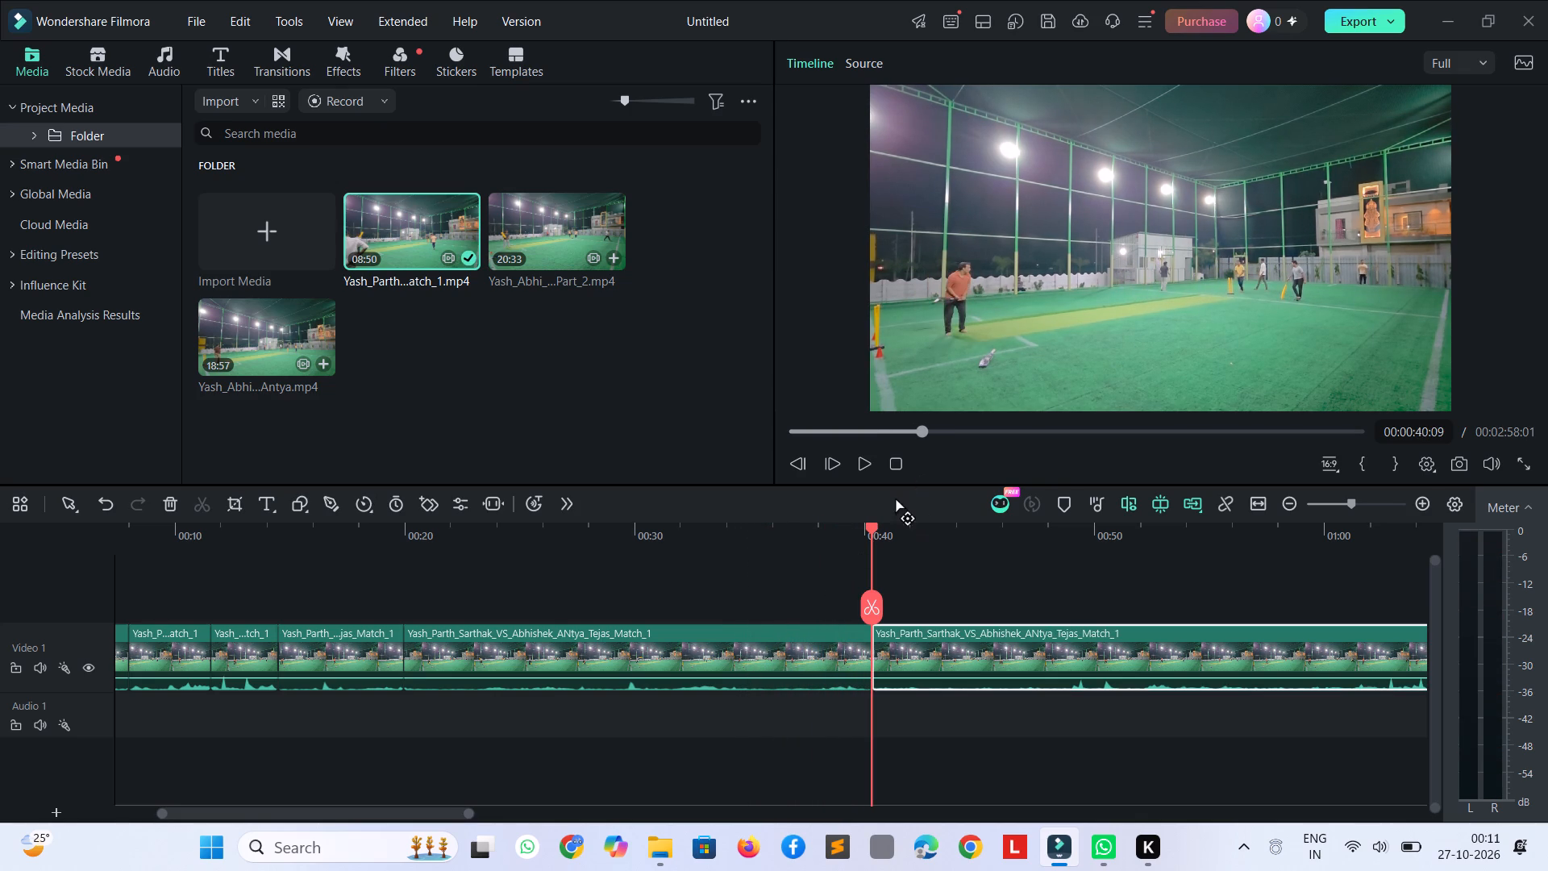
{"action": "left_click", "coordinate": [658, 656]}
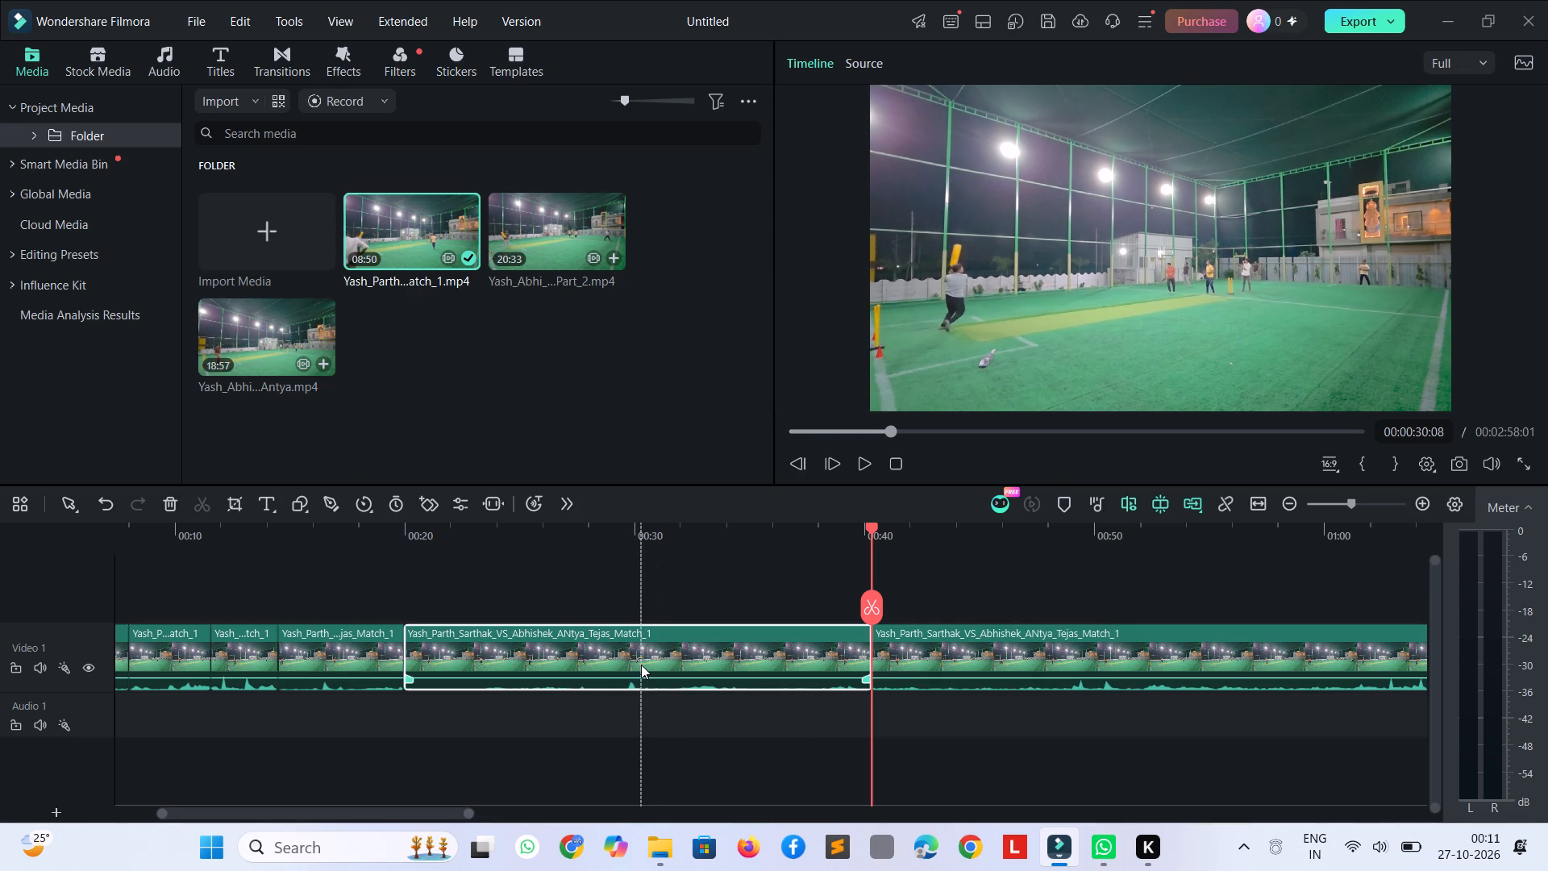
{"action": "key", "text": "Delete"}
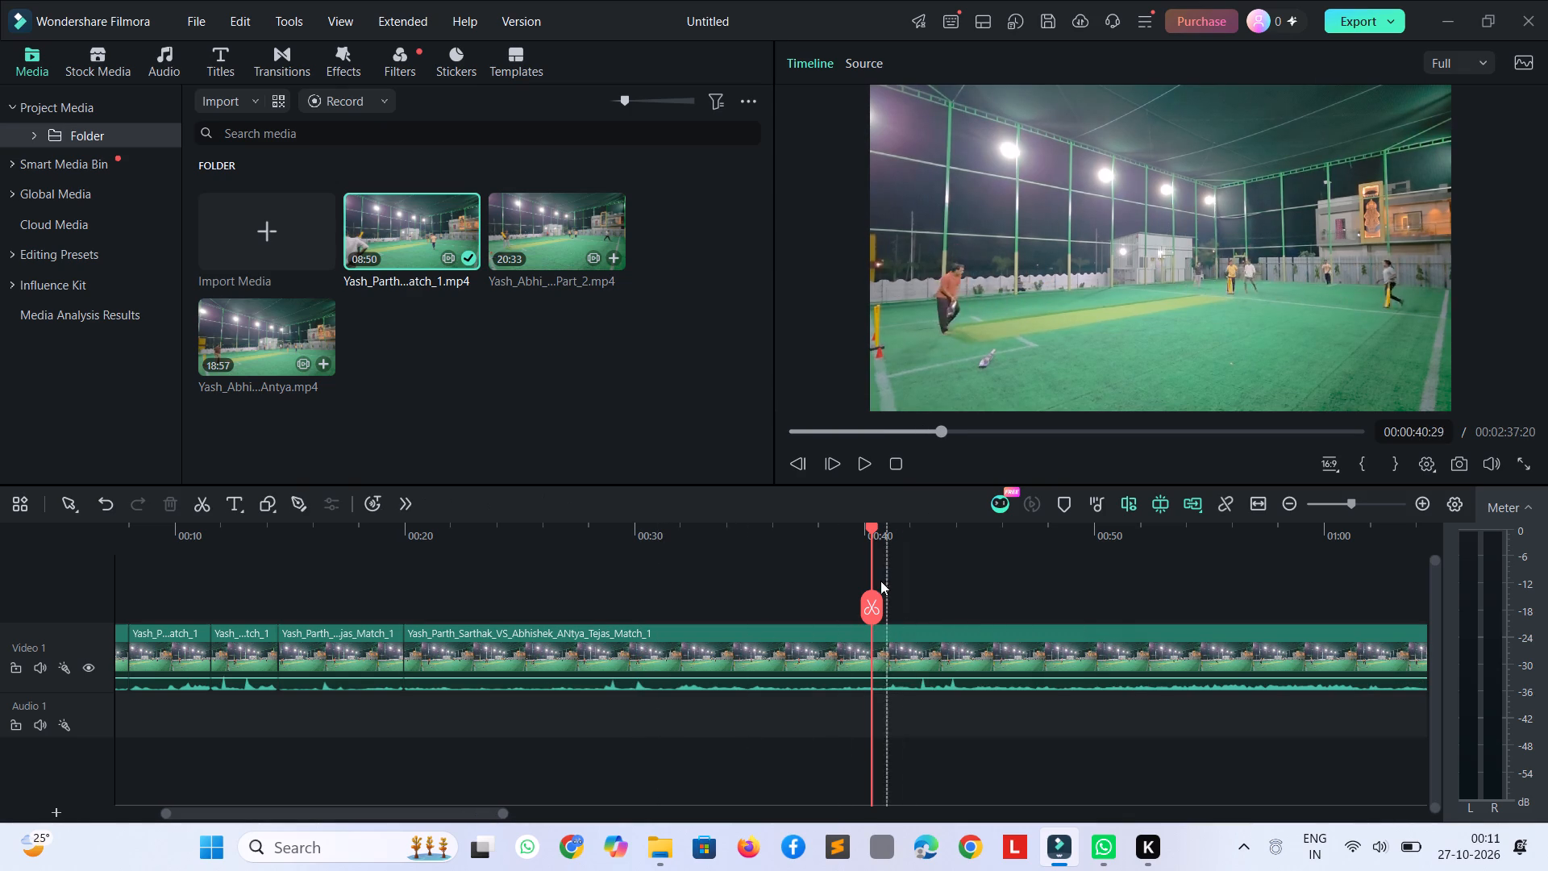
Return to the join near 00:00:20, play the delivery, and split the clip at about 00:00:24, where its play ends.
{"action": "left_click_drag", "start_coordinate": [873, 559], "coordinate": [406, 567]}
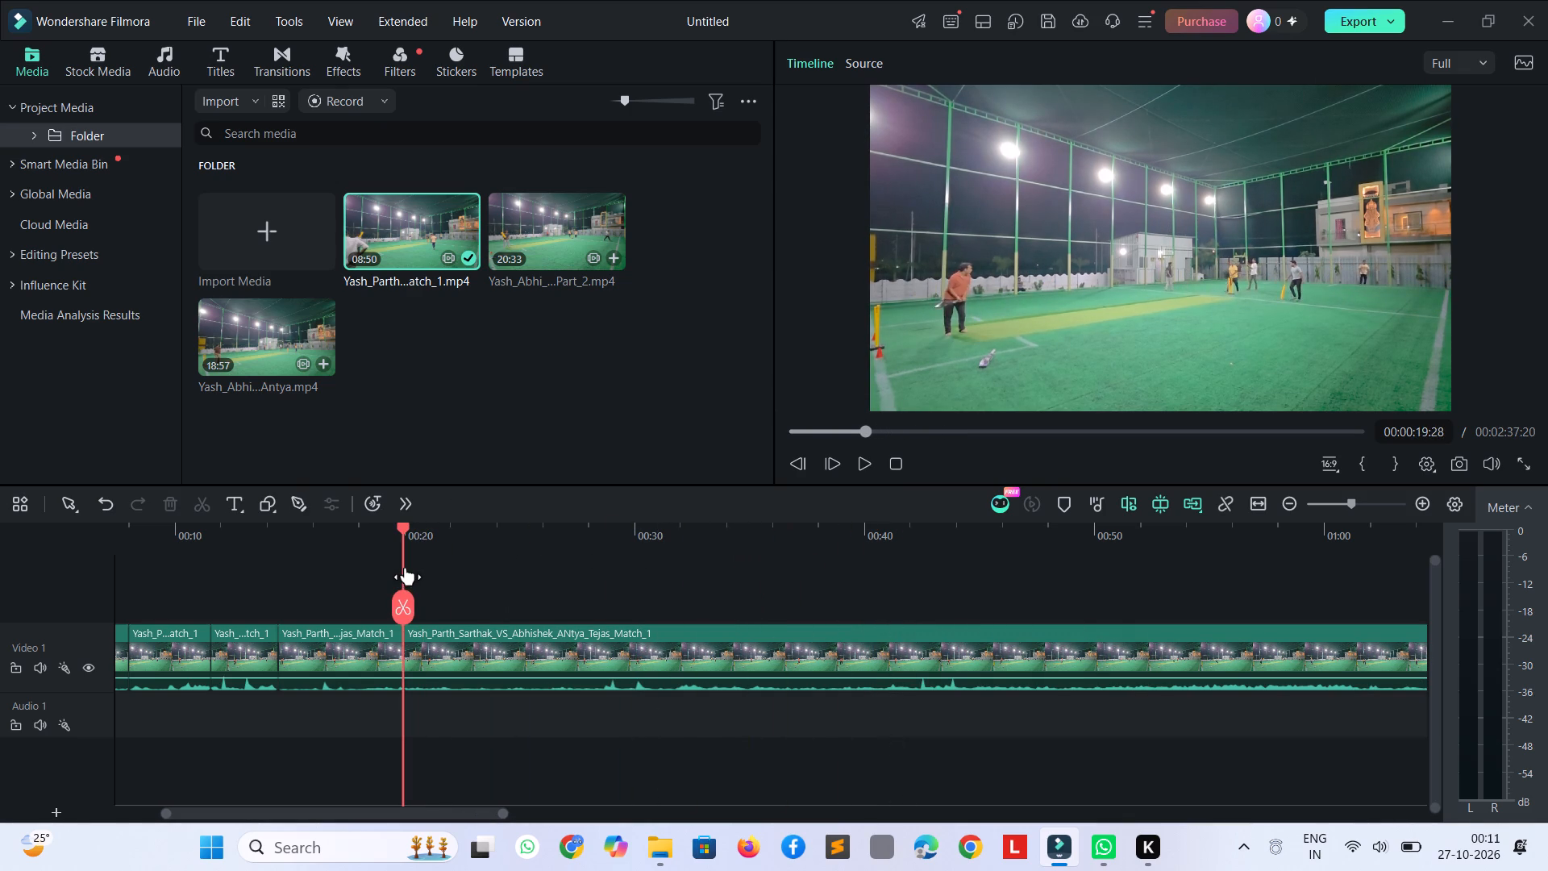
{"action": "left_click_drag", "start_coordinate": [406, 567], "coordinate": [403, 567]}
{"action": "key", "text": "space"}
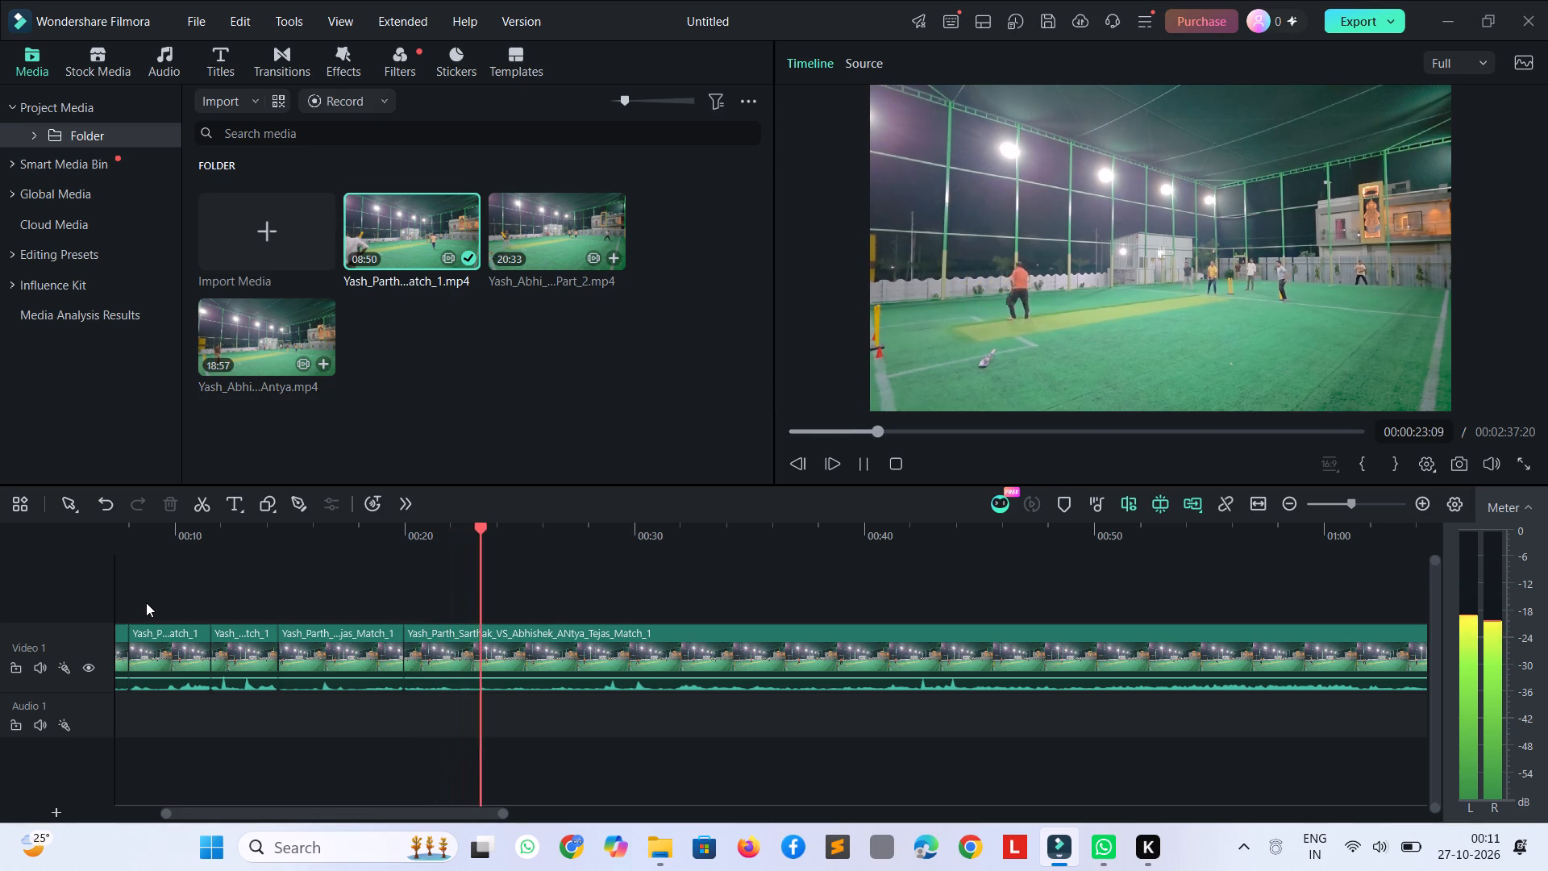
{"action": "key", "text": "space"}
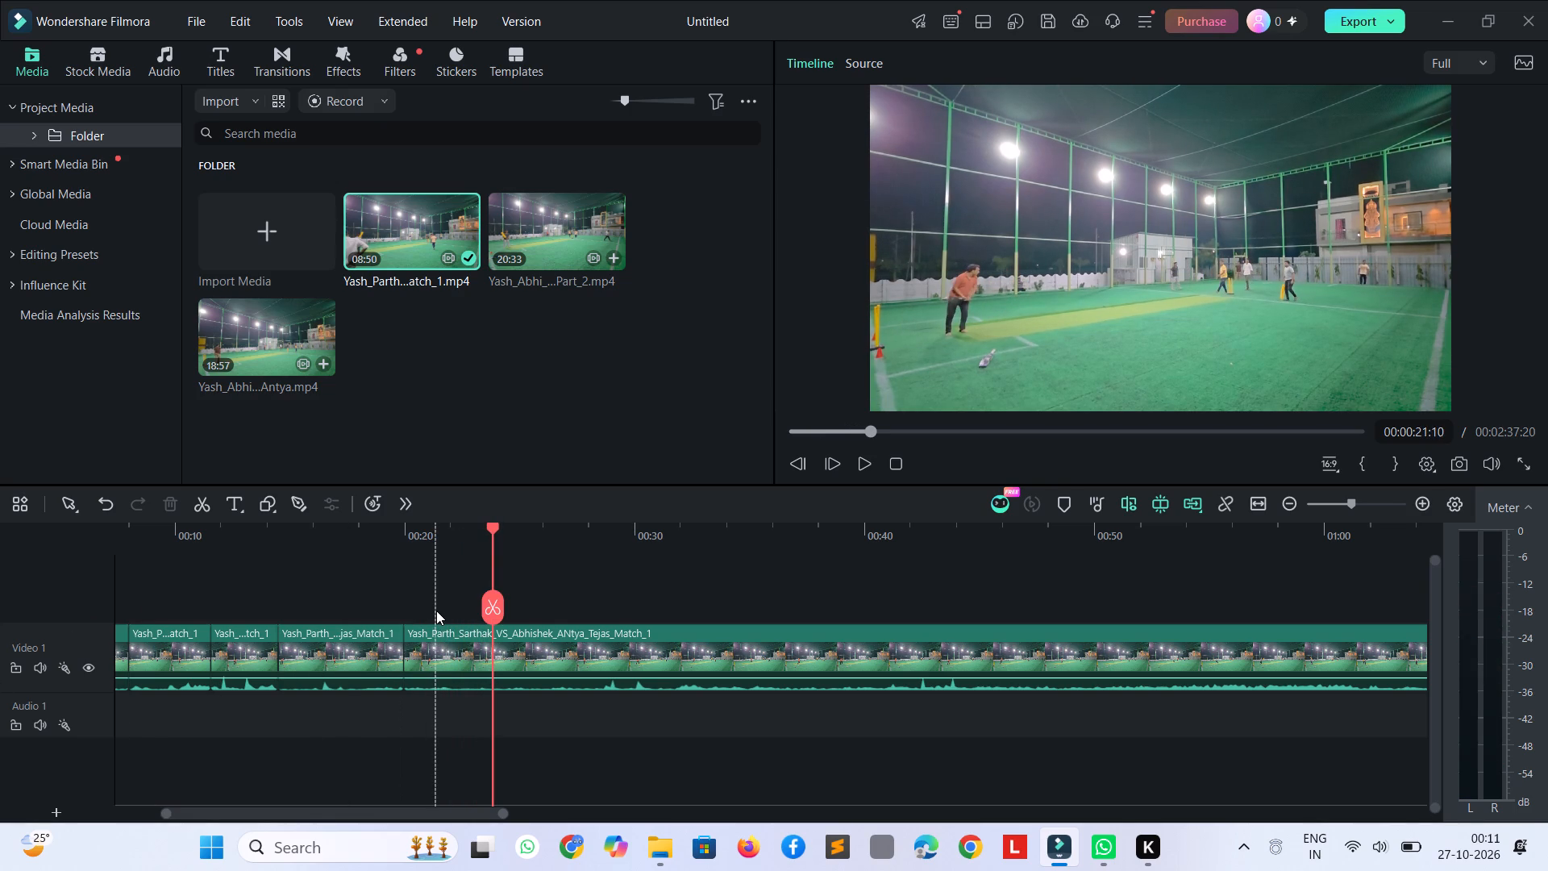
{"action": "key", "text": "ctrl+b"}
Find the next delivery, split the clip at 00:00:28:21, and delete the segment between about 00:00:24 and that cut.
{"action": "key", "text": "space"}
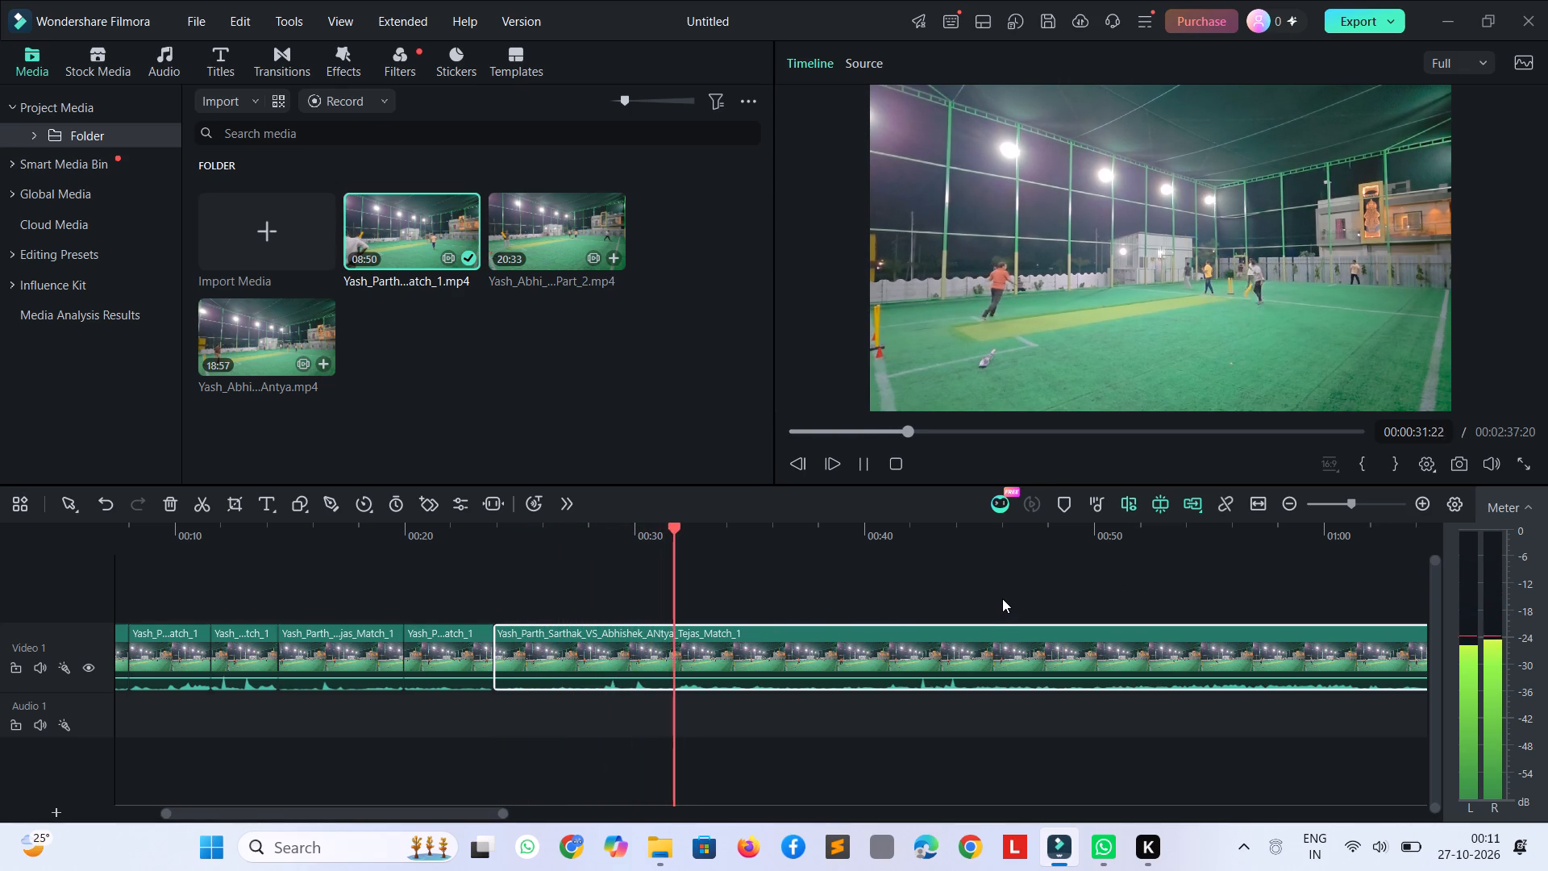
{"action": "key", "text": "space"}
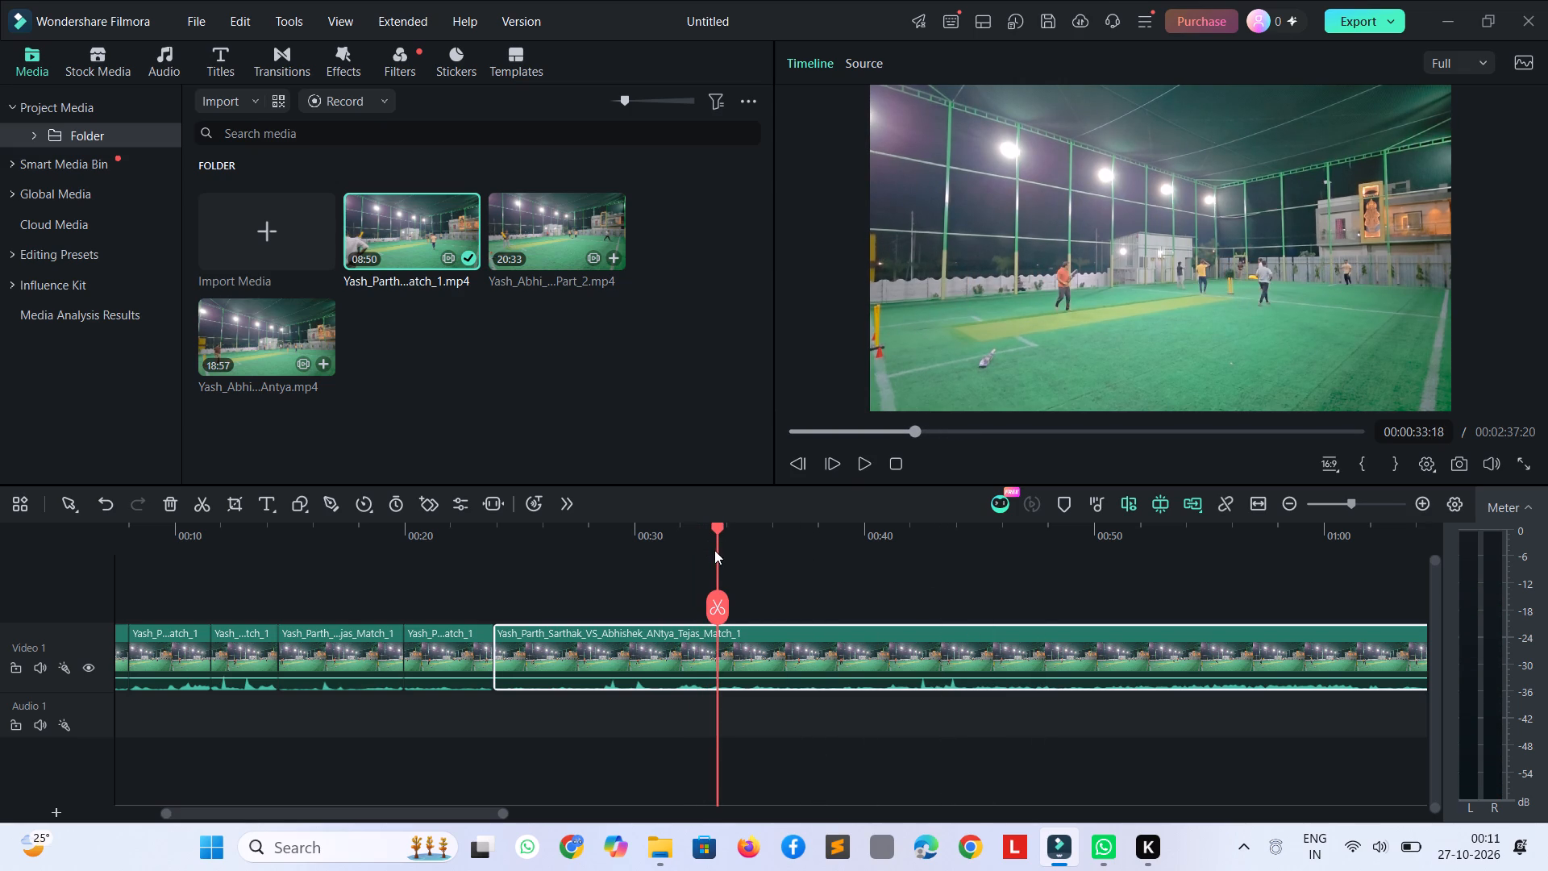
{"action": "left_click_drag", "start_coordinate": [721, 556], "coordinate": [629, 565]}
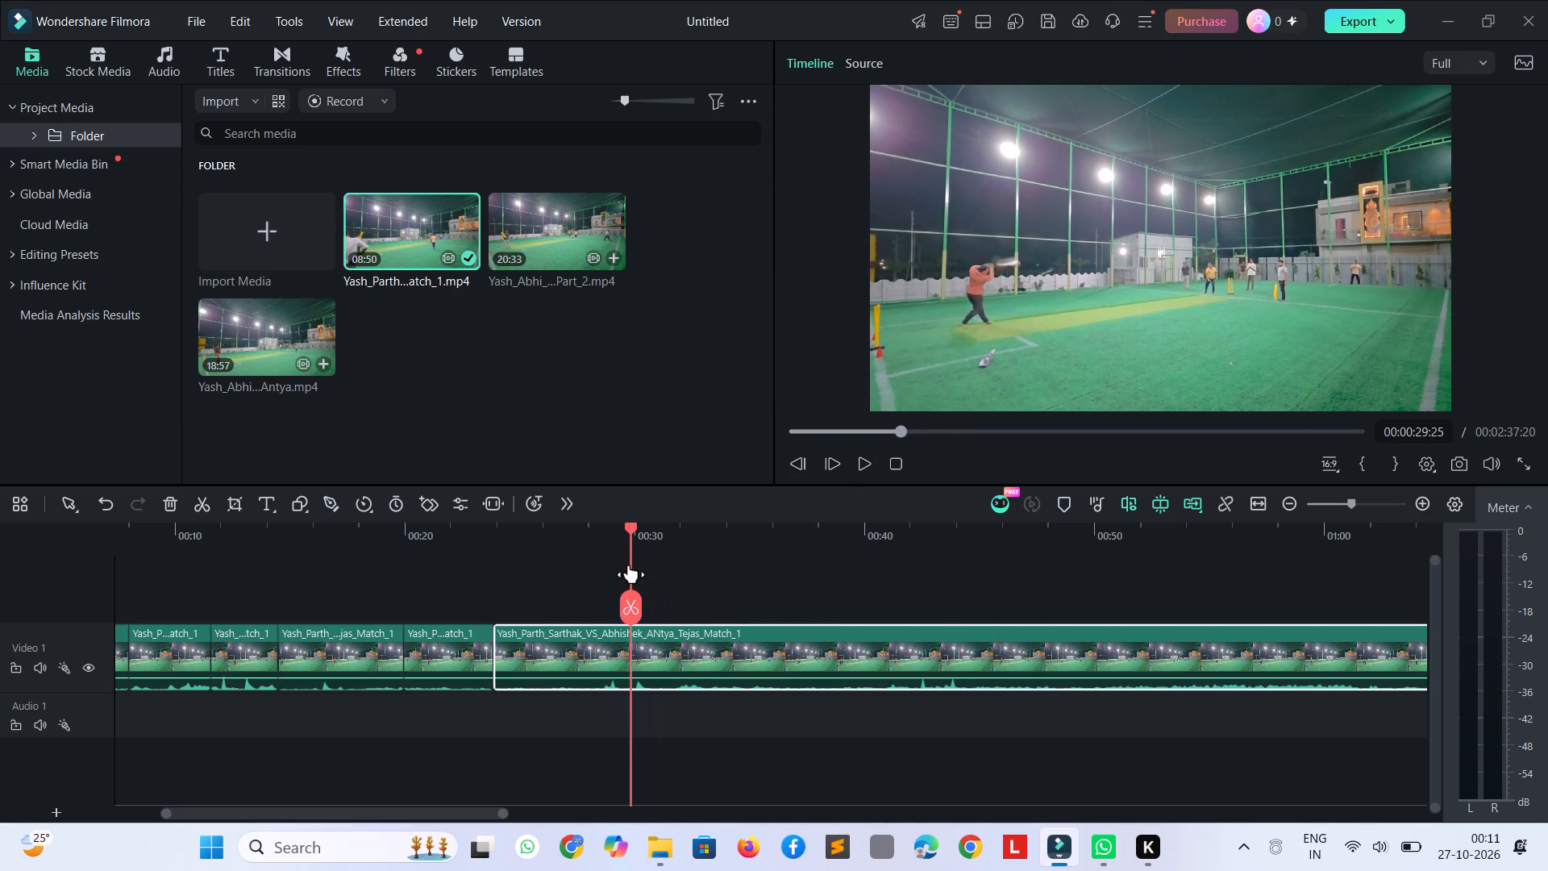
{"action": "left_click_drag", "start_coordinate": [629, 565], "coordinate": [605, 569]}
{"action": "key", "text": "ctrl+b"}
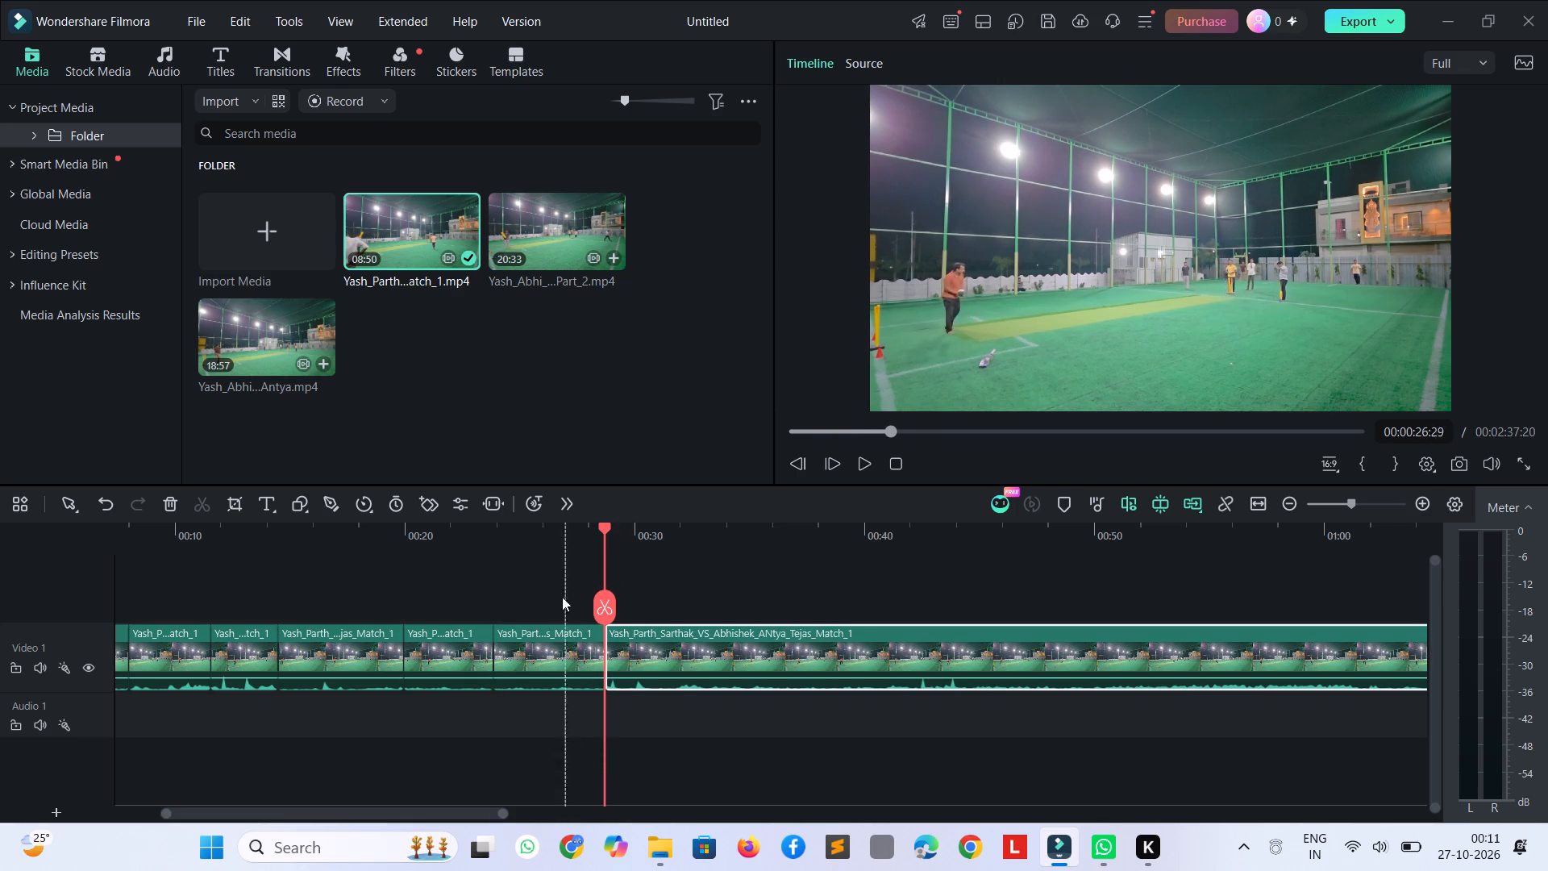
{"action": "left_click_drag", "start_coordinate": [580, 656], "coordinate": [572, 659]}
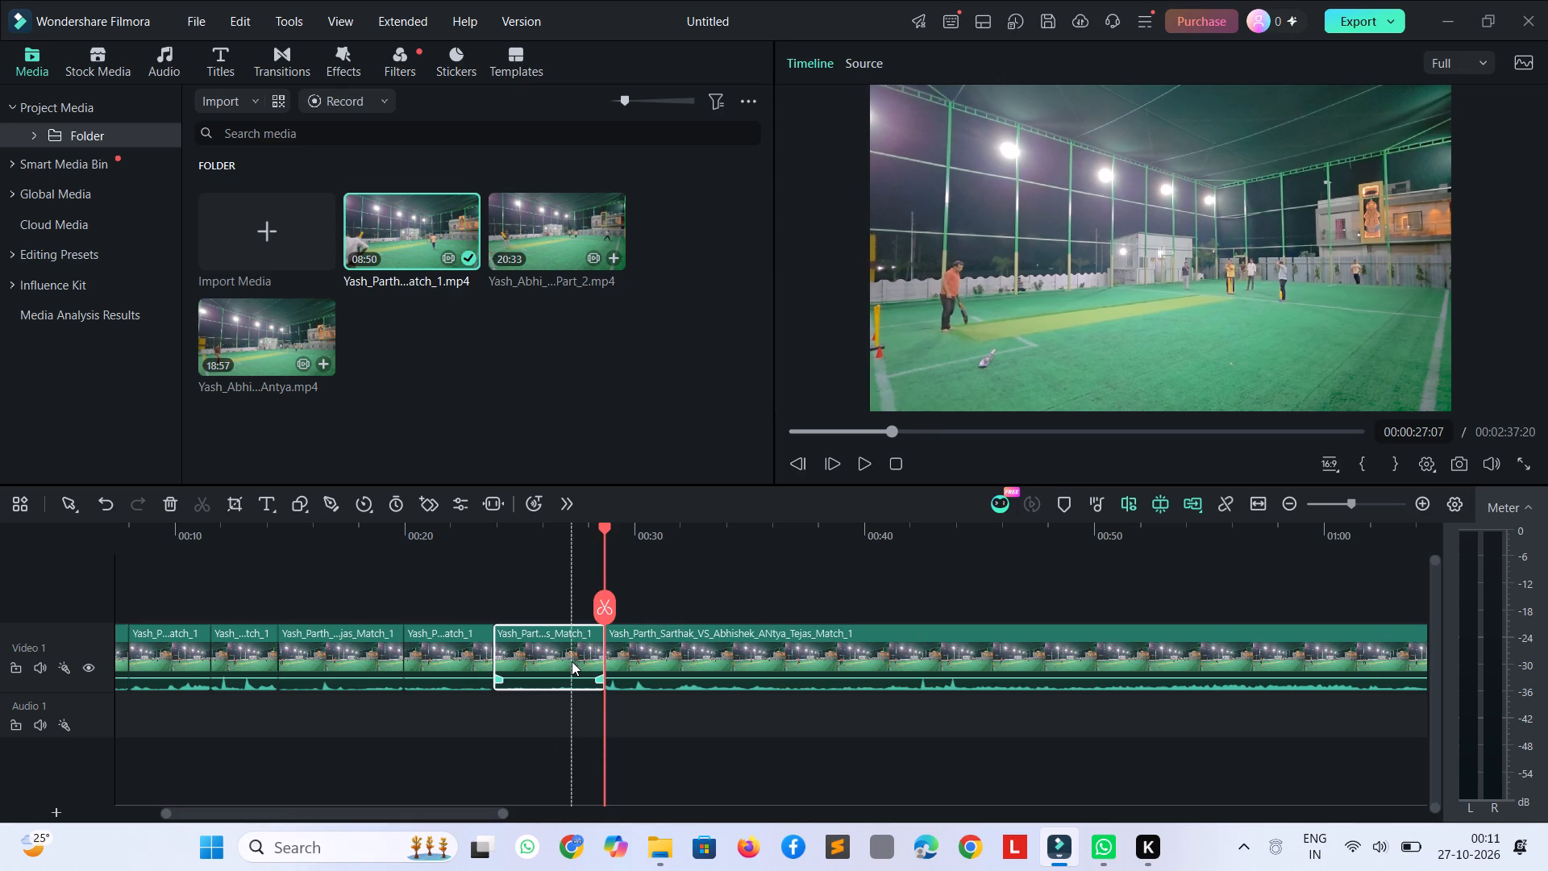
{"action": "key", "text": "Delete"}
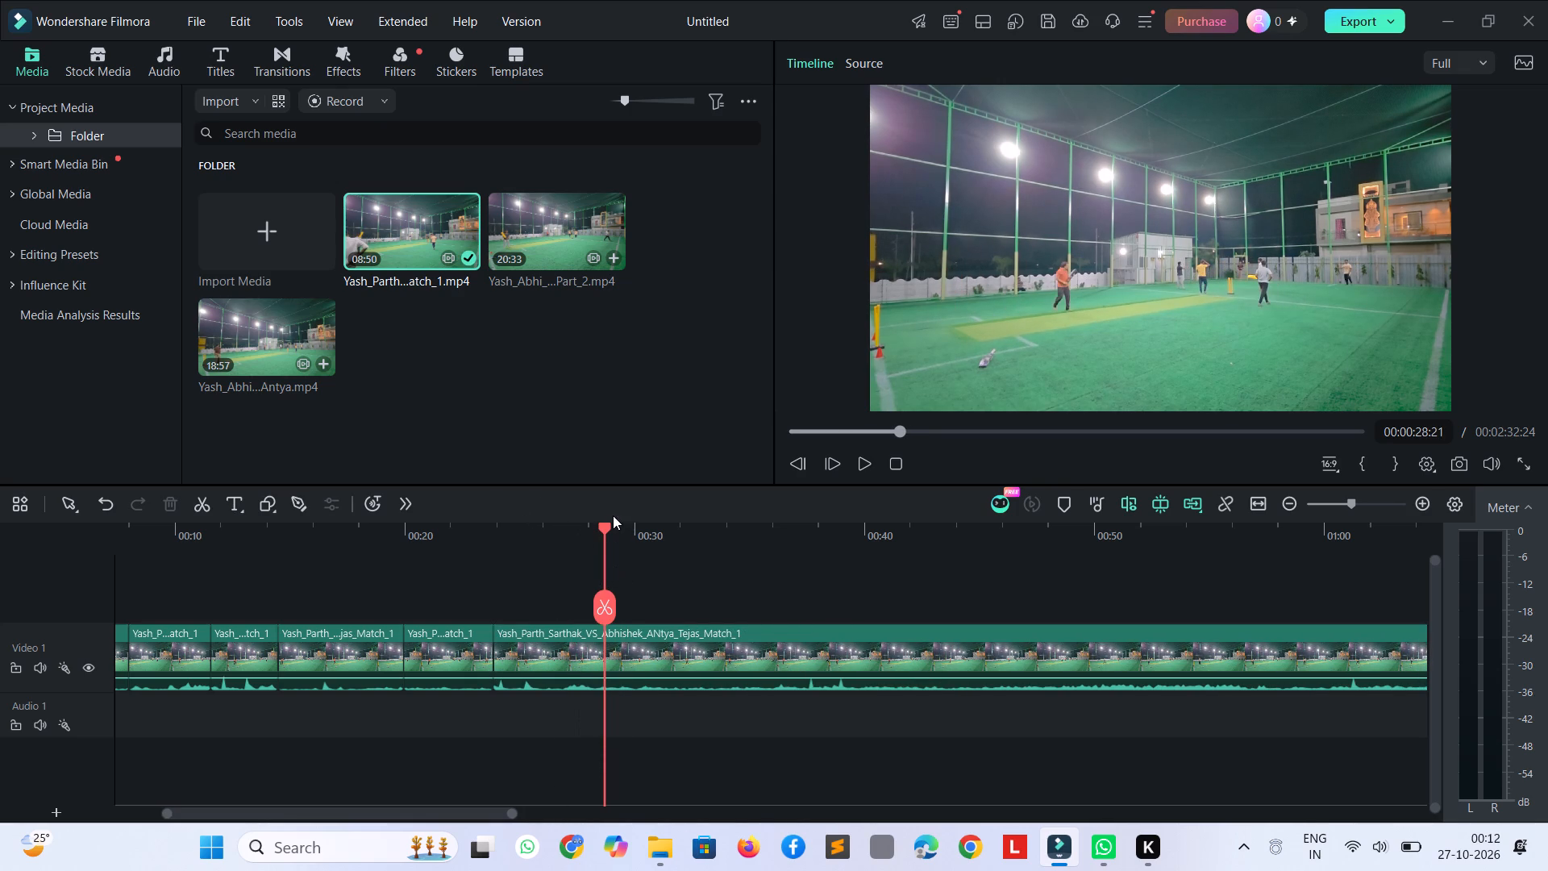
Return to the join near 00:00:24, play the delivery, and split the clip at about 00:00:29, where its play ends.
{"action": "left_click_drag", "start_coordinate": [609, 523], "coordinate": [496, 523]}
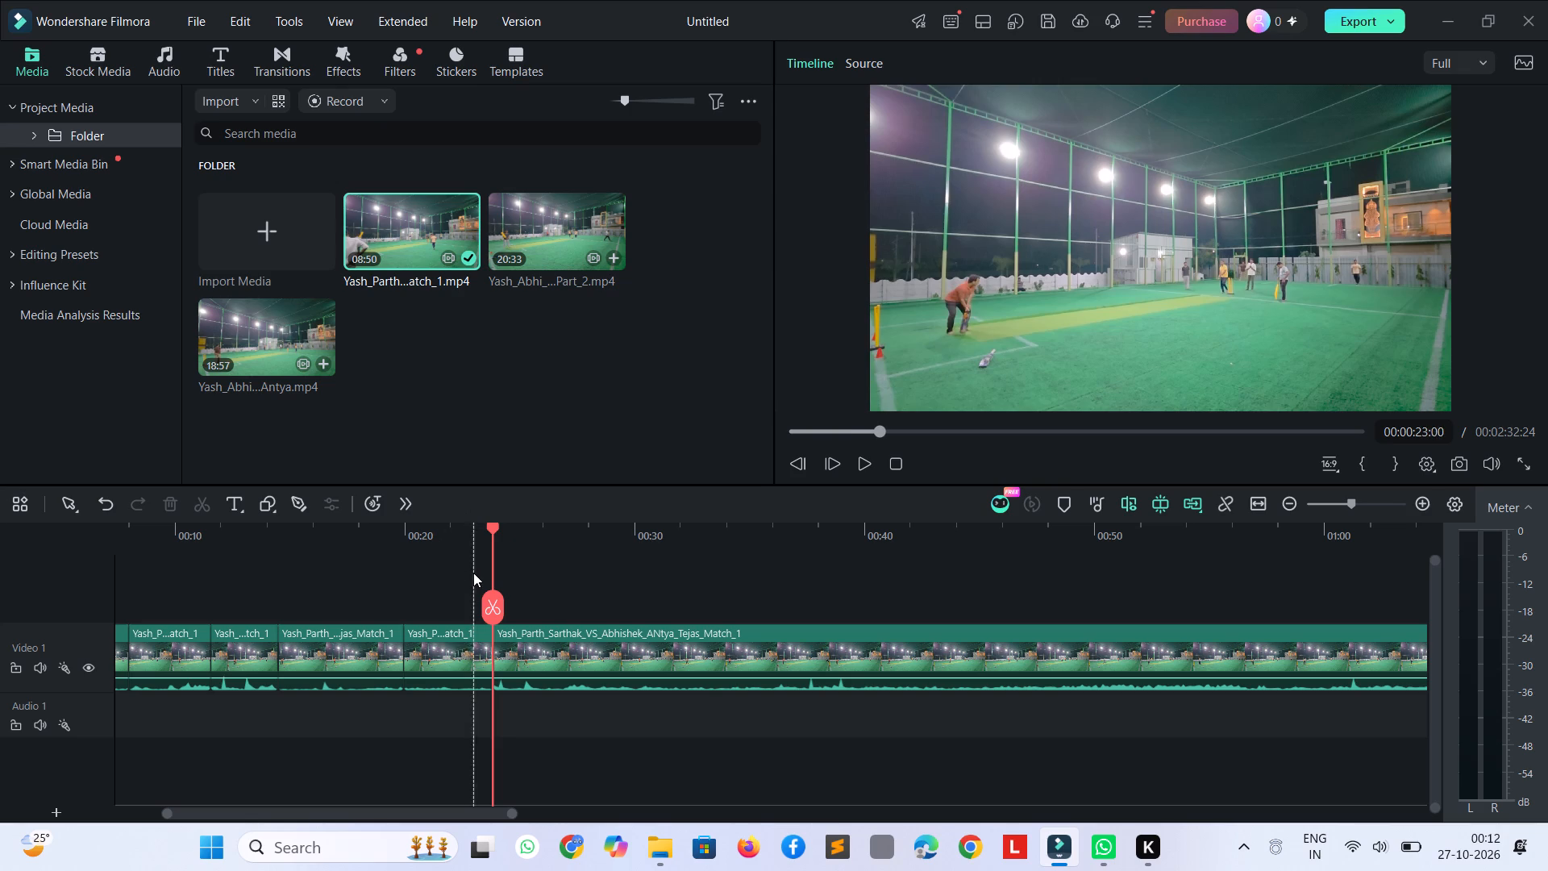
{"action": "key", "text": "space"}
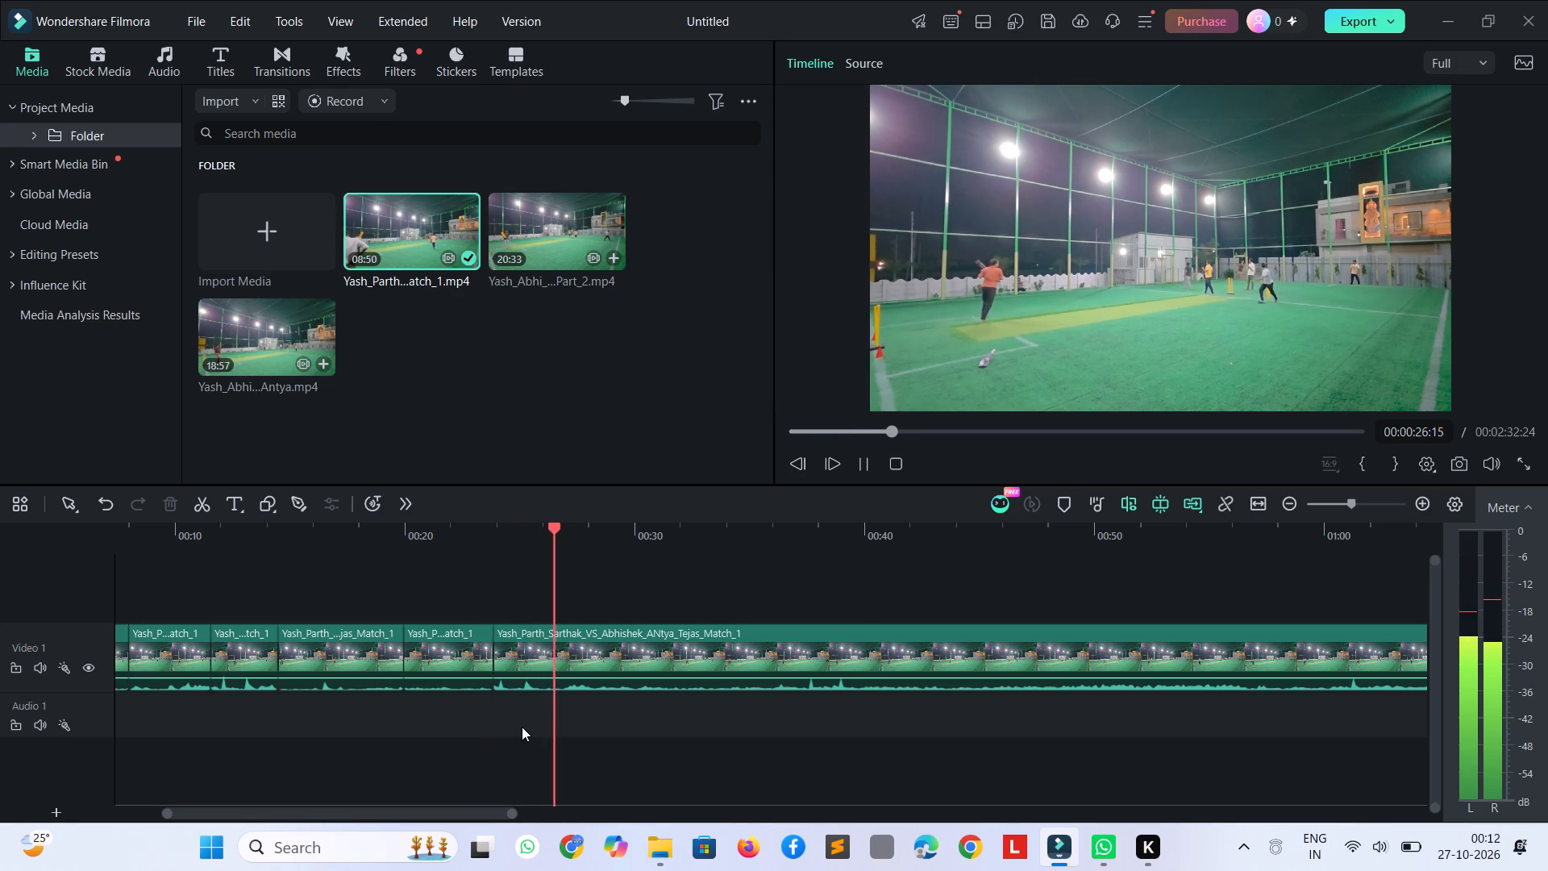
{"action": "key", "text": "space"}
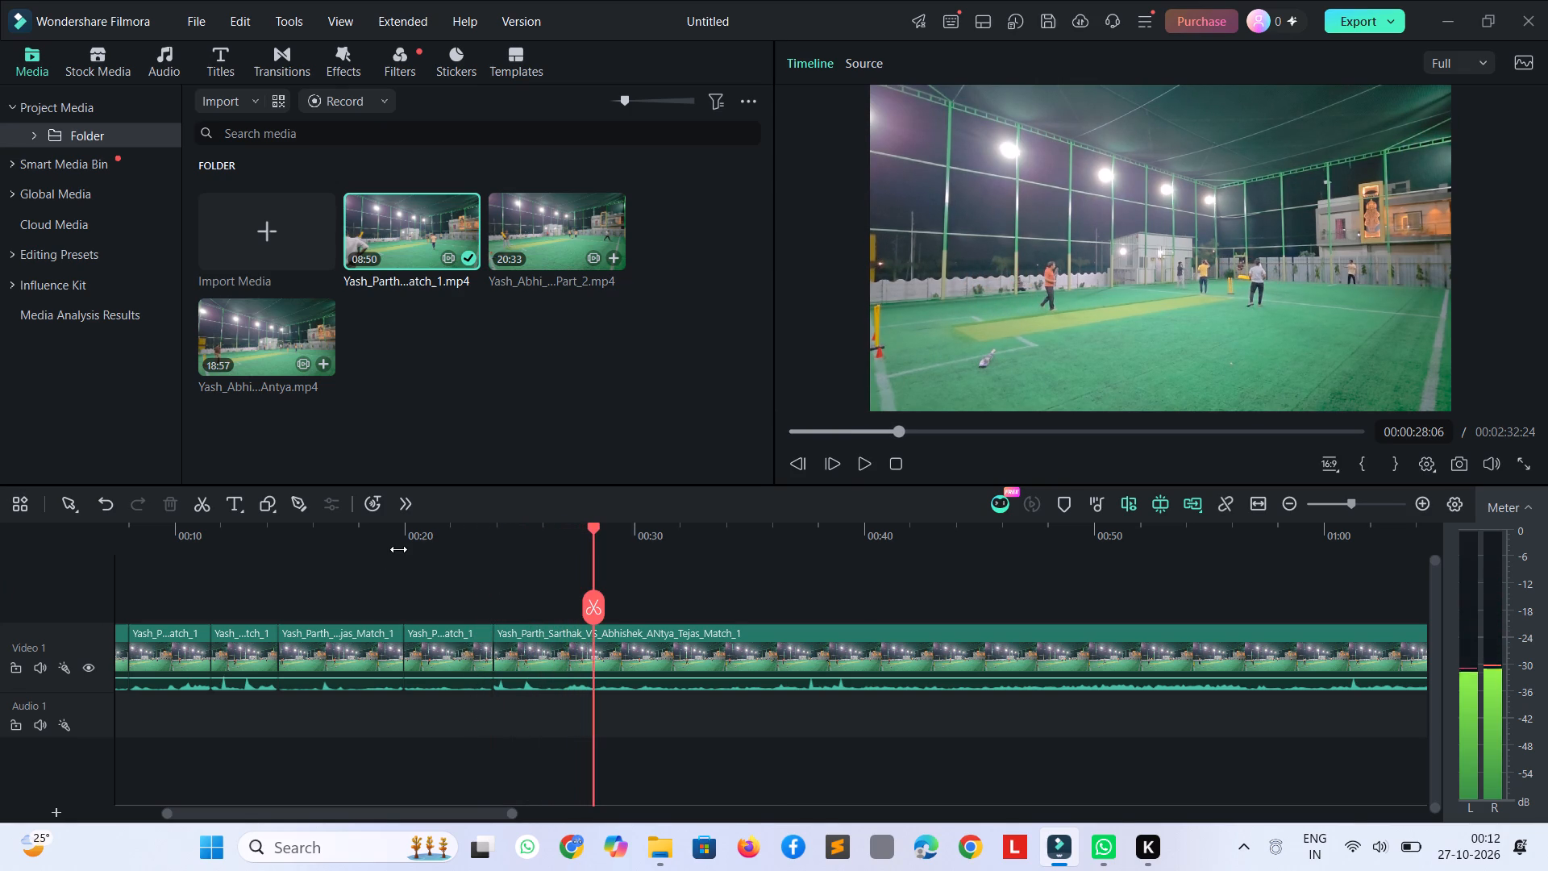
{"action": "key", "text": "space"}
{"action": "key", "text": "space"}
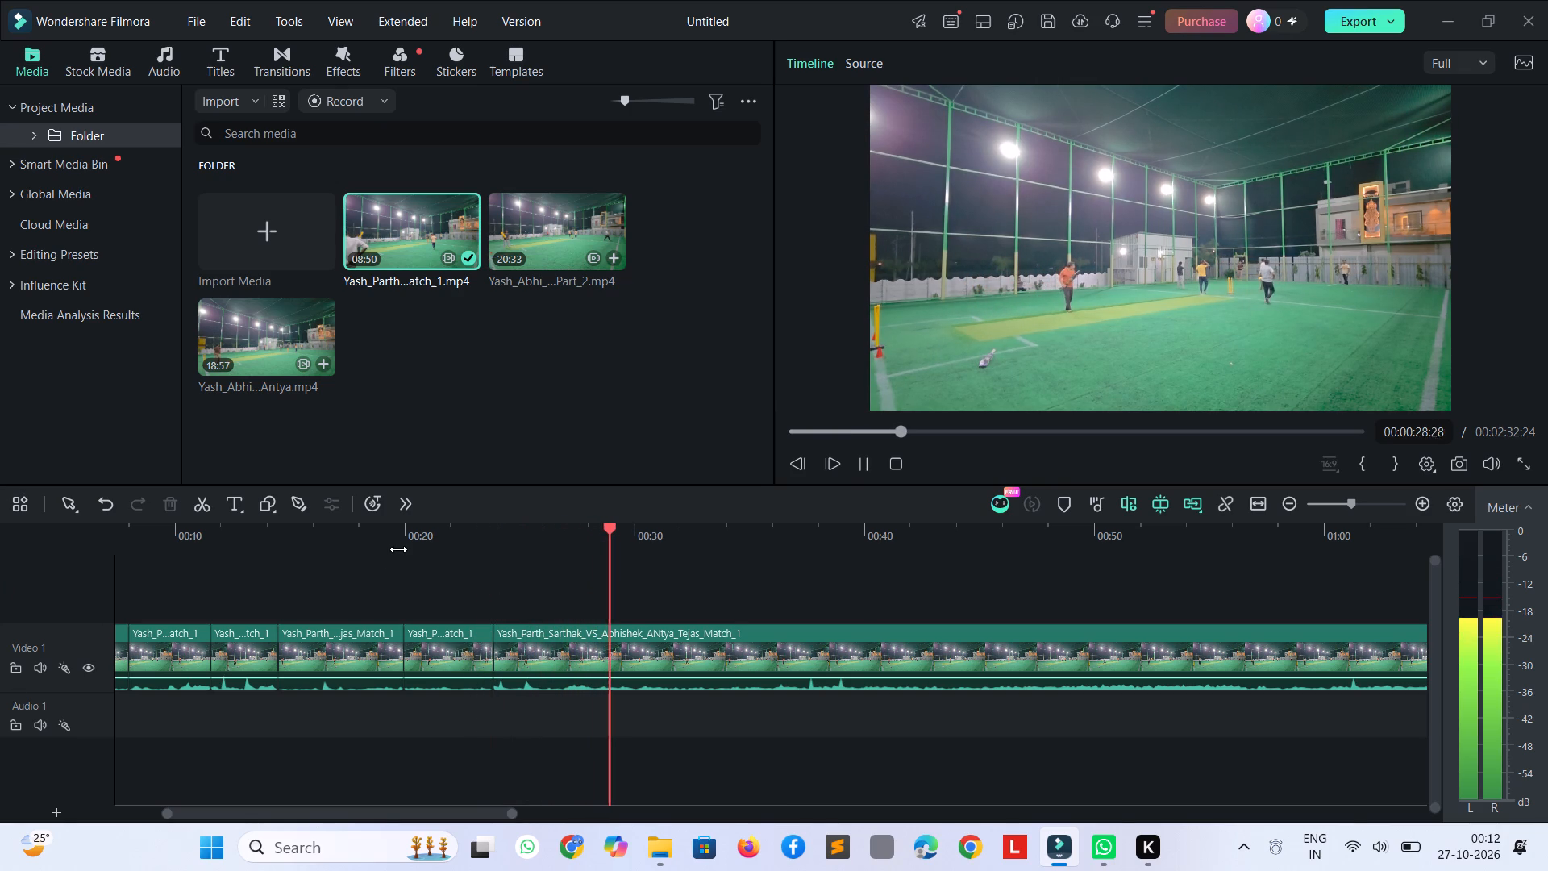
{"action": "key", "text": "ctrl+b"}
Find the next delivery, split the clip at 00:00:39:01, and delete the segment between about 00:00:29 and that cut.
{"action": "key", "text": "space"}
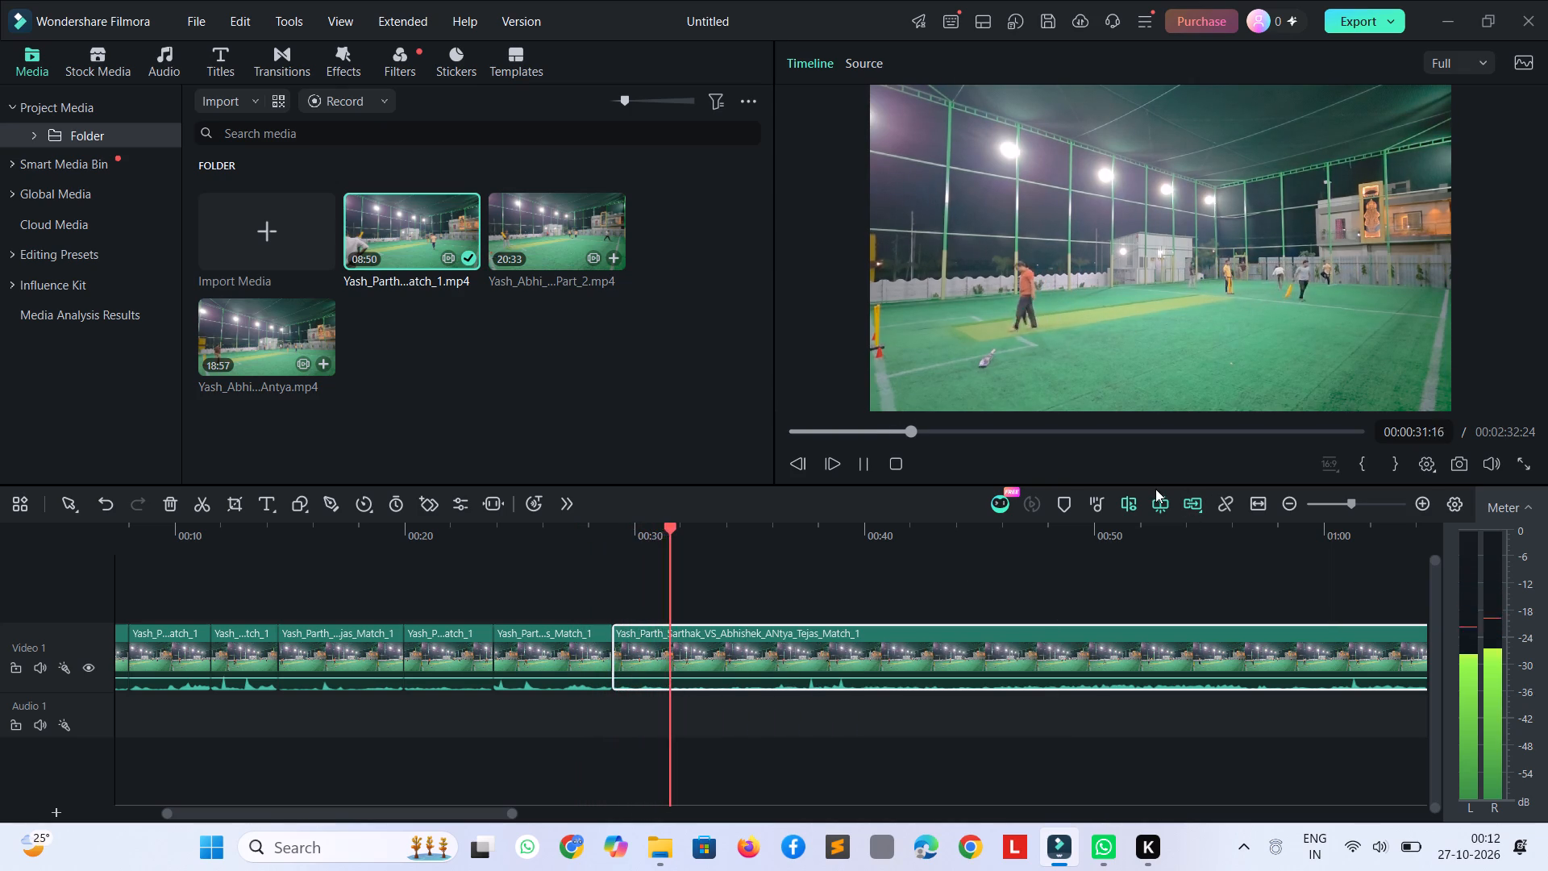
{"action": "key", "text": "space"}
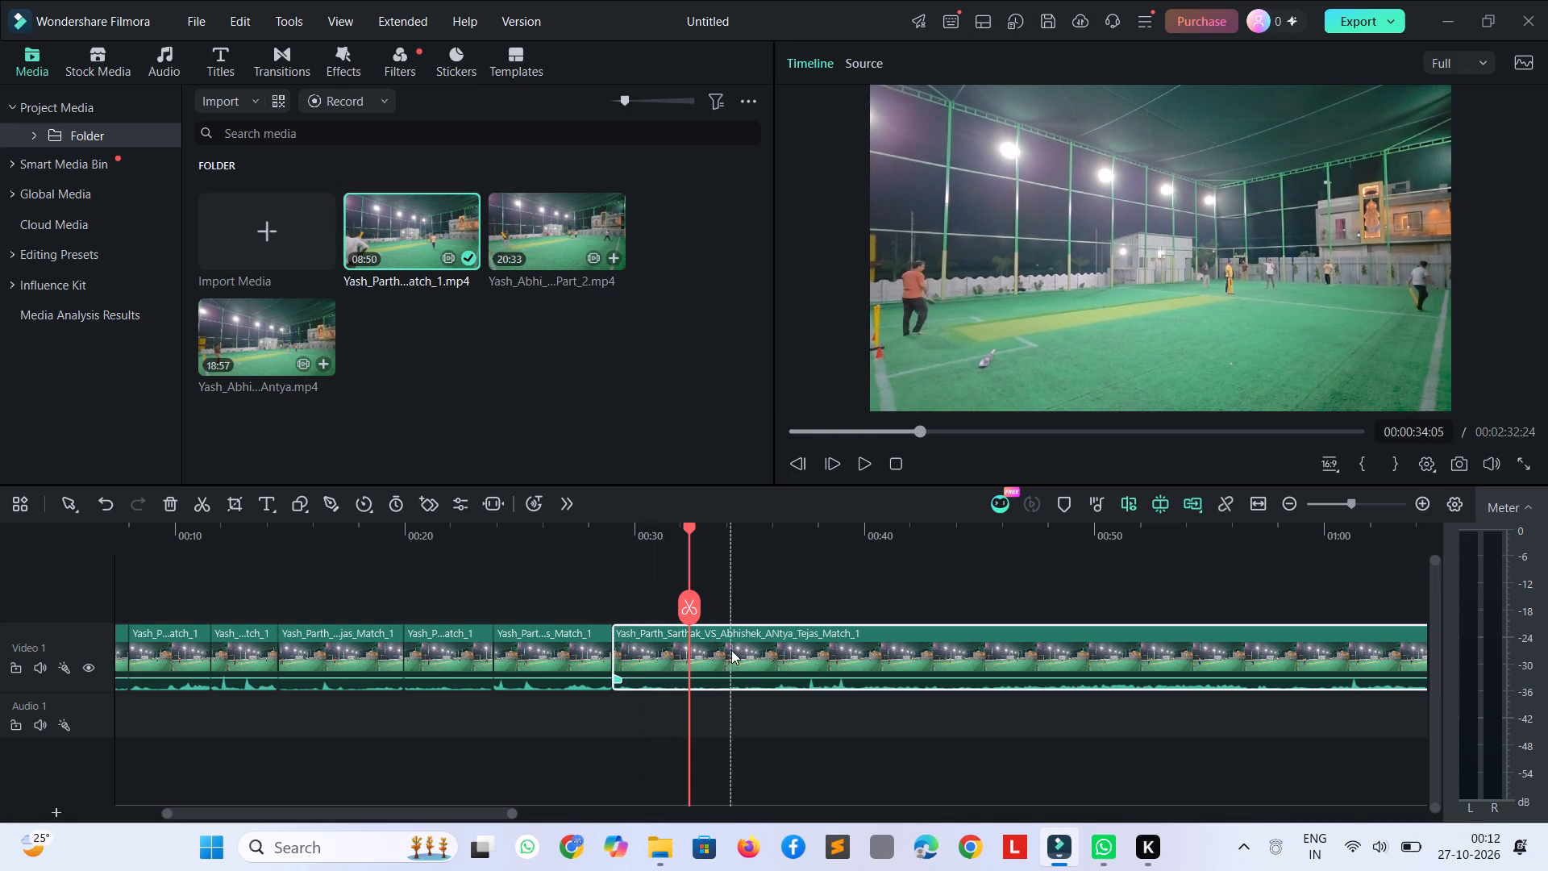
{"action": "left_click", "coordinate": [818, 645]}
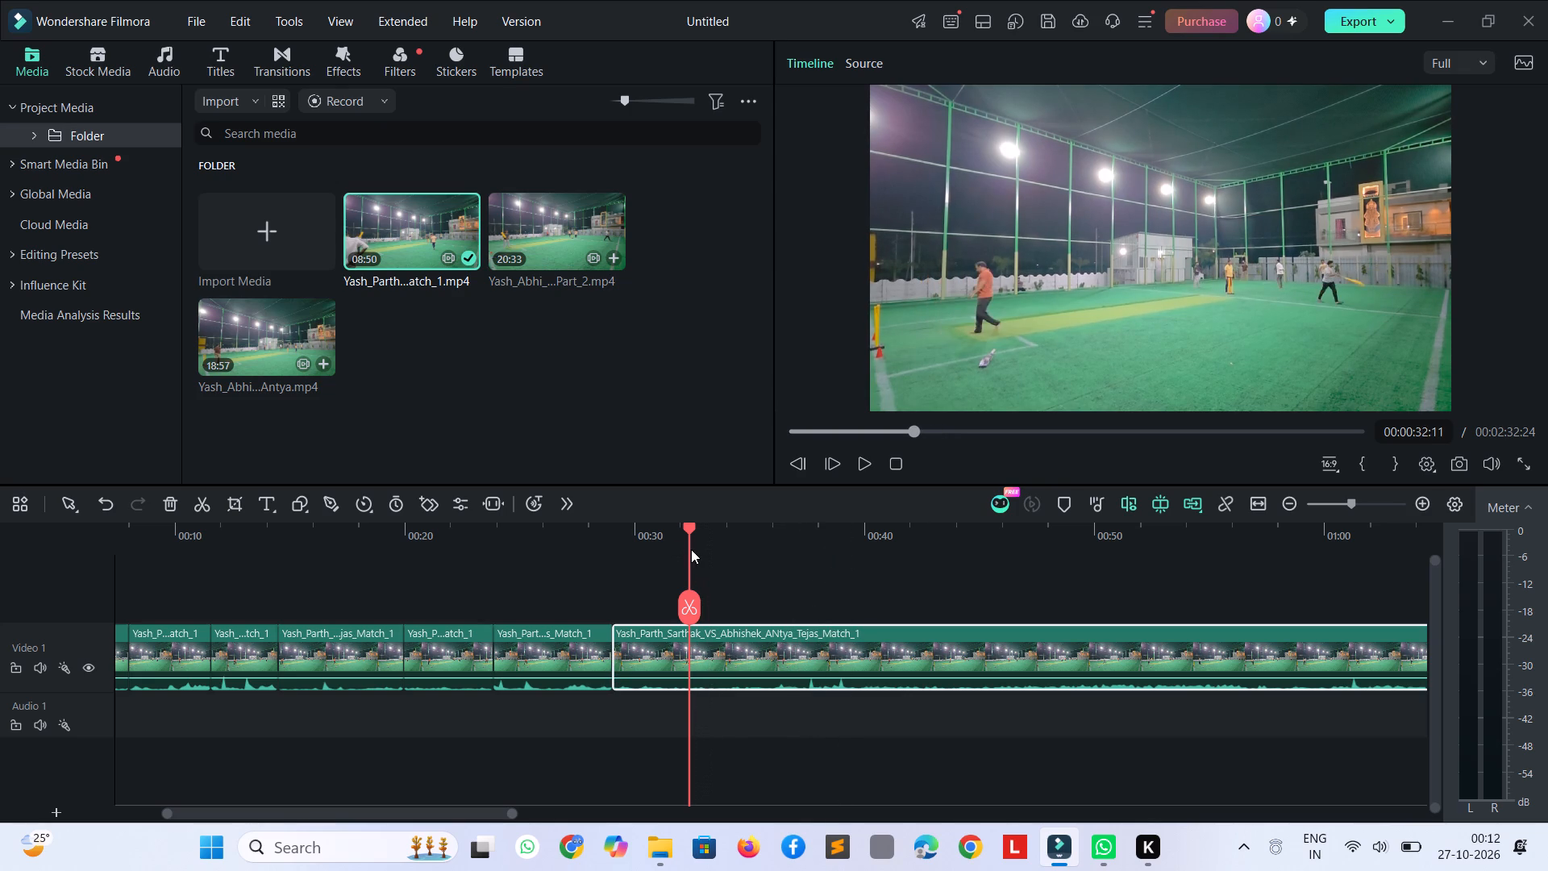
{"action": "left_click_drag", "start_coordinate": [690, 533], "coordinate": [868, 575]}
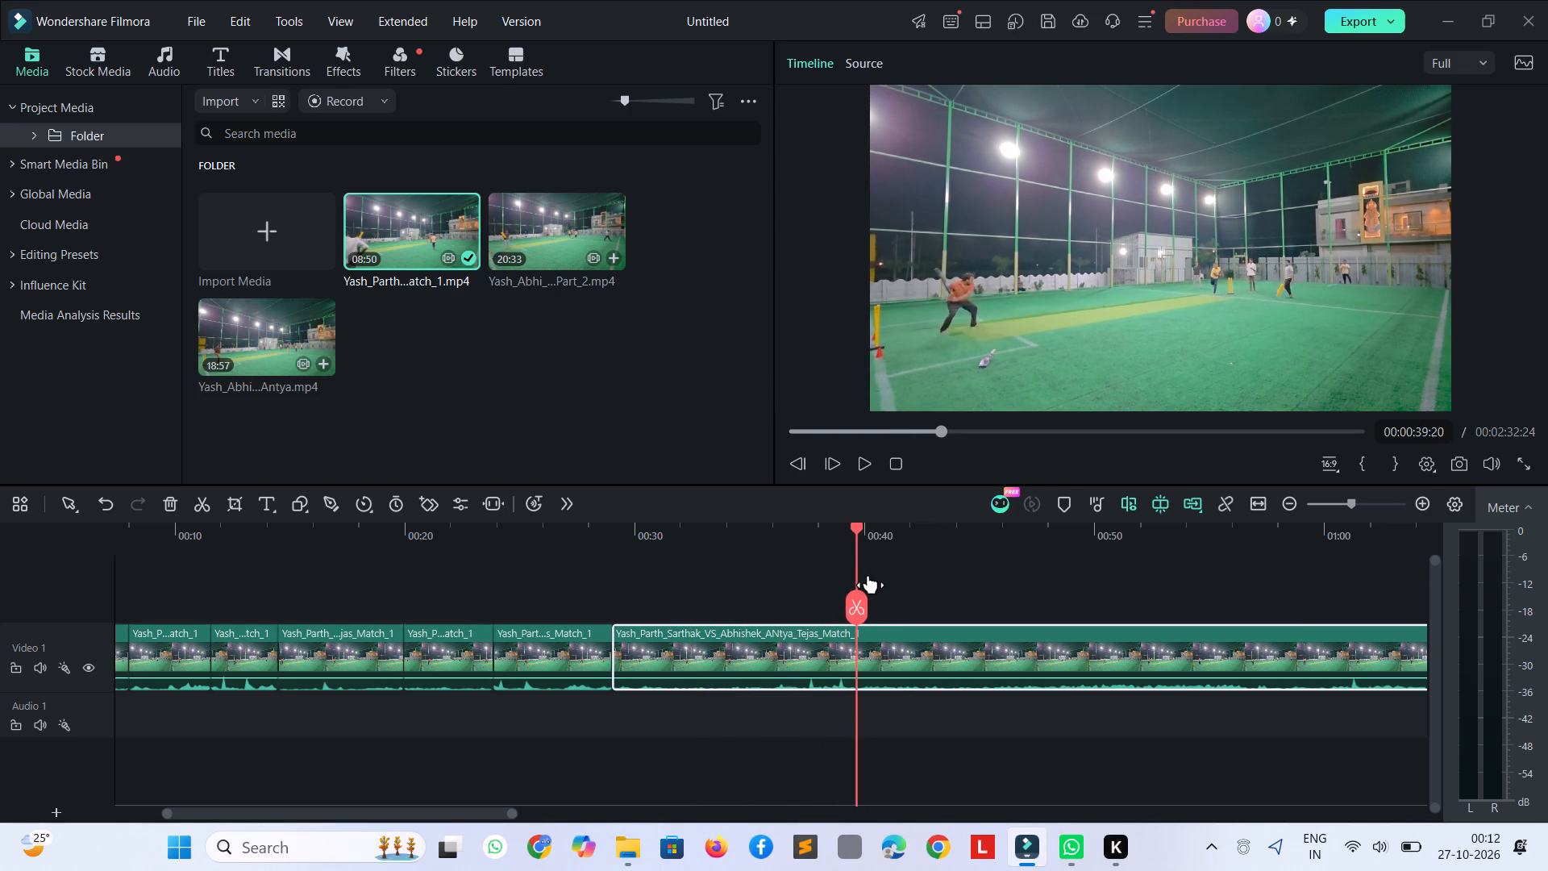
{"action": "left_click_drag", "start_coordinate": [868, 575], "coordinate": [843, 575]}
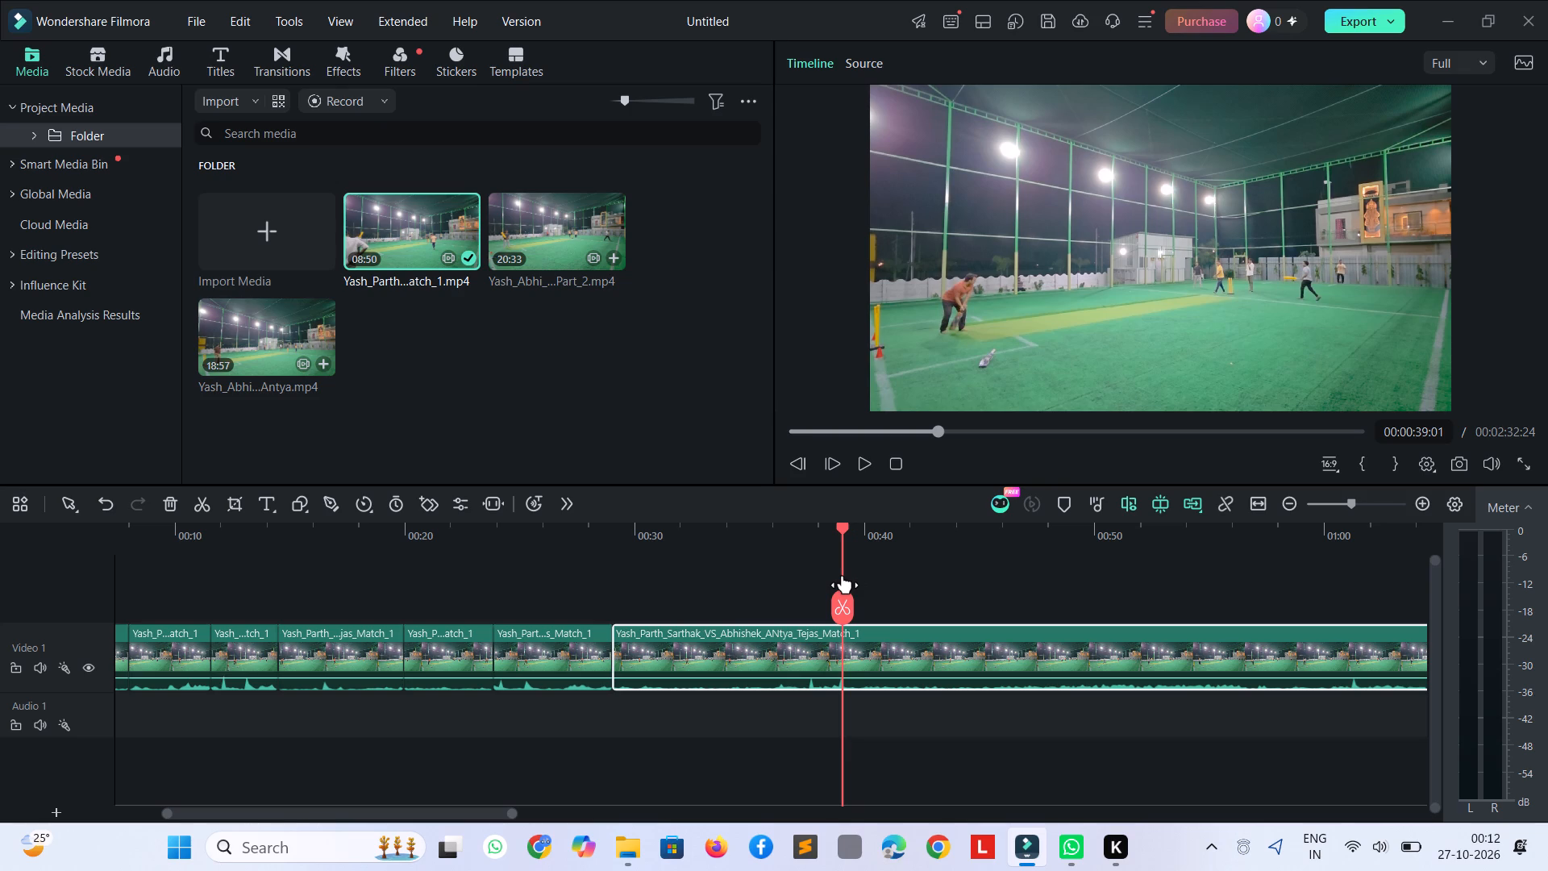
{"action": "key", "text": "ctrl+b"}
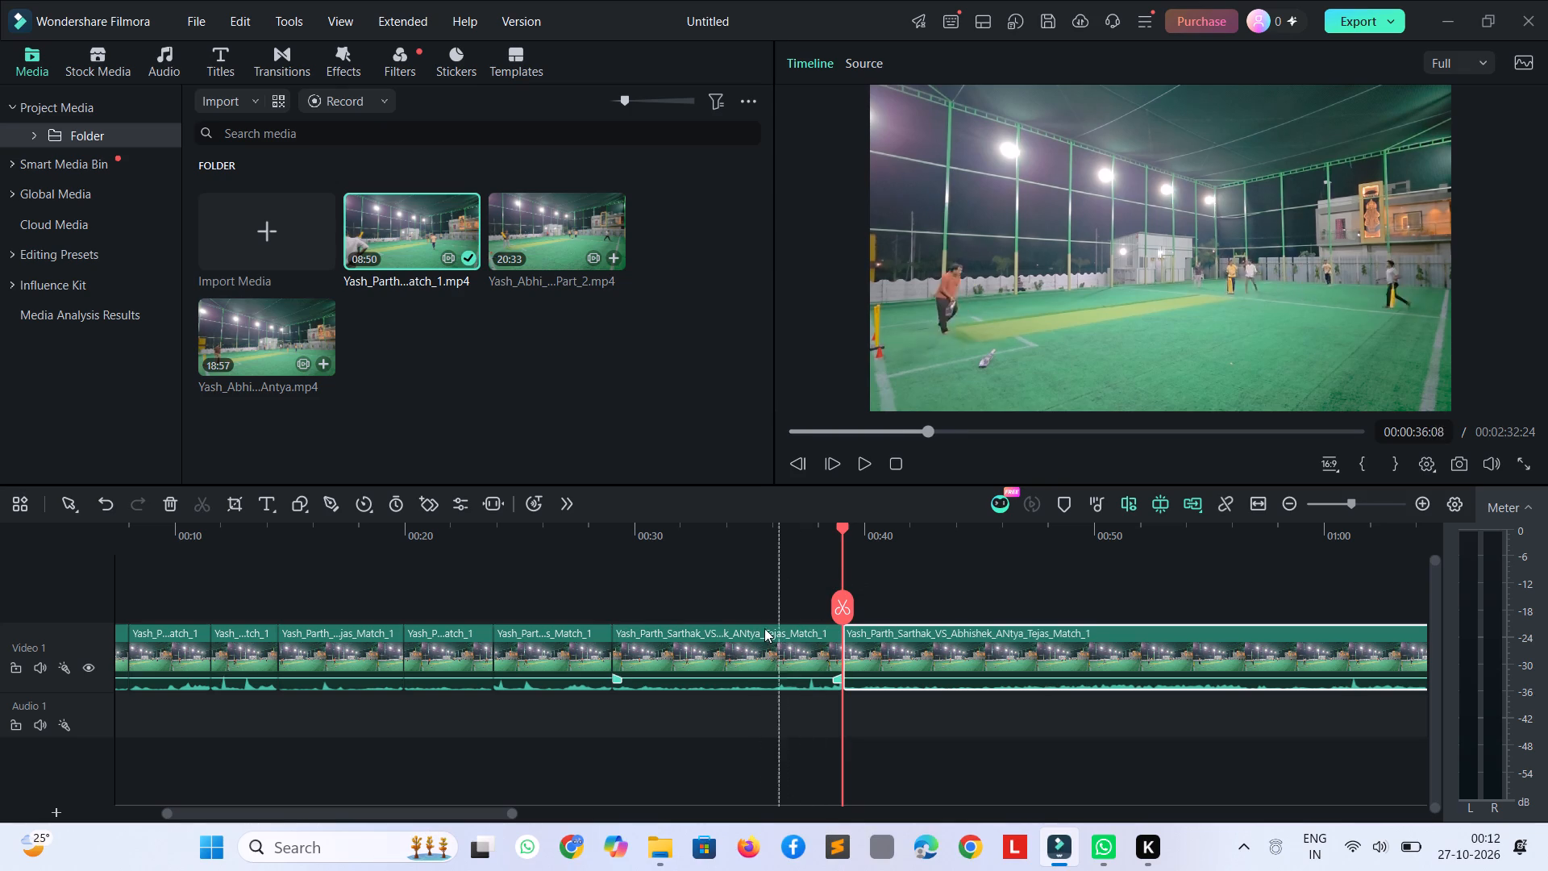
{"action": "left_click", "coordinate": [709, 646]}
{"action": "key", "text": "Delete"}
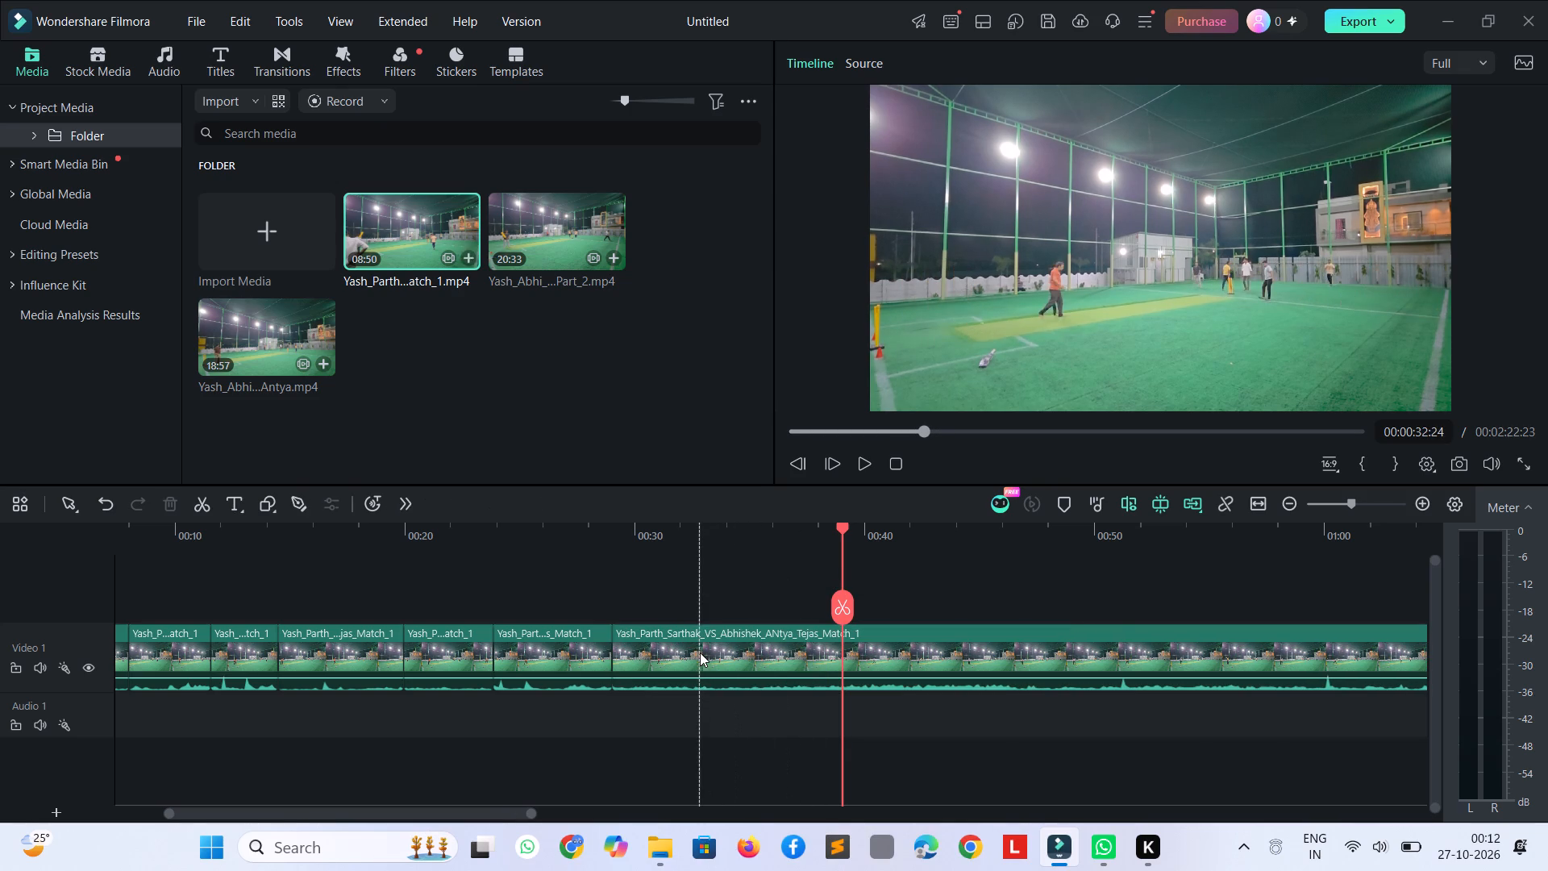
Return to the join at 00:00:29:00, play the delivery, and split the clip at 00:00:31:22, where its play ends.
{"action": "left_click_drag", "start_coordinate": [843, 540], "coordinate": [805, 533]}
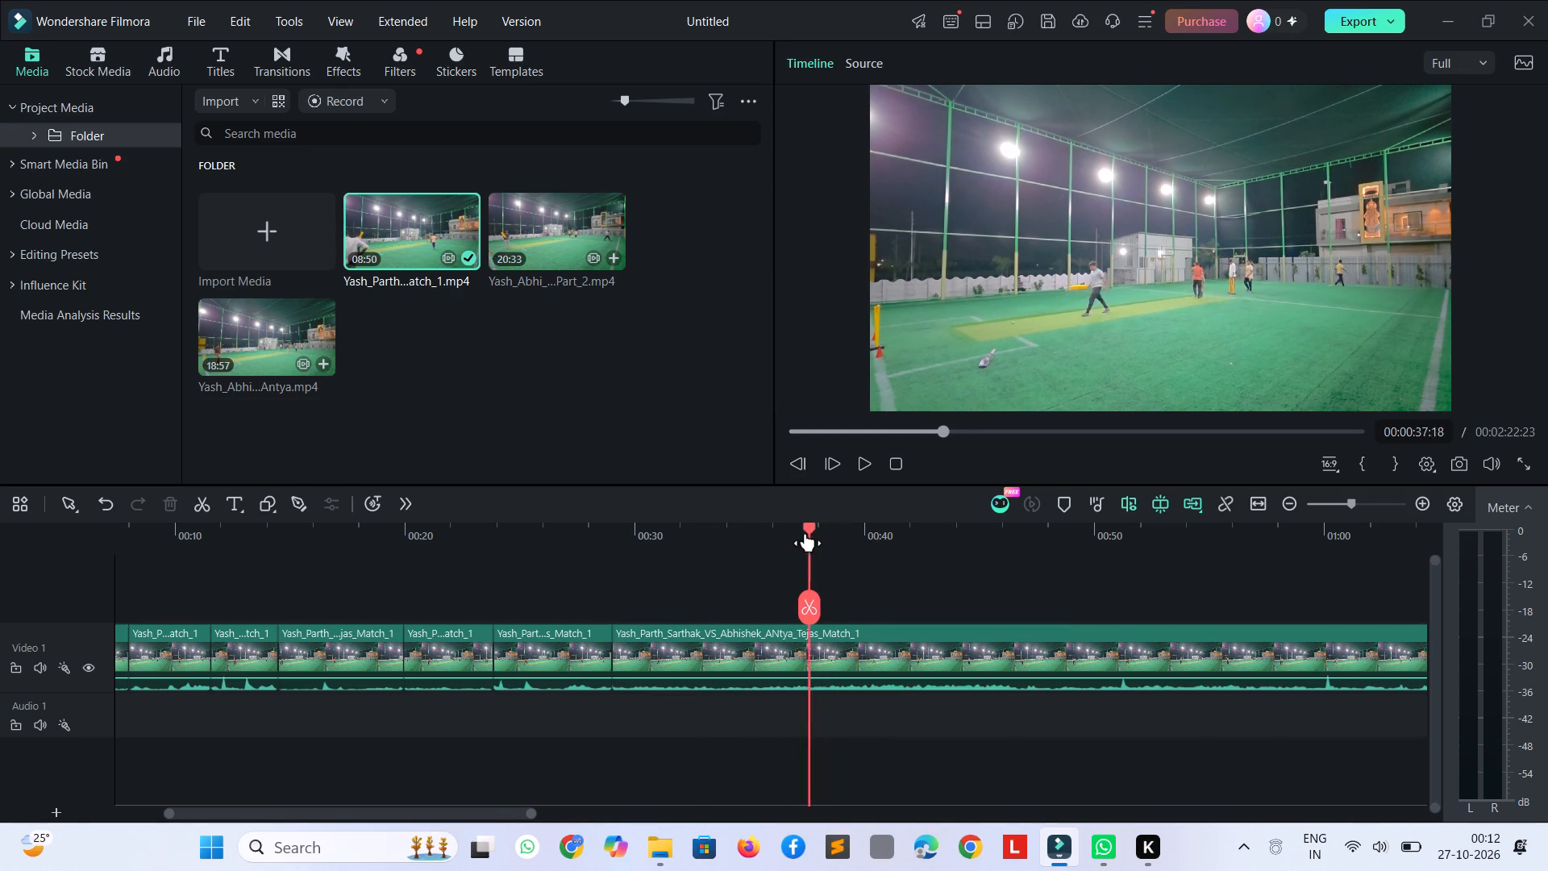
{"action": "left_click_drag", "start_coordinate": [805, 533], "coordinate": [622, 515]}
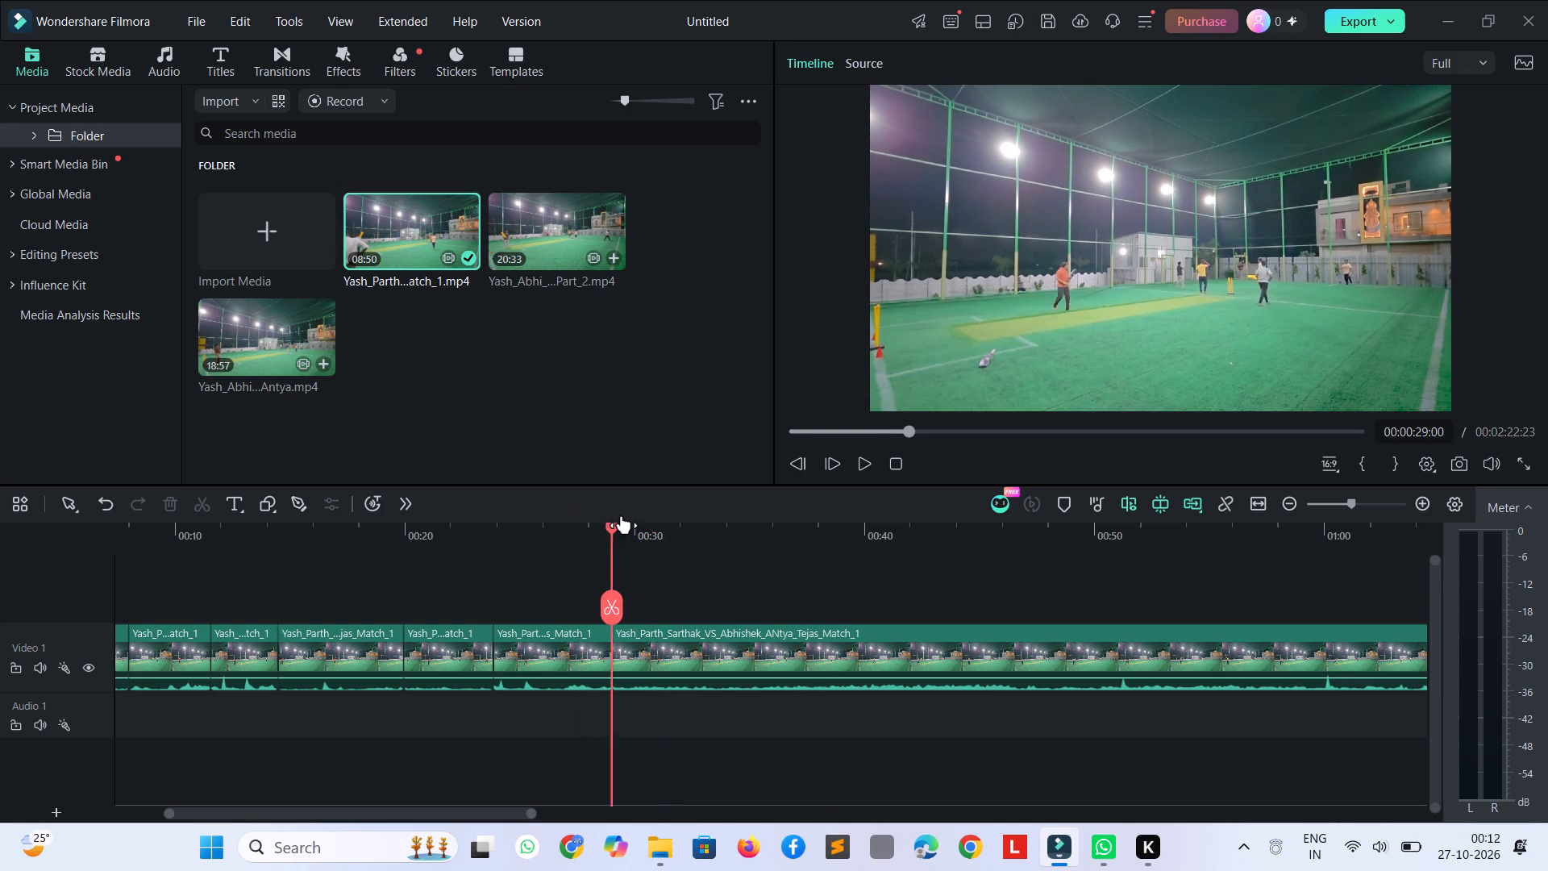
{"action": "left_click_drag", "start_coordinate": [622, 515], "coordinate": [616, 514]}
{"action": "key", "text": "space"}
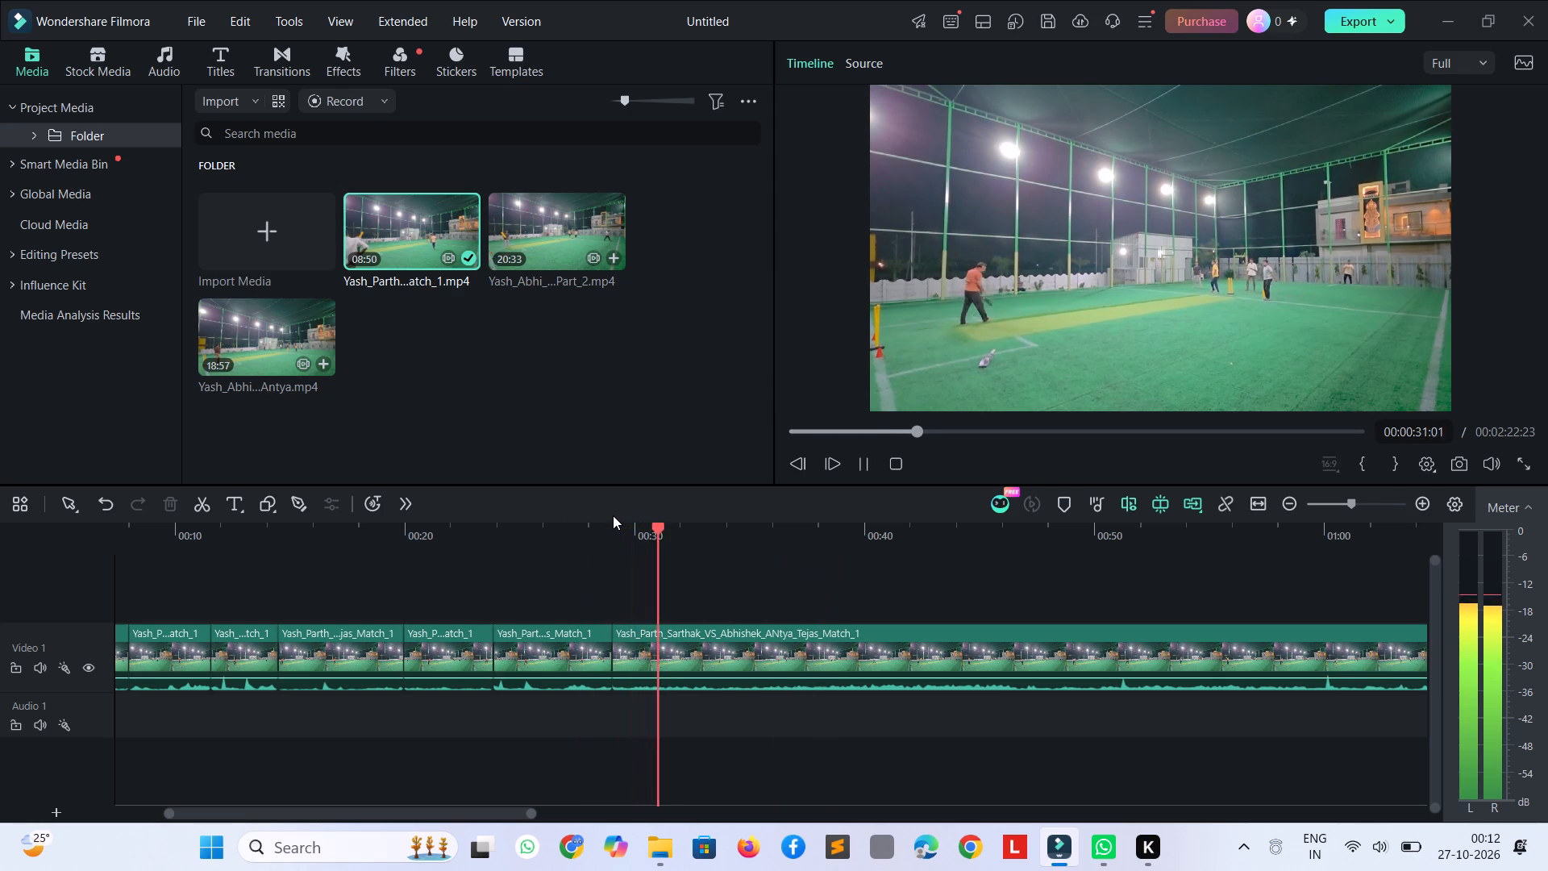
{"action": "key", "text": "space"}
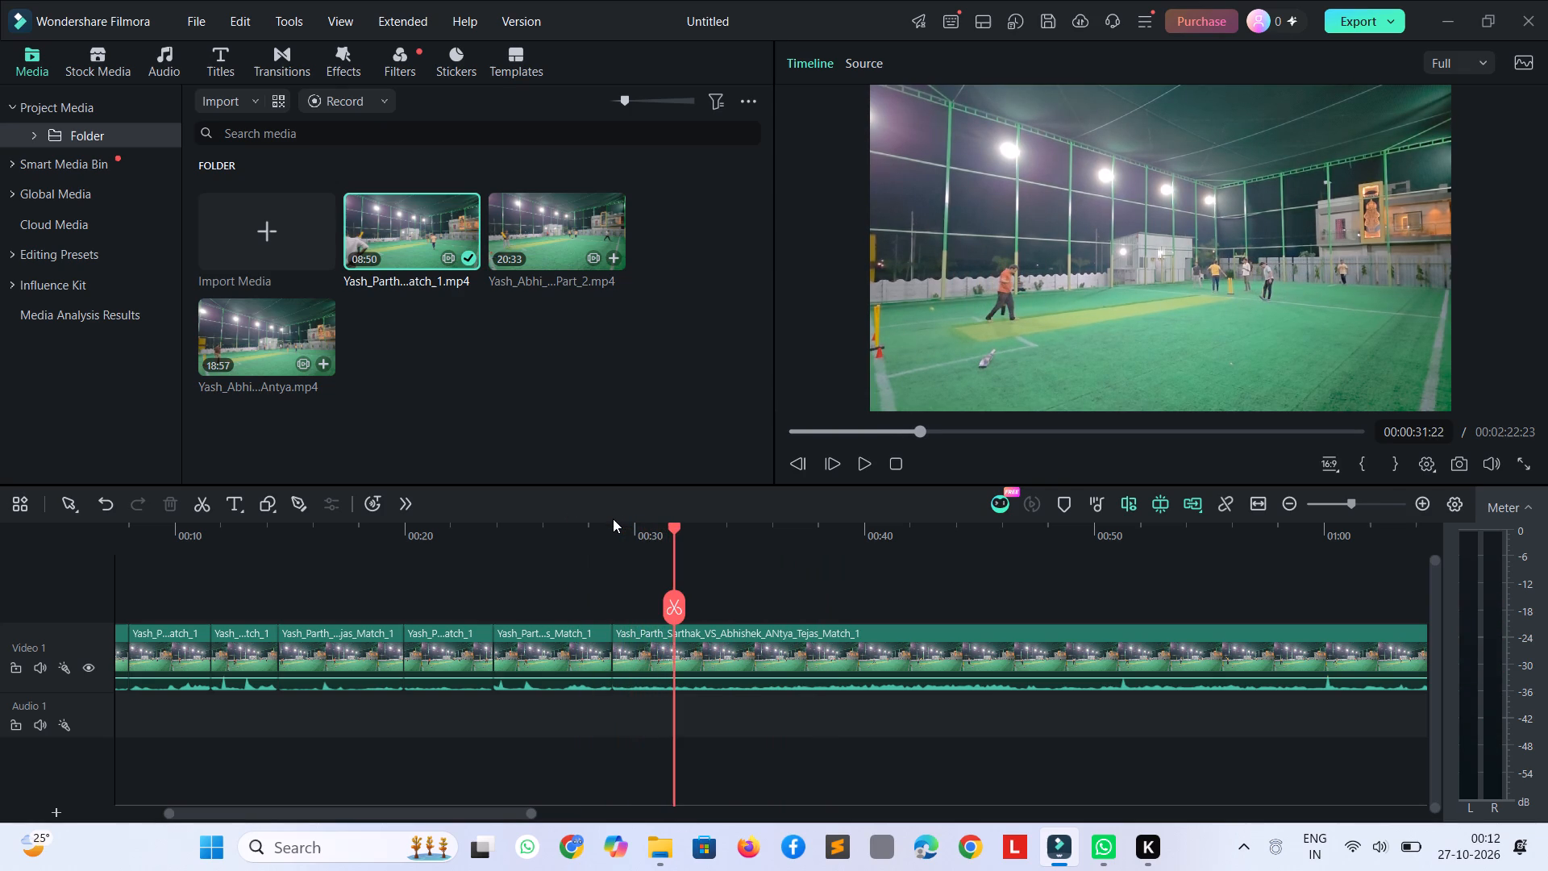
{"action": "key", "text": "ctrl+b"}
Play on from the cut at 00:00:31:22 and scan the footage up to about 00:01:09 for the next delivery.
{"action": "key", "text": "space"}
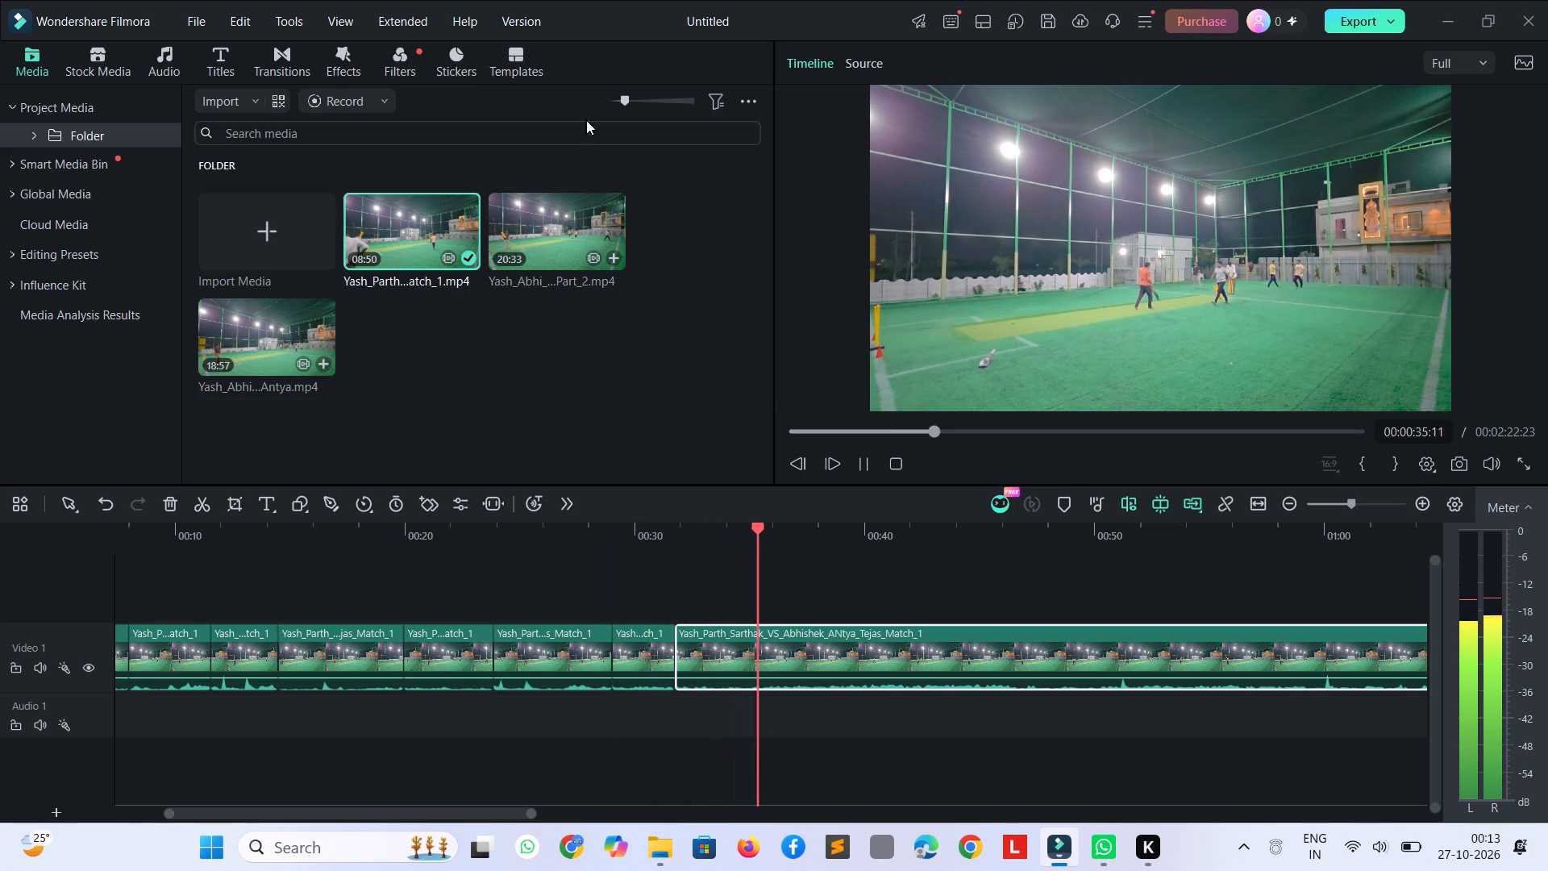
{"action": "left_click", "coordinate": [625, 98]}
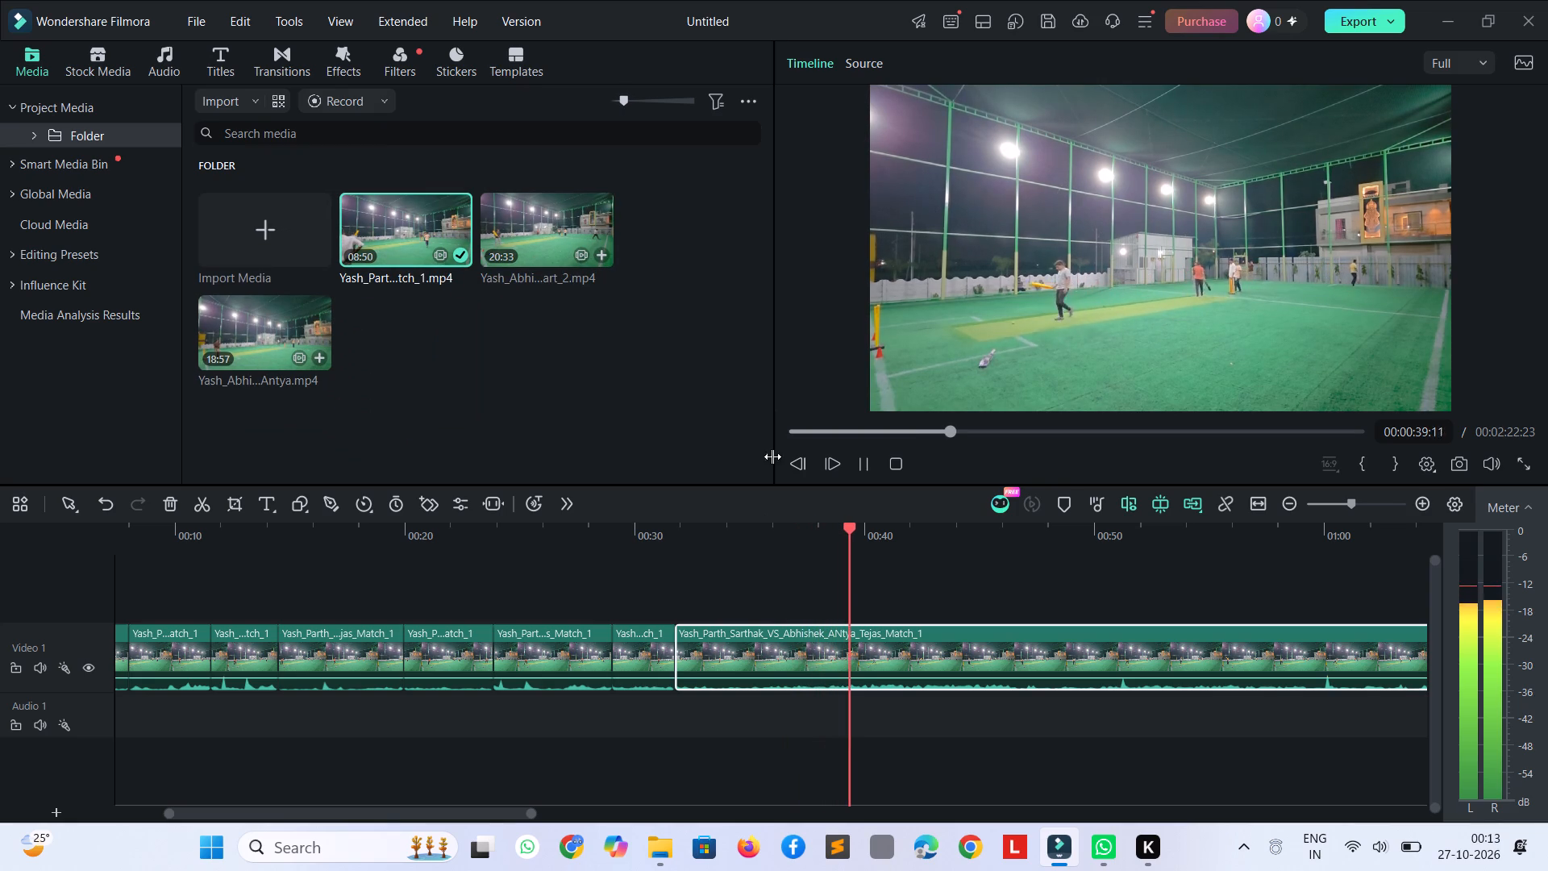
{"action": "left_click", "coordinate": [801, 649]}
{"action": "left_click", "coordinate": [963, 625]}
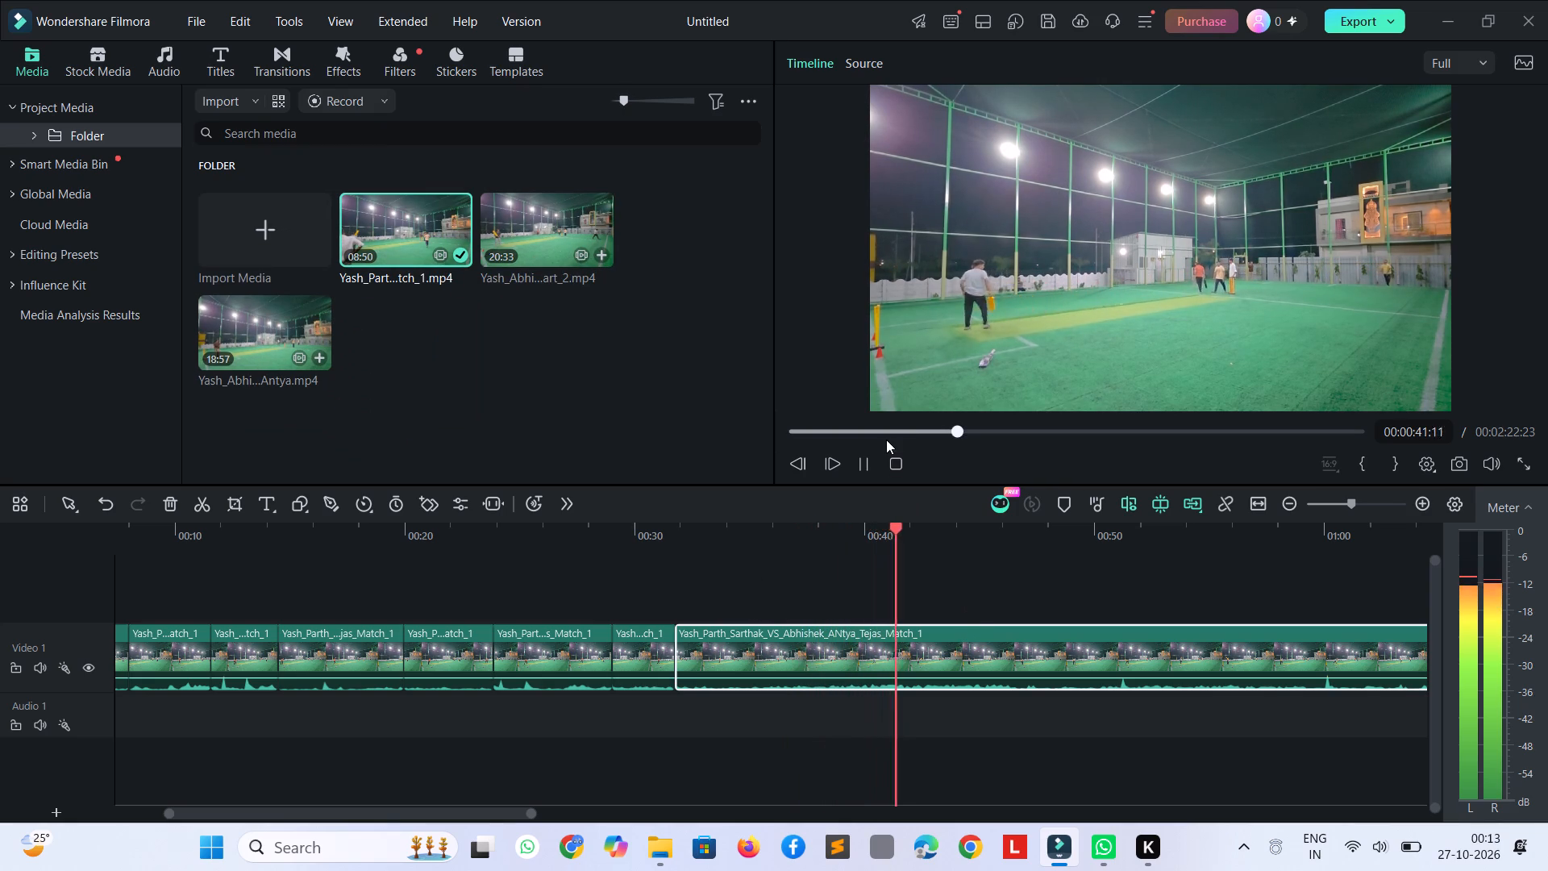
{"action": "left_click", "coordinate": [865, 461]}
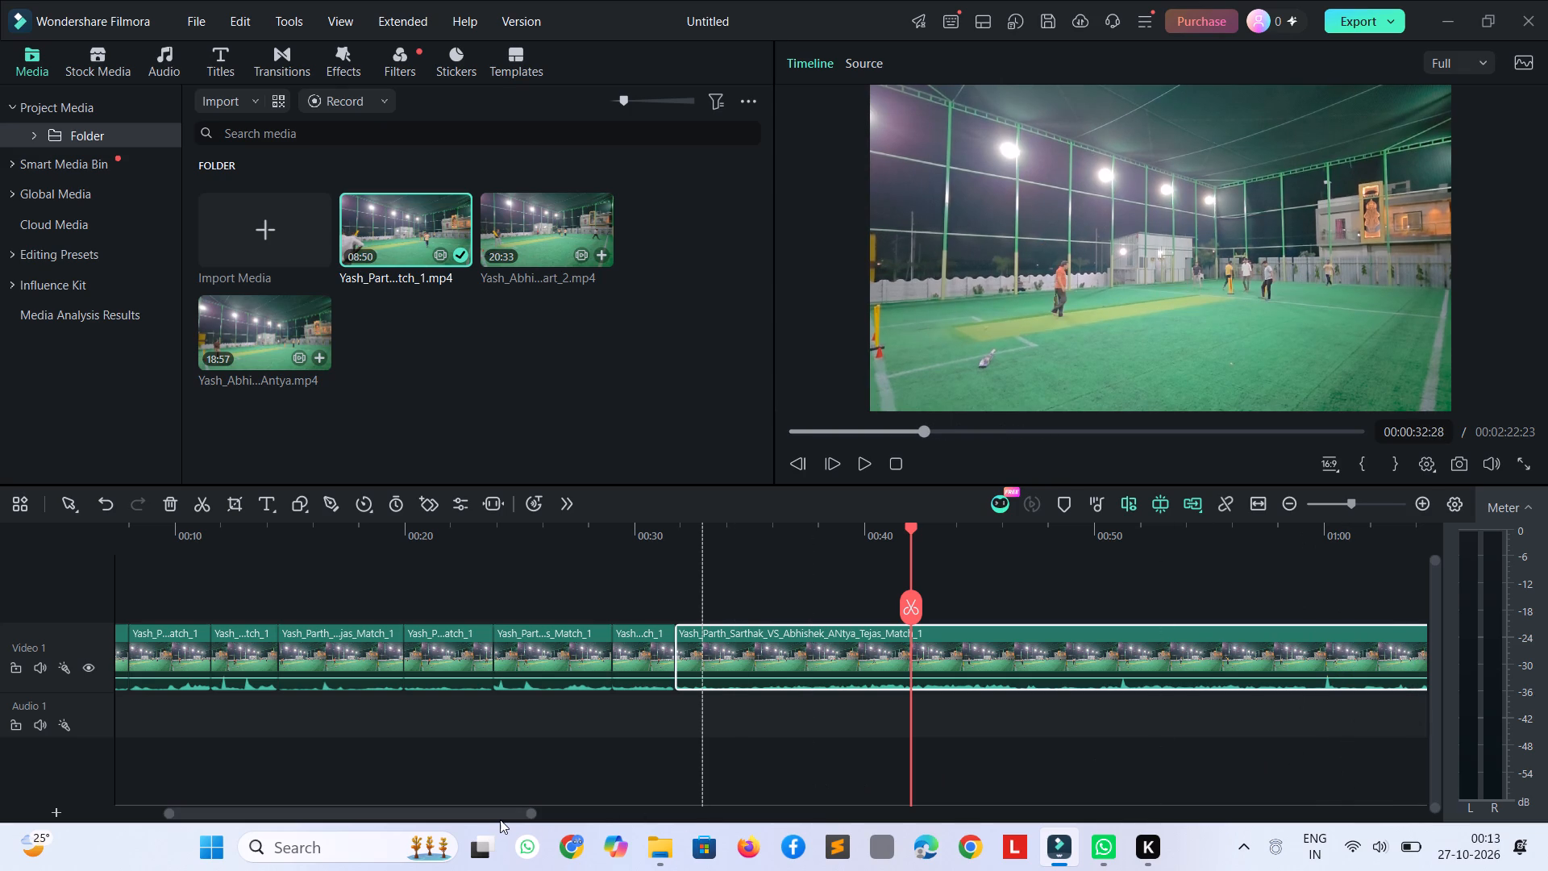
{"action": "left_click_drag", "start_coordinate": [500, 819], "coordinate": [577, 816]}
{"action": "left_click_drag", "start_coordinate": [525, 815], "coordinate": [538, 814]}
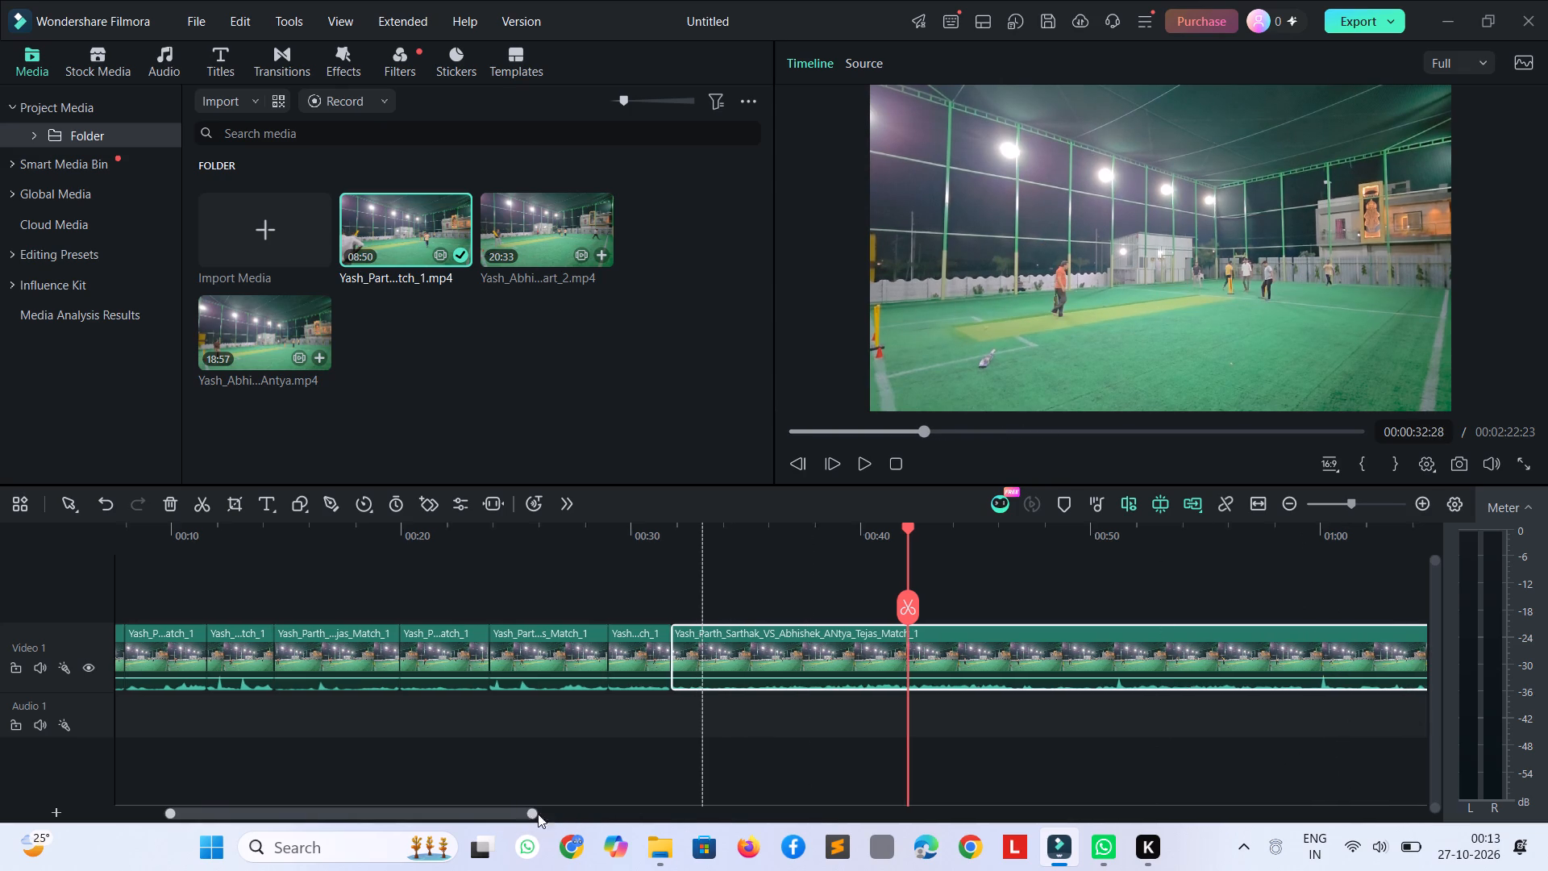
{"action": "left_click_drag", "start_coordinate": [538, 814], "coordinate": [724, 817]}
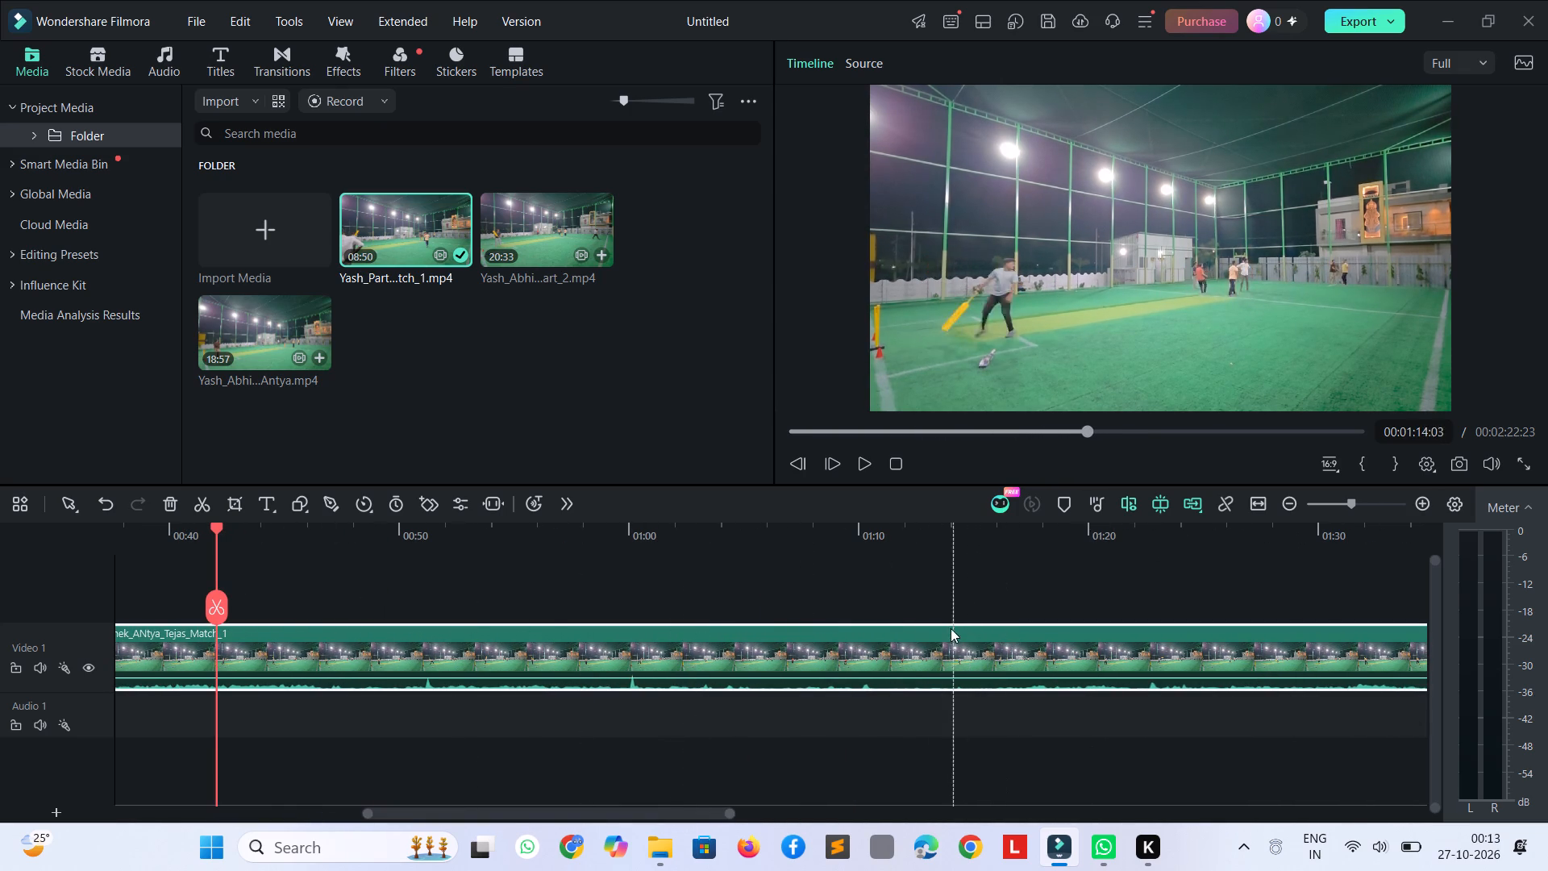
{"action": "left_click", "coordinate": [838, 640]}
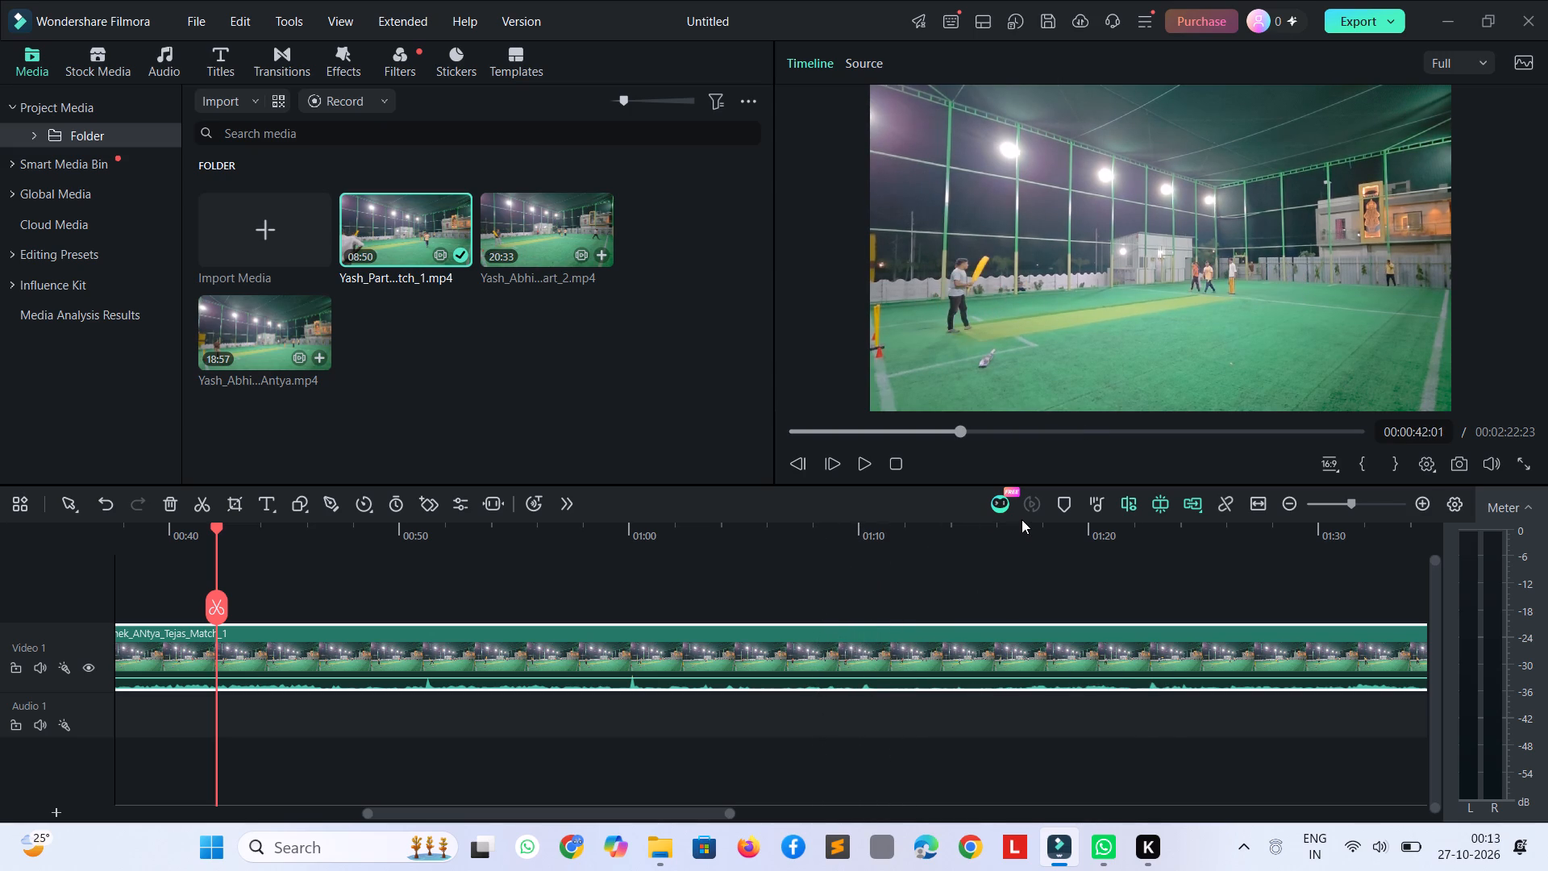
Turn off the timeline preview line that follows the cursor.
{"action": "left_click", "coordinate": [1140, 502]}
{"action": "left_click", "coordinate": [655, 649]}
Split the clip at 00:01:09:11 and delete the segment between 00:00:31:22 and that cut.
{"action": "left_click_drag", "start_coordinate": [222, 540], "coordinate": [650, 532]}
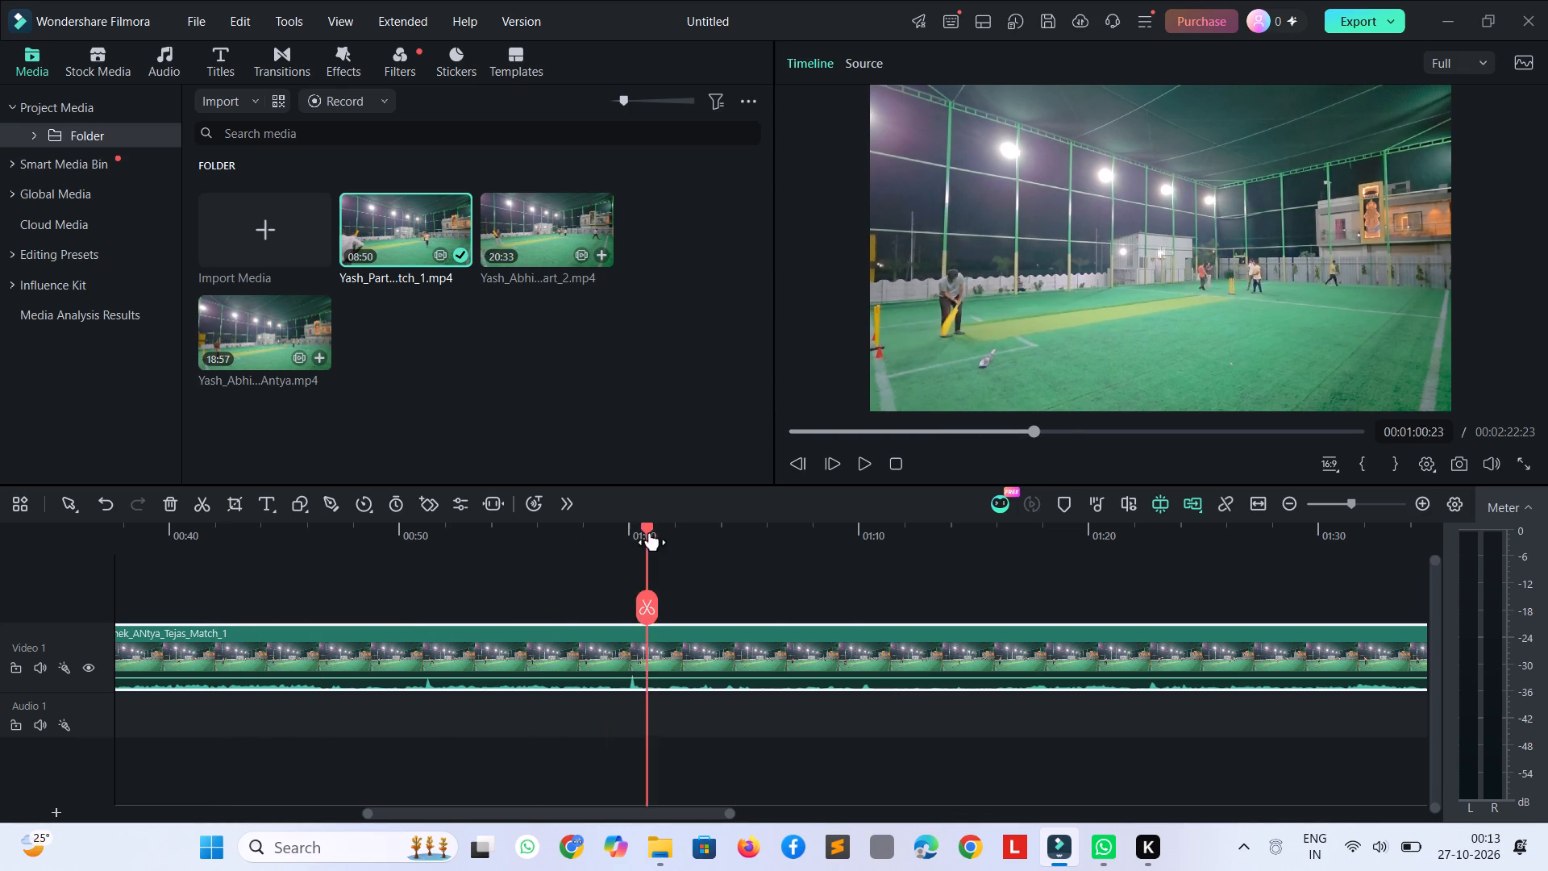
{"action": "left_click_drag", "start_coordinate": [650, 532], "coordinate": [845, 530]}
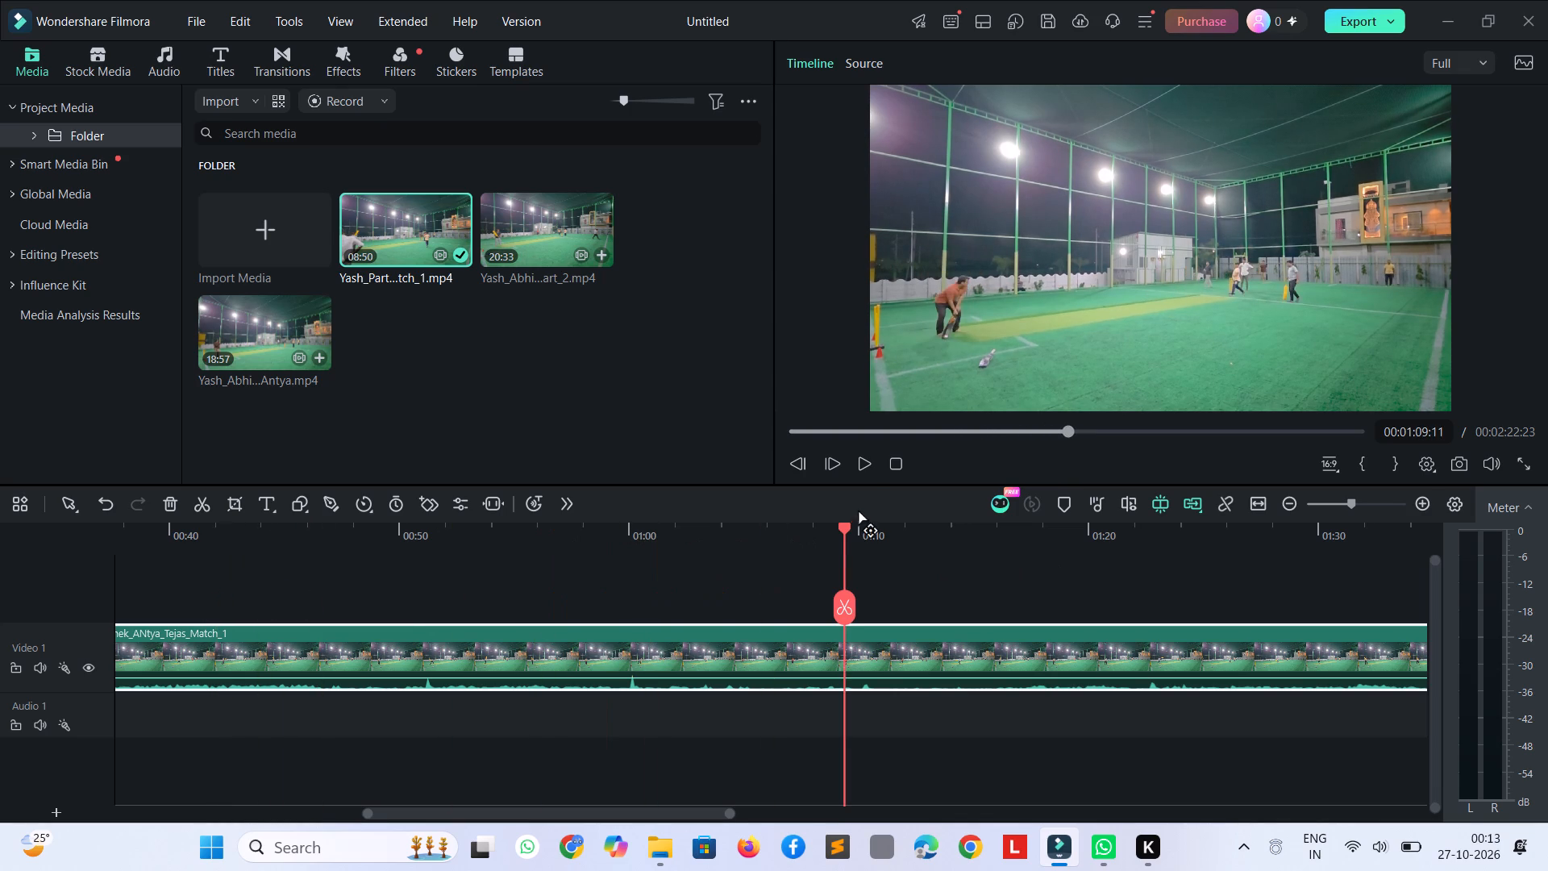
{"action": "key", "text": "ctrl+b"}
{"action": "left_click", "coordinate": [597, 634]}
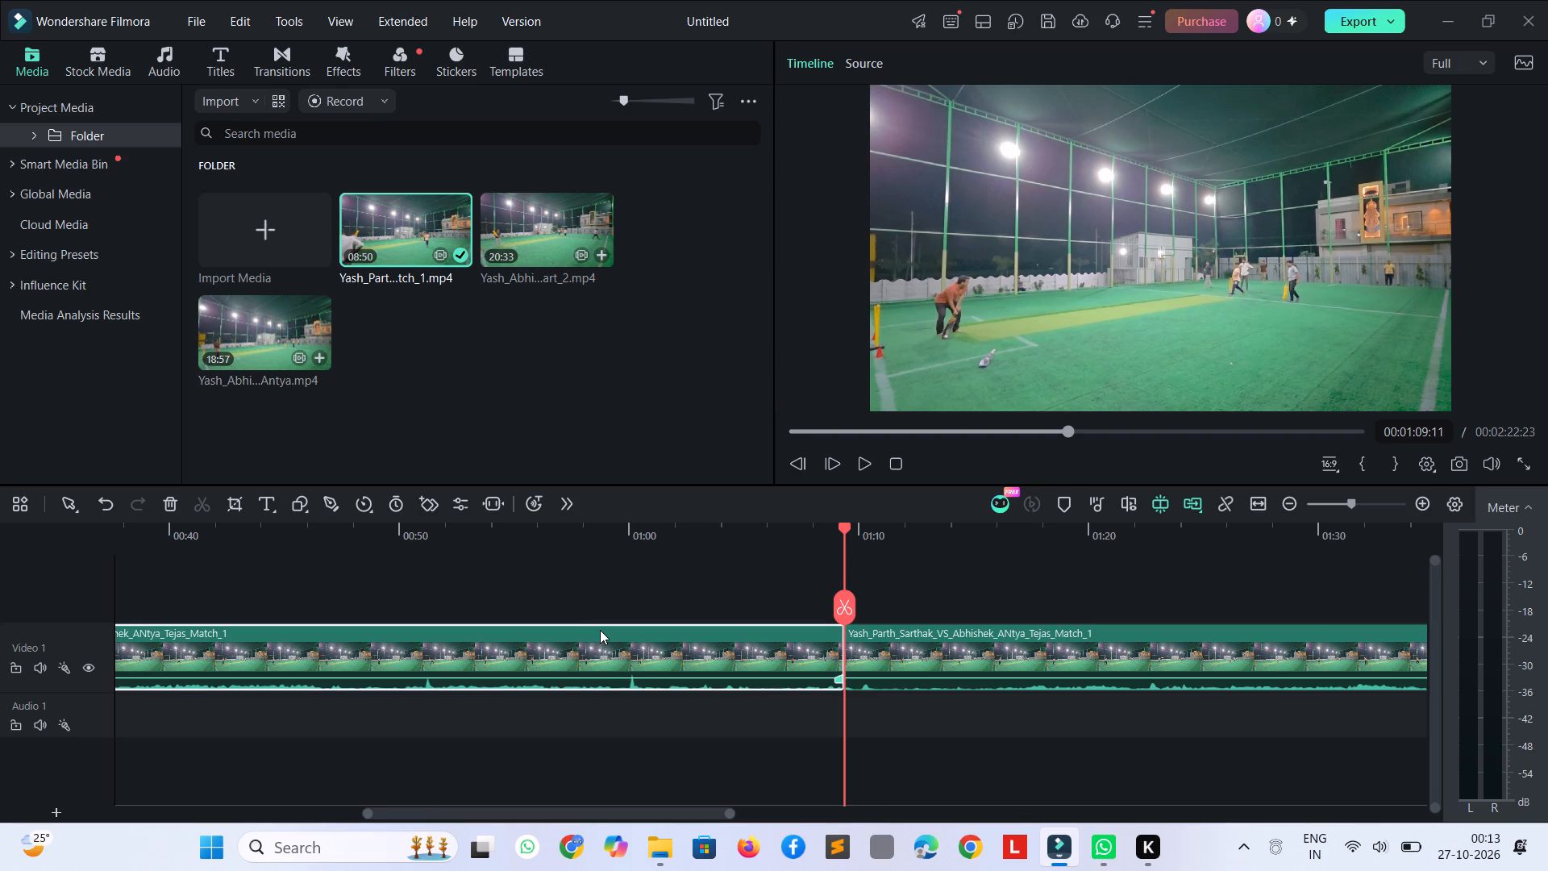
{"action": "key", "text": "Delete"}
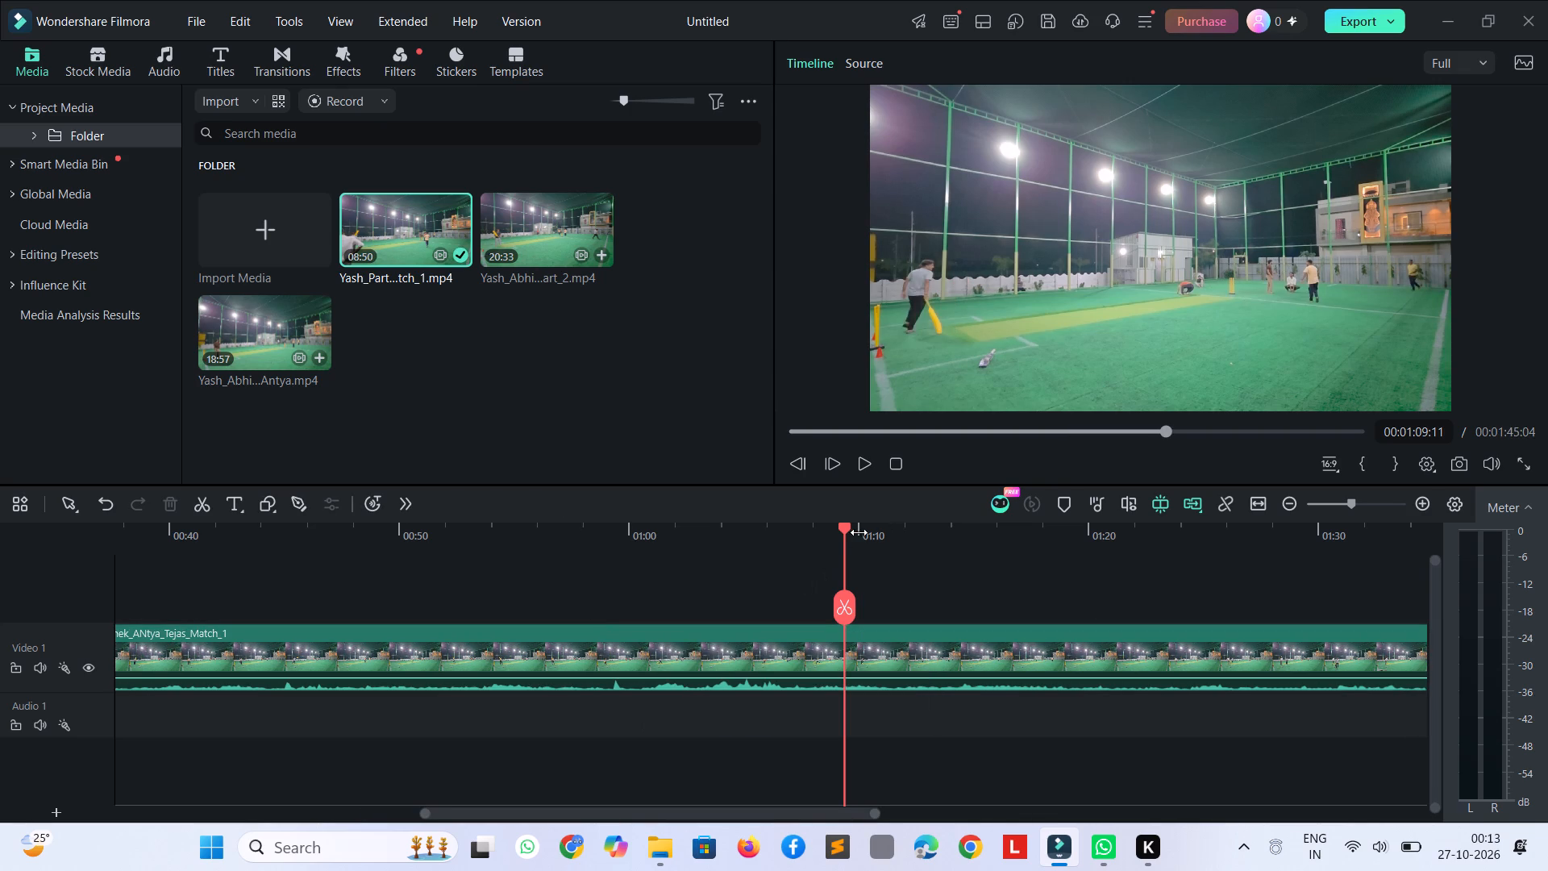
Return to the join at 00:00:31:22 and play across it to review the footage that follows.
{"action": "left_click_drag", "start_coordinate": [847, 529], "coordinate": [64, 529]}
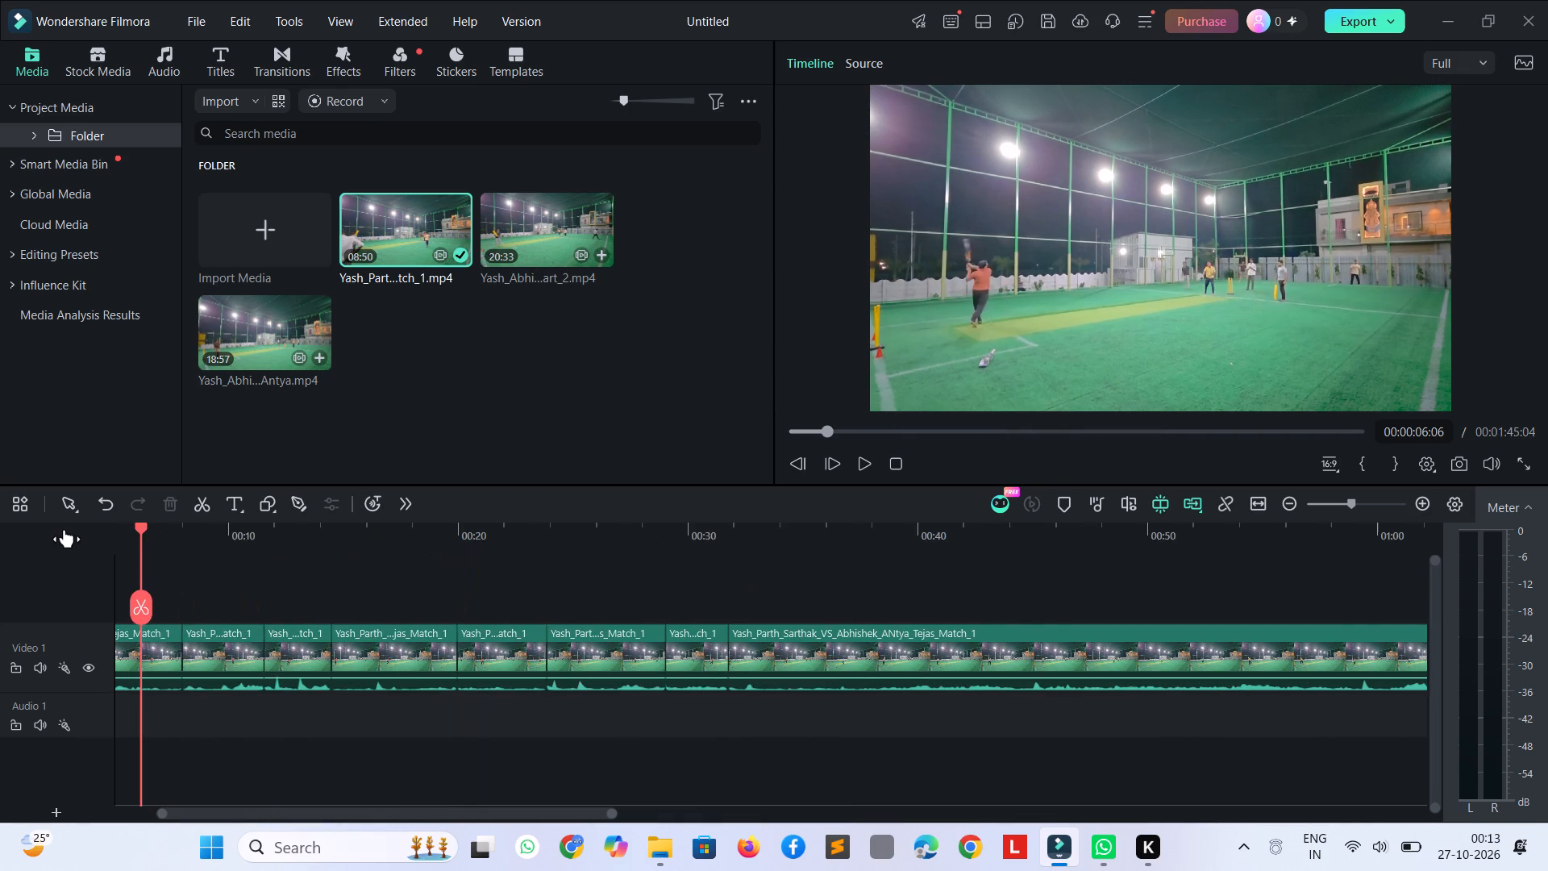
{"action": "left_click_drag", "start_coordinate": [64, 529], "coordinate": [88, 541]}
{"action": "key", "text": "space"}
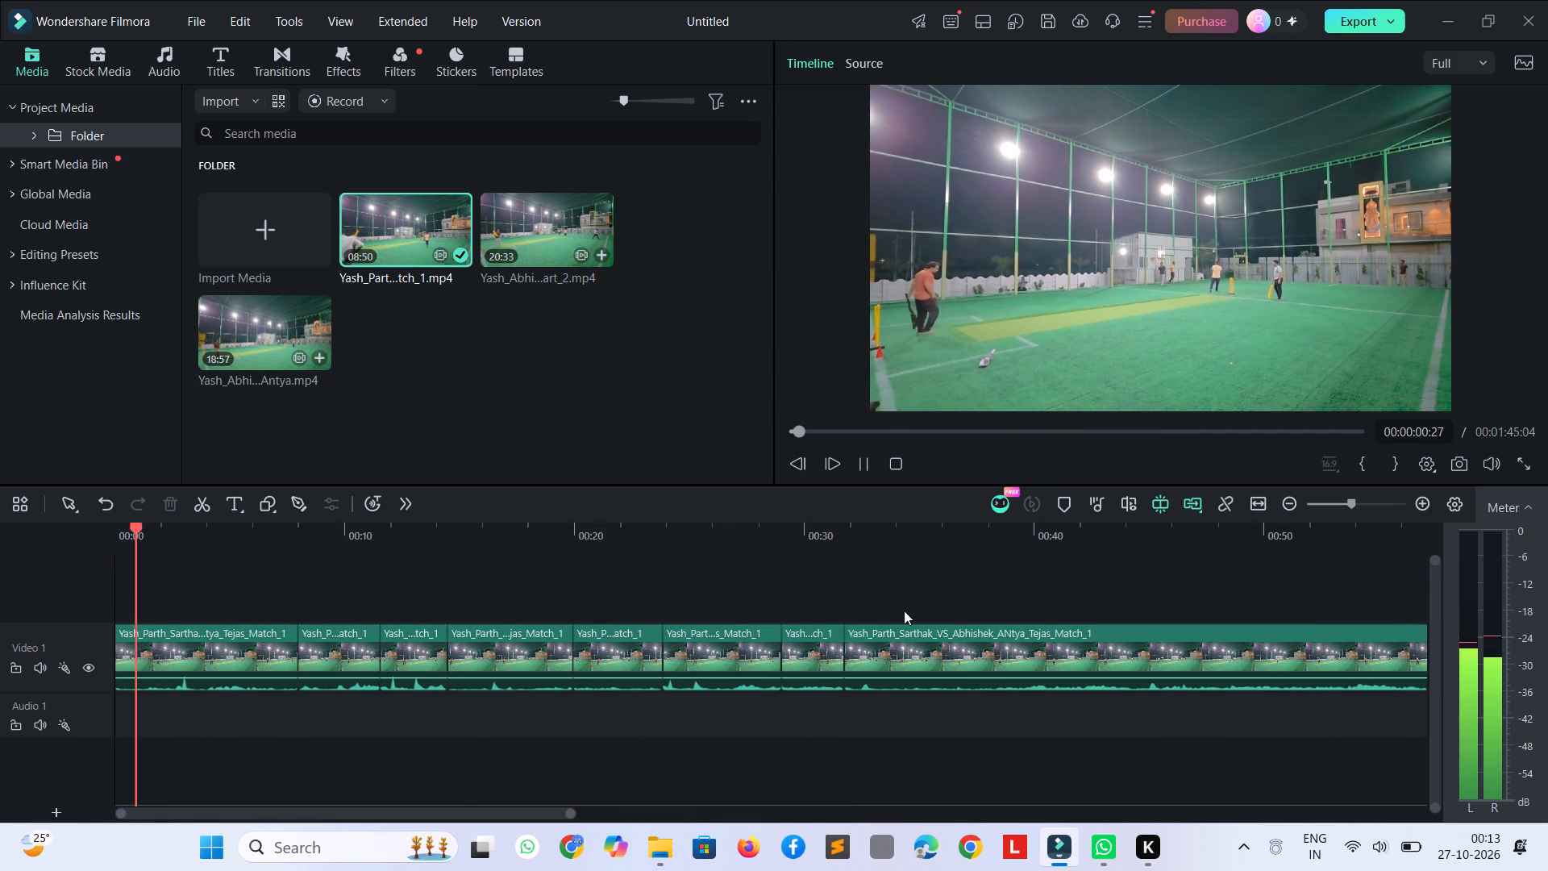
{"action": "left_click", "coordinate": [904, 611]}
{"action": "key", "text": "space"}
{"action": "left_click", "coordinate": [914, 629]}
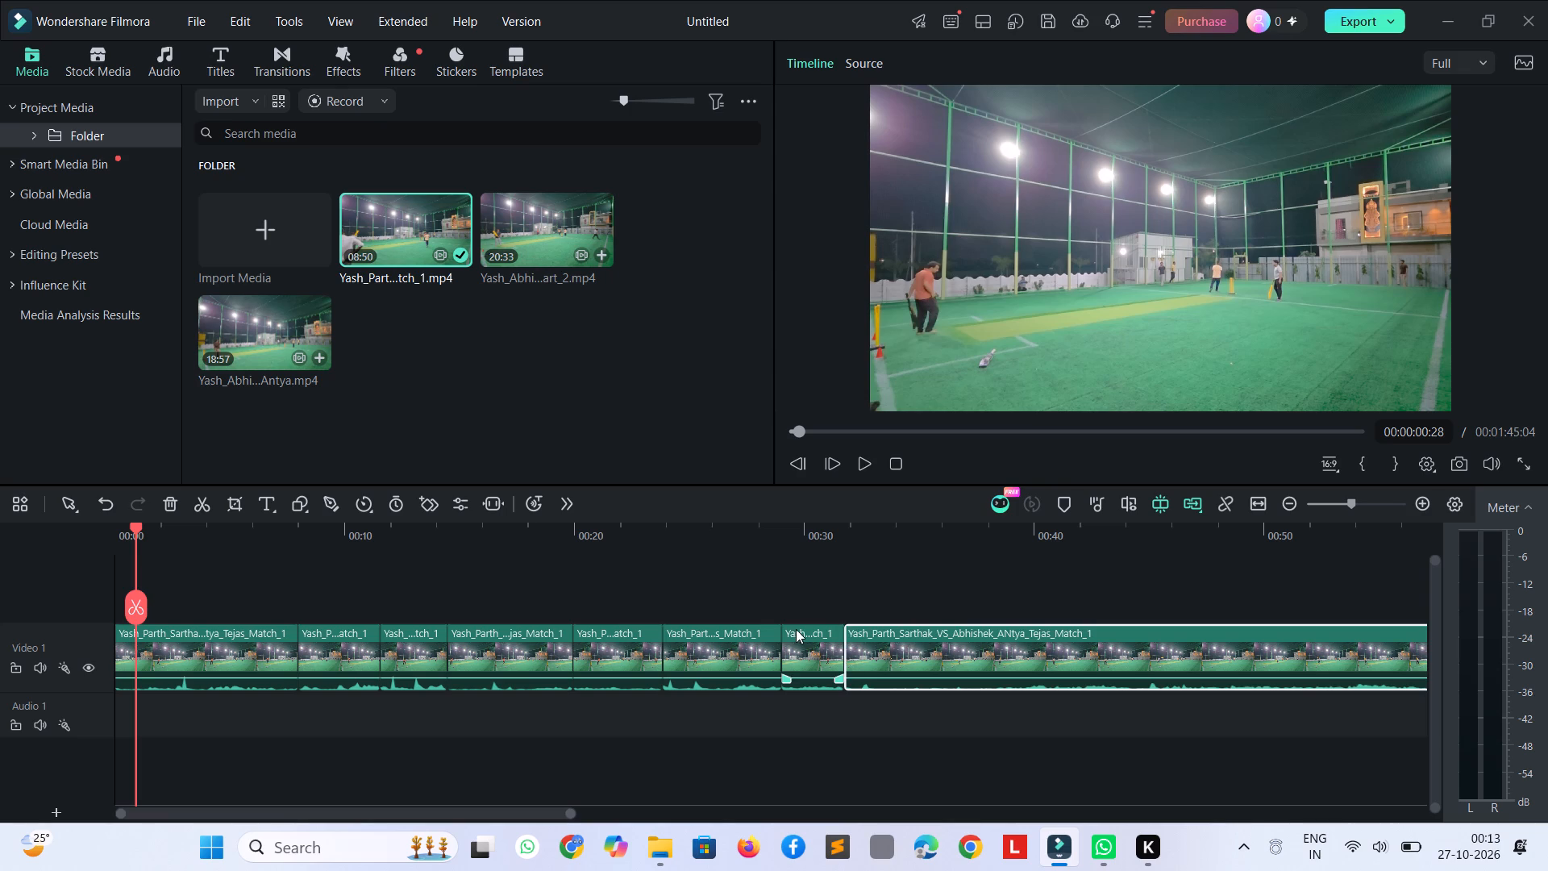
{"action": "left_click", "coordinate": [796, 629]}
{"action": "key", "text": "space"}
{"action": "key", "text": "space"}
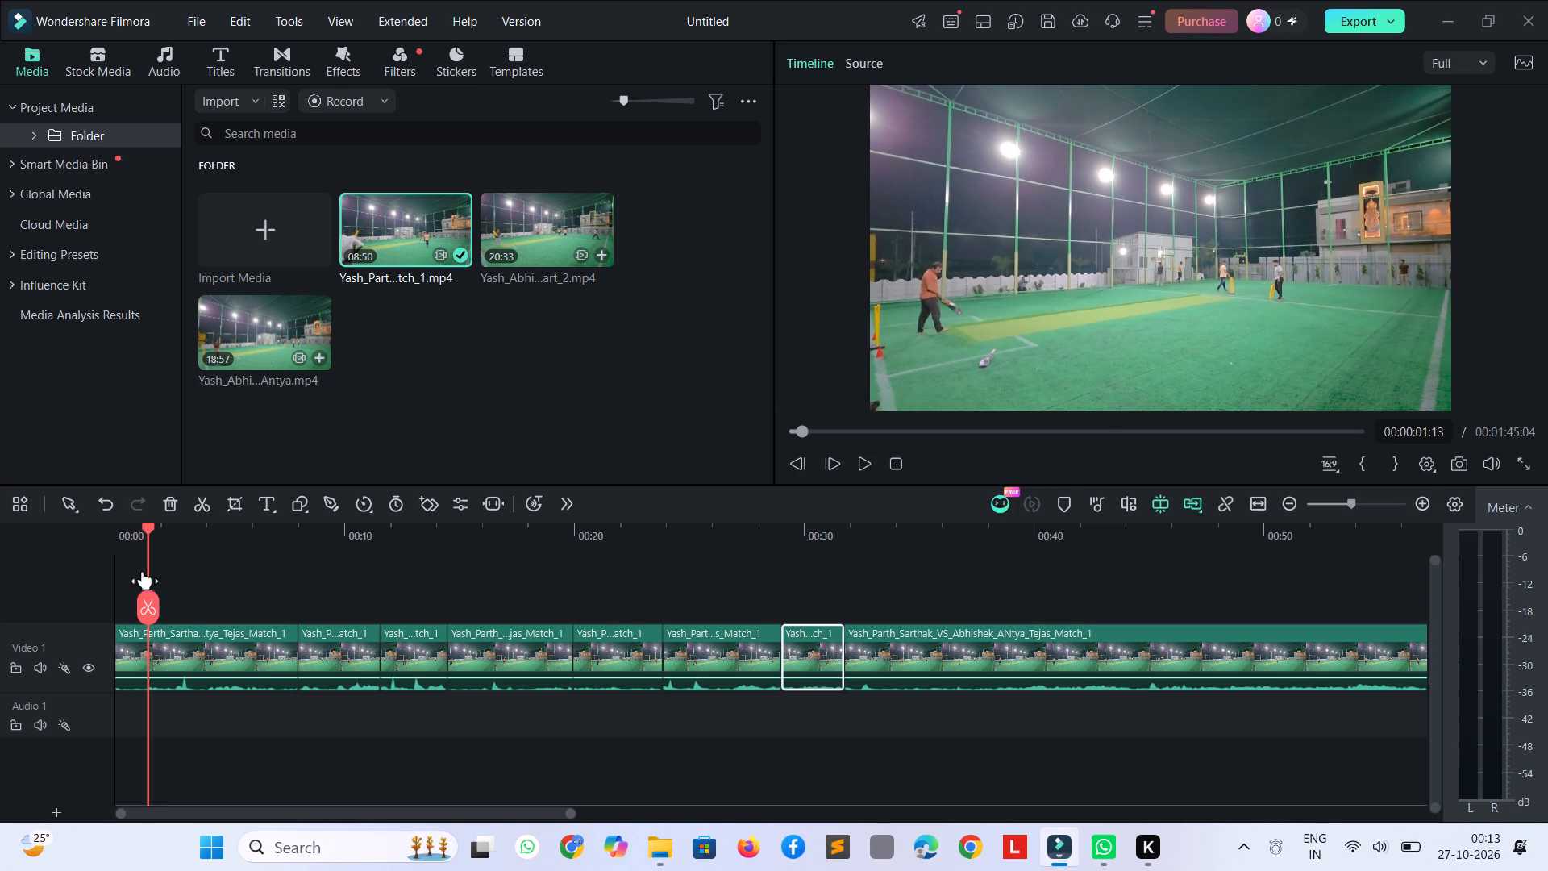
{"action": "left_click_drag", "start_coordinate": [148, 549], "coordinate": [830, 568]}
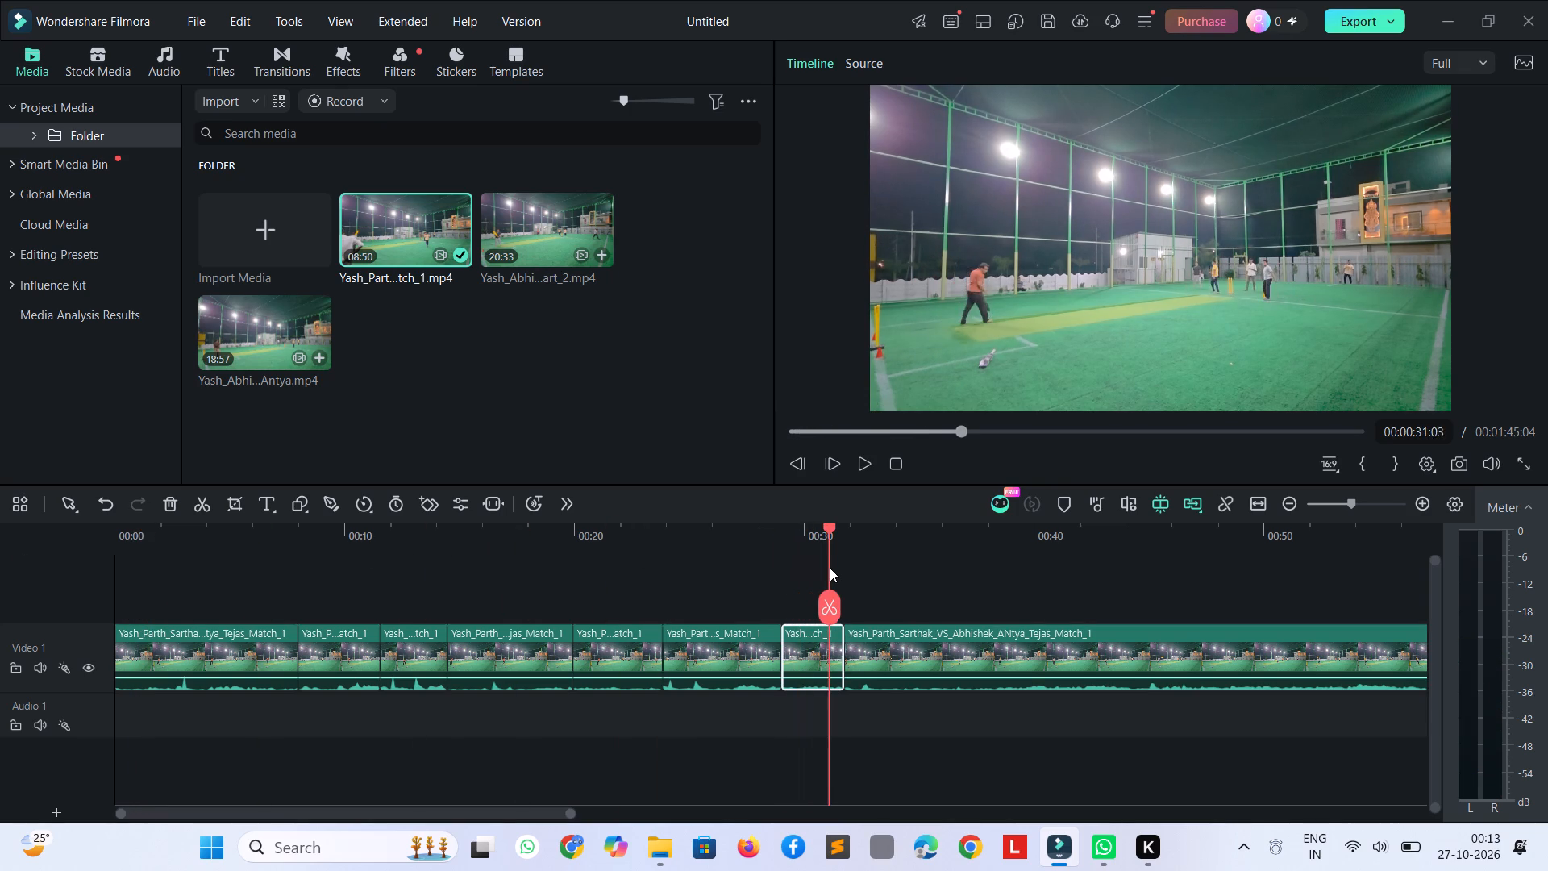
{"action": "left_click_drag", "start_coordinate": [830, 568], "coordinate": [836, 572]}
{"action": "key", "text": "space"}
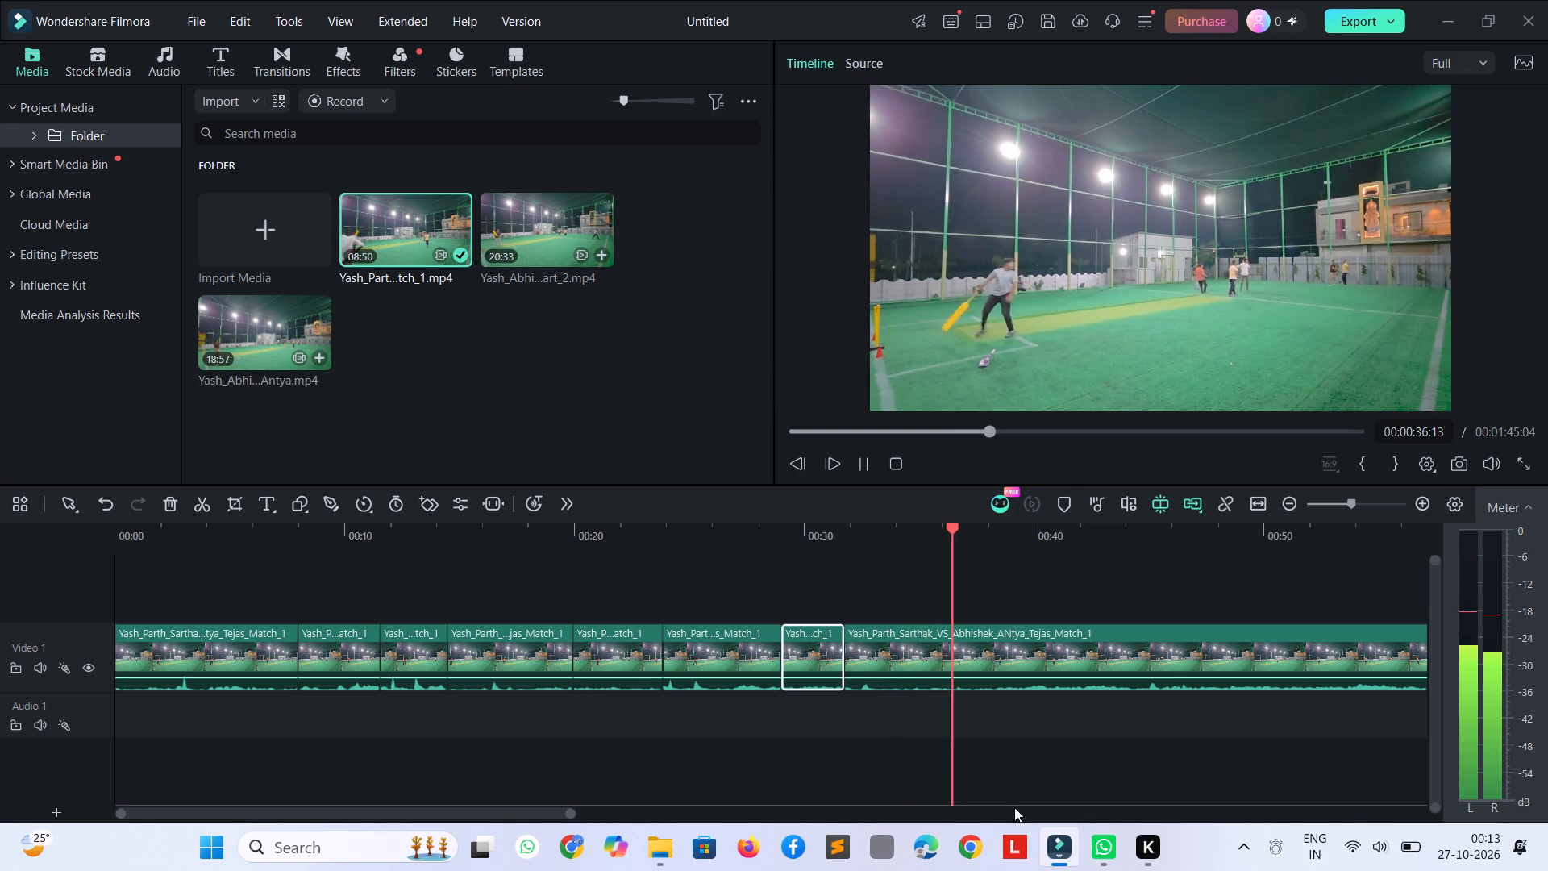
{"action": "key", "text": "space"}
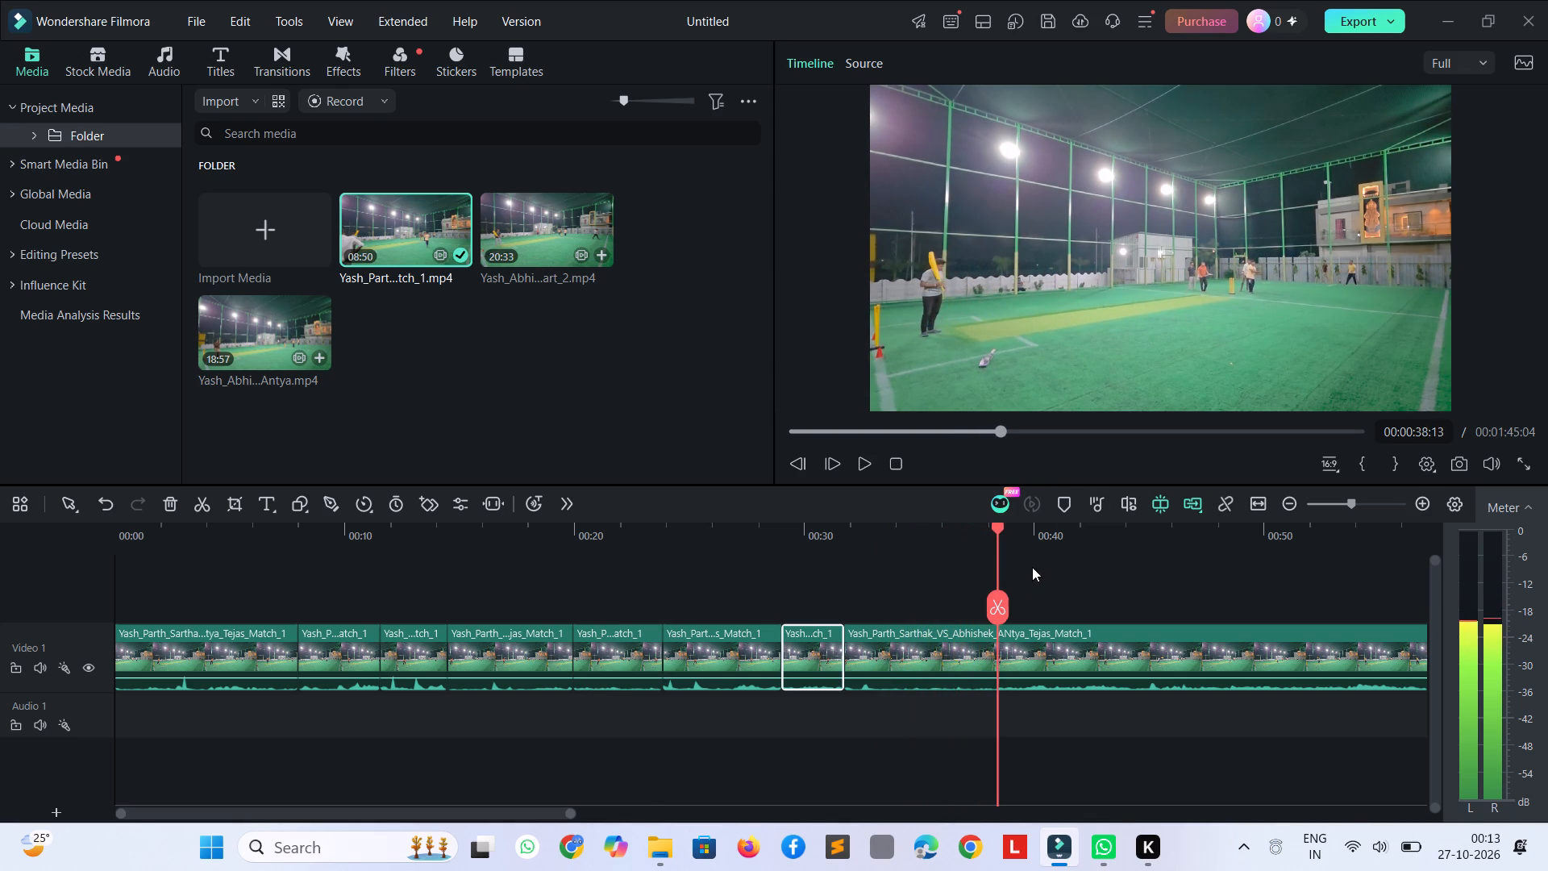
Check the remaining footage up to about 00:01:28, and delete the whole last clip after 00:00:31:22.
{"action": "left_click_drag", "start_coordinate": [994, 538], "coordinate": [1280, 586]}
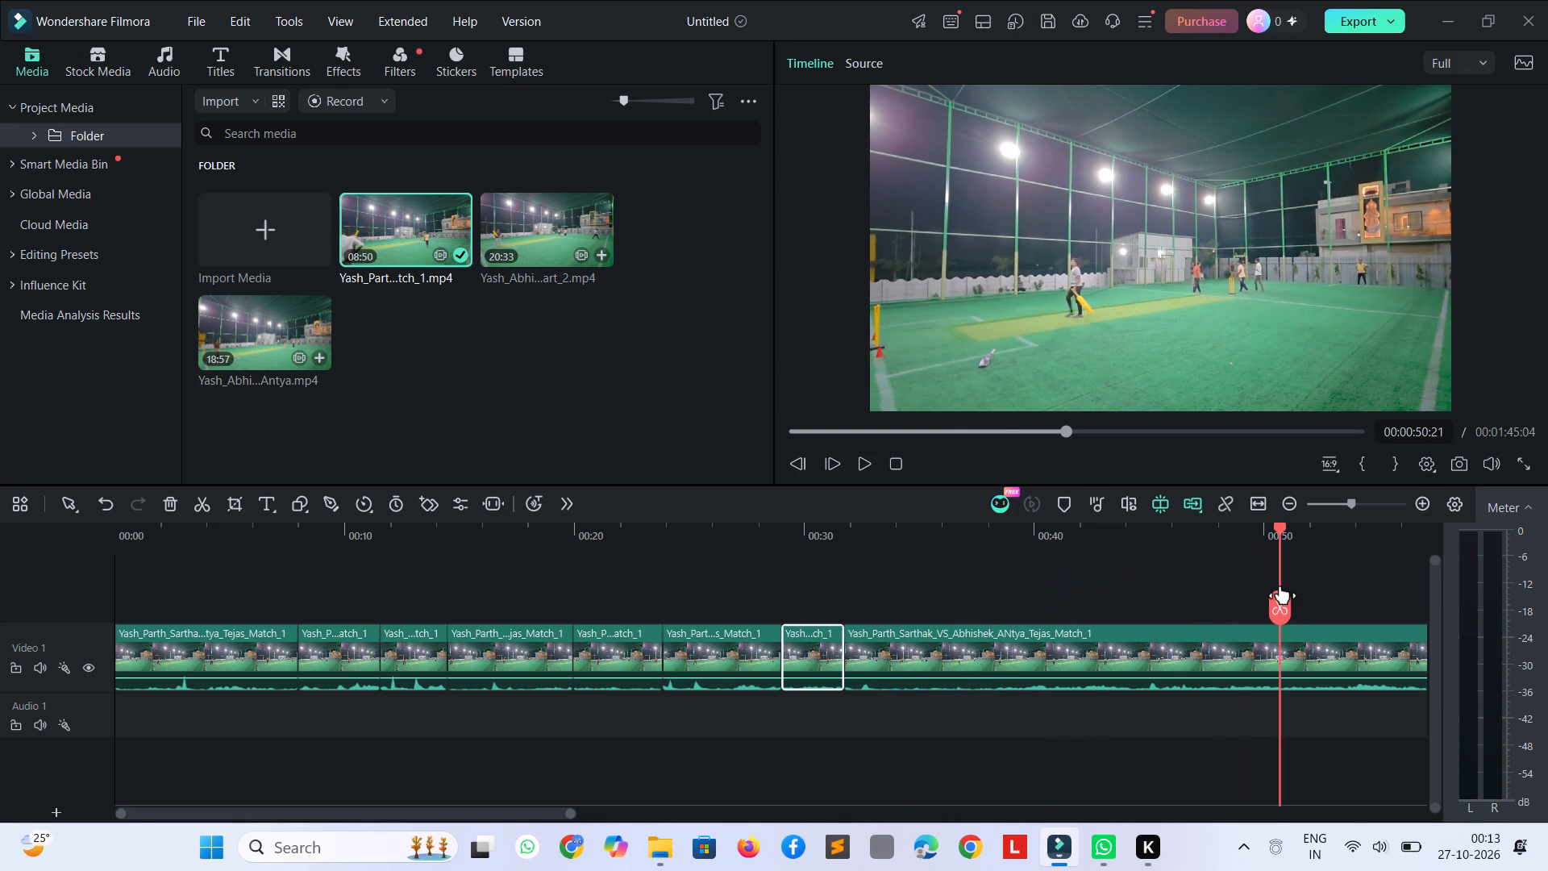
{"action": "left_click_drag", "start_coordinate": [1280, 586], "coordinate": [1287, 586]}
{"action": "key", "text": "space"}
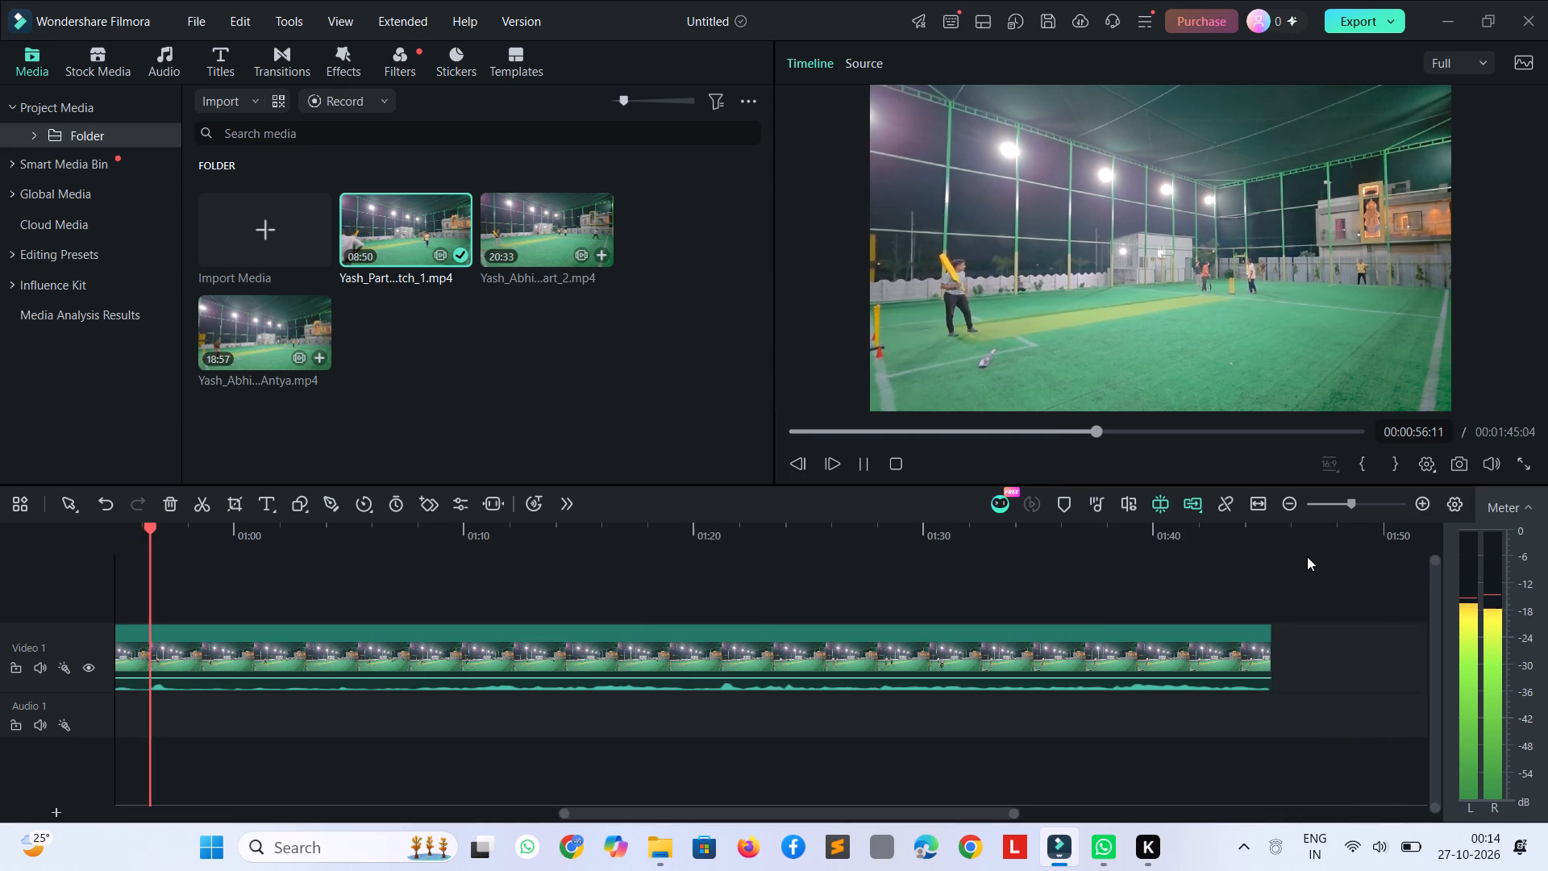
{"action": "key", "text": "space"}
{"action": "left_click", "coordinate": [364, 635]}
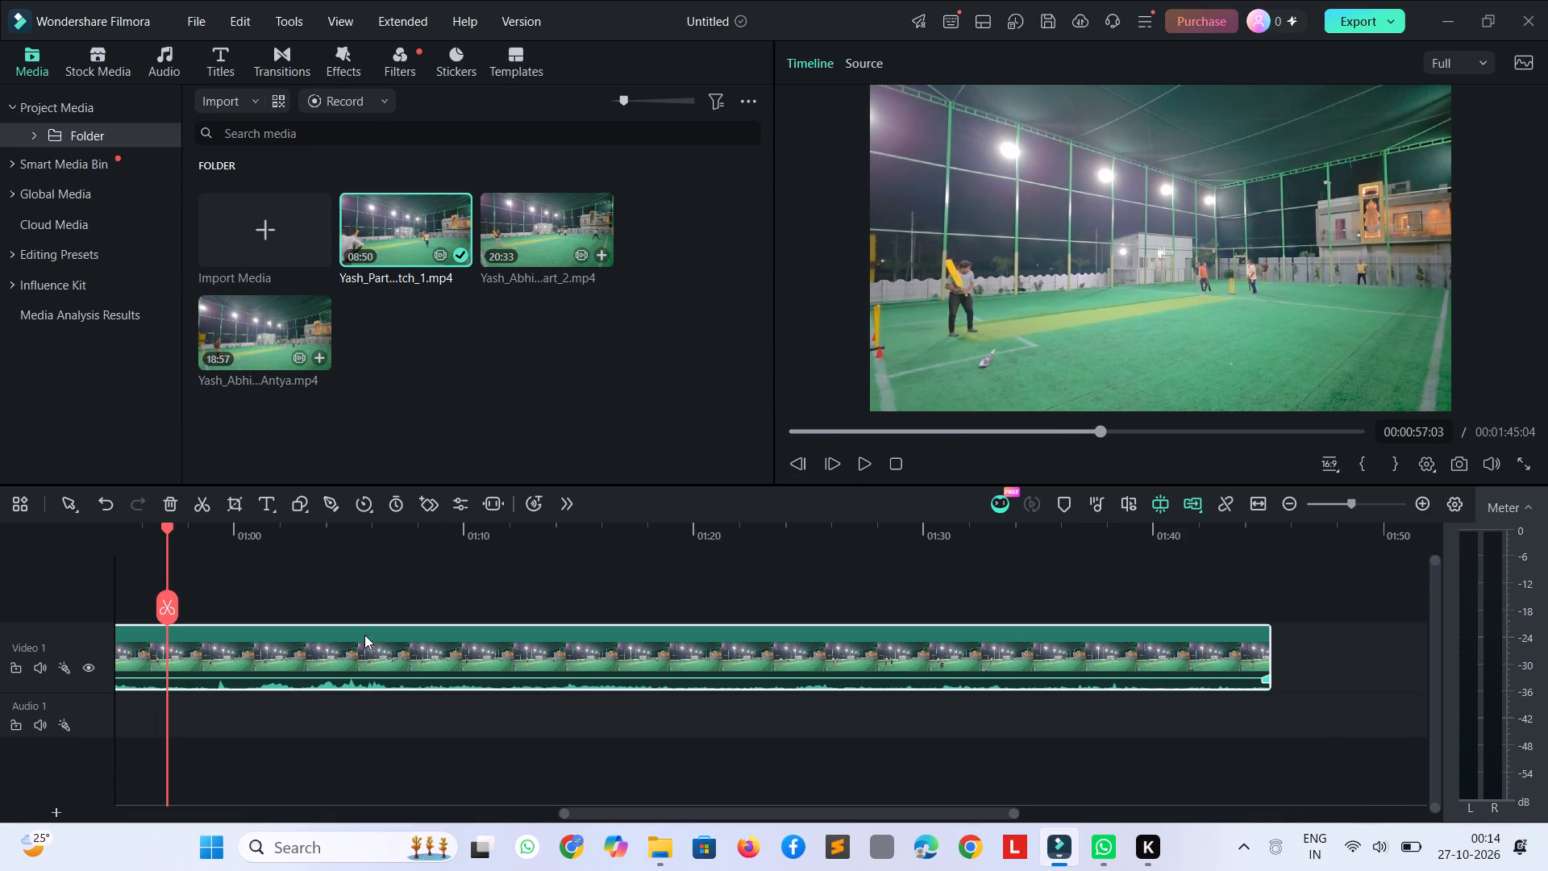
{"action": "left_click_drag", "start_coordinate": [166, 563], "coordinate": [824, 661]}
{"action": "key", "text": "space"}
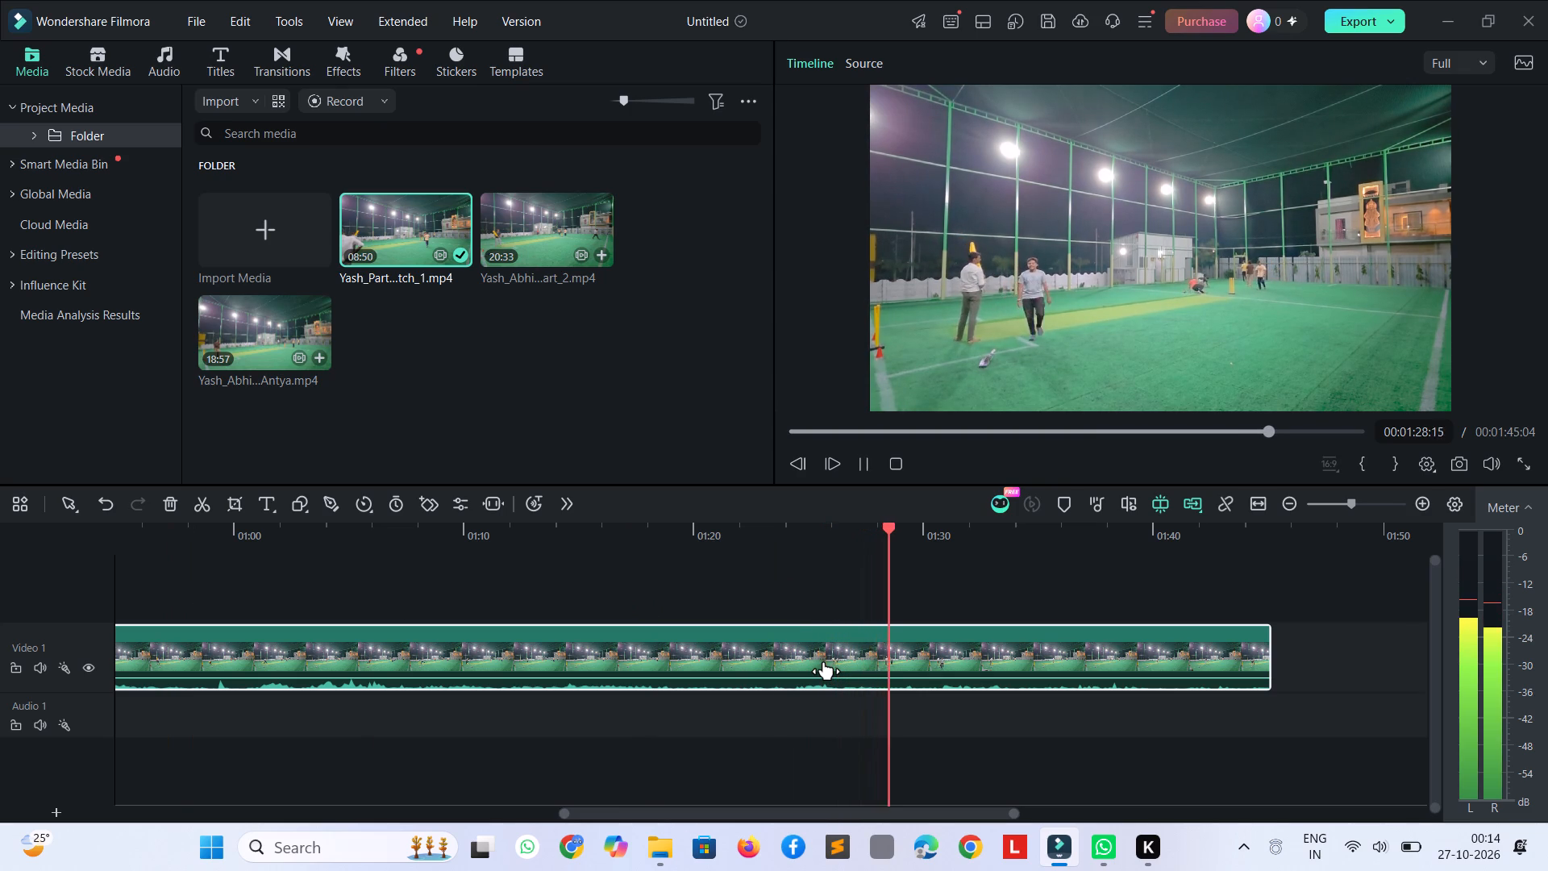
{"action": "key", "text": "space"}
{"action": "key", "text": "Delete"}
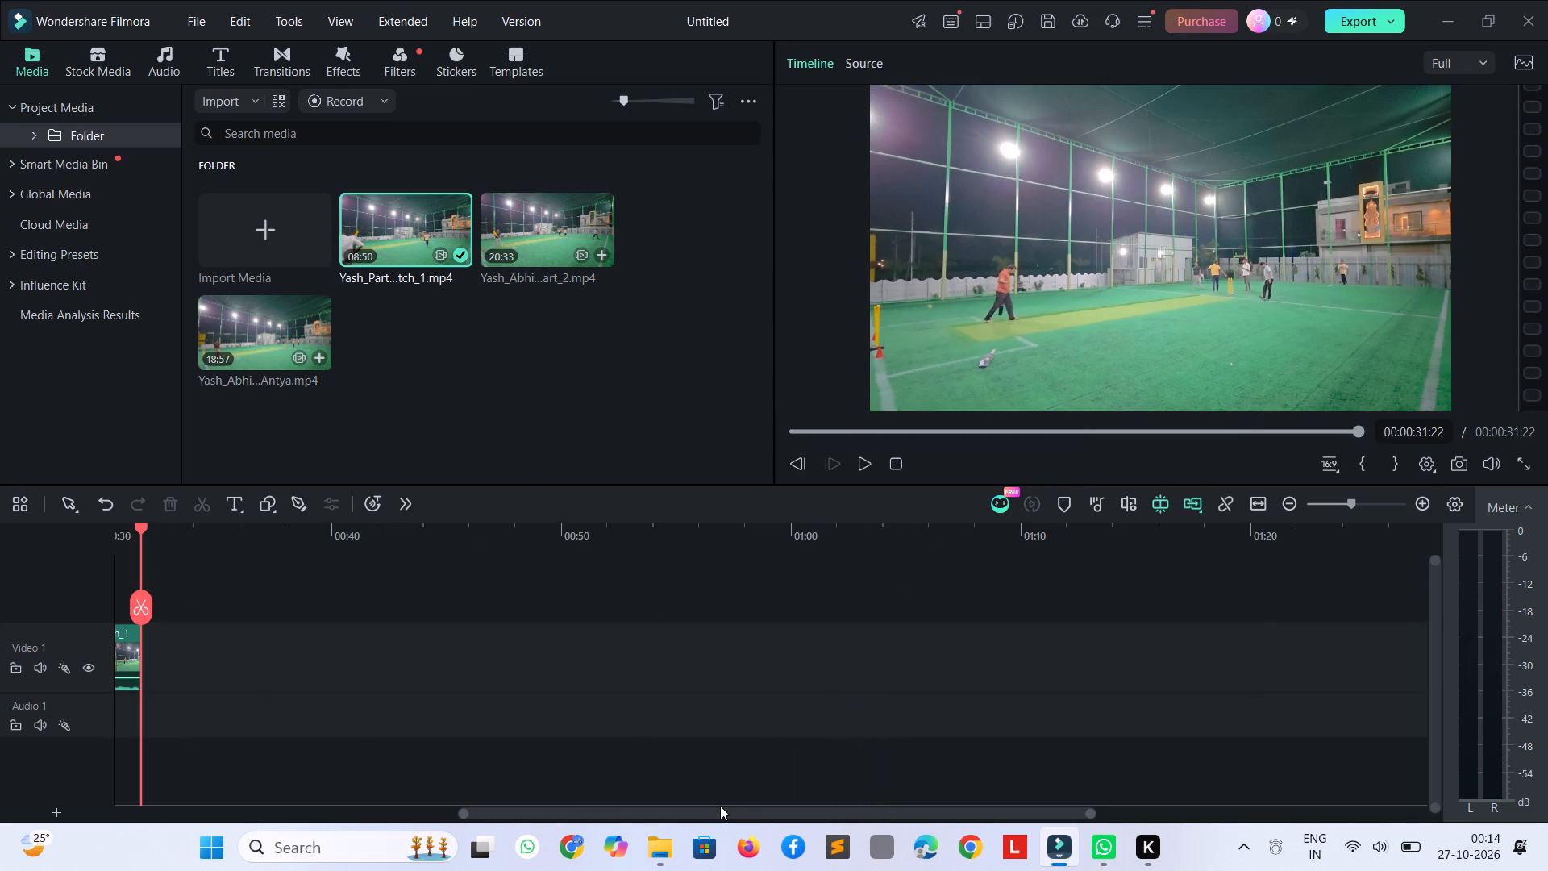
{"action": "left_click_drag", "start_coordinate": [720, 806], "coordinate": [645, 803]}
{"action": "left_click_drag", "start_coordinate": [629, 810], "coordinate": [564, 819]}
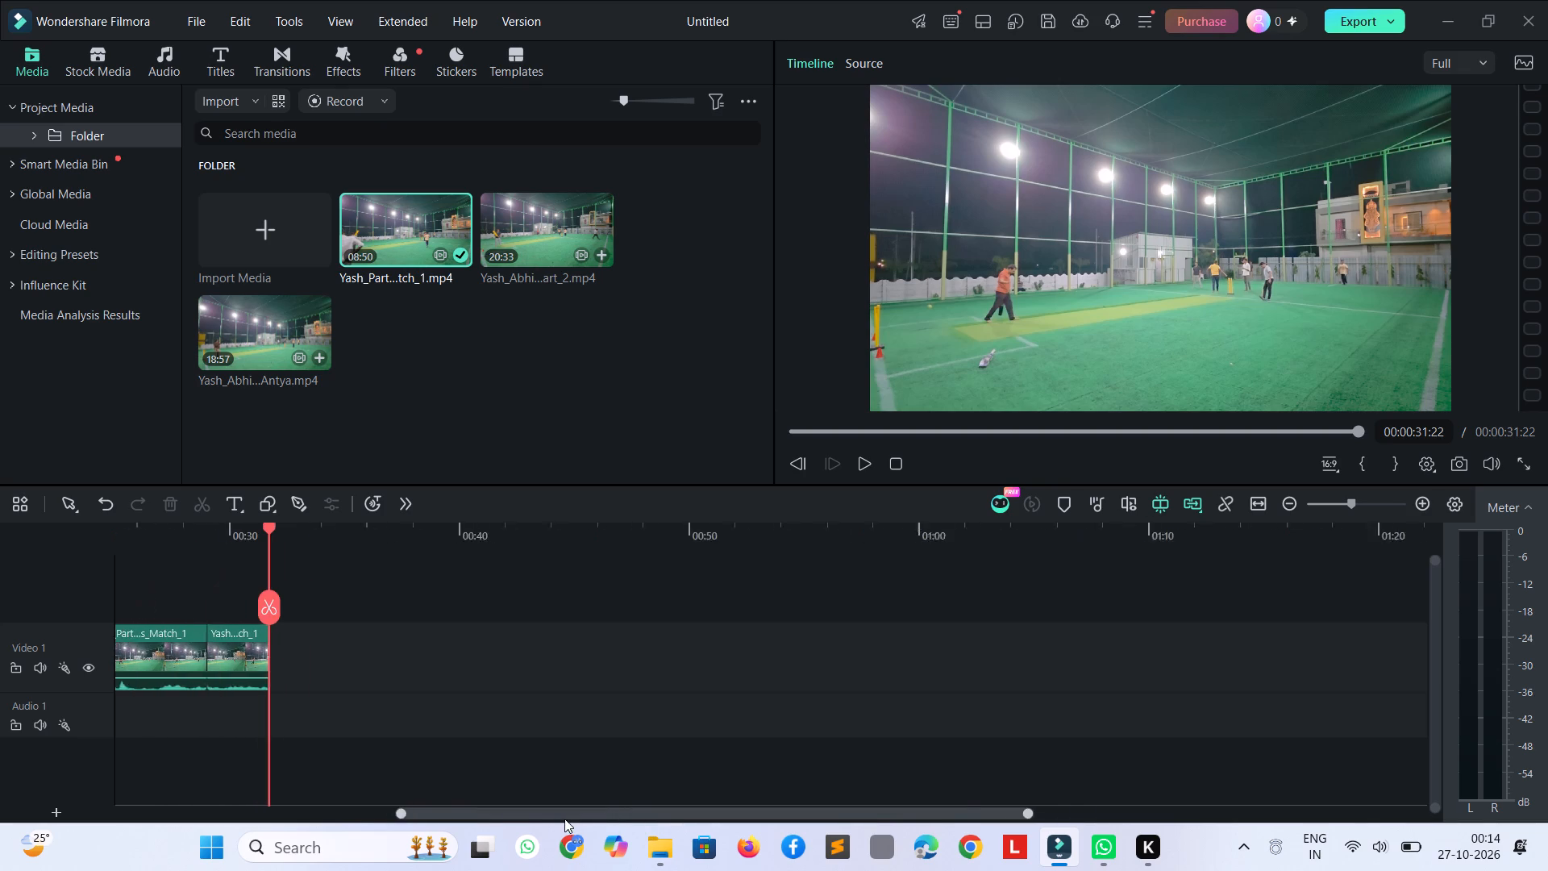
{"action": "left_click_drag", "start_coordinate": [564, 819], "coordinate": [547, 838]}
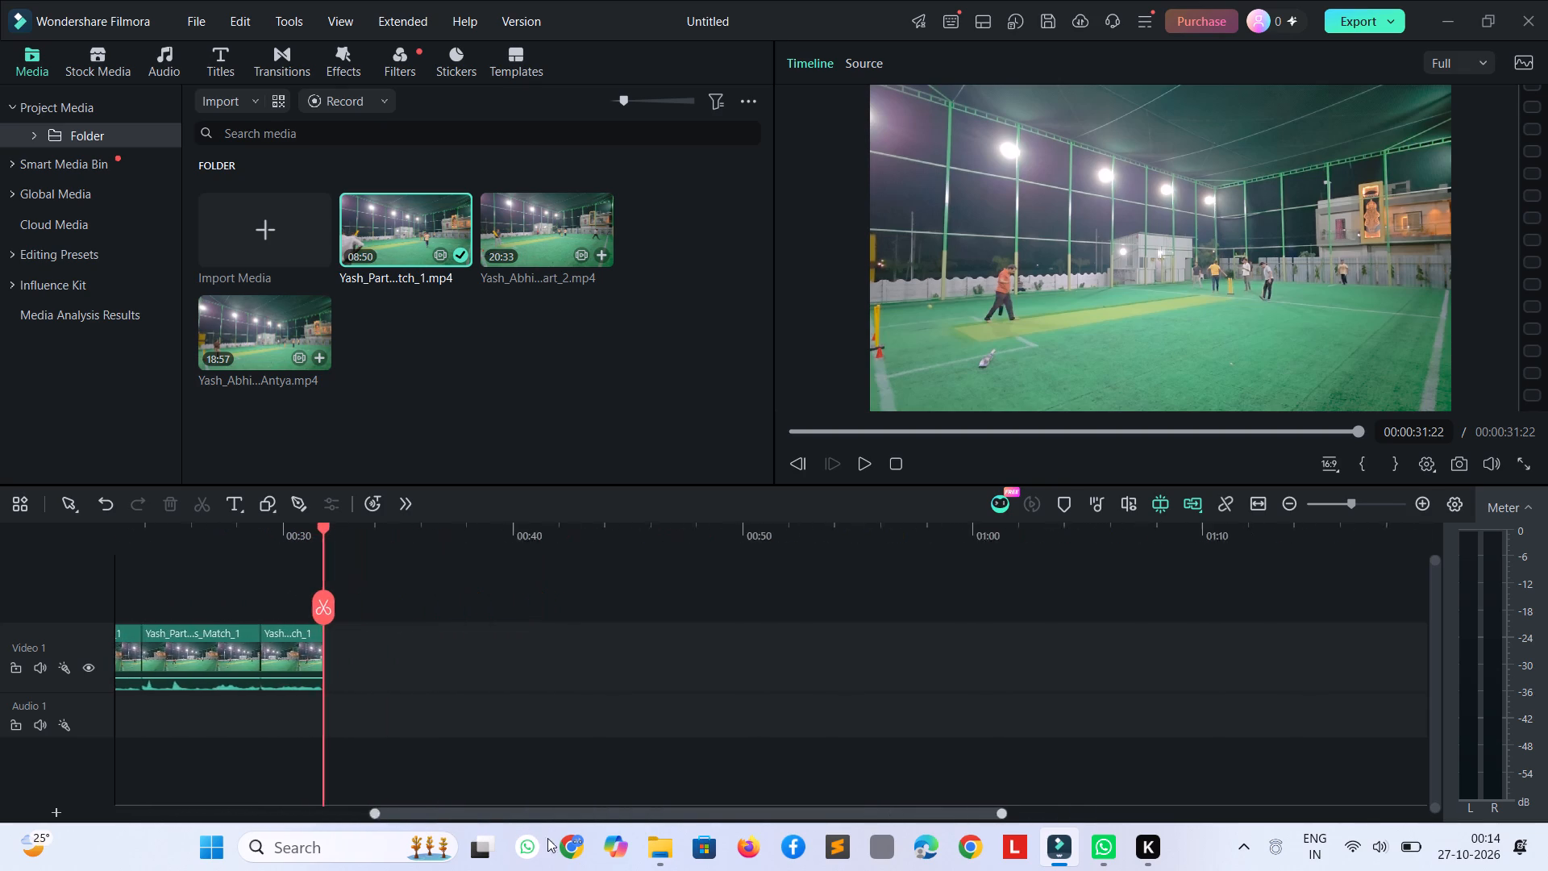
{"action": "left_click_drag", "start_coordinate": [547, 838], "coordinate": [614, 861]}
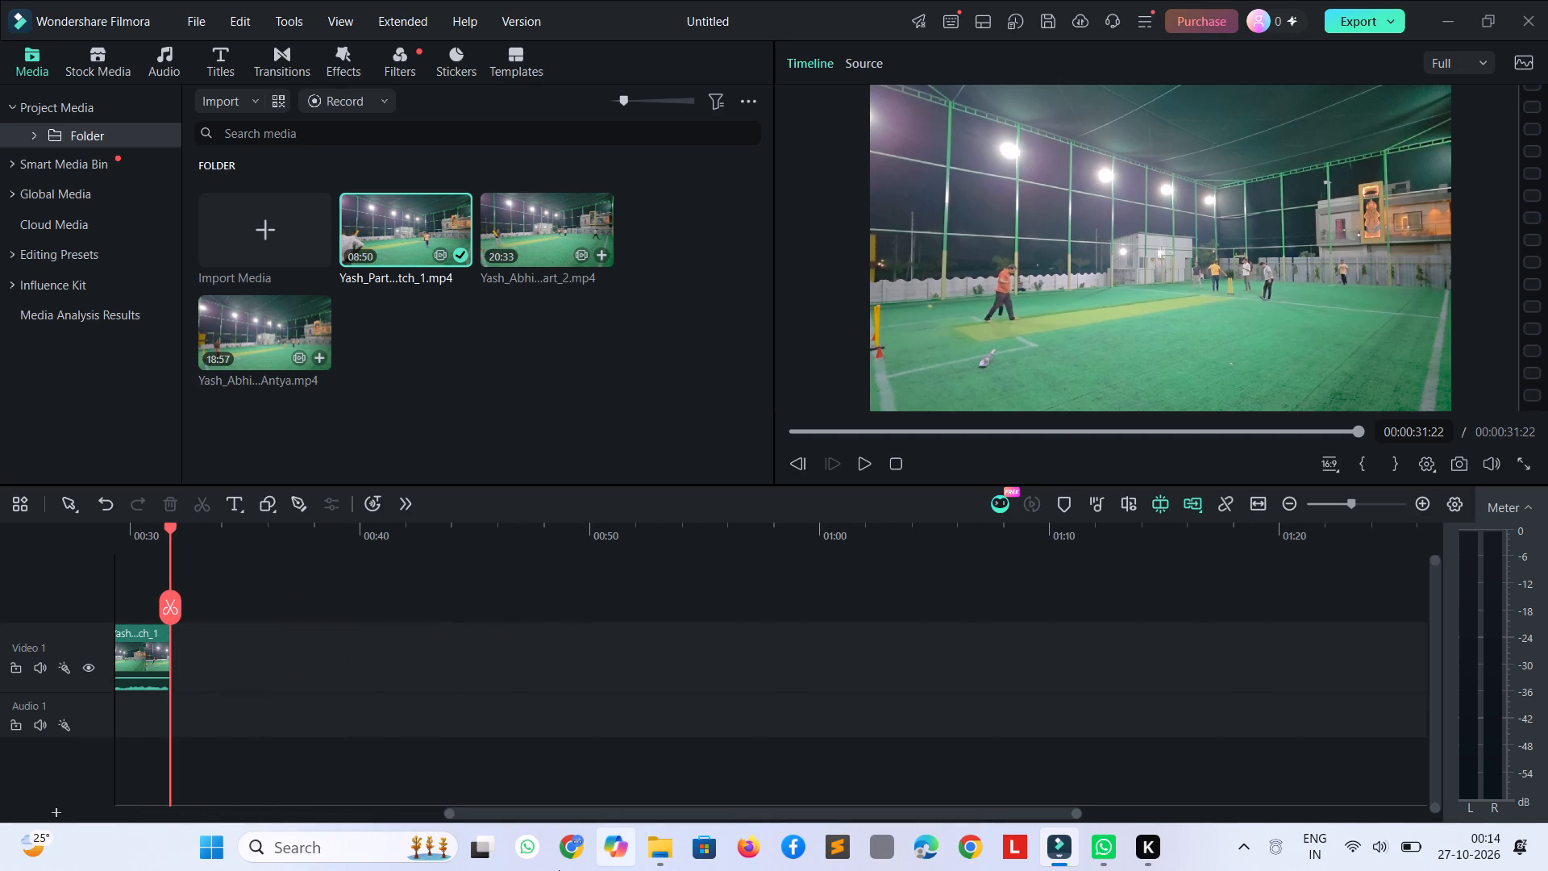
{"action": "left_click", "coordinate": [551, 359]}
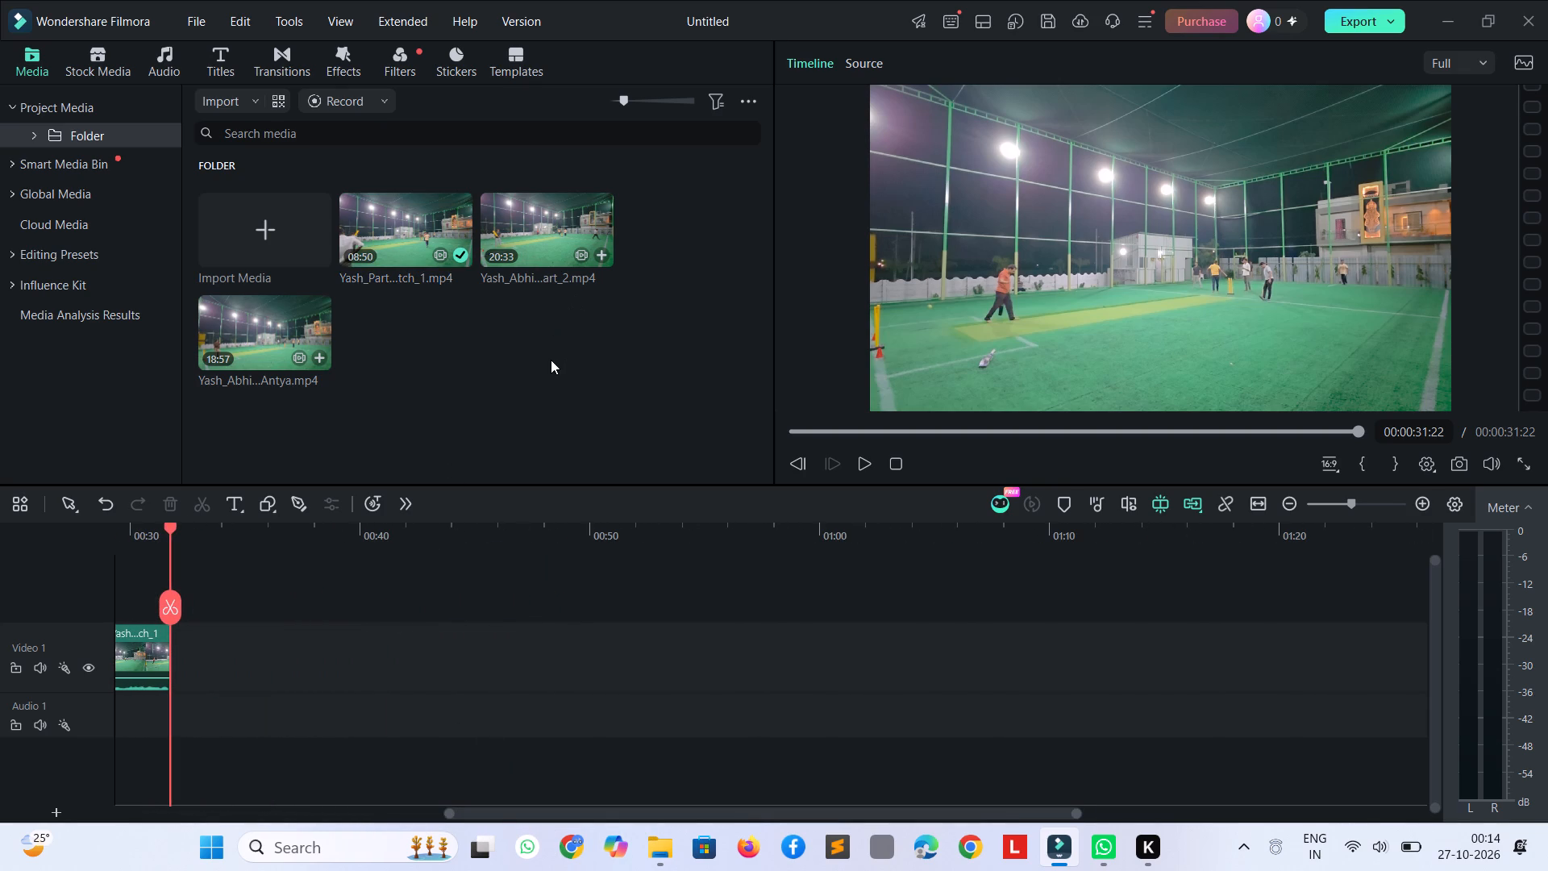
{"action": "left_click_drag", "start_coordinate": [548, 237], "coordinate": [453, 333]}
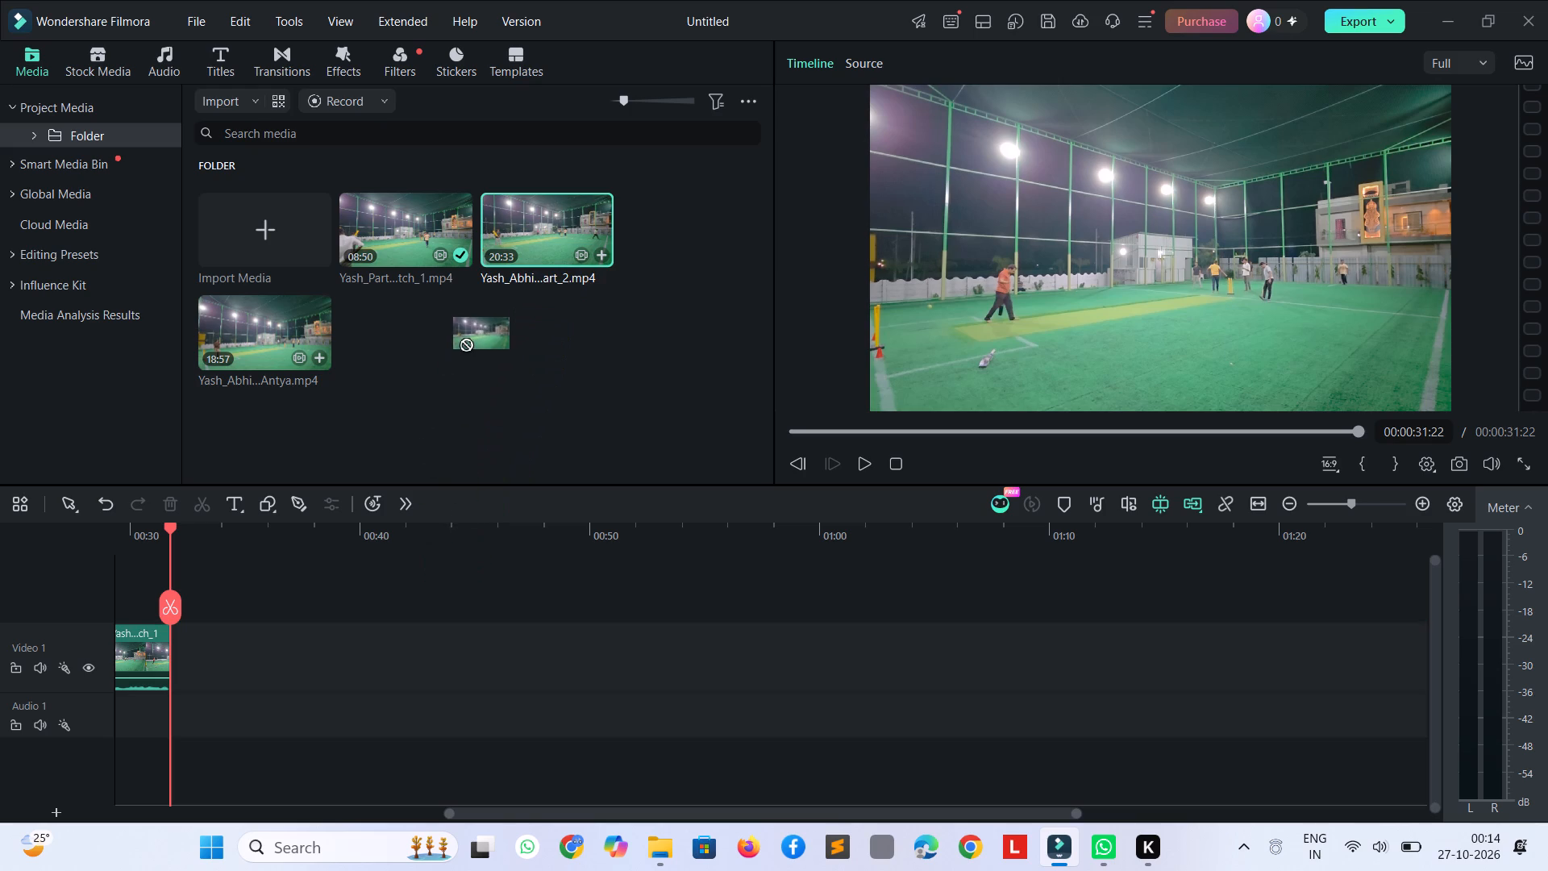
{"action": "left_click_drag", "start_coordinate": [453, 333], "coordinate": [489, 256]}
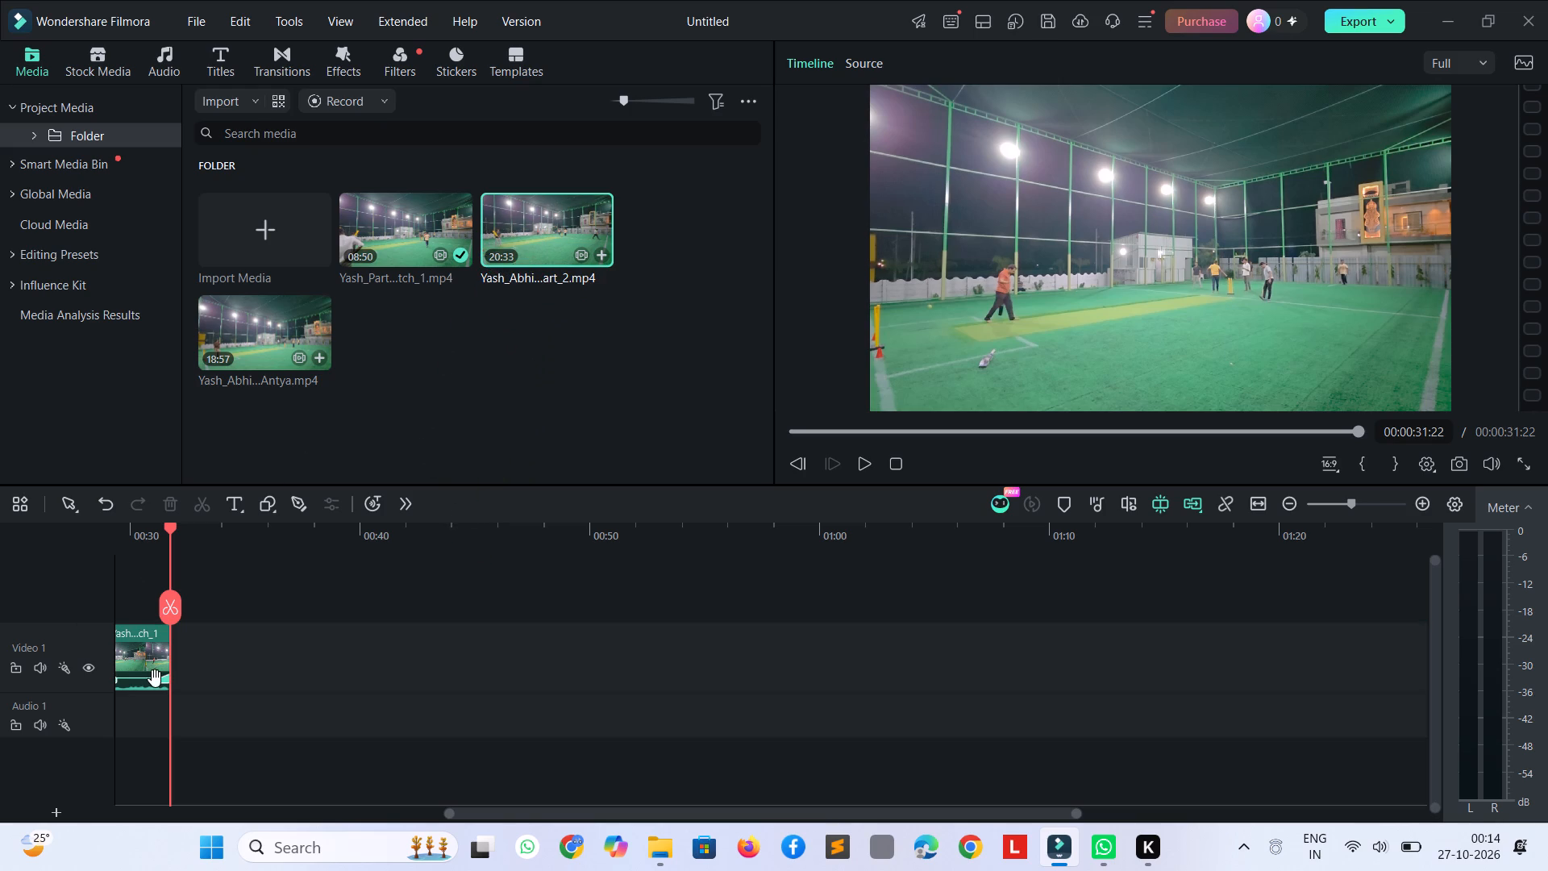
Add a second video track to the timeline.
{"action": "left_click", "coordinate": [61, 814]}
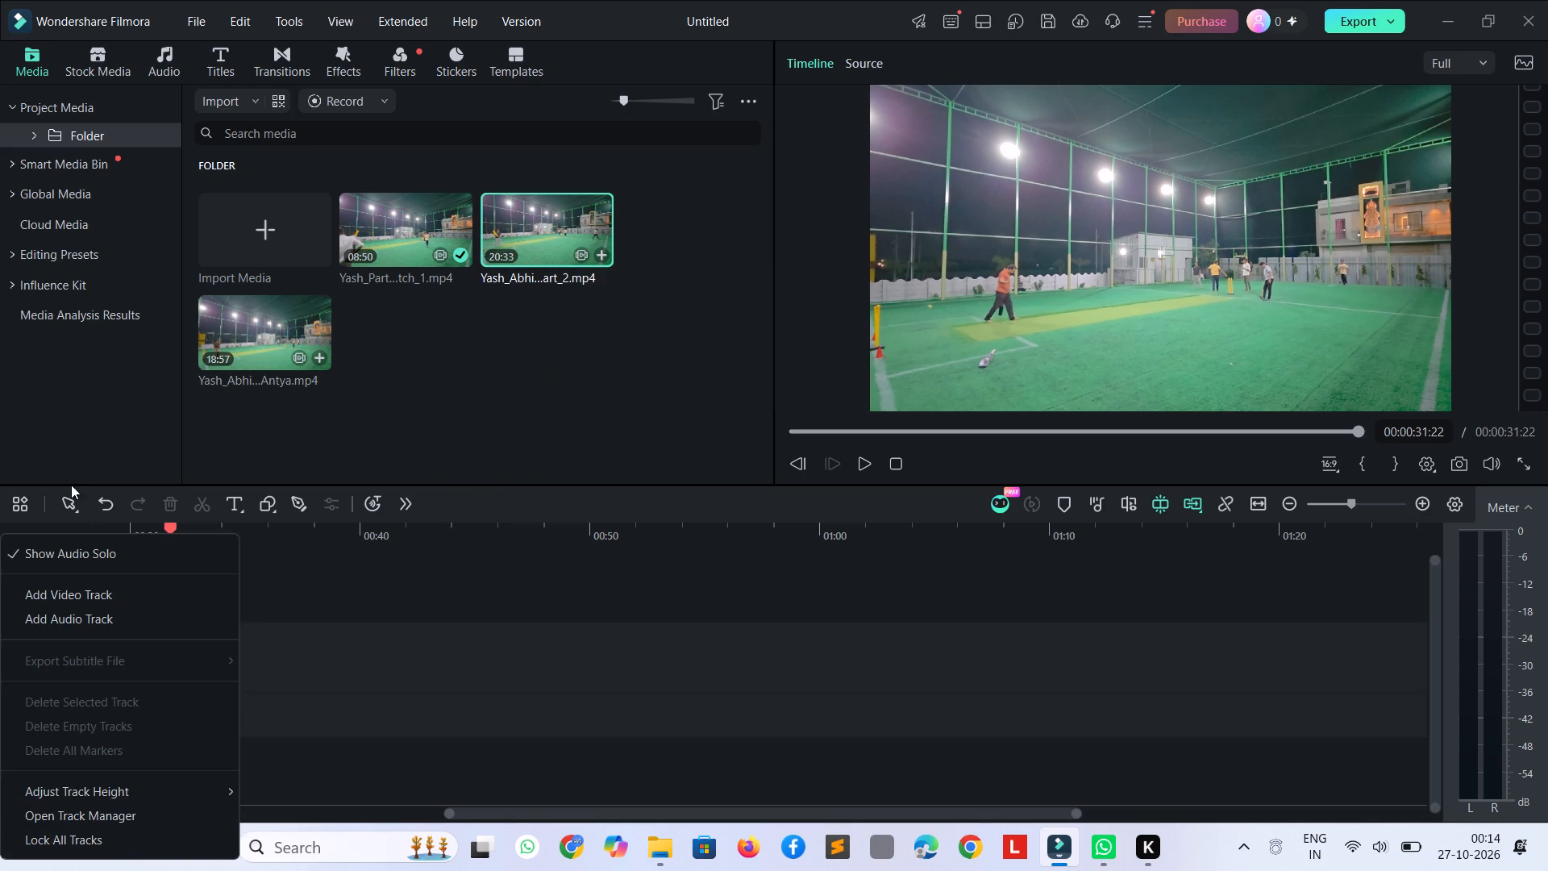
{"action": "left_click", "coordinate": [79, 597]}
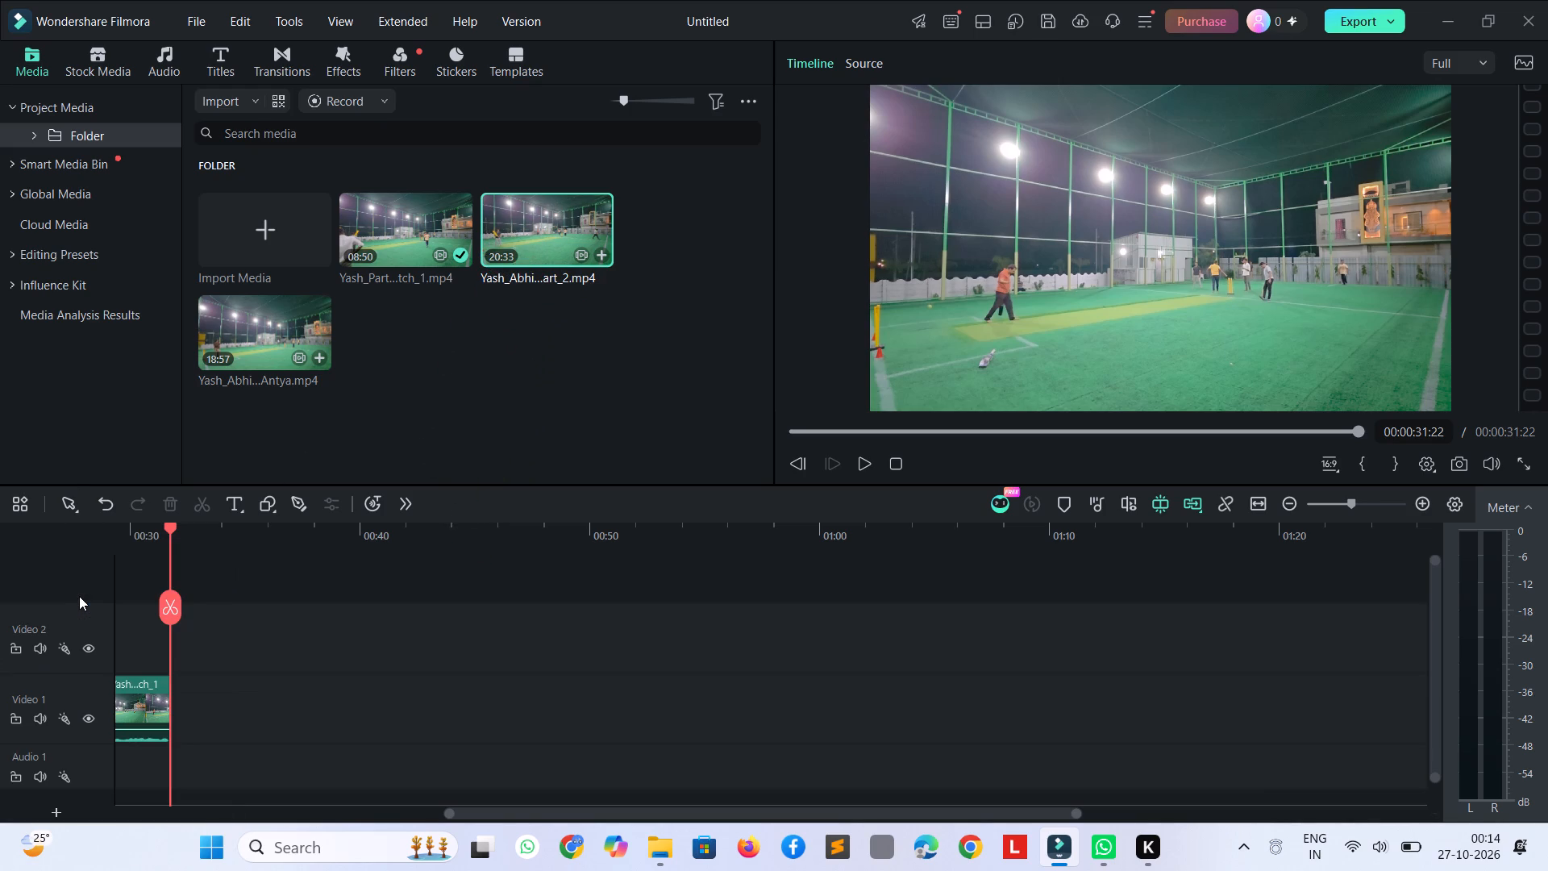
Place the Part_2 match video on the Video 2 track, starting at 00:00:31:22 where the Video 1 clips end.
{"action": "left_click_drag", "start_coordinate": [568, 206], "coordinate": [395, 501]}
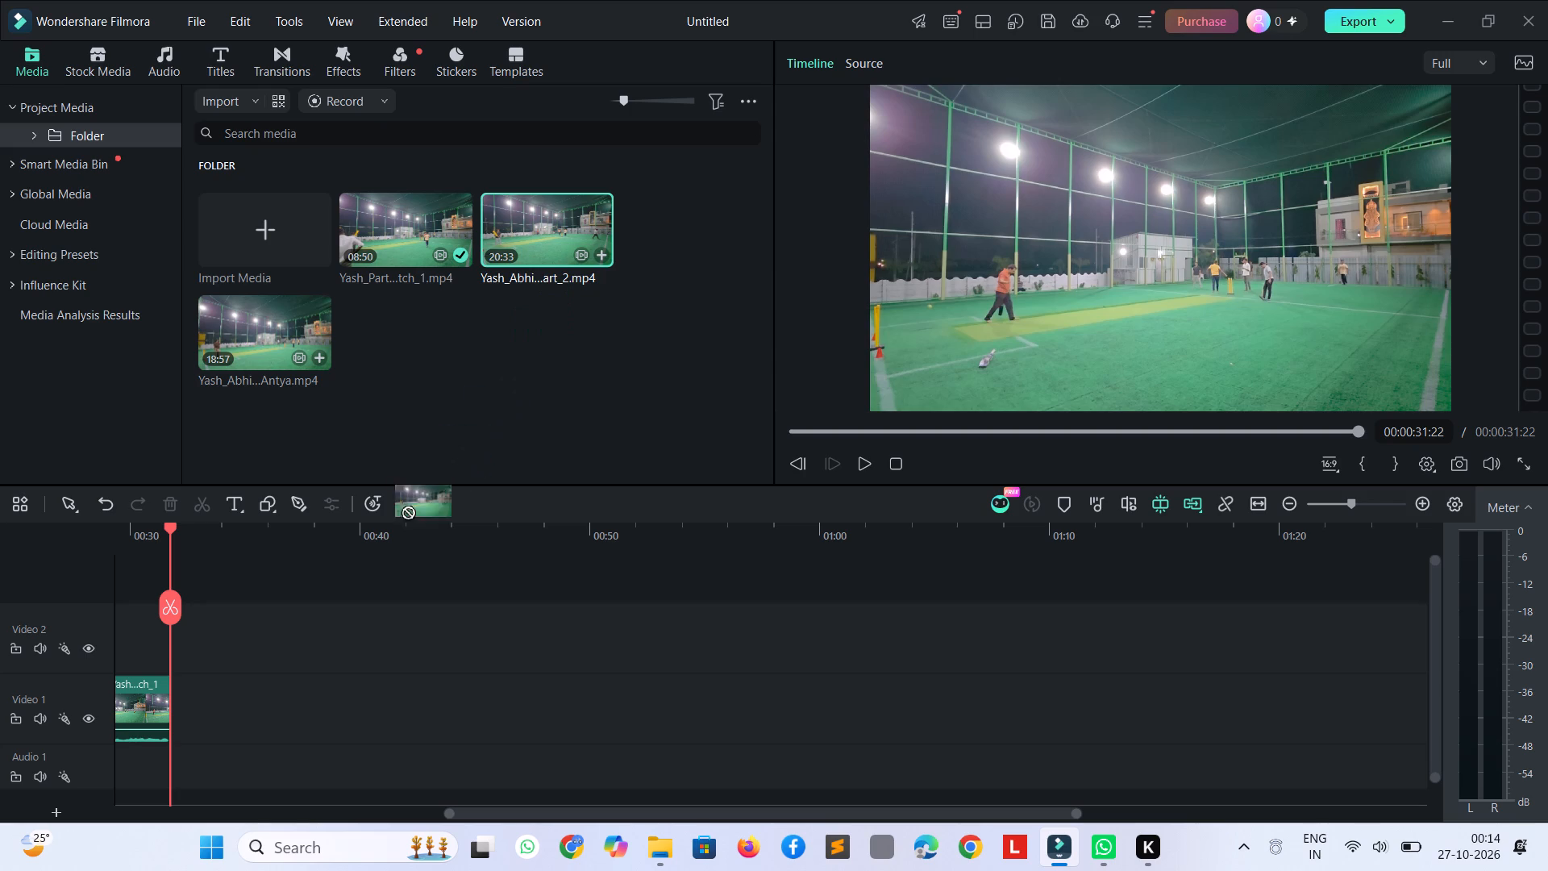
{"action": "left_click_drag", "start_coordinate": [395, 501], "coordinate": [189, 638]}
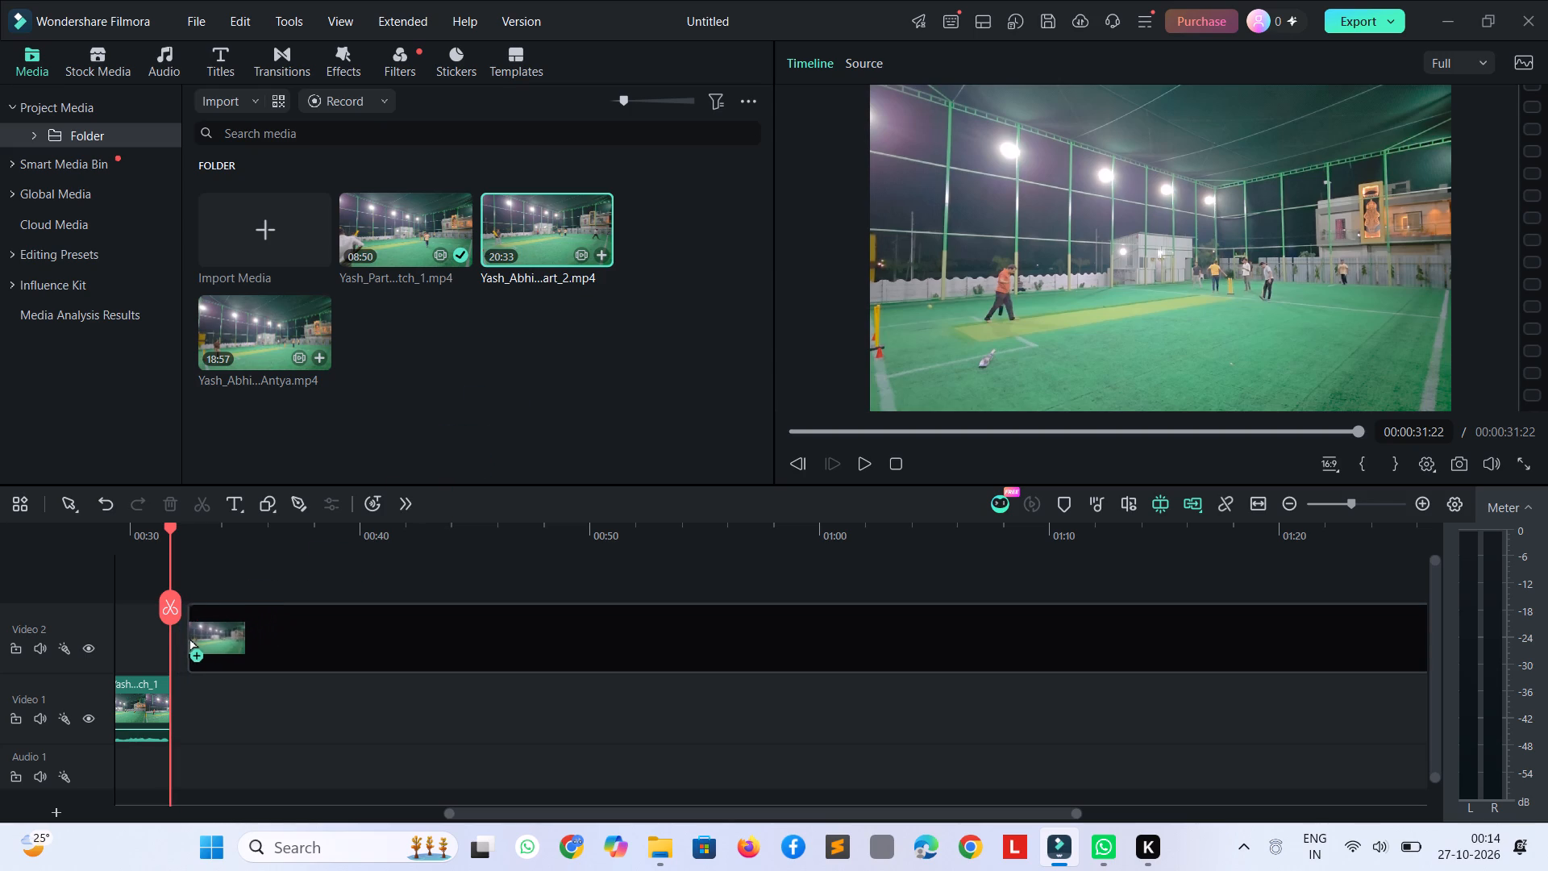
{"action": "left_click_drag", "start_coordinate": [189, 638], "coordinate": [169, 646]}
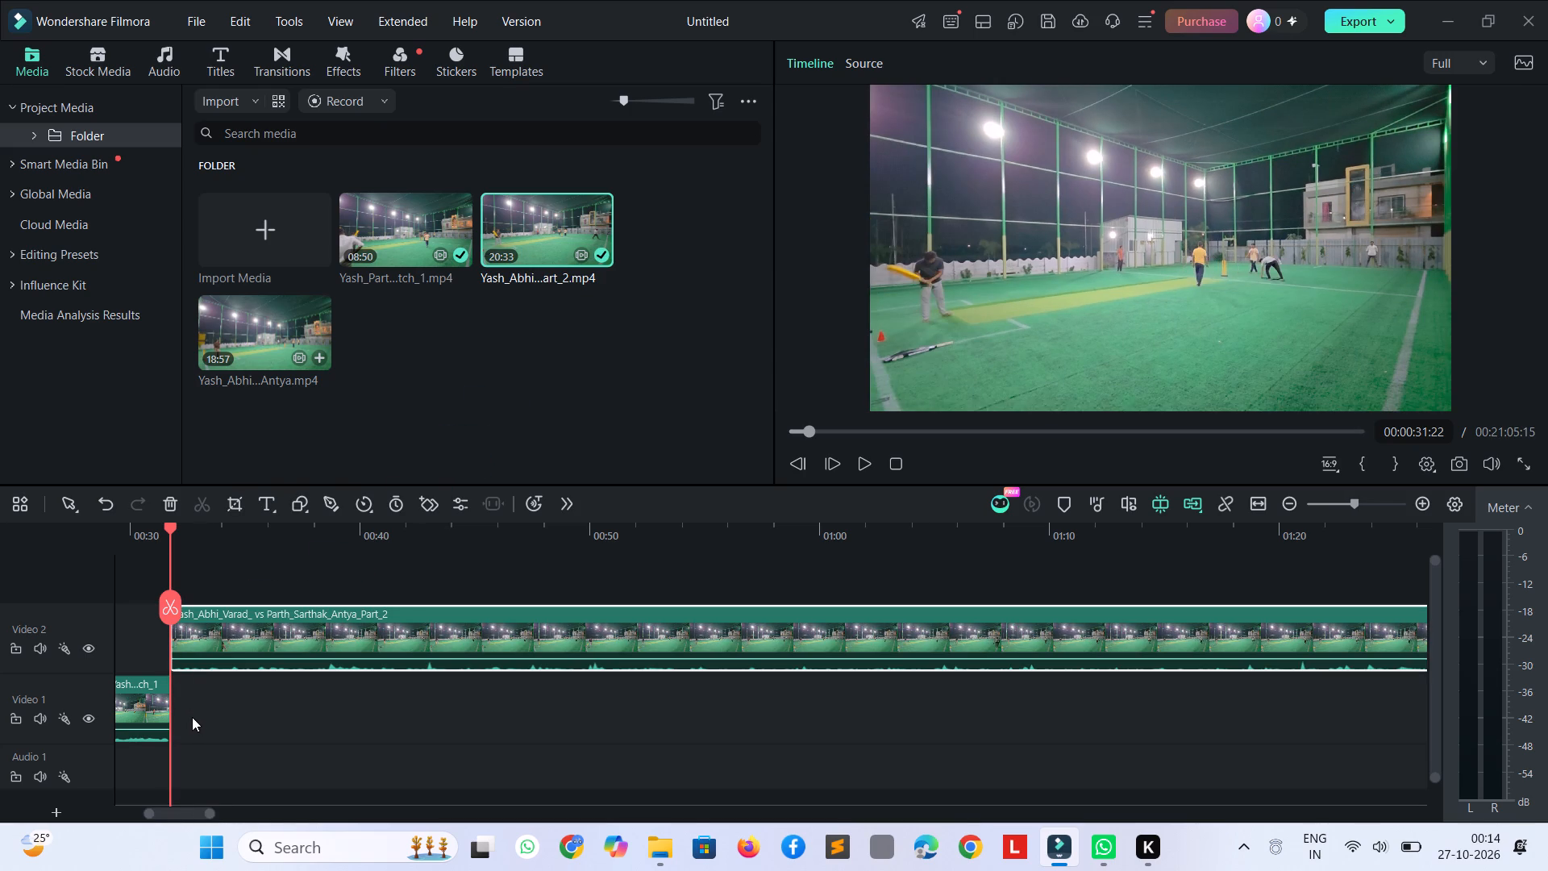
Review the start of the Part_2 clip, split it at 00:01:25:03, and delete the portion before the cut.
{"action": "key", "text": "space"}
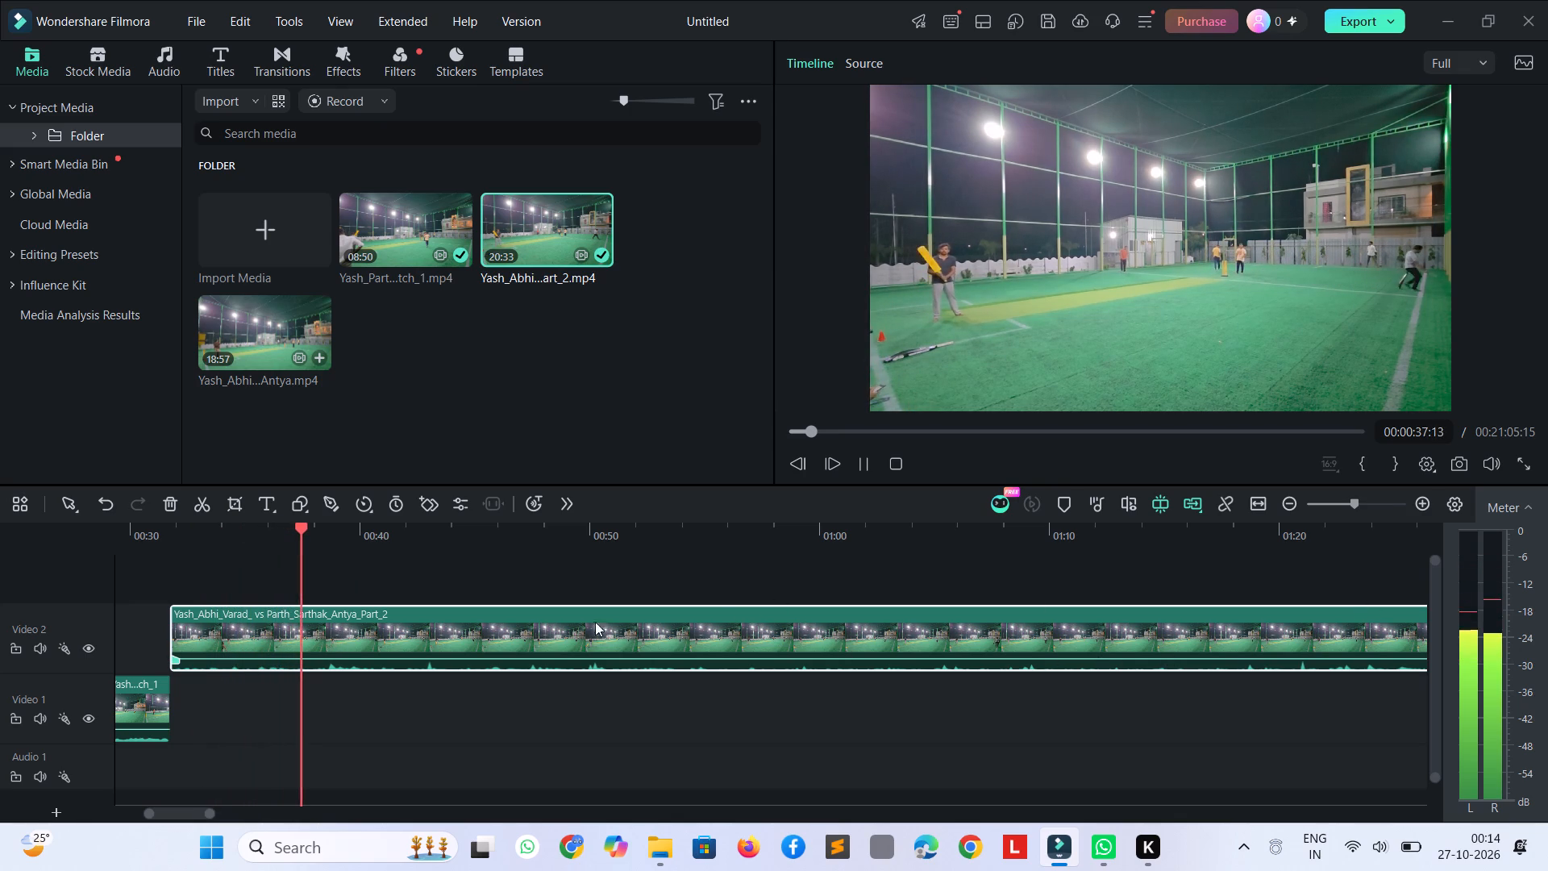
{"action": "key", "text": "space"}
{"action": "left_click_drag", "start_coordinate": [305, 531], "coordinate": [321, 542]}
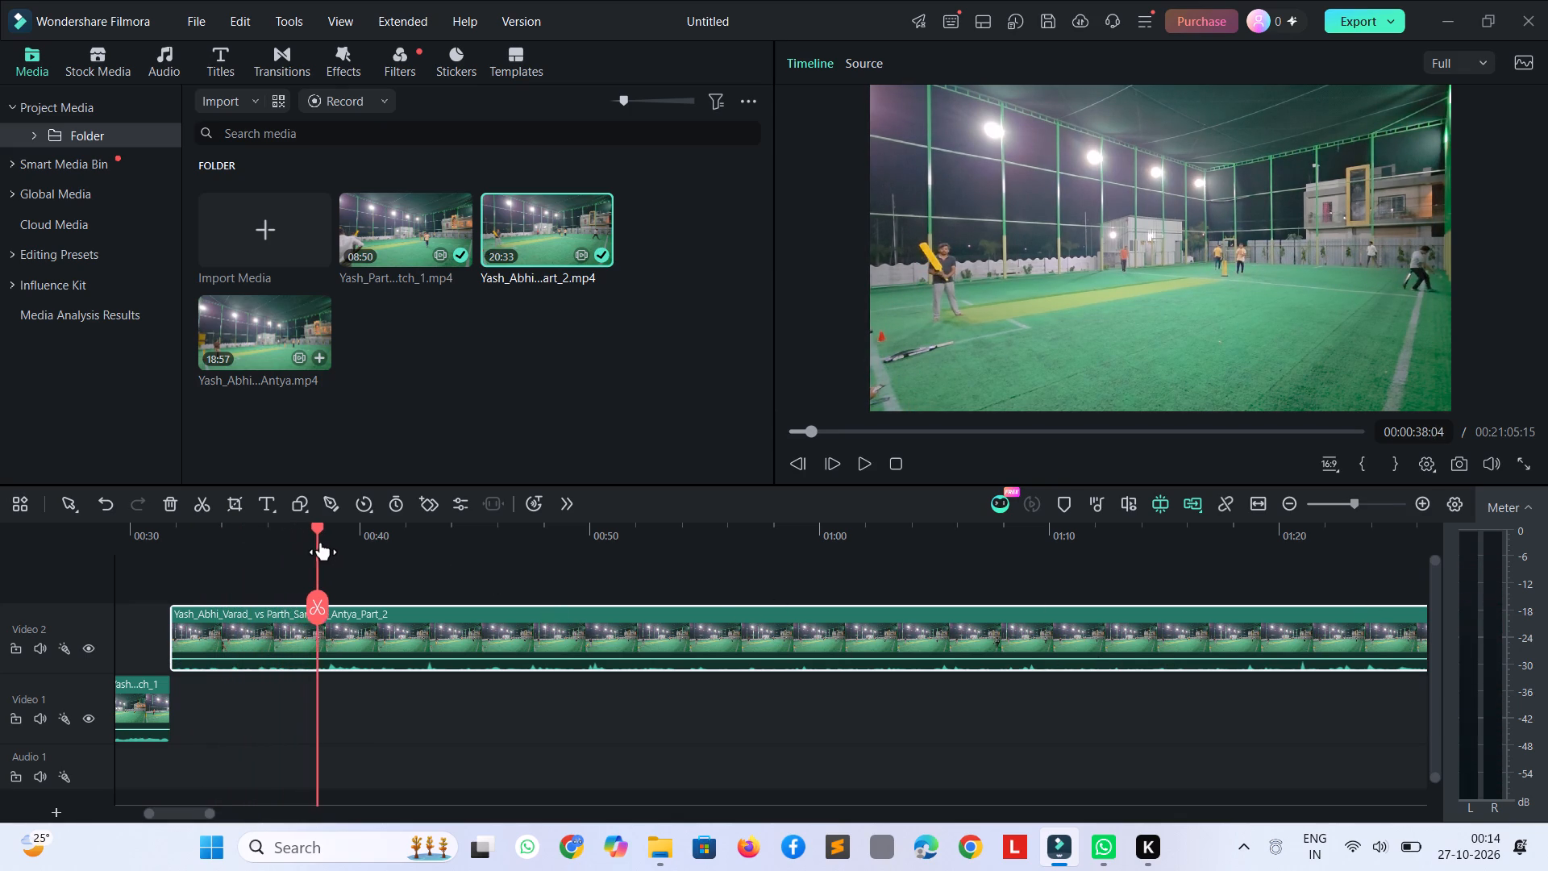
{"action": "left_click_drag", "start_coordinate": [321, 542], "coordinate": [626, 594]}
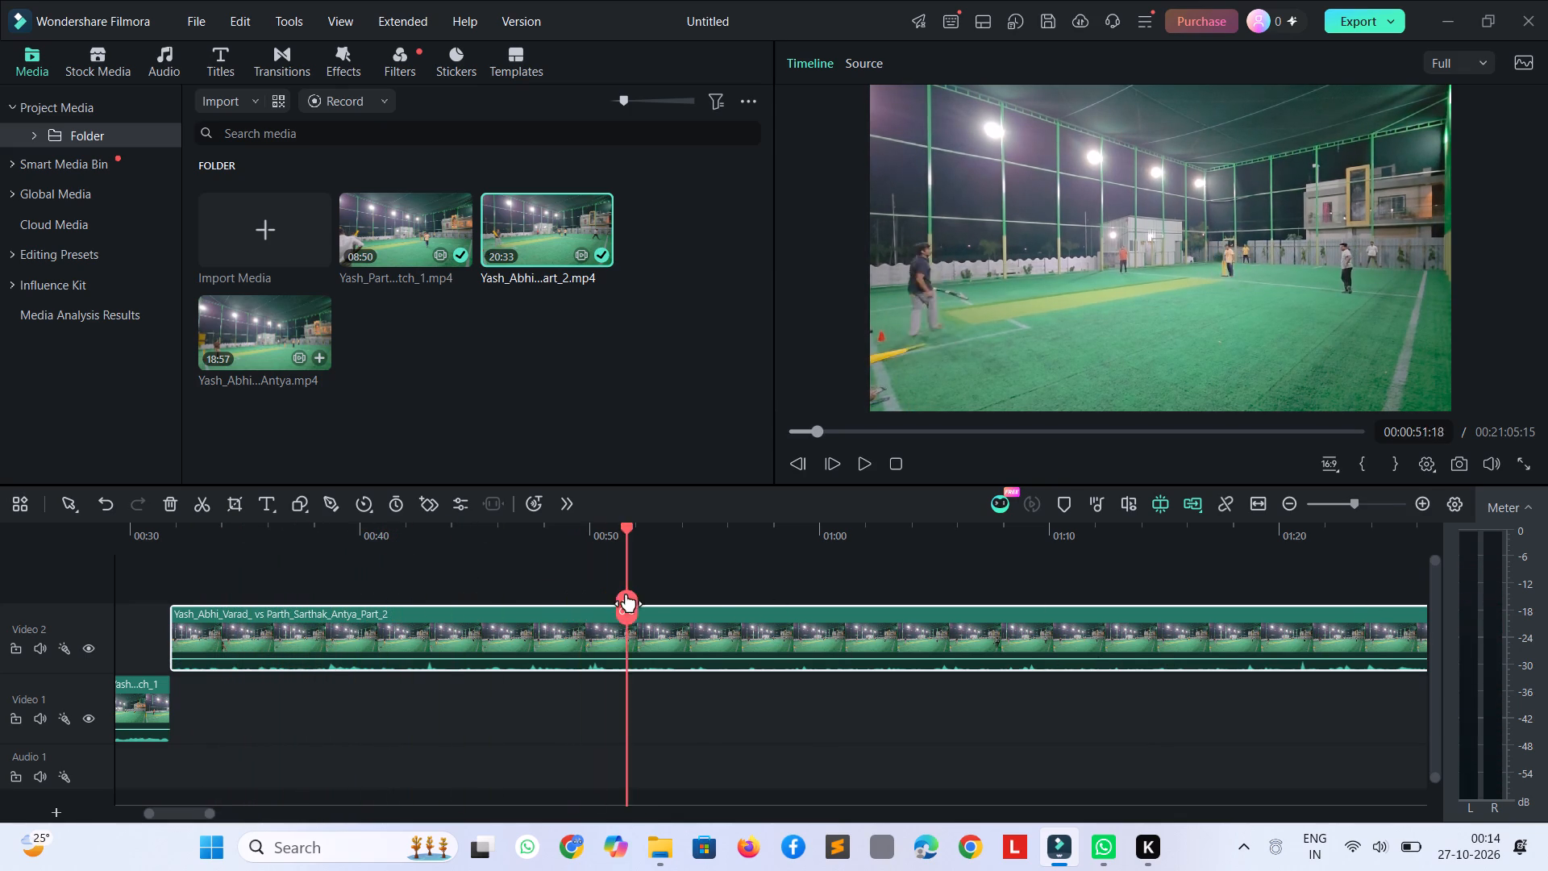
{"action": "left_click_drag", "start_coordinate": [626, 594], "coordinate": [1349, 643]}
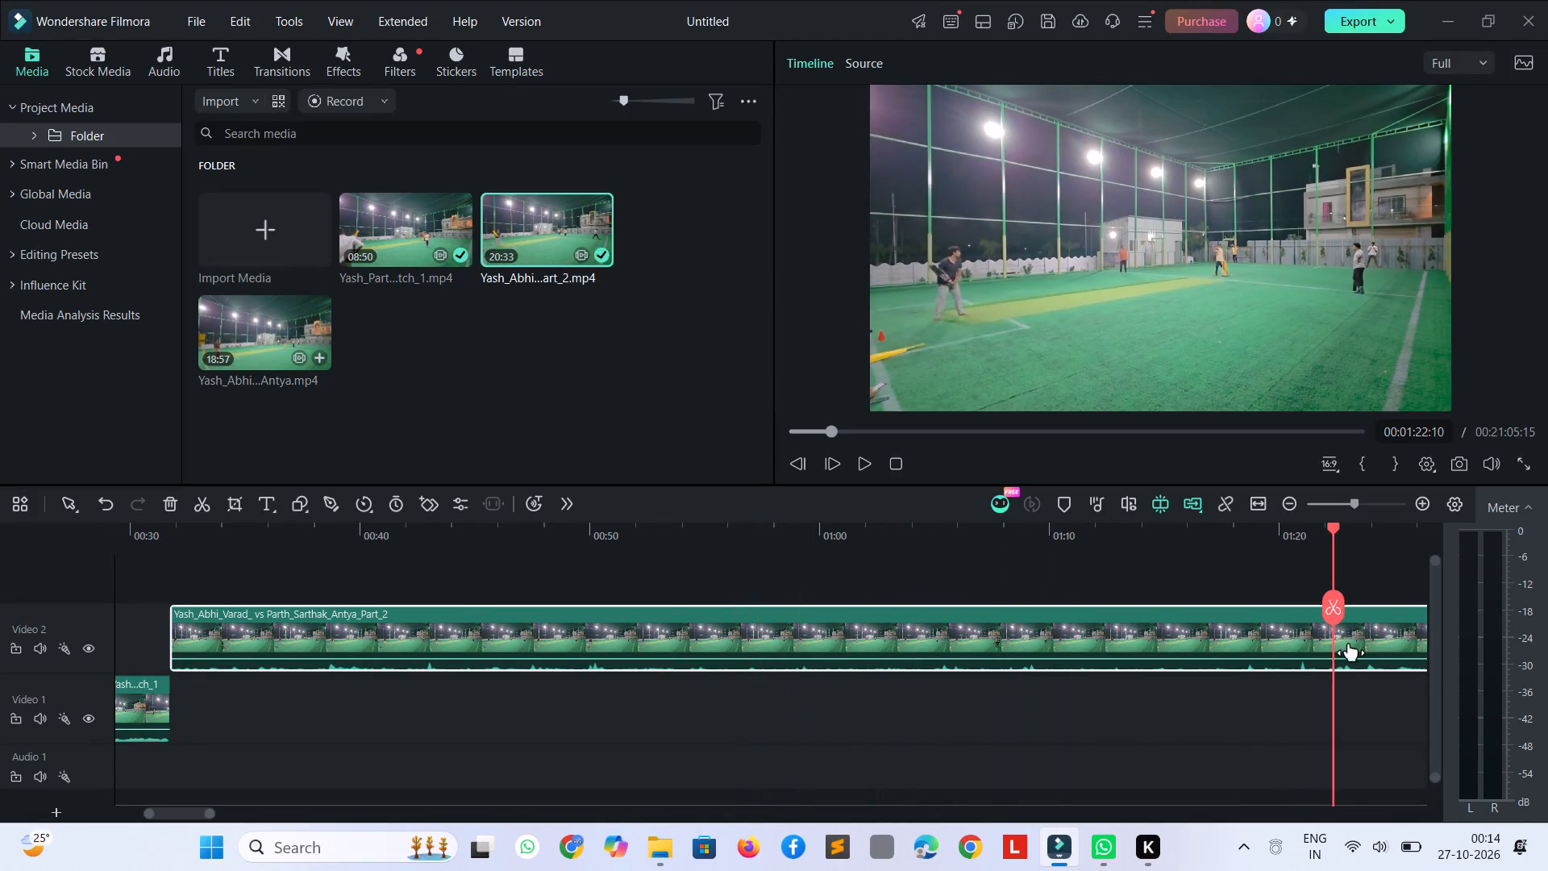
{"action": "left_click_drag", "start_coordinate": [1349, 643], "coordinate": [1397, 640]}
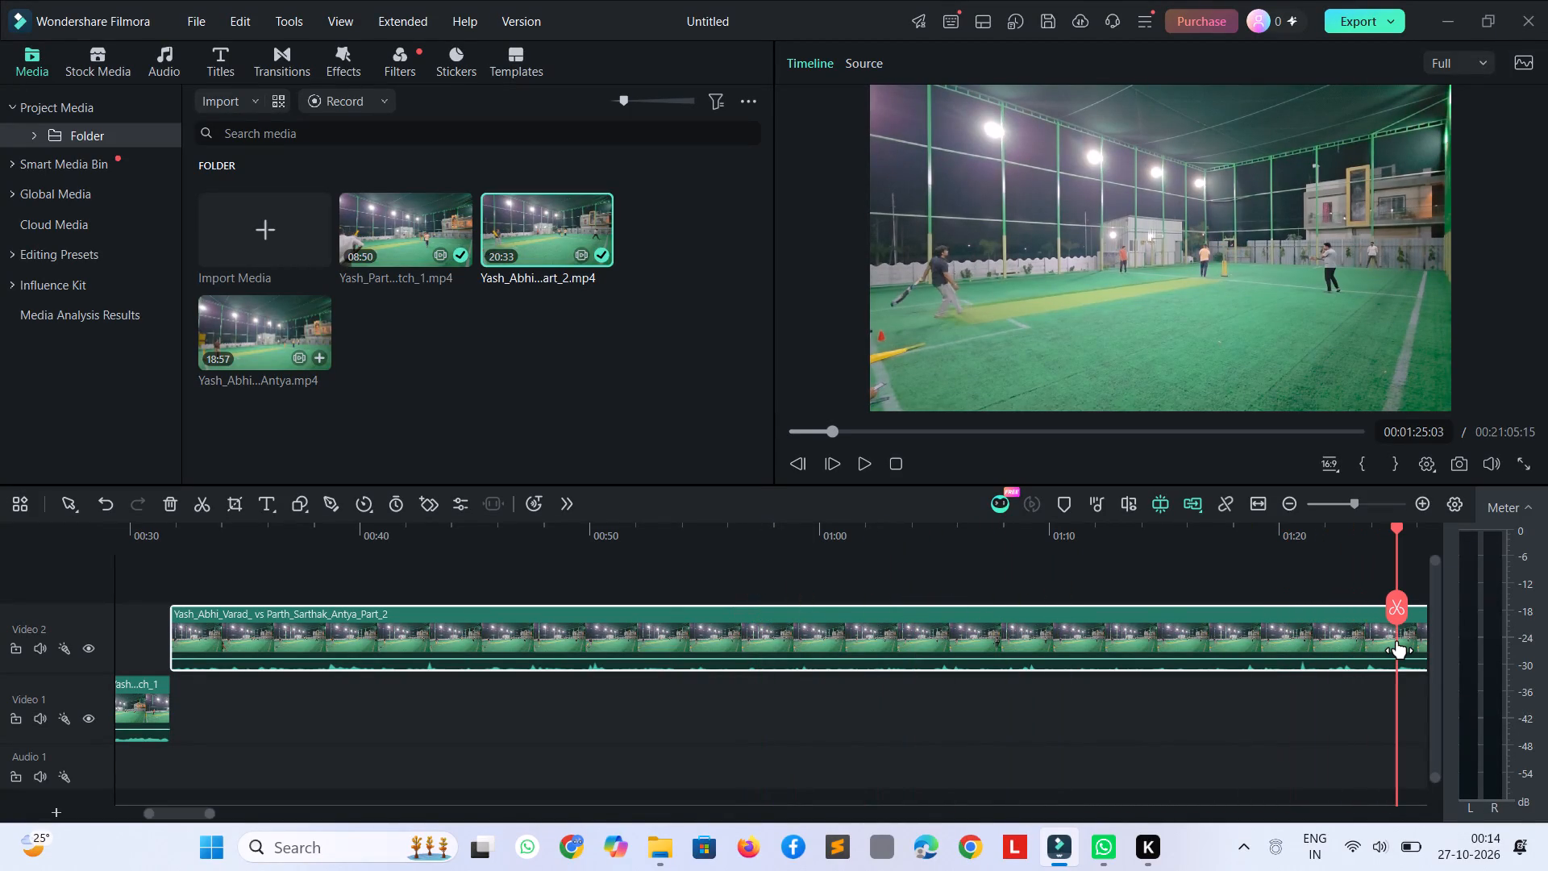
{"action": "key", "text": "ctrl+b"}
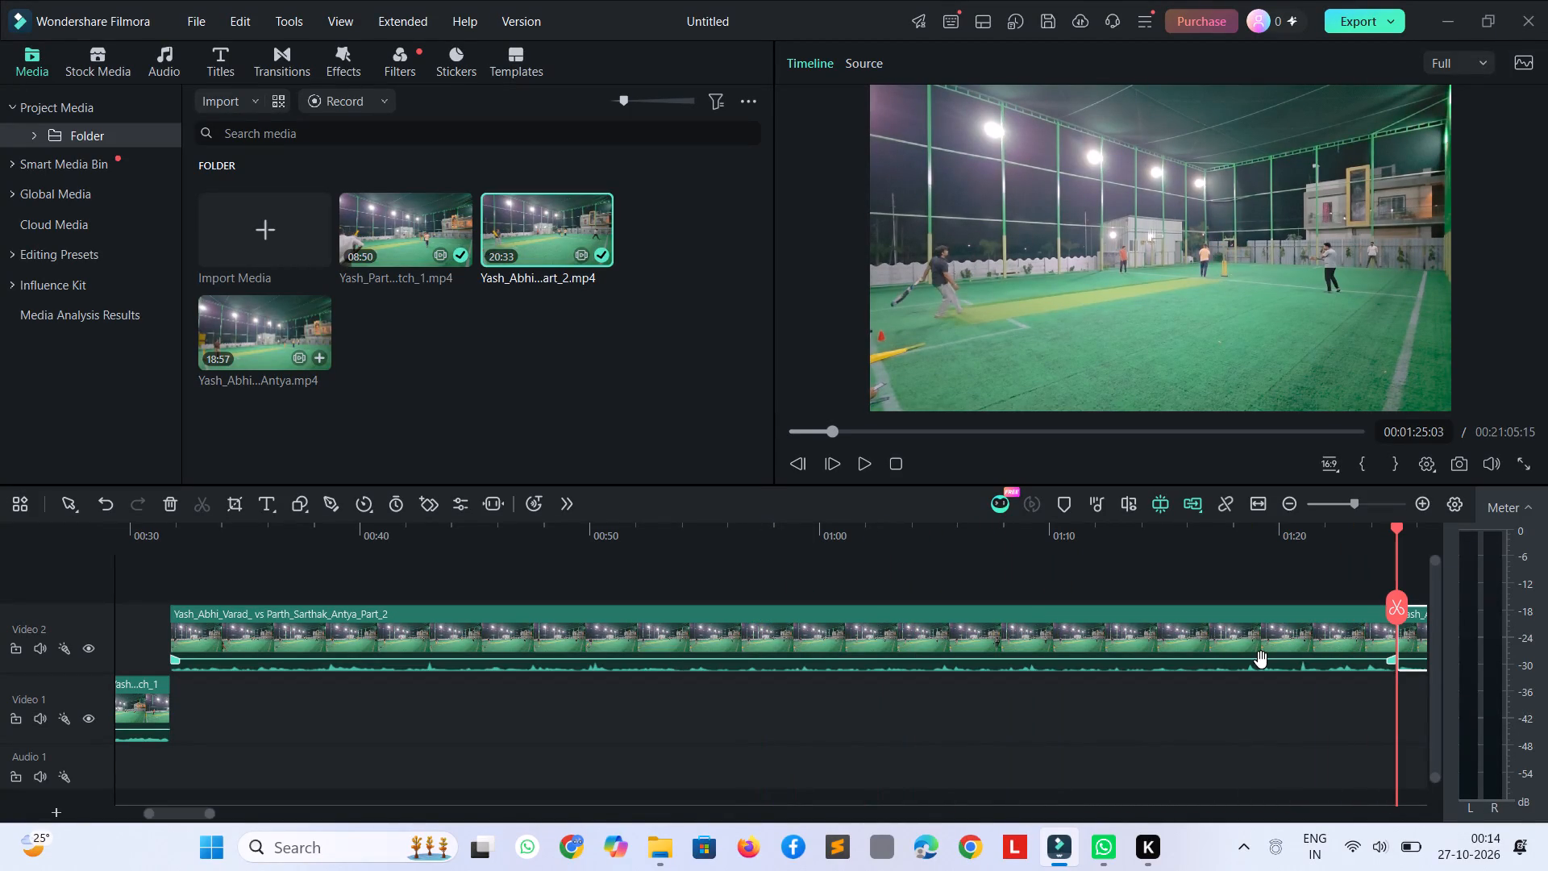
{"action": "left_click", "coordinate": [1261, 660]}
{"action": "key", "text": "Delete"}
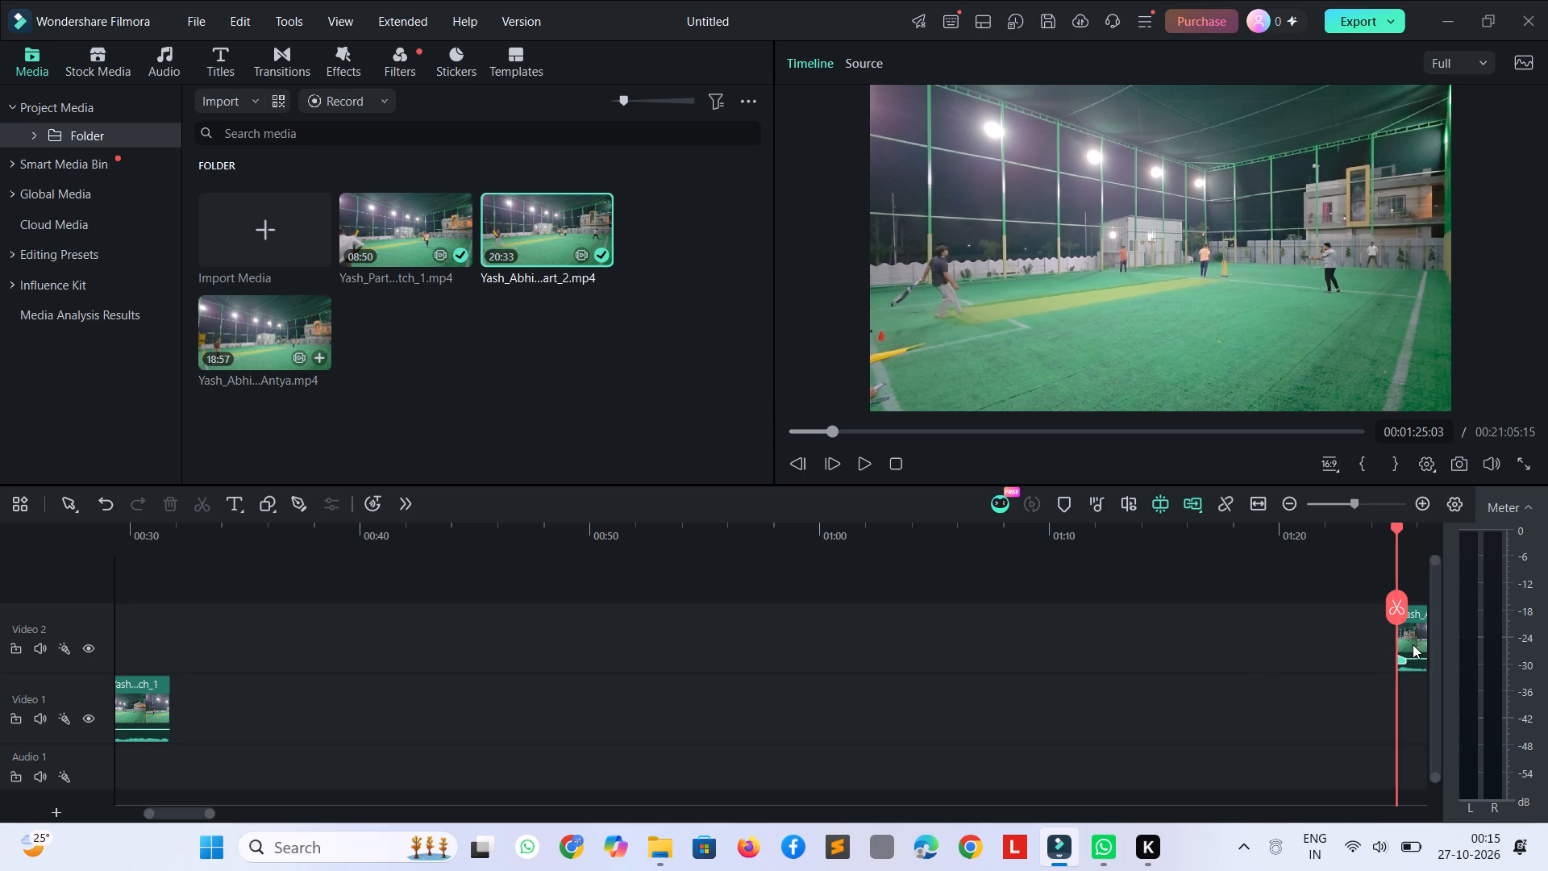
Move the remaining Part_2 clip on Video 2 back to start at 00:00:31:22.
{"action": "left_click_drag", "start_coordinate": [1413, 644], "coordinate": [185, 661]}
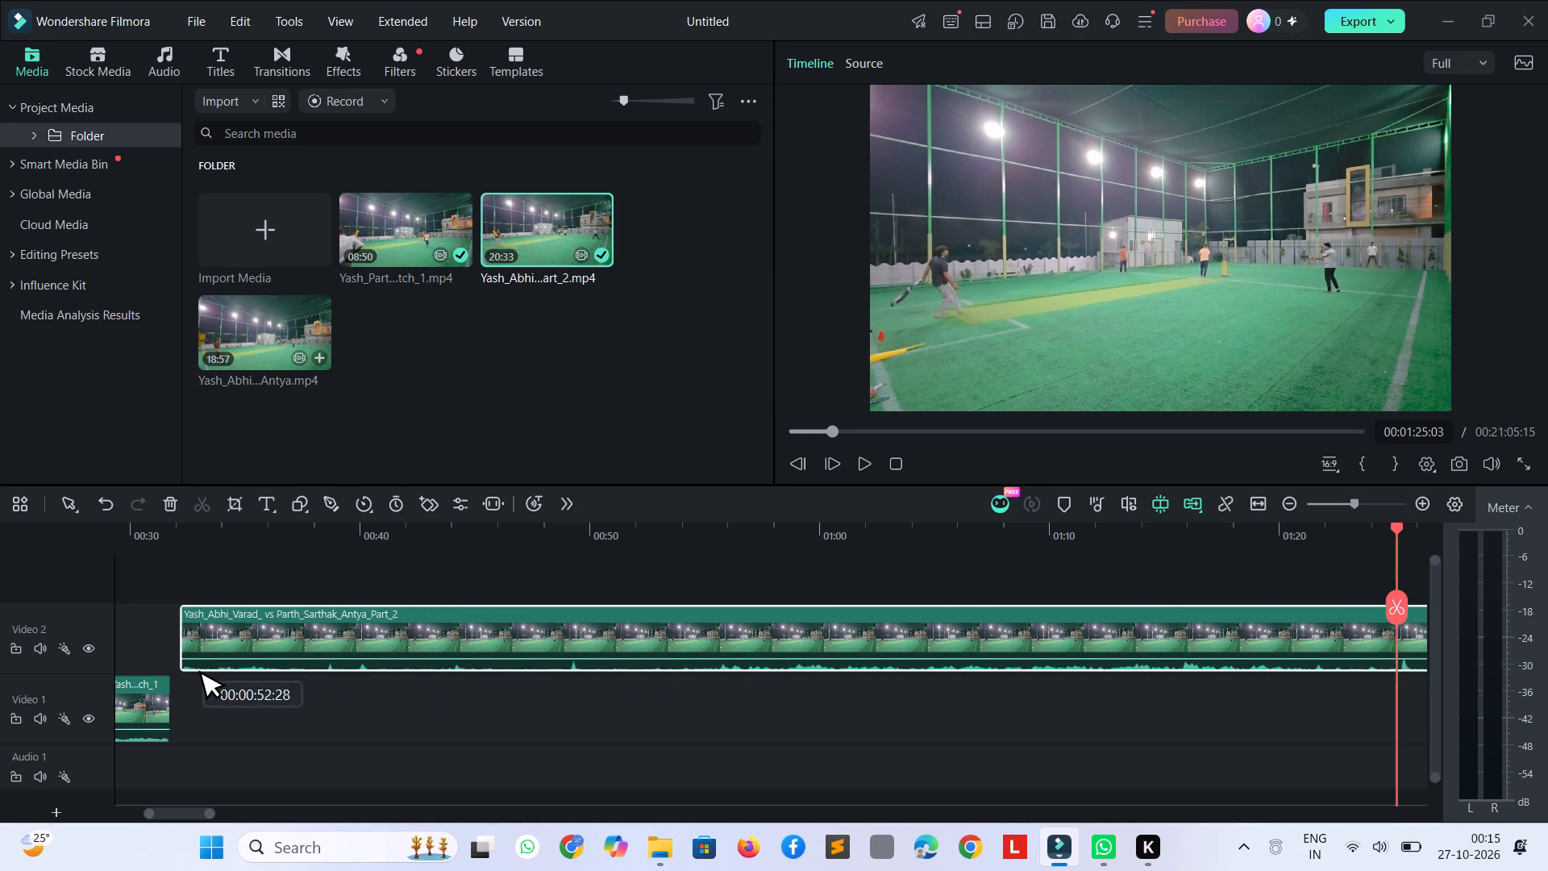
{"action": "left_click_drag", "start_coordinate": [185, 661], "coordinate": [183, 662]}
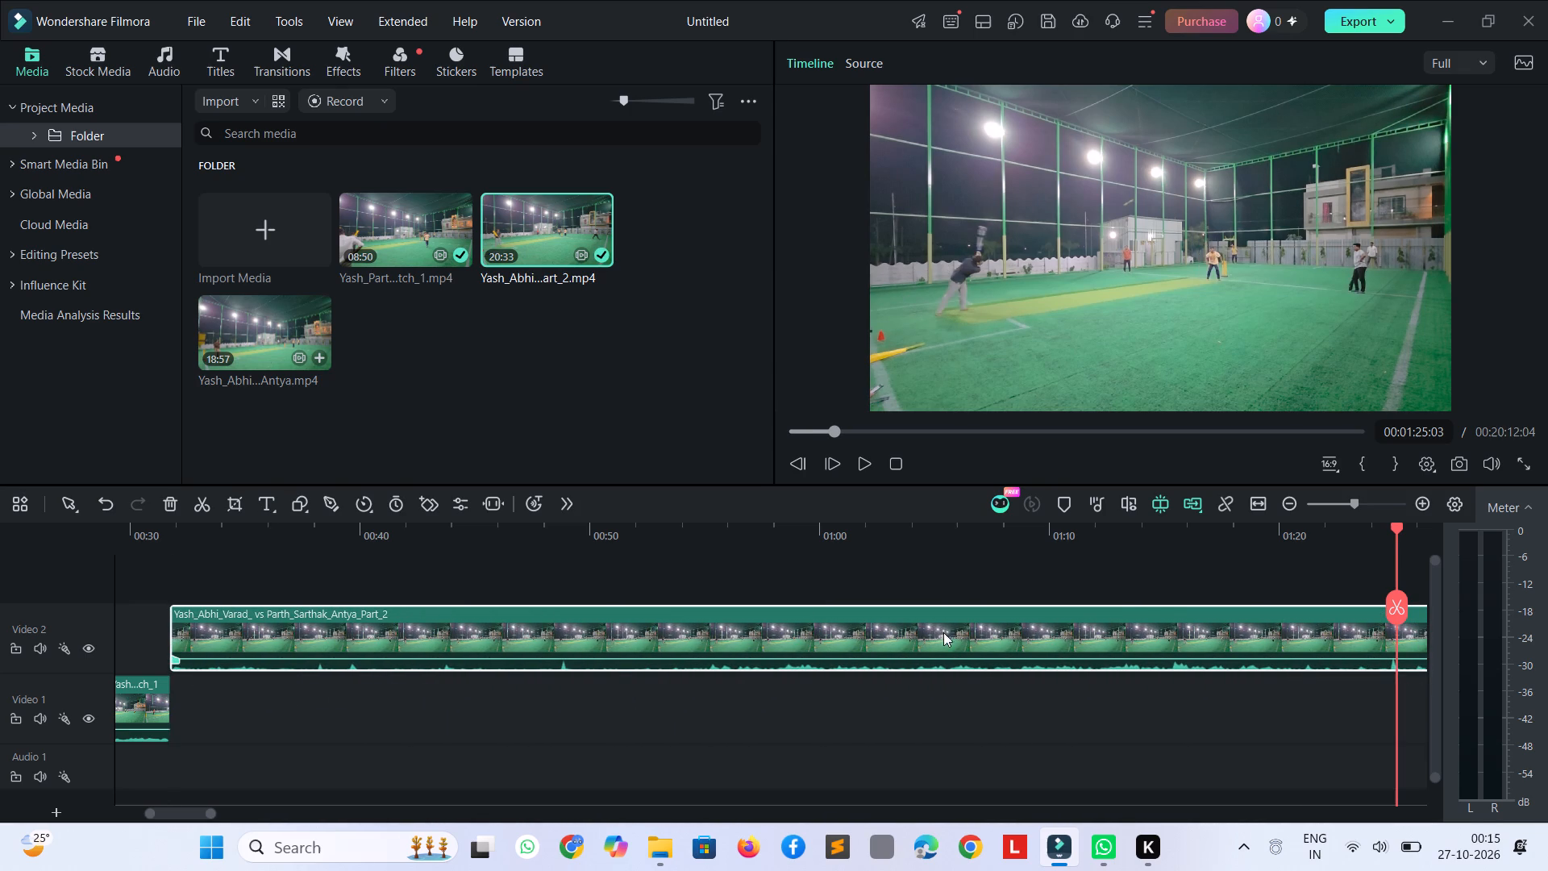
Check the Part_2 footage from its start, split it at 00:01:38:13, and delete the portion before the cut.
{"action": "left_click_drag", "start_coordinate": [1396, 536], "coordinate": [1396, 536]}
{"action": "left_click_drag", "start_coordinate": [1396, 536], "coordinate": [139, 465]}
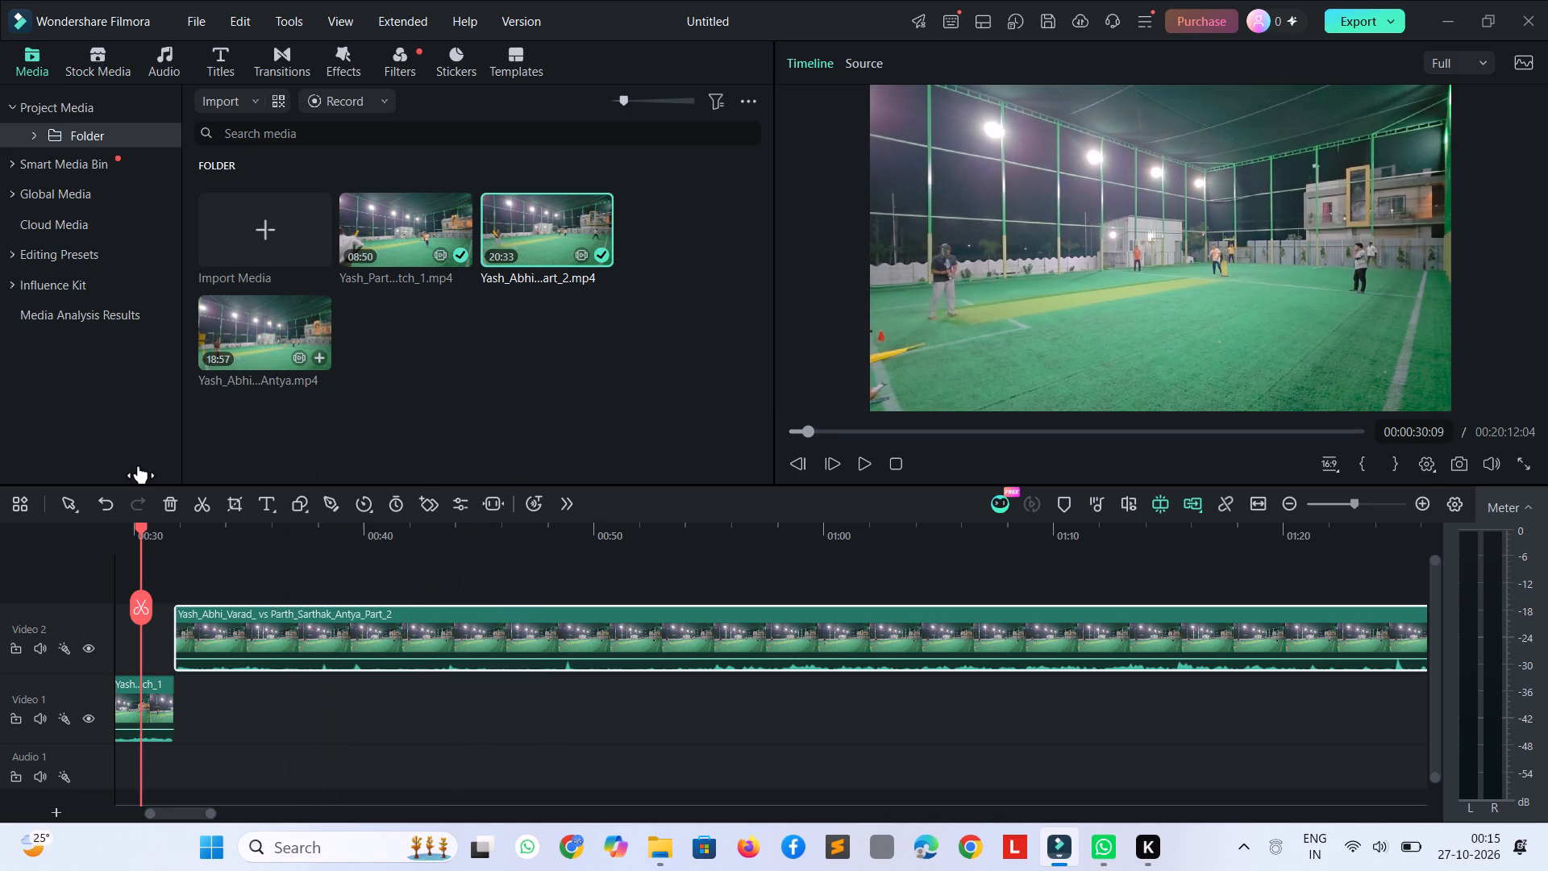
{"action": "left_click_drag", "start_coordinate": [139, 465], "coordinate": [646, 536]}
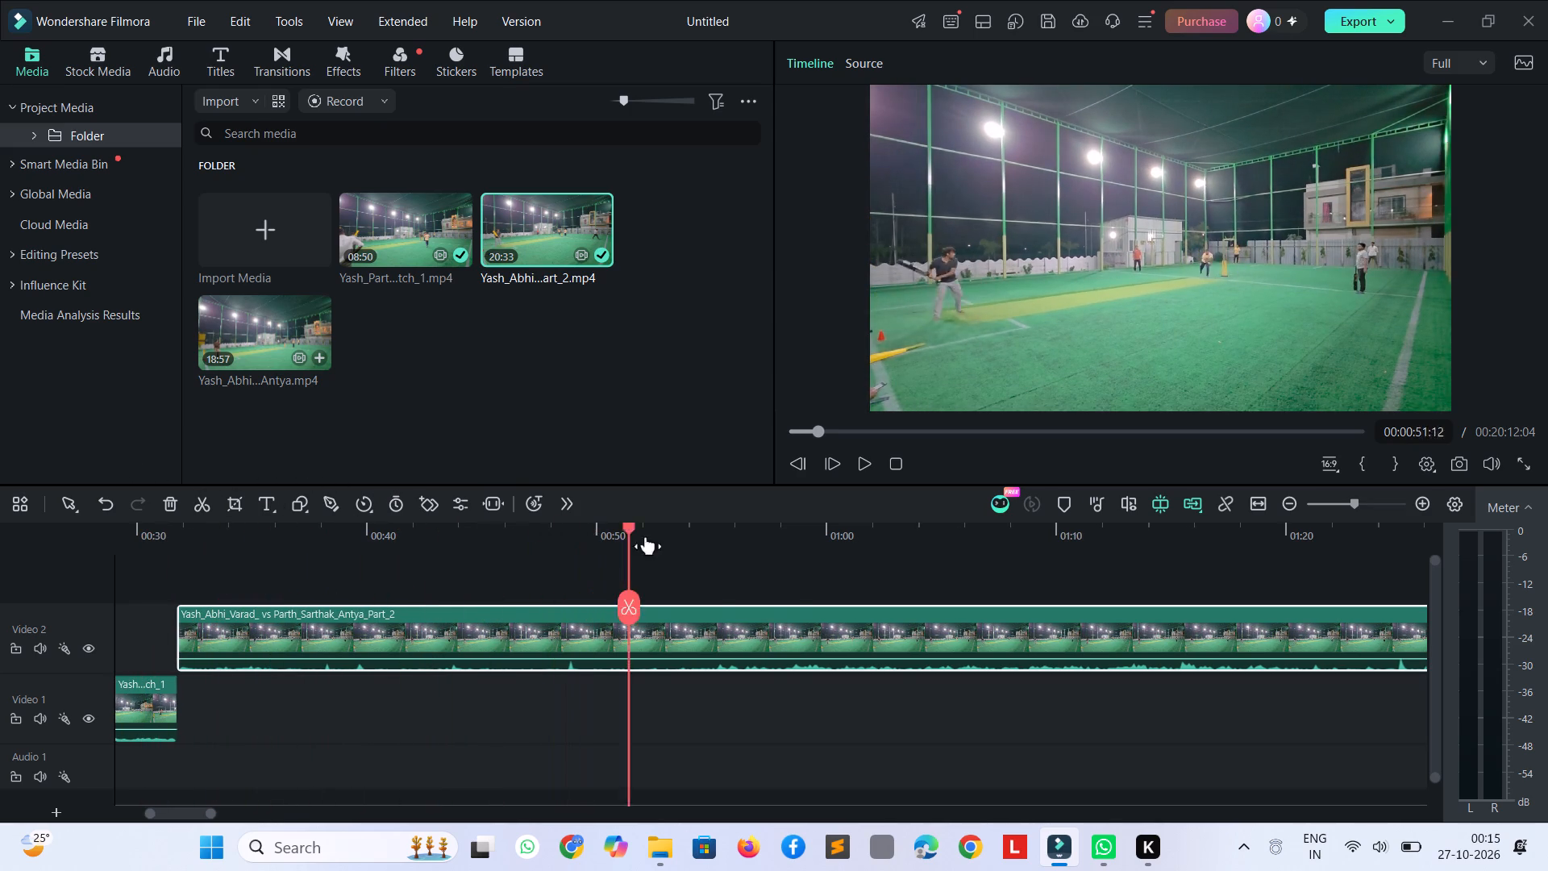
{"action": "left_click_drag", "start_coordinate": [646, 536], "coordinate": [1240, 637]}
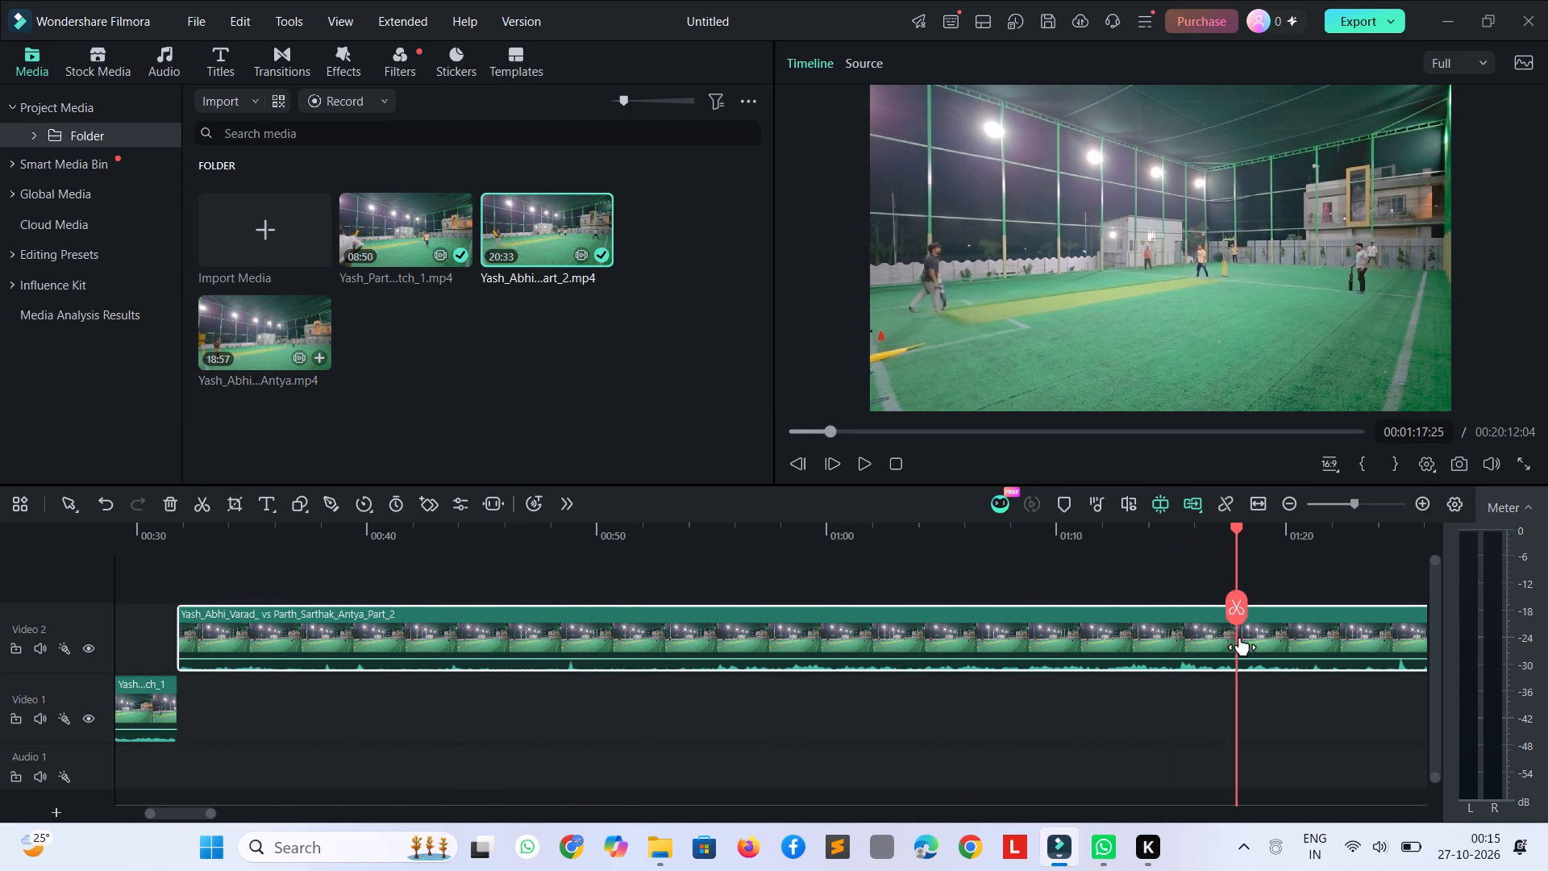
{"action": "left_click_drag", "start_coordinate": [1240, 637], "coordinate": [1415, 678]}
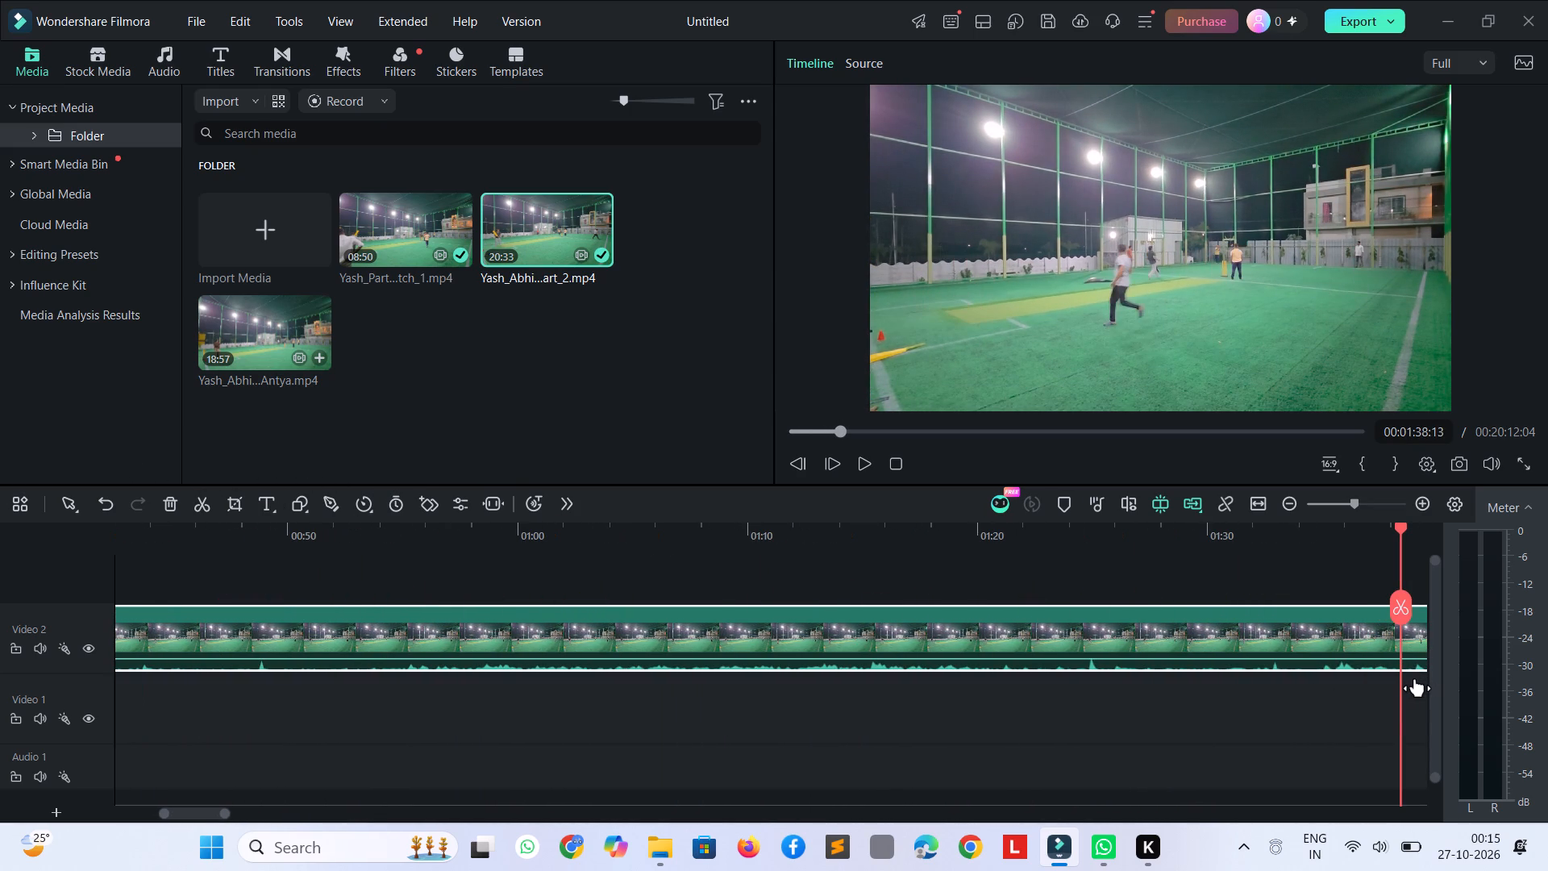
{"action": "key", "text": "ctrl+b"}
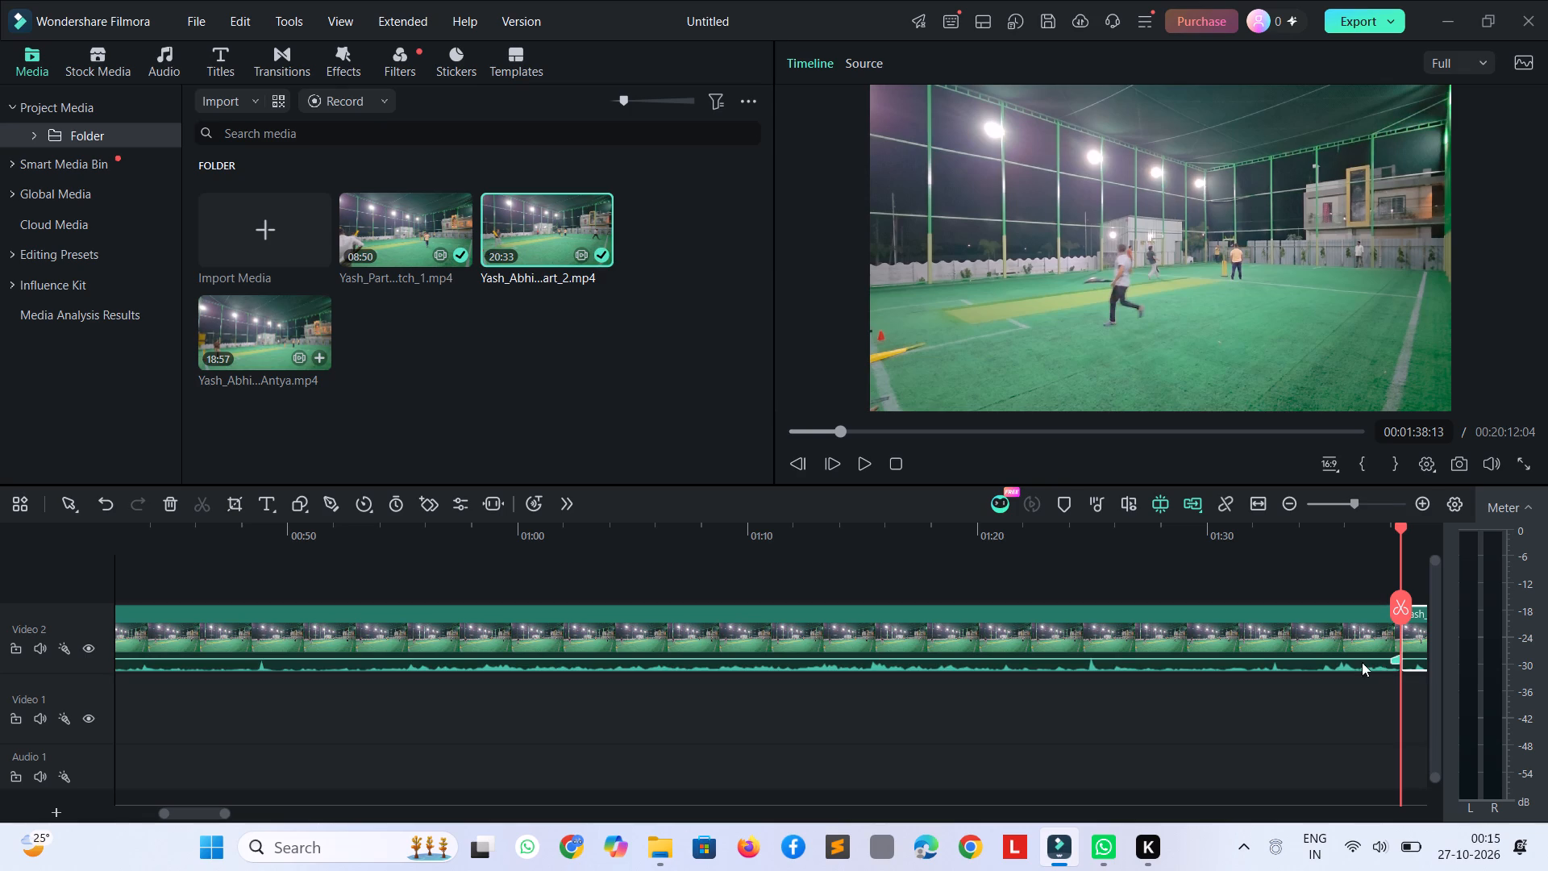
{"action": "left_click", "coordinate": [1081, 644]}
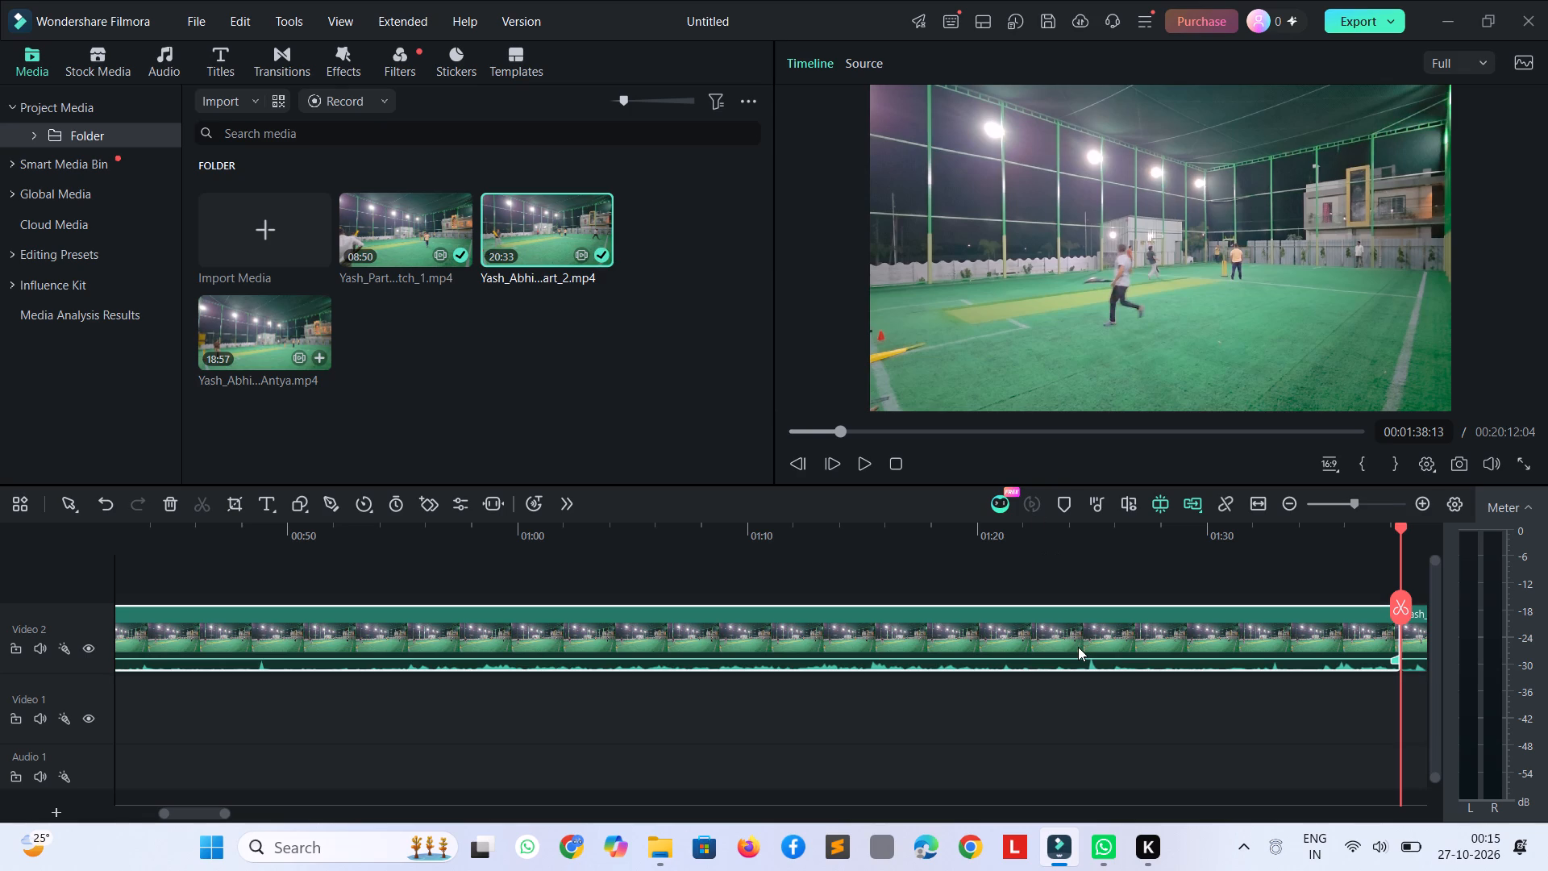
{"action": "key", "text": "Delete"}
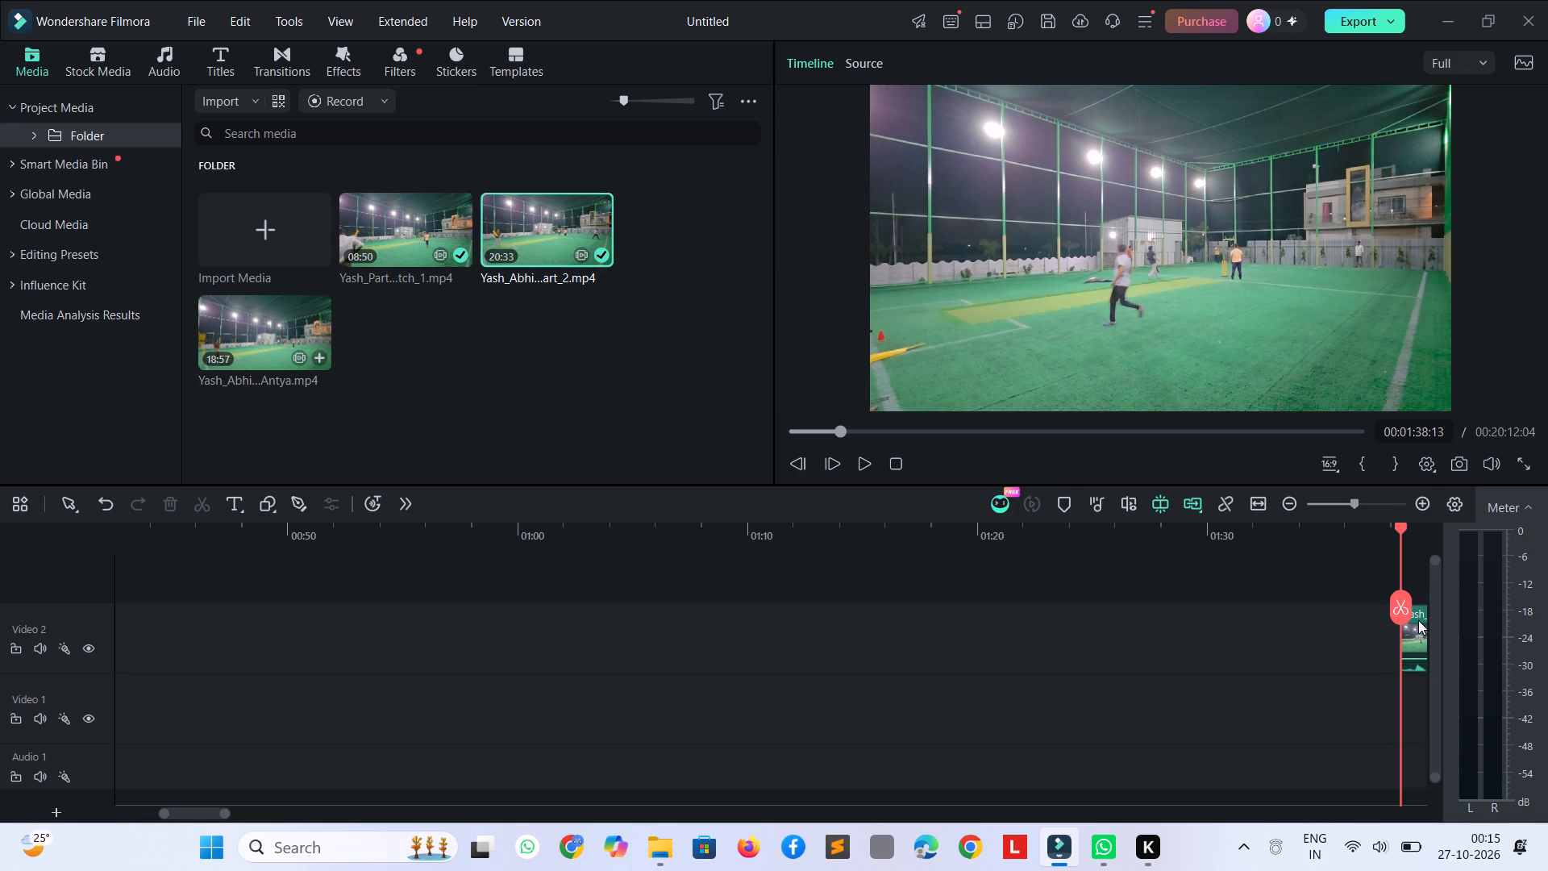
Close the gap by moving the remaining Part_2 clip on Video 2 to start at 00:00:31:22.
{"action": "left_click_drag", "start_coordinate": [1418, 620], "coordinate": [77, 640]}
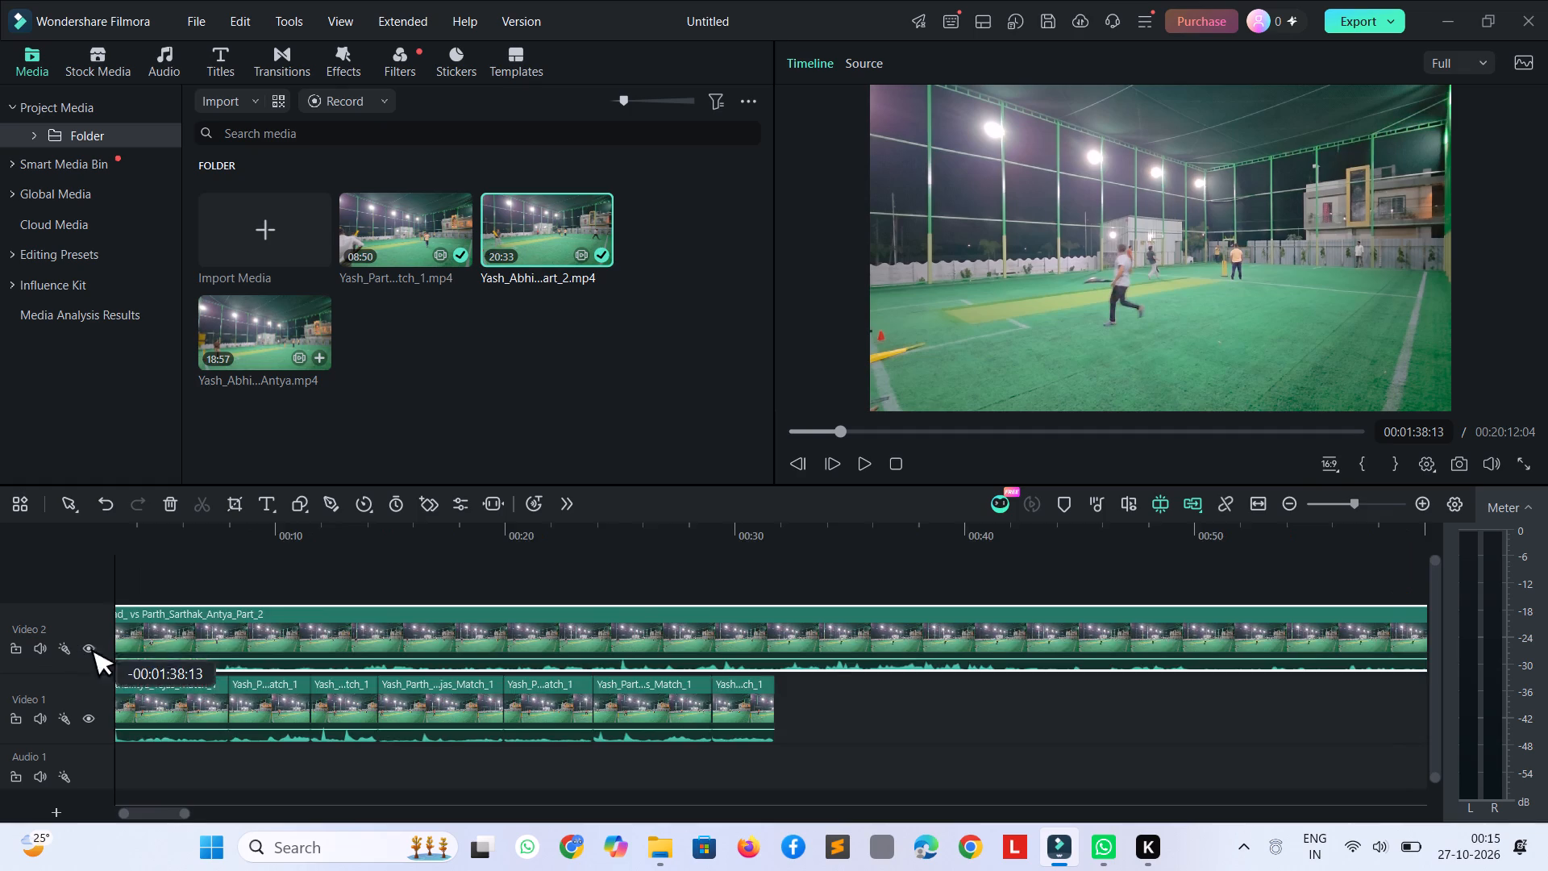
{"action": "left_click_drag", "start_coordinate": [77, 640], "coordinate": [884, 656]}
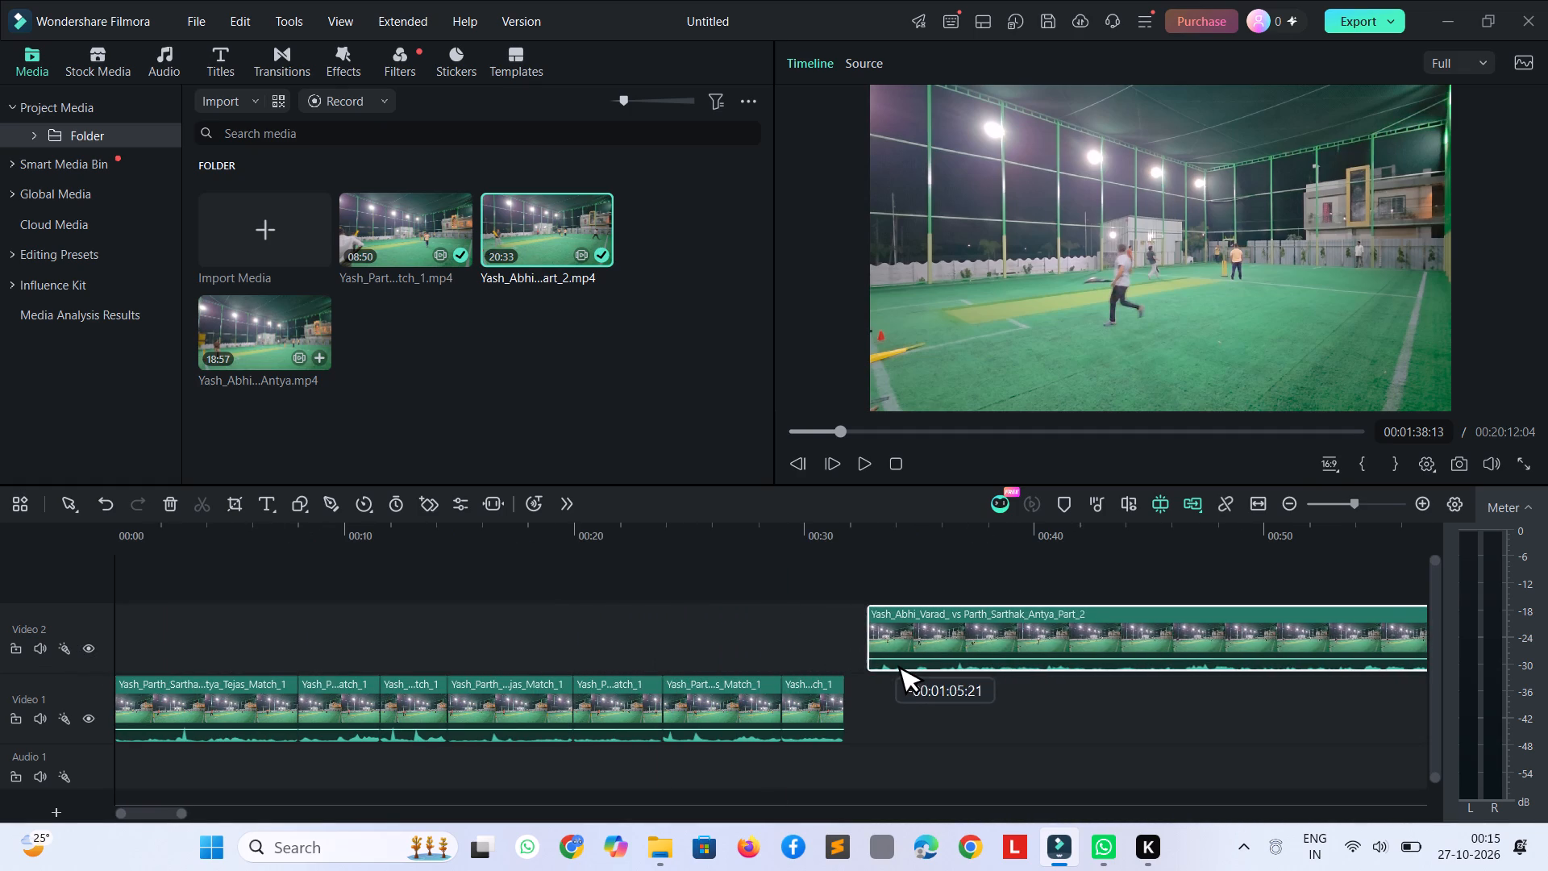
{"action": "left_click_drag", "start_coordinate": [884, 656], "coordinate": [863, 661]}
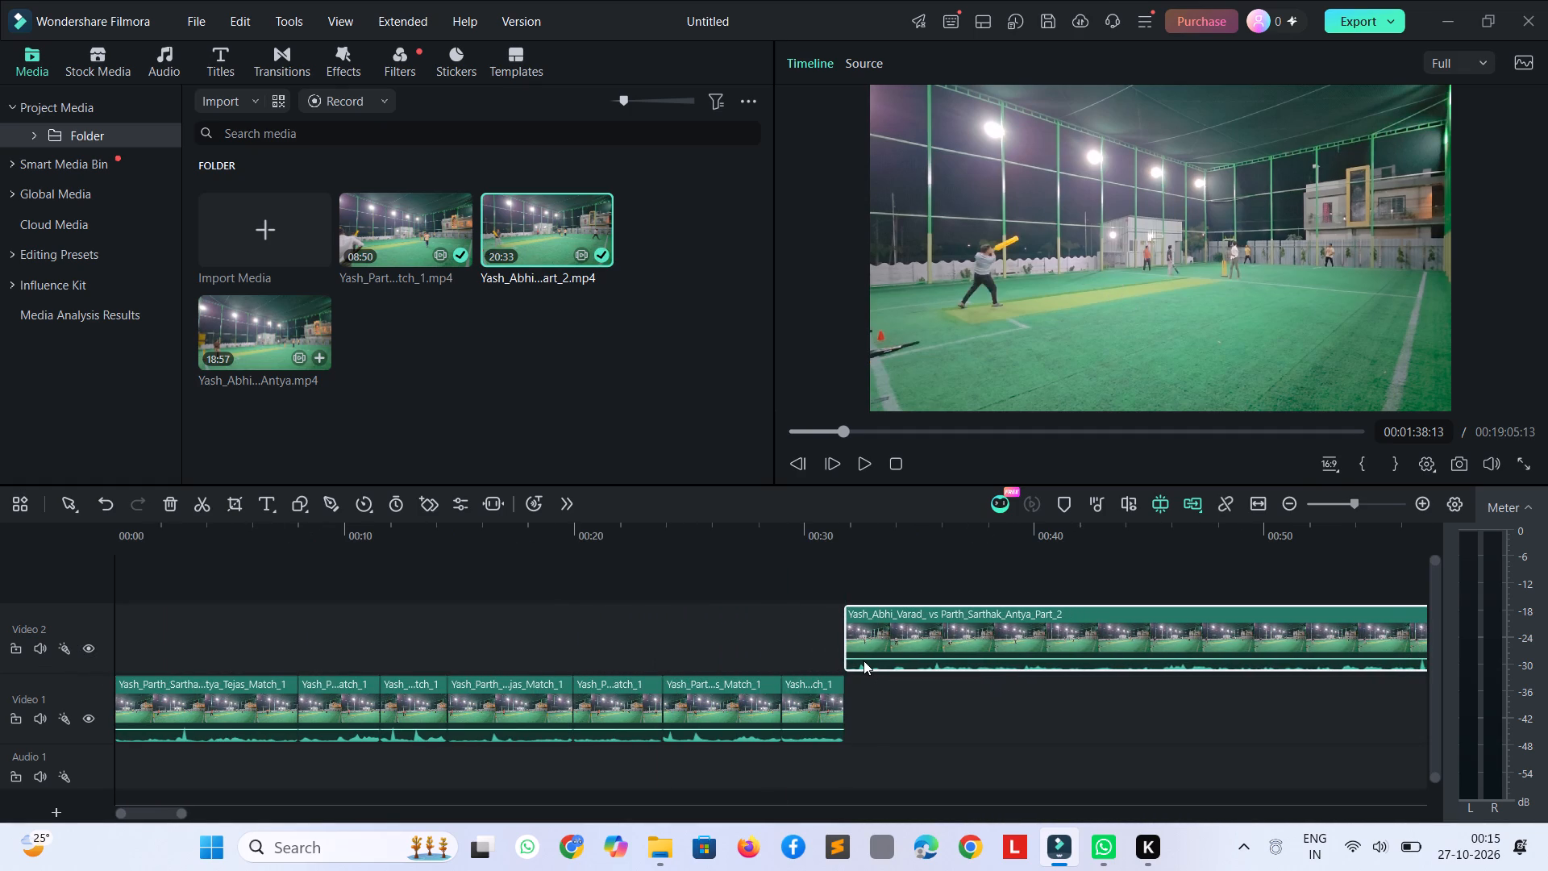
Examine the Part_2 footage from its start at 00:00:31:22 to about 00:01:03 for active play.
{"action": "key", "text": "space"}
{"action": "key", "text": "space"}
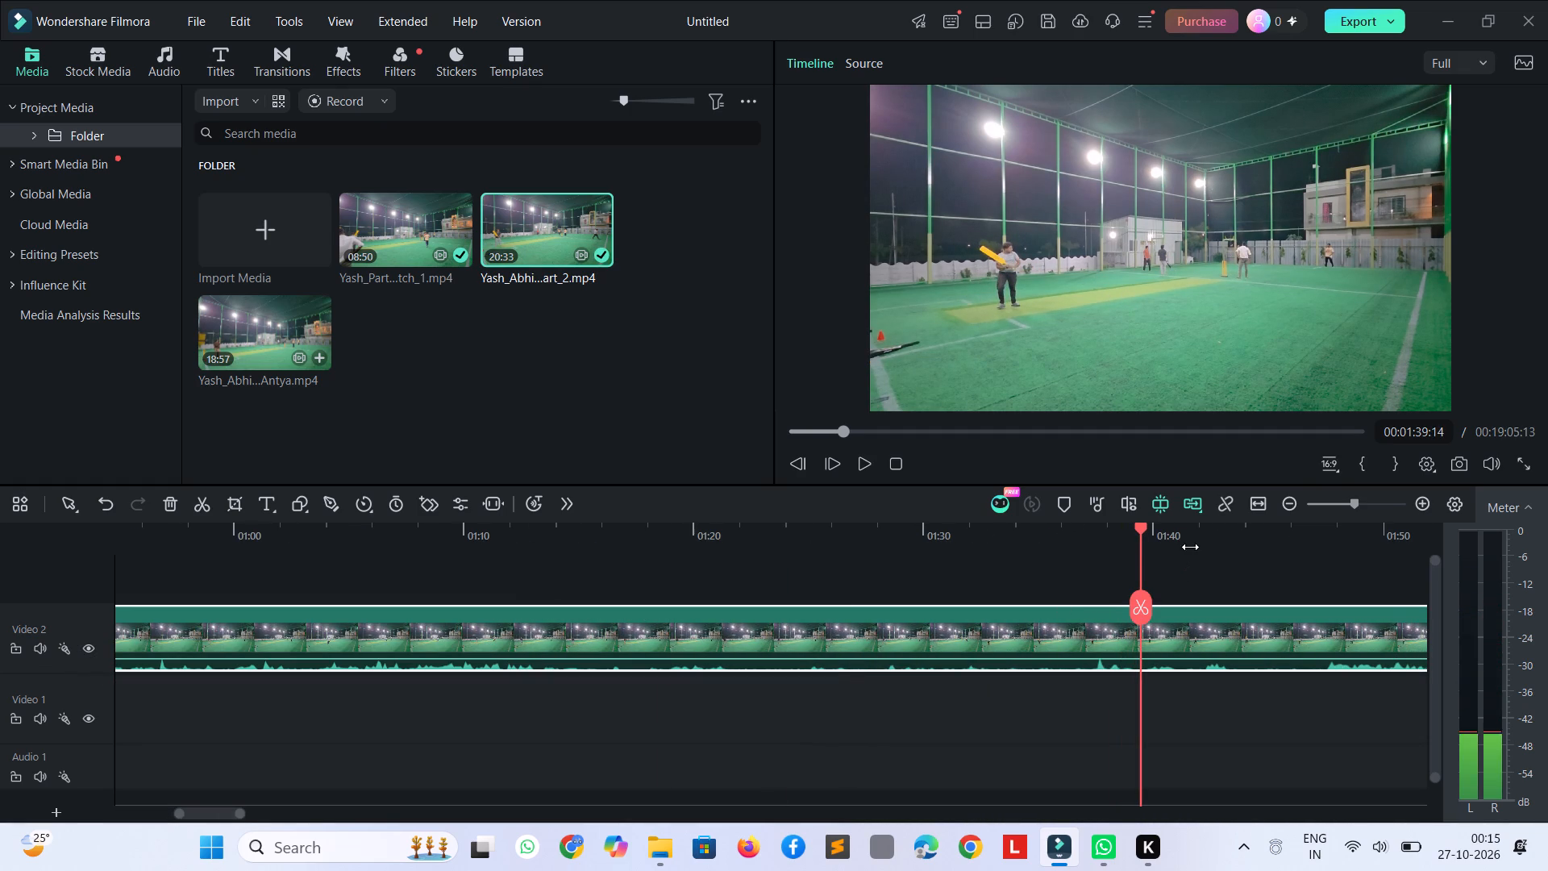
{"action": "left_click_drag", "start_coordinate": [1142, 539], "coordinate": [524, 565]}
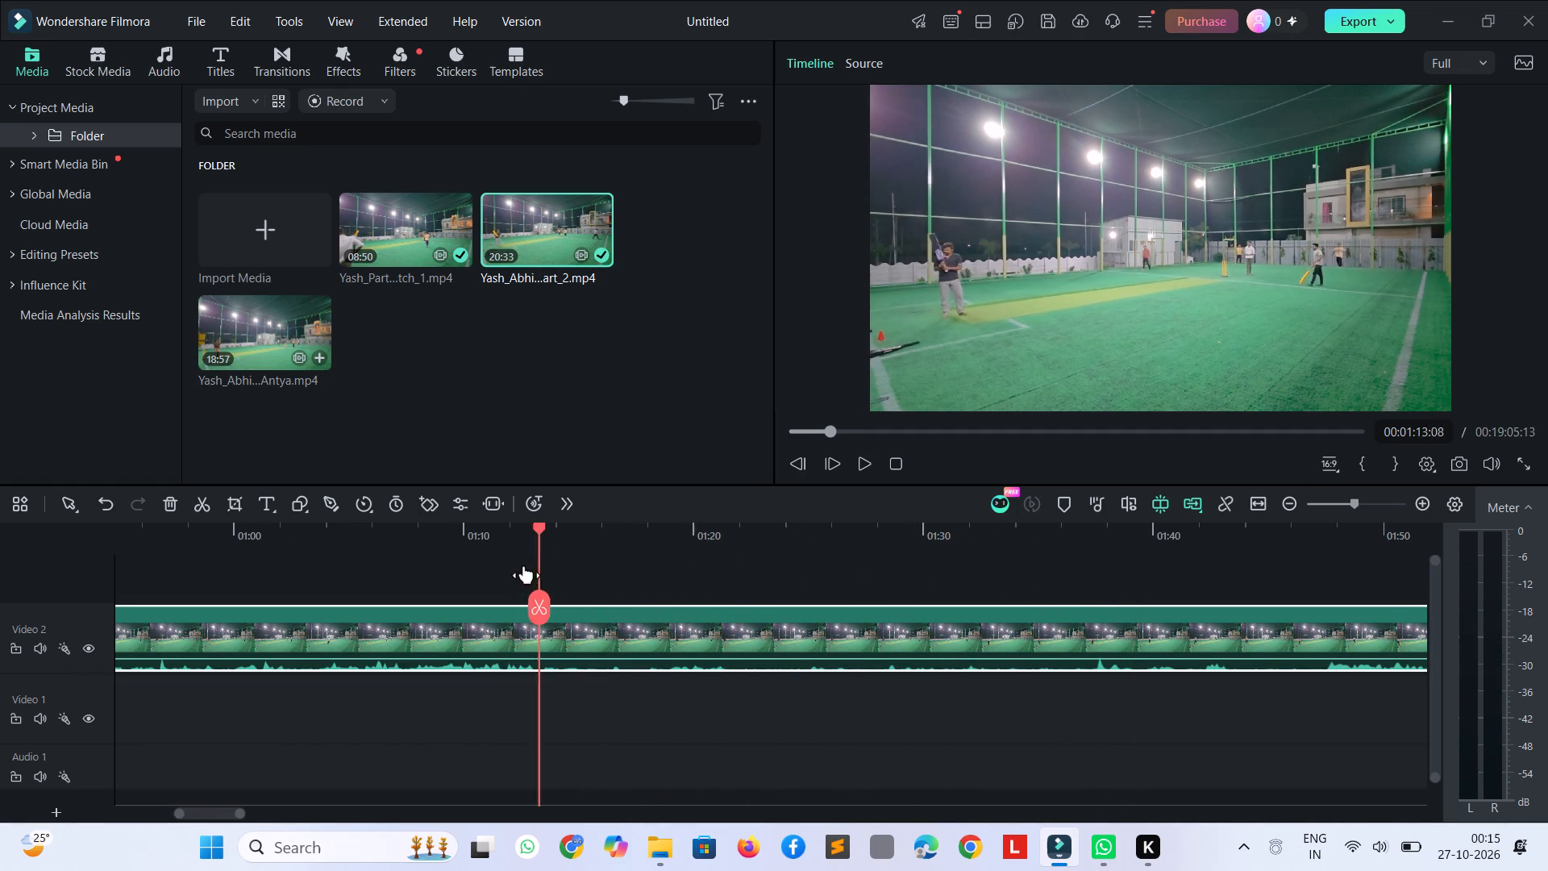
{"action": "left_click_drag", "start_coordinate": [524, 565], "coordinate": [100, 551]}
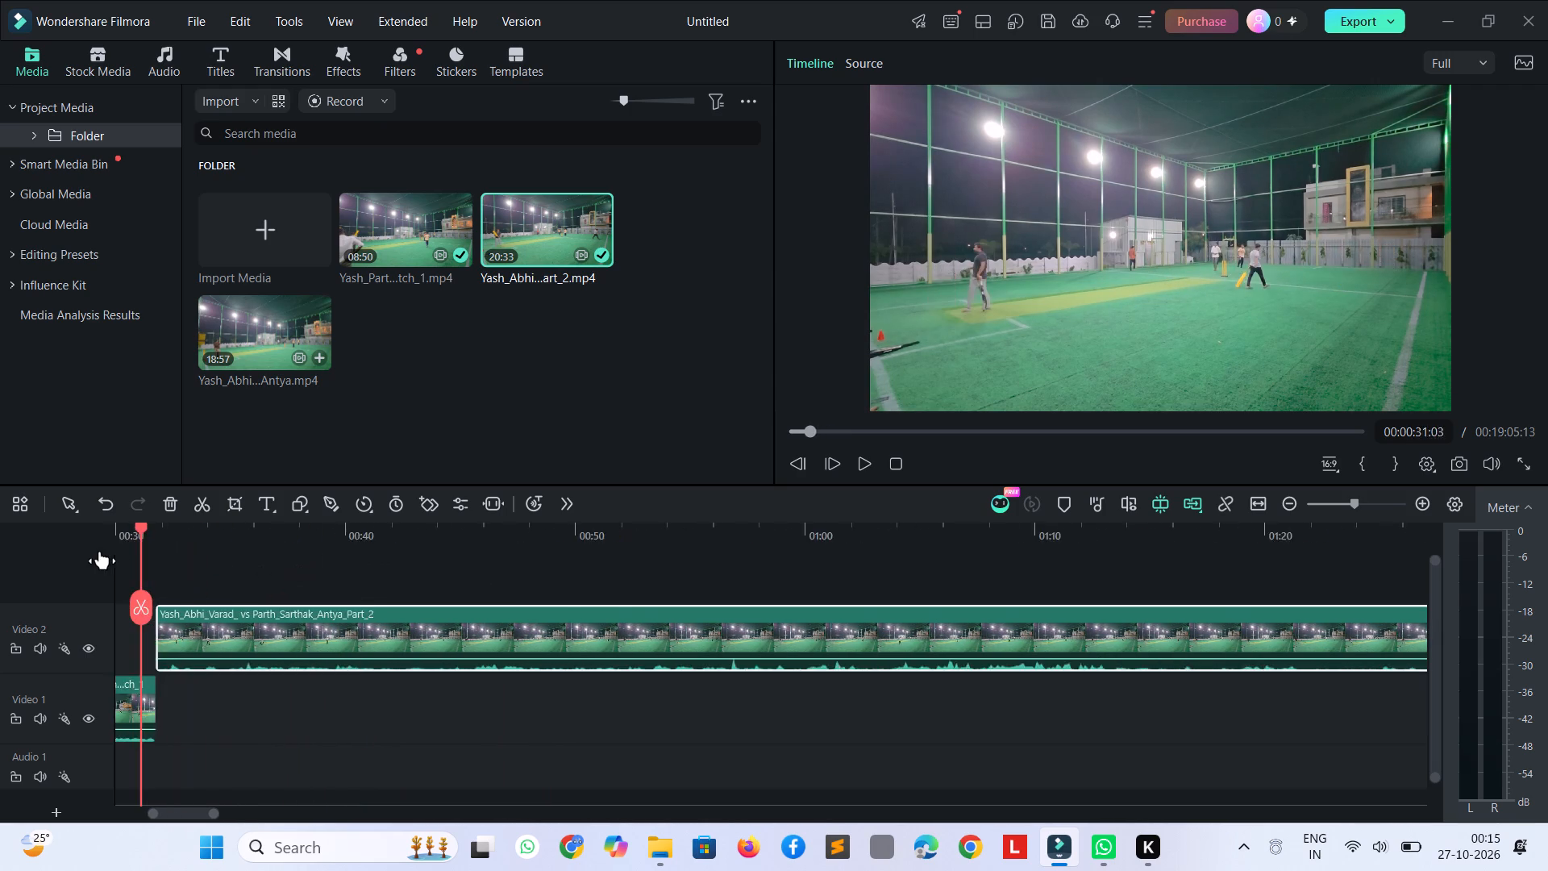
{"action": "left_click_drag", "start_coordinate": [100, 551], "coordinate": [746, 631]}
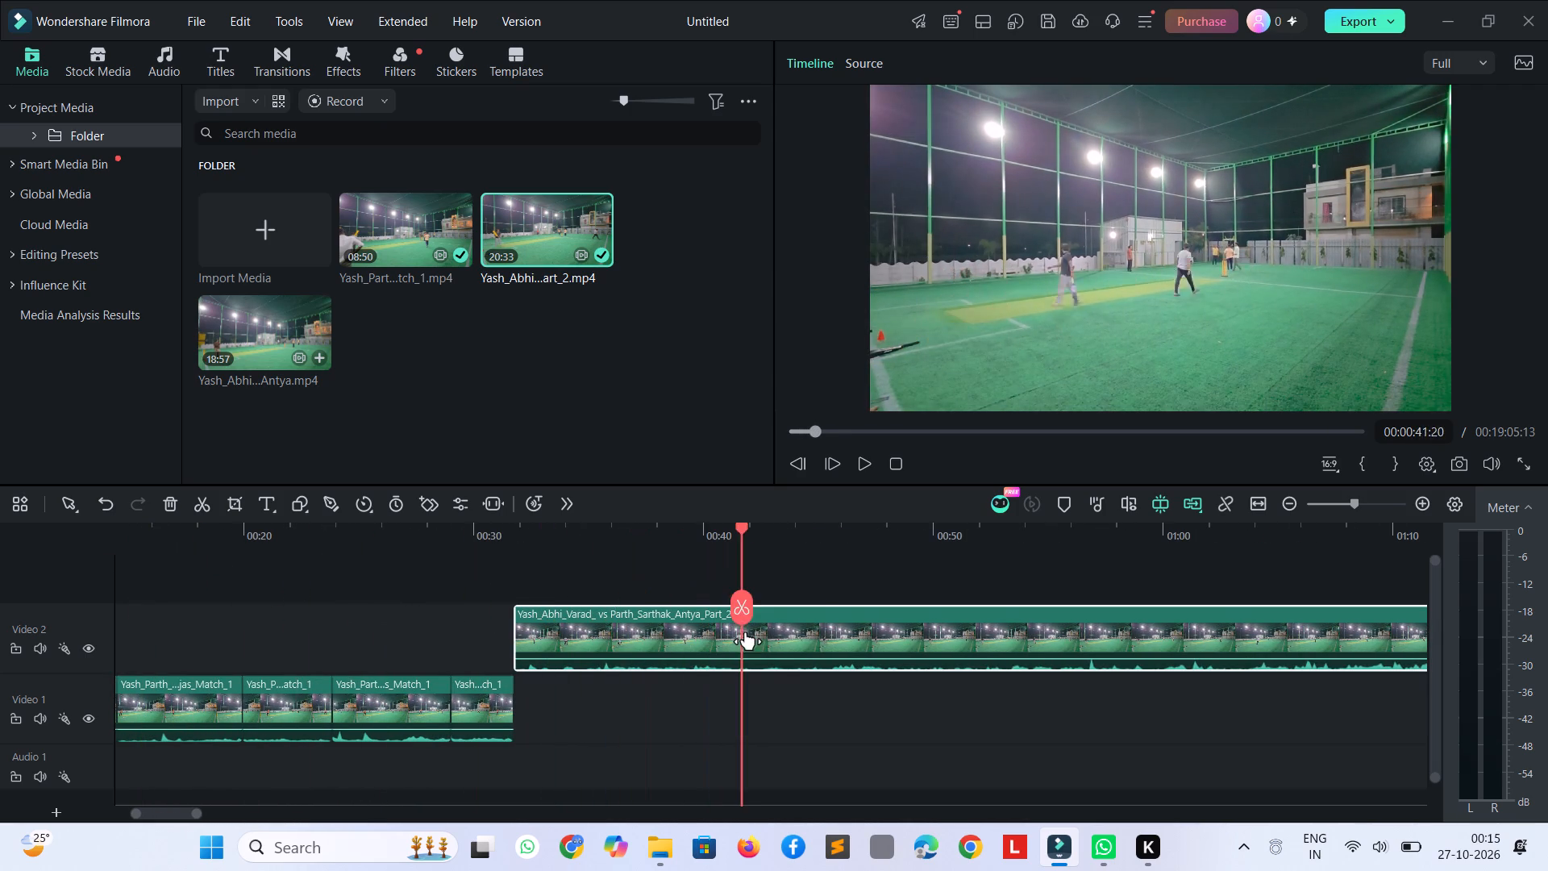
{"action": "left_click_drag", "start_coordinate": [746, 631], "coordinate": [1238, 637]}
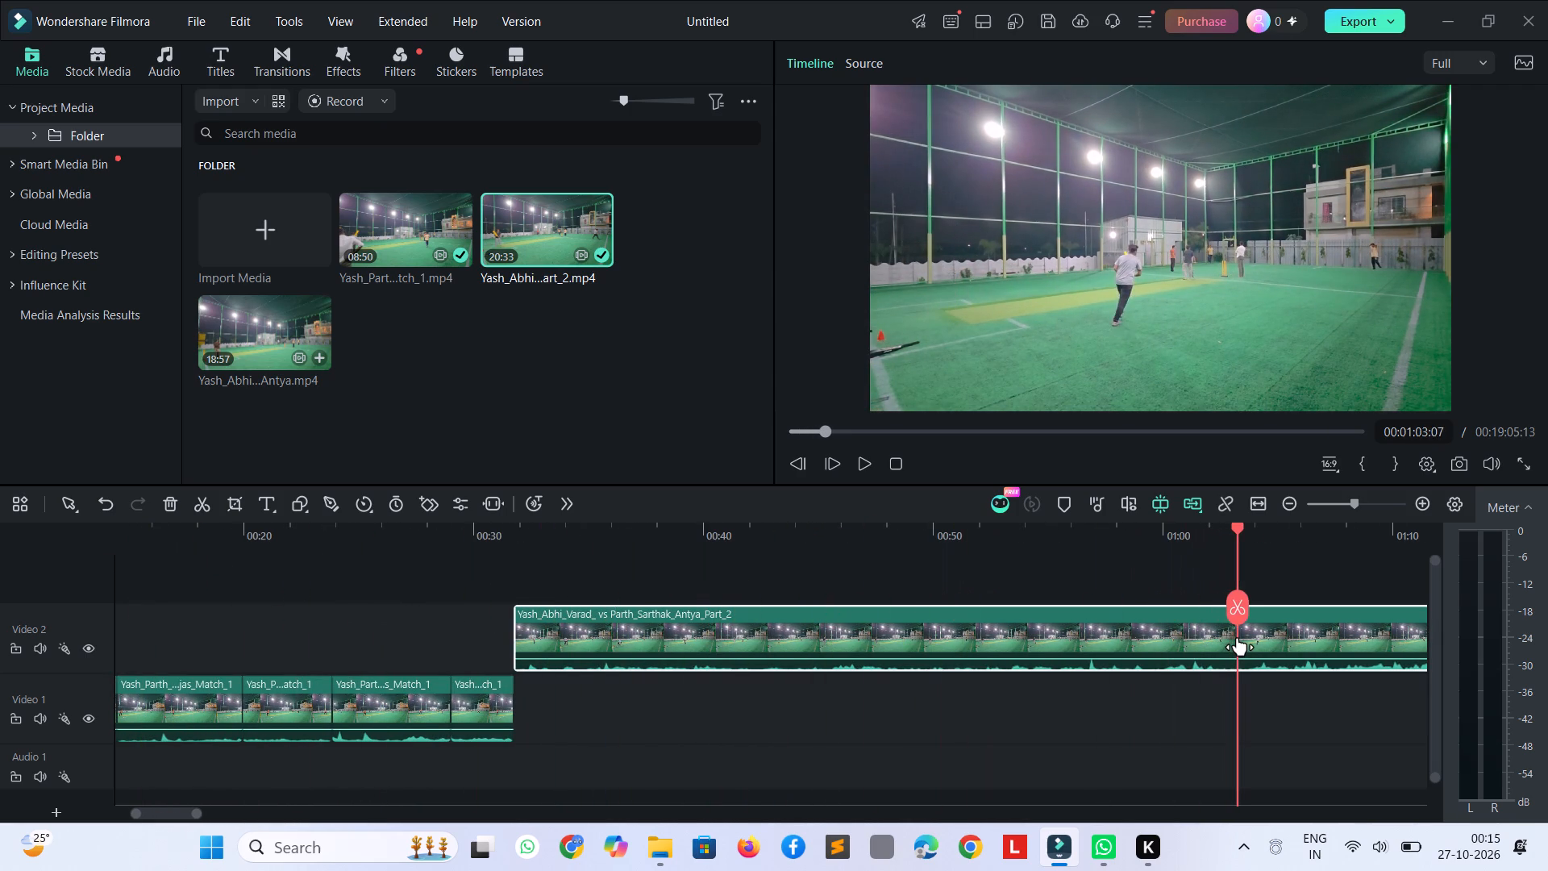
{"action": "key", "text": "space"}
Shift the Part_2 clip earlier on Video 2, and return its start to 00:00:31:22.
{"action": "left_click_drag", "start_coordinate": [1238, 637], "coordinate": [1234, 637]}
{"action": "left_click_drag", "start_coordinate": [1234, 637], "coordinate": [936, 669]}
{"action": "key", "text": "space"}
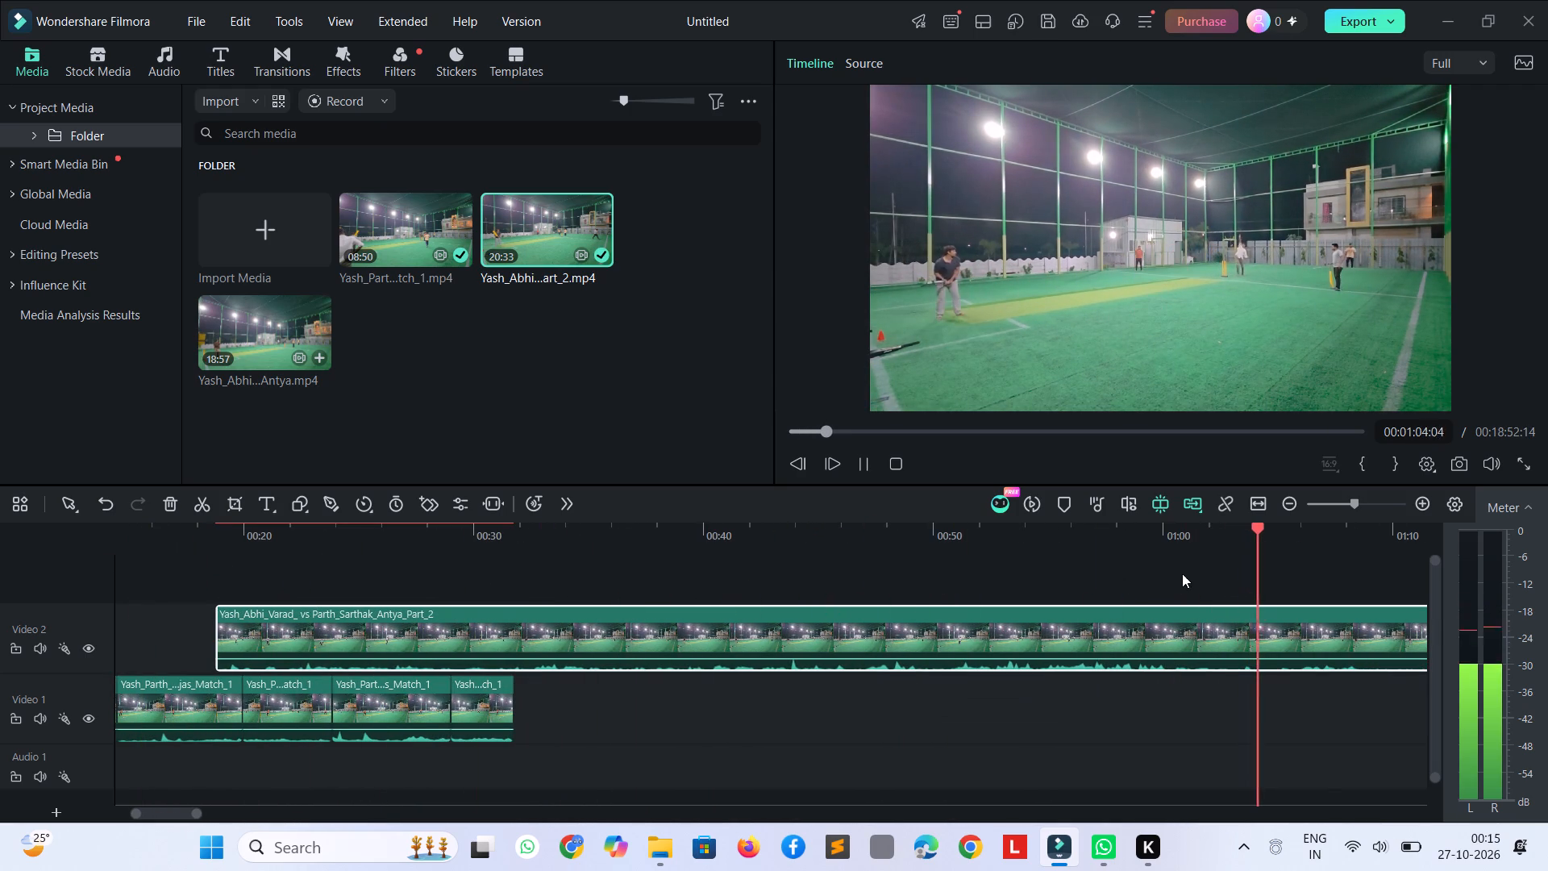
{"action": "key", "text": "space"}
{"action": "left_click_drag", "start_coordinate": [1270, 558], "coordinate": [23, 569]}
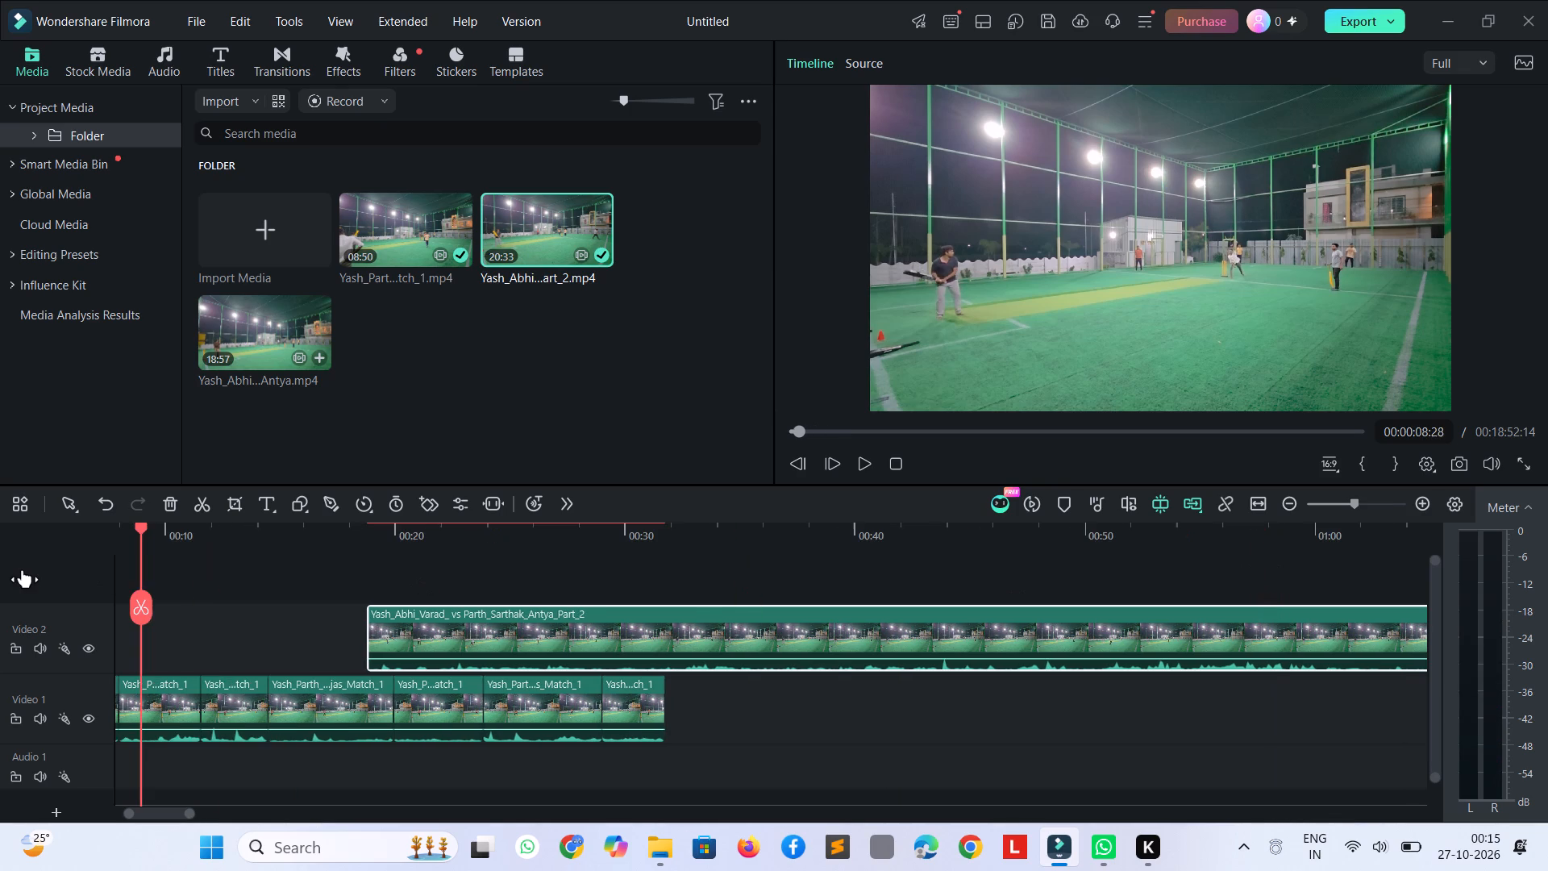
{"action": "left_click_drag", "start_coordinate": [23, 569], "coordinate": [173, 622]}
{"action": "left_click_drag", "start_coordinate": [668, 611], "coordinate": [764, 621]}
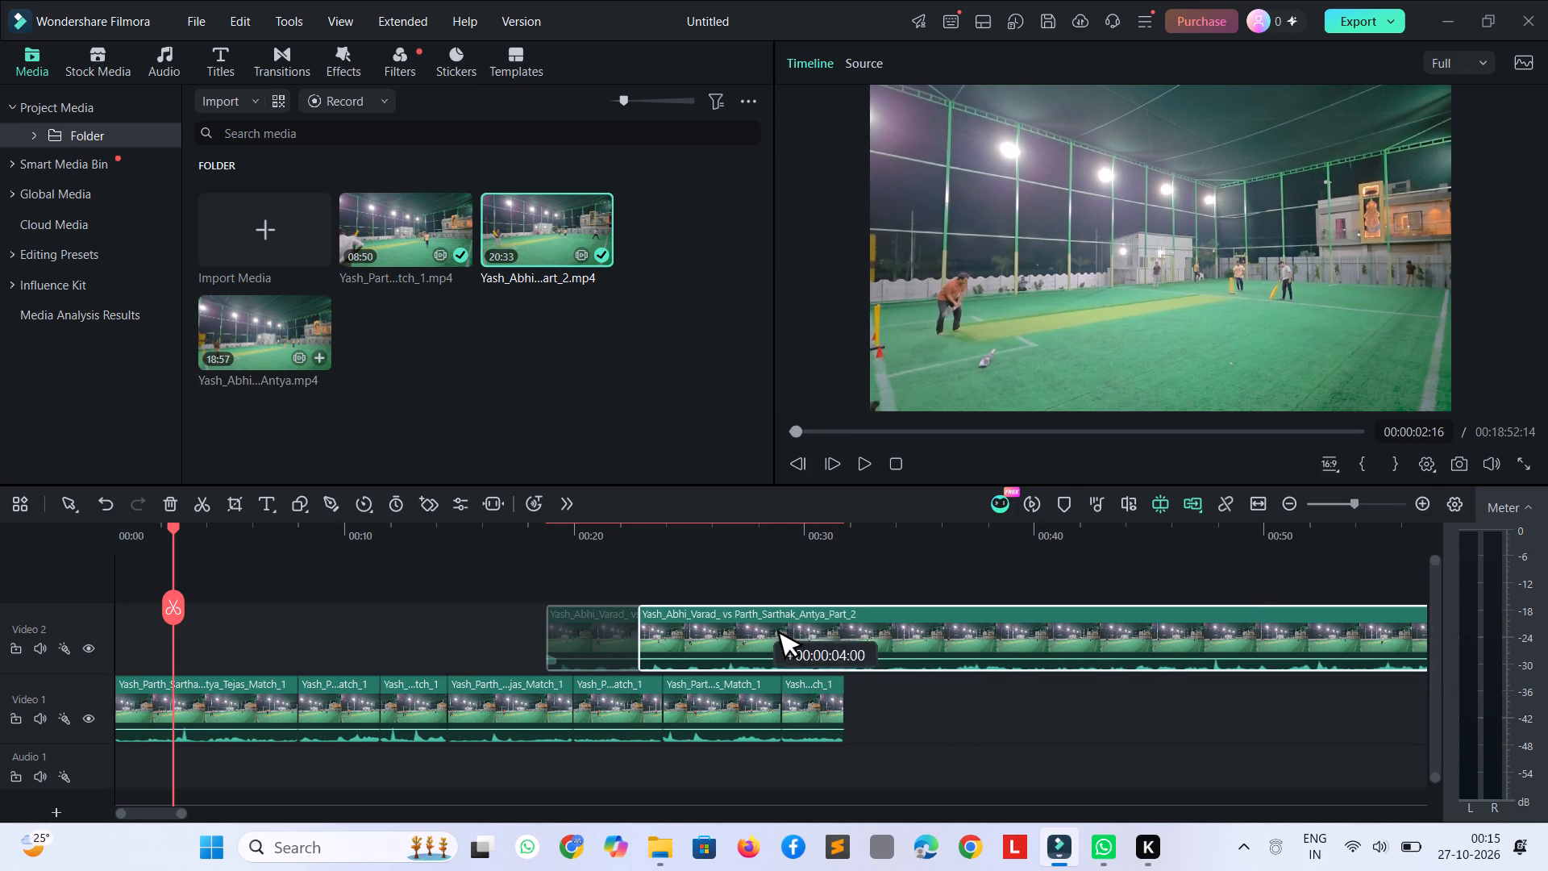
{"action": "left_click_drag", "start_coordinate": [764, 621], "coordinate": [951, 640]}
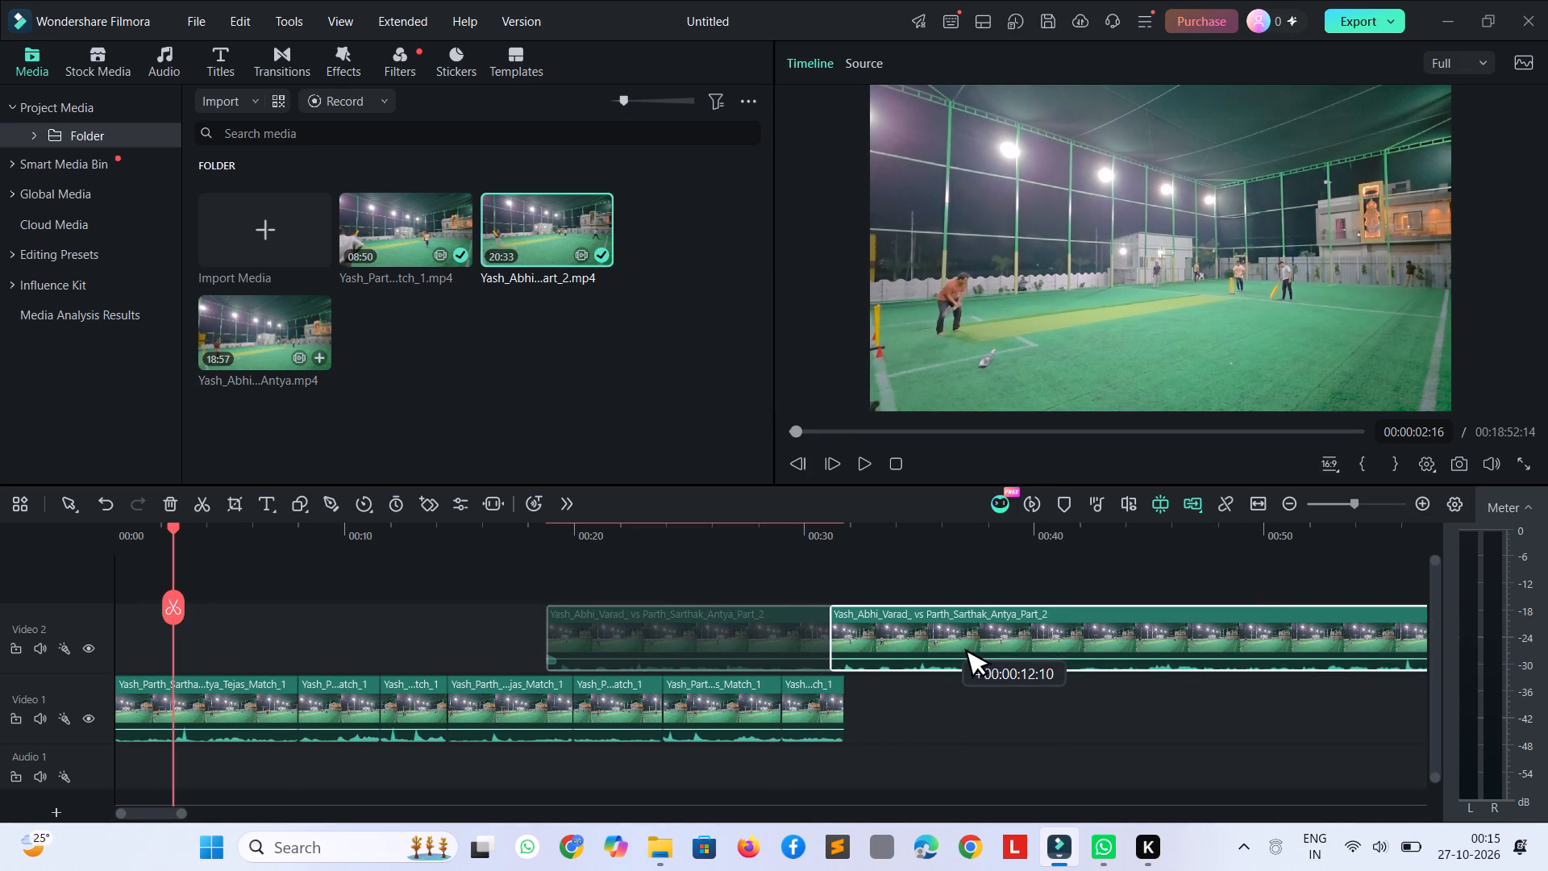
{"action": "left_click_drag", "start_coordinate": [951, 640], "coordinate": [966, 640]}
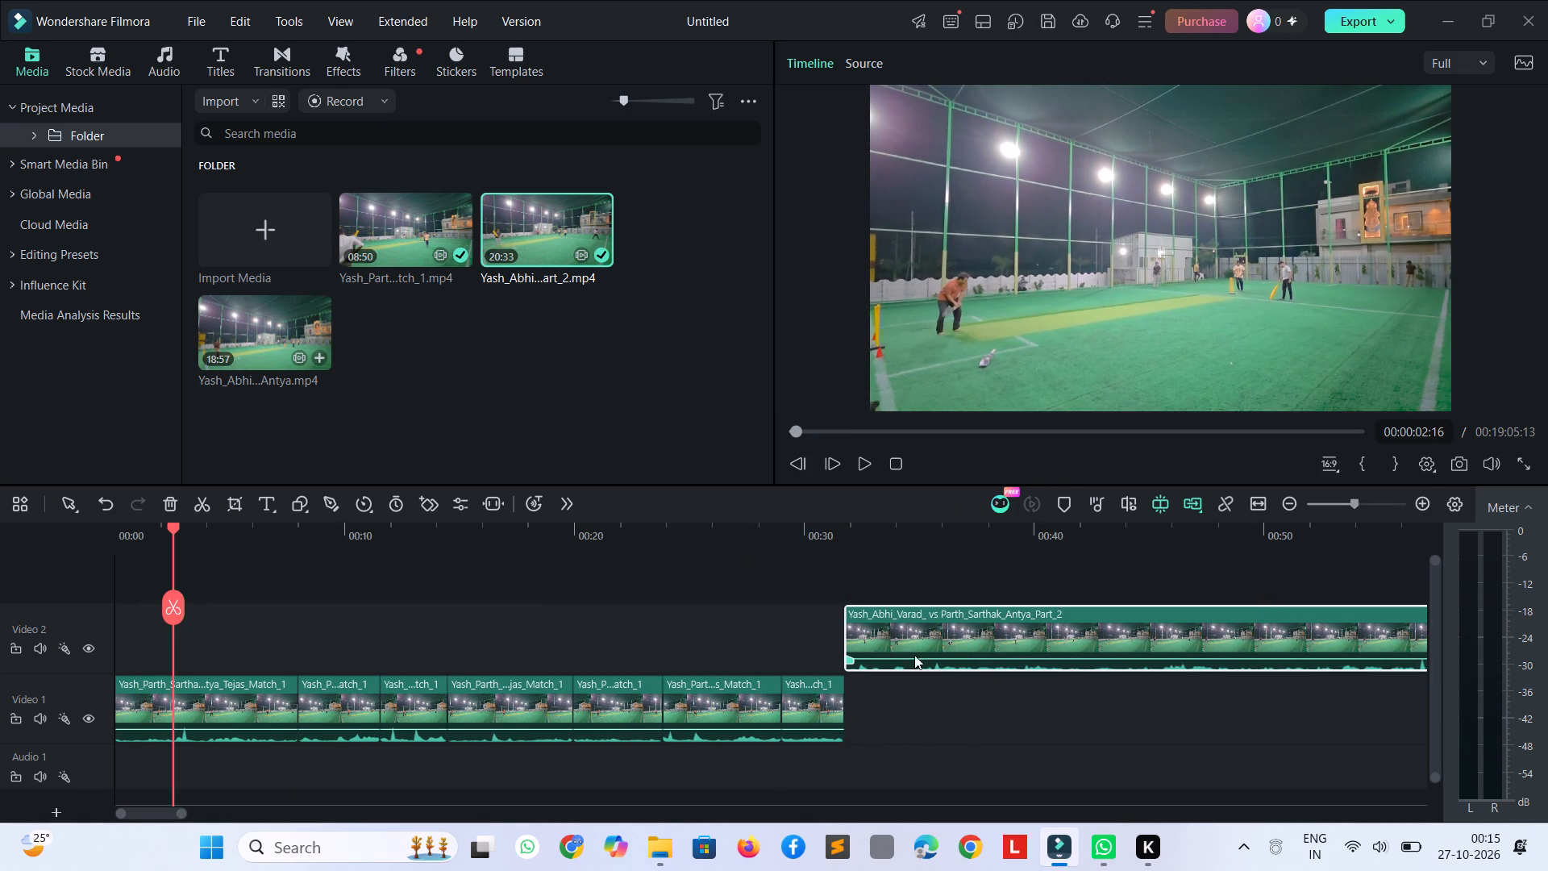
Examine the Part_2 footage from its start at 00:00:31:22 to about 00:17:00 for active play.
{"action": "left_click", "coordinate": [837, 660]}
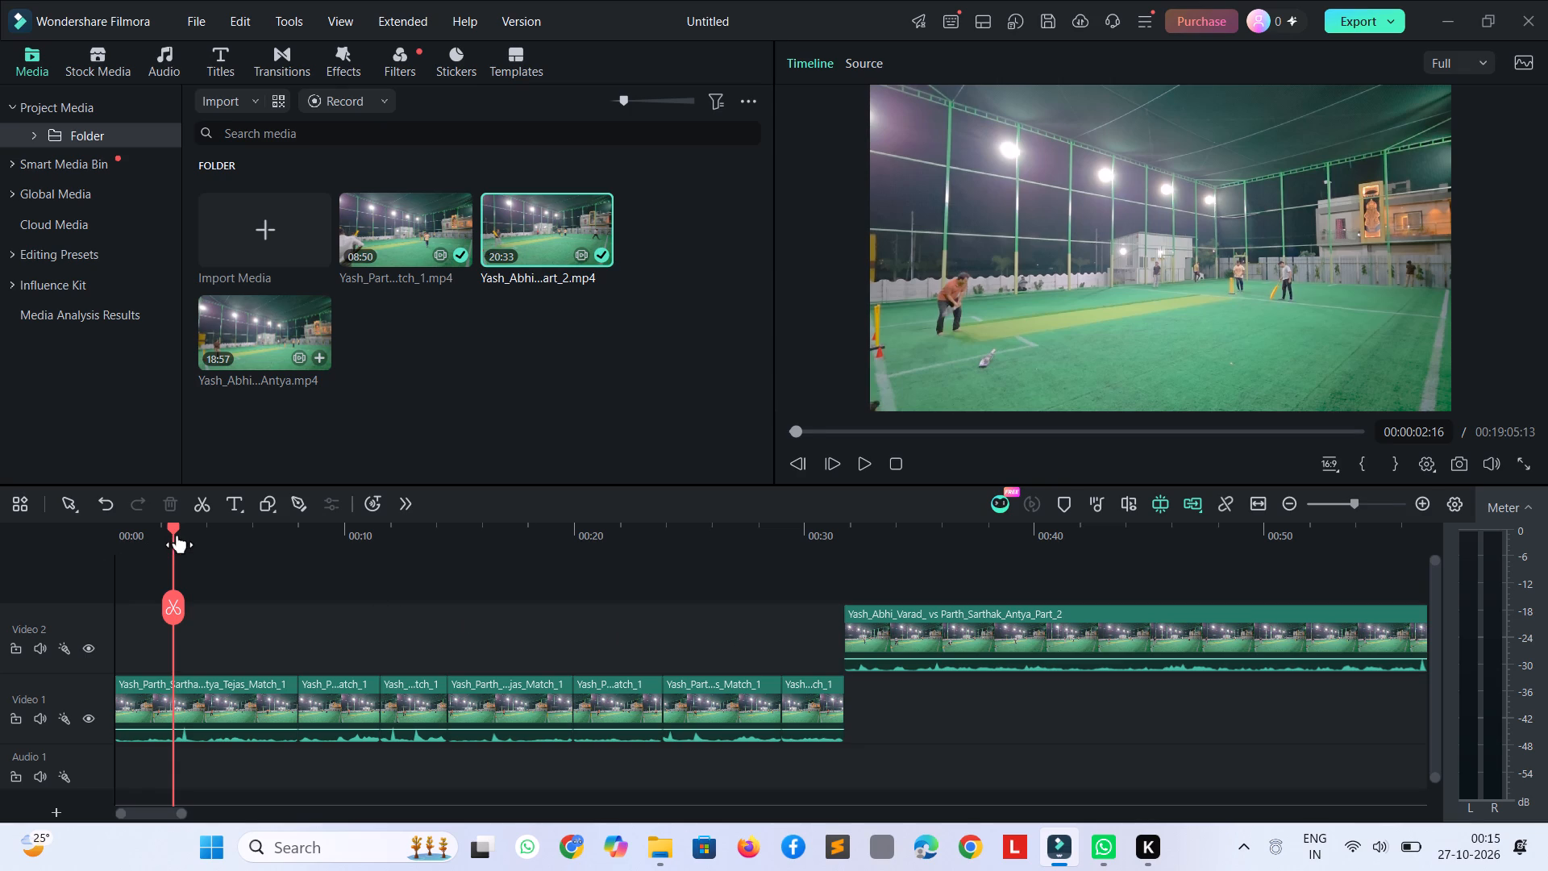
{"action": "left_click_drag", "start_coordinate": [177, 535], "coordinate": [838, 602]}
{"action": "key", "text": "space"}
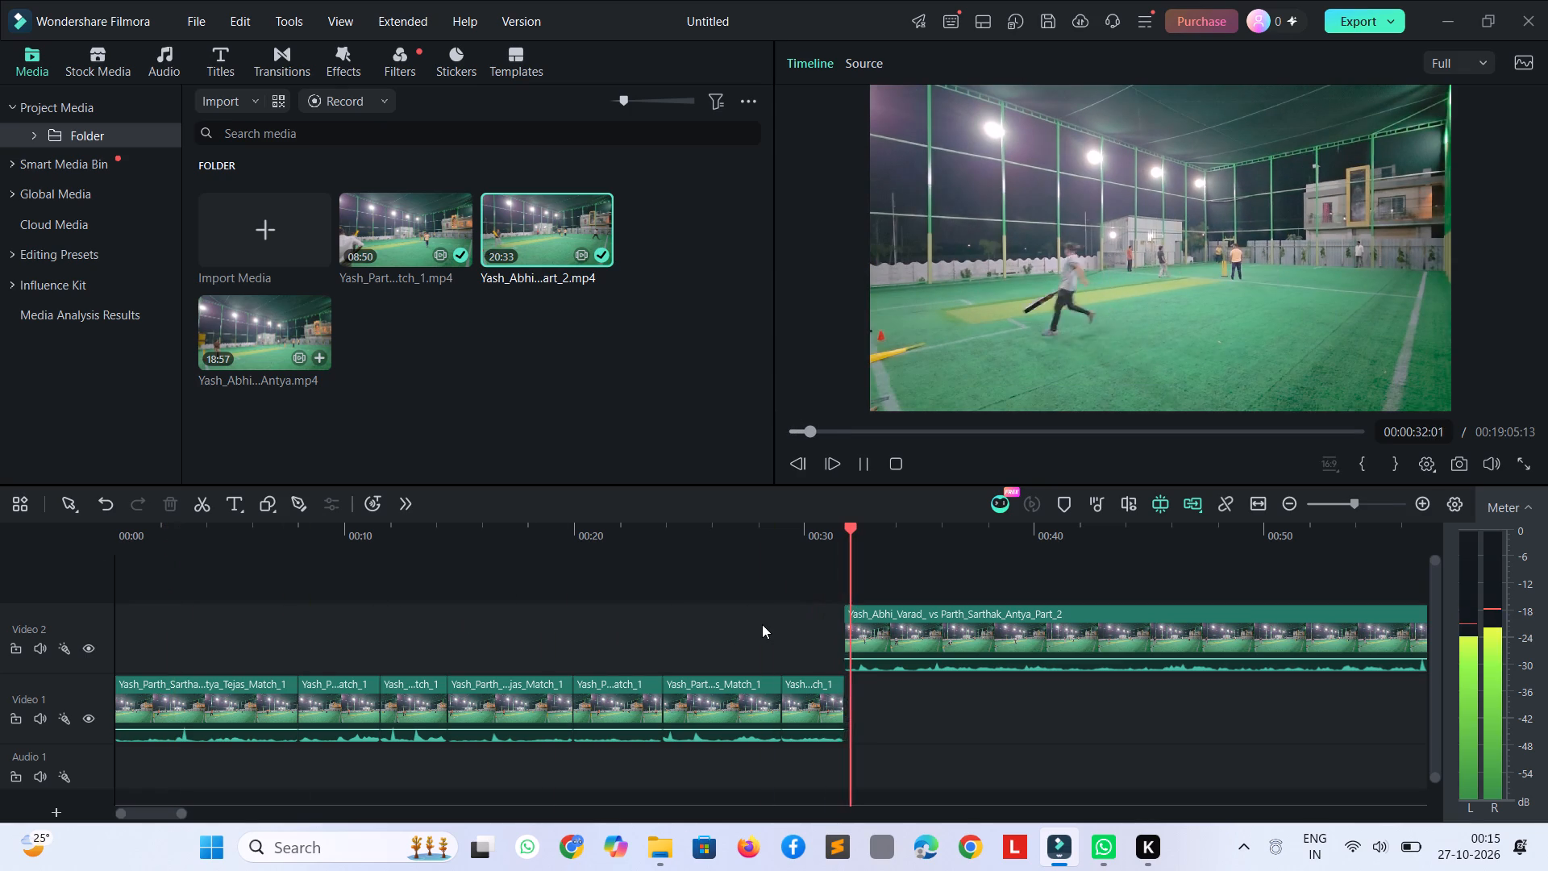
{"action": "left_click", "coordinate": [1186, 631]}
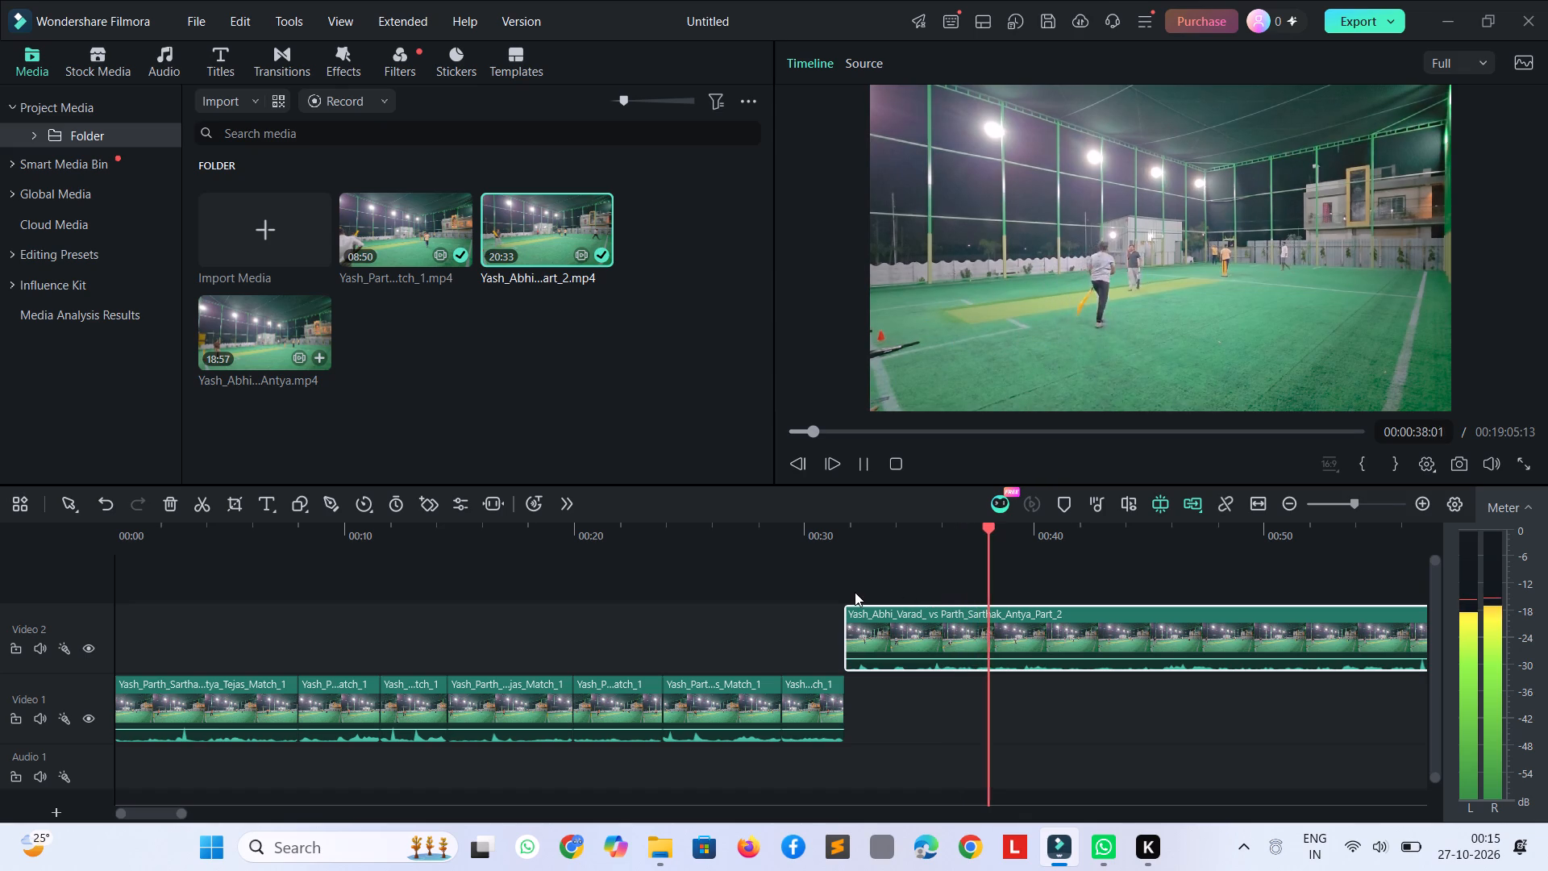
{"action": "key", "text": "space"}
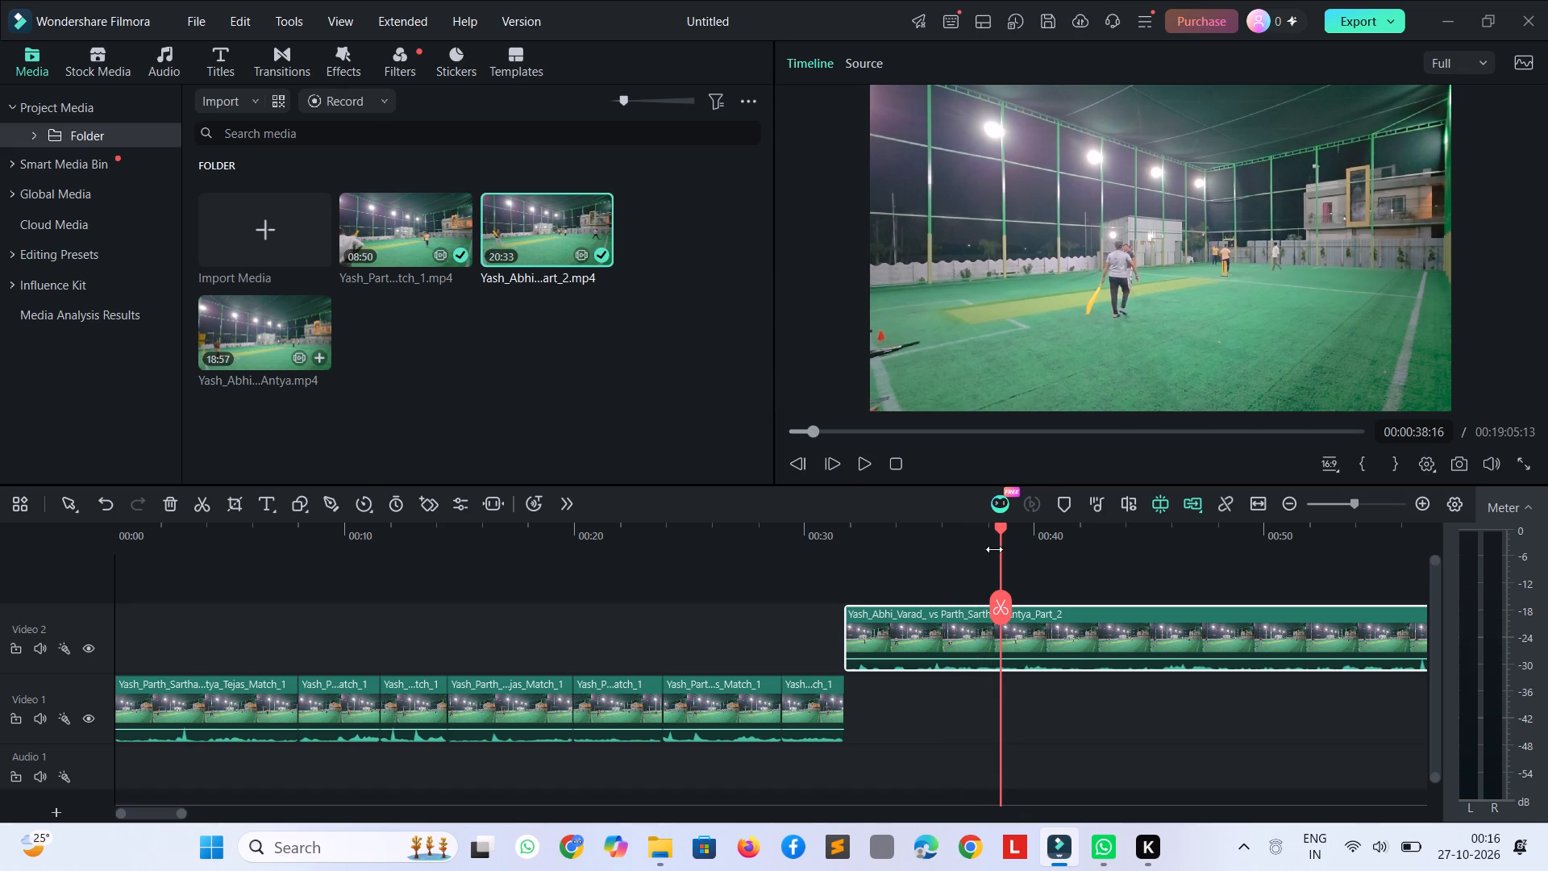
{"action": "left_click_drag", "start_coordinate": [1001, 526], "coordinate": [1008, 525]}
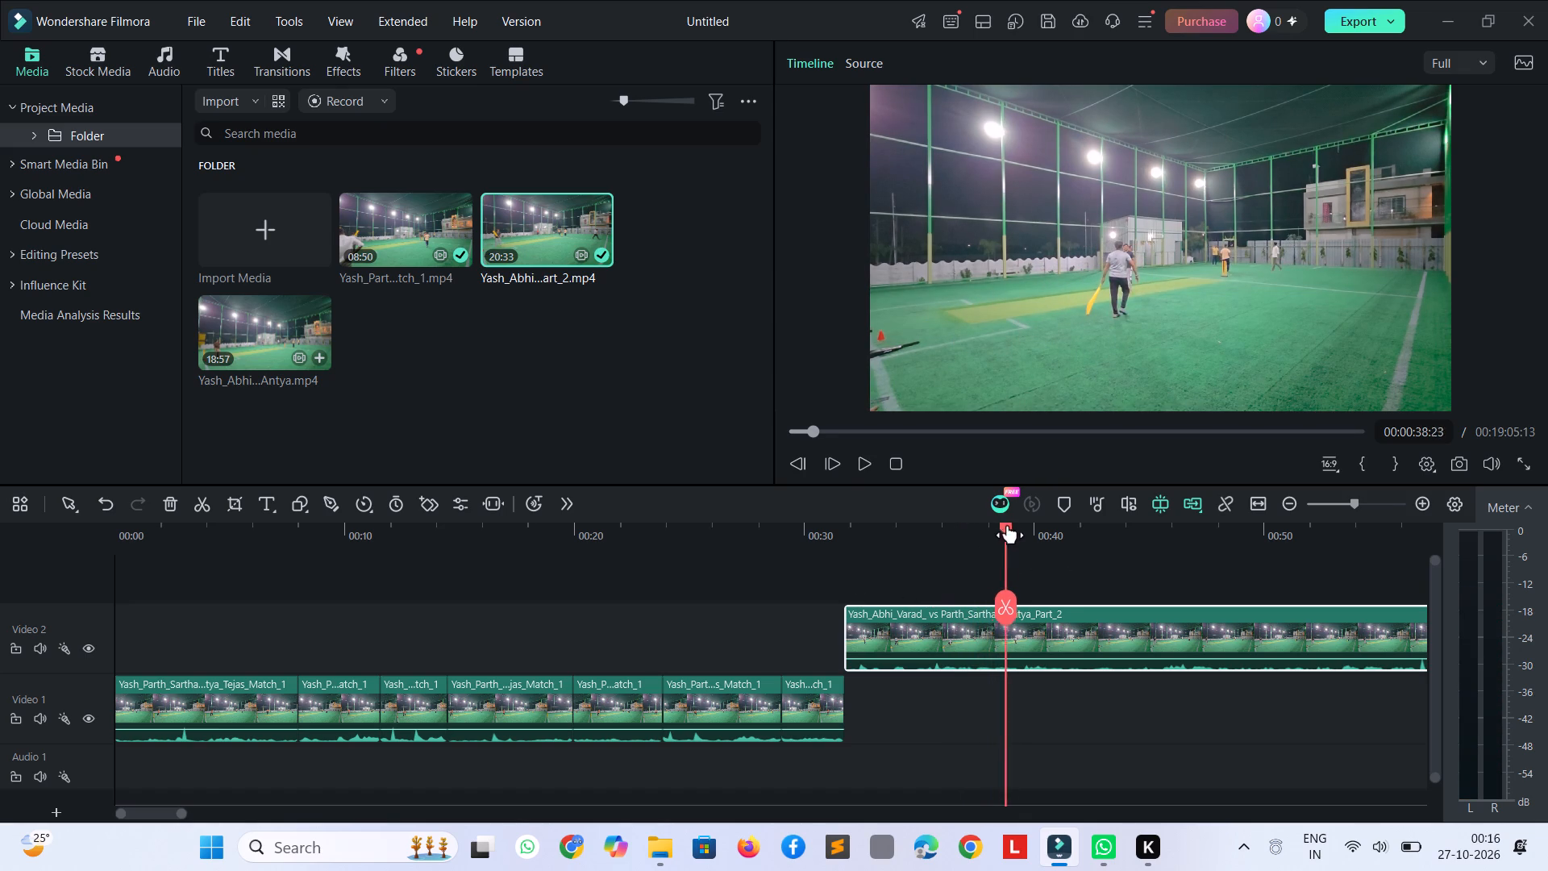
{"action": "left_click_drag", "start_coordinate": [1008, 525], "coordinate": [1436, 569]}
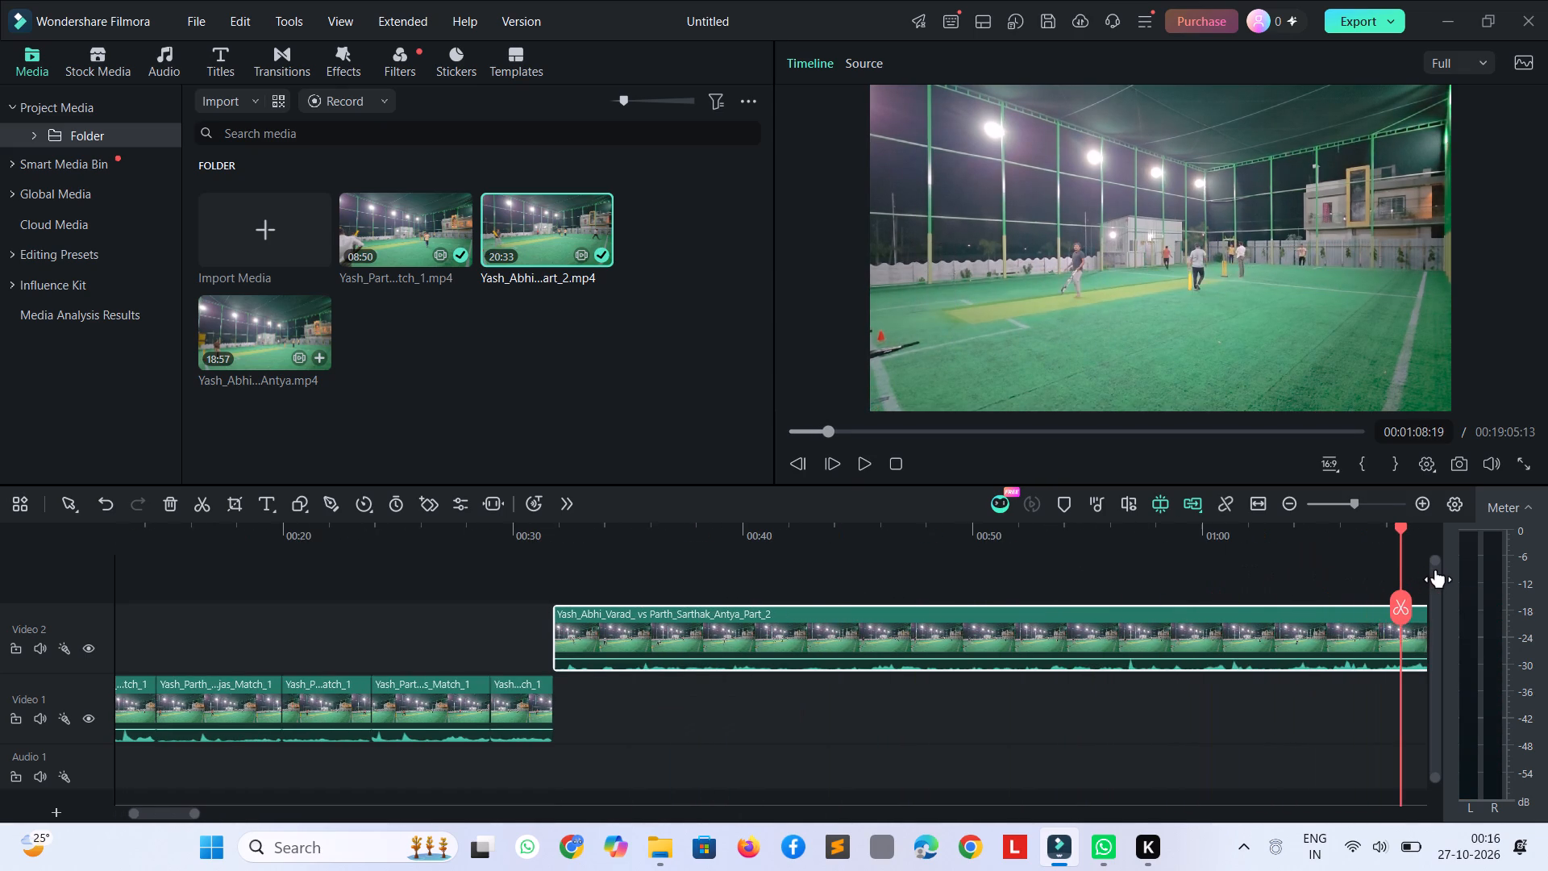
{"action": "left_click_drag", "start_coordinate": [1436, 569], "coordinate": [1449, 572]}
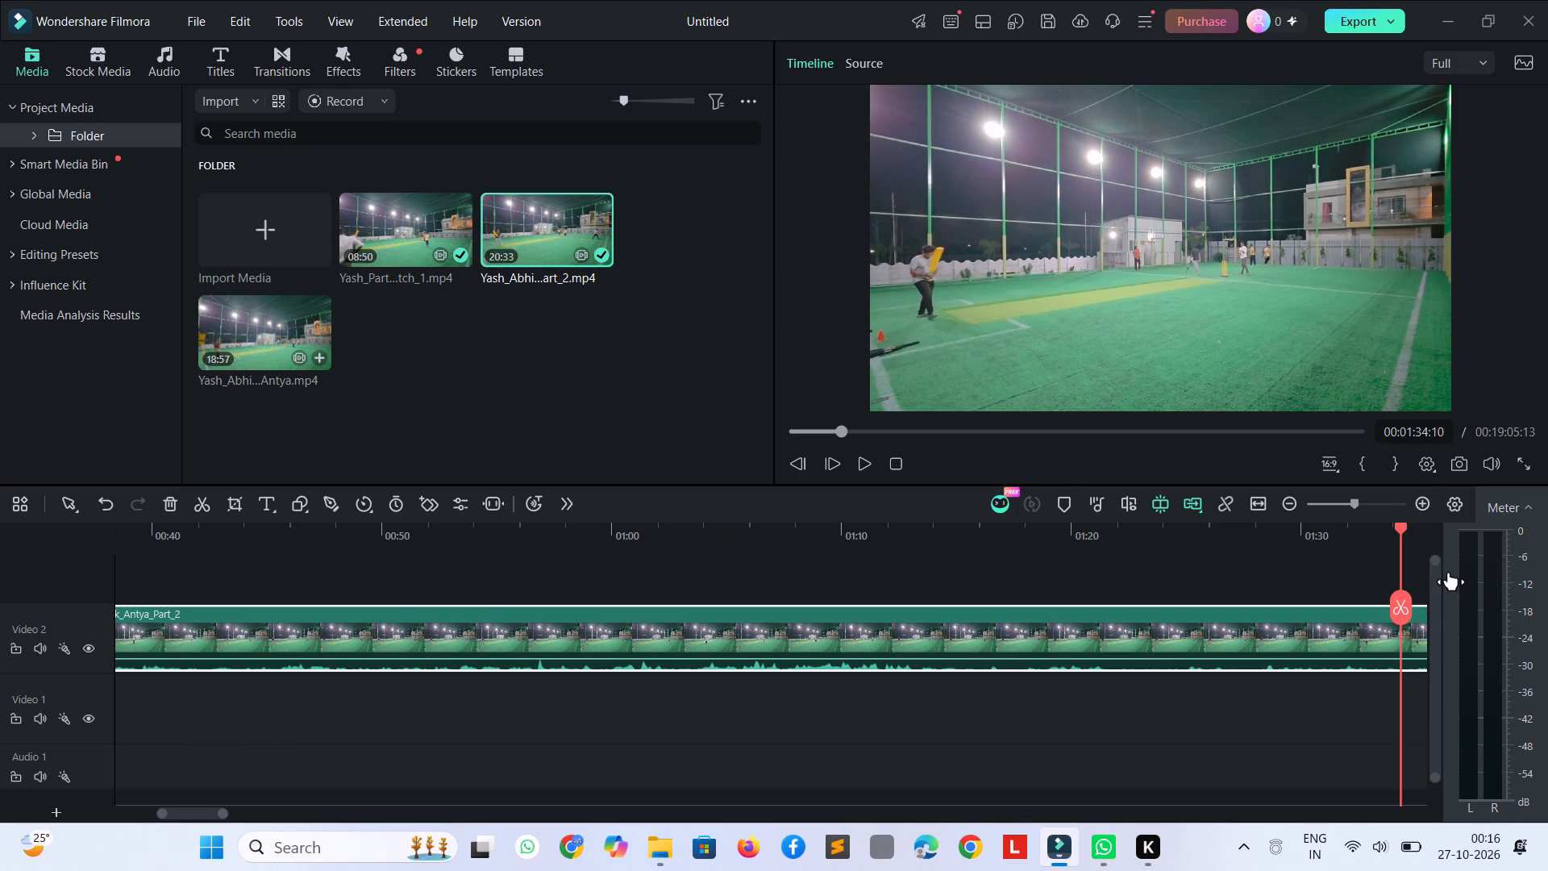
{"action": "left_click_drag", "start_coordinate": [1449, 572], "coordinate": [1476, 577]}
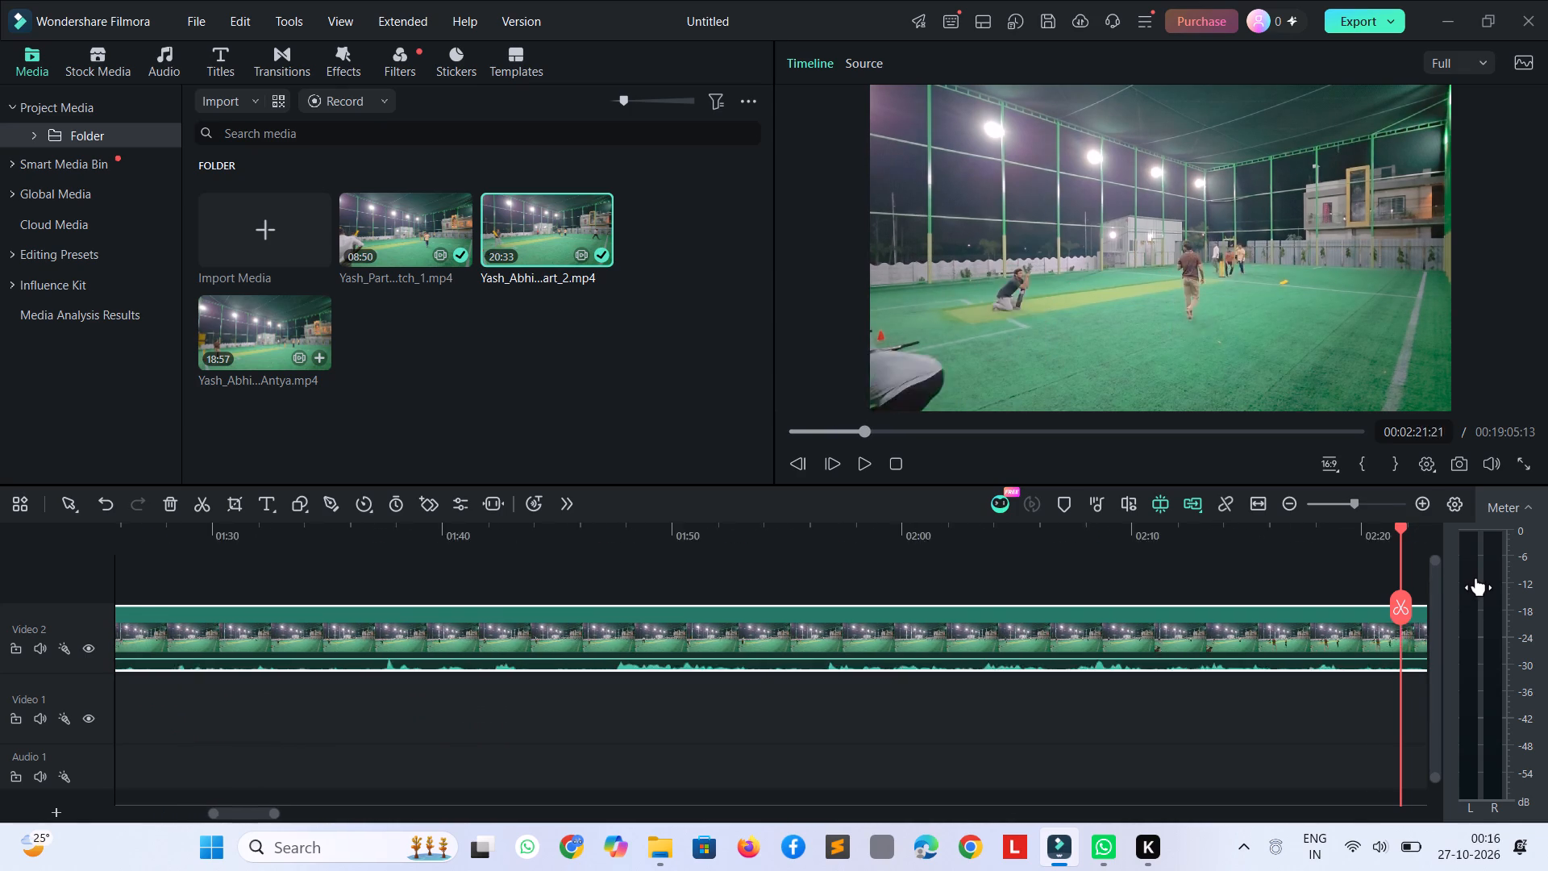
{"action": "left_click_drag", "start_coordinate": [1476, 577], "coordinate": [1510, 598]}
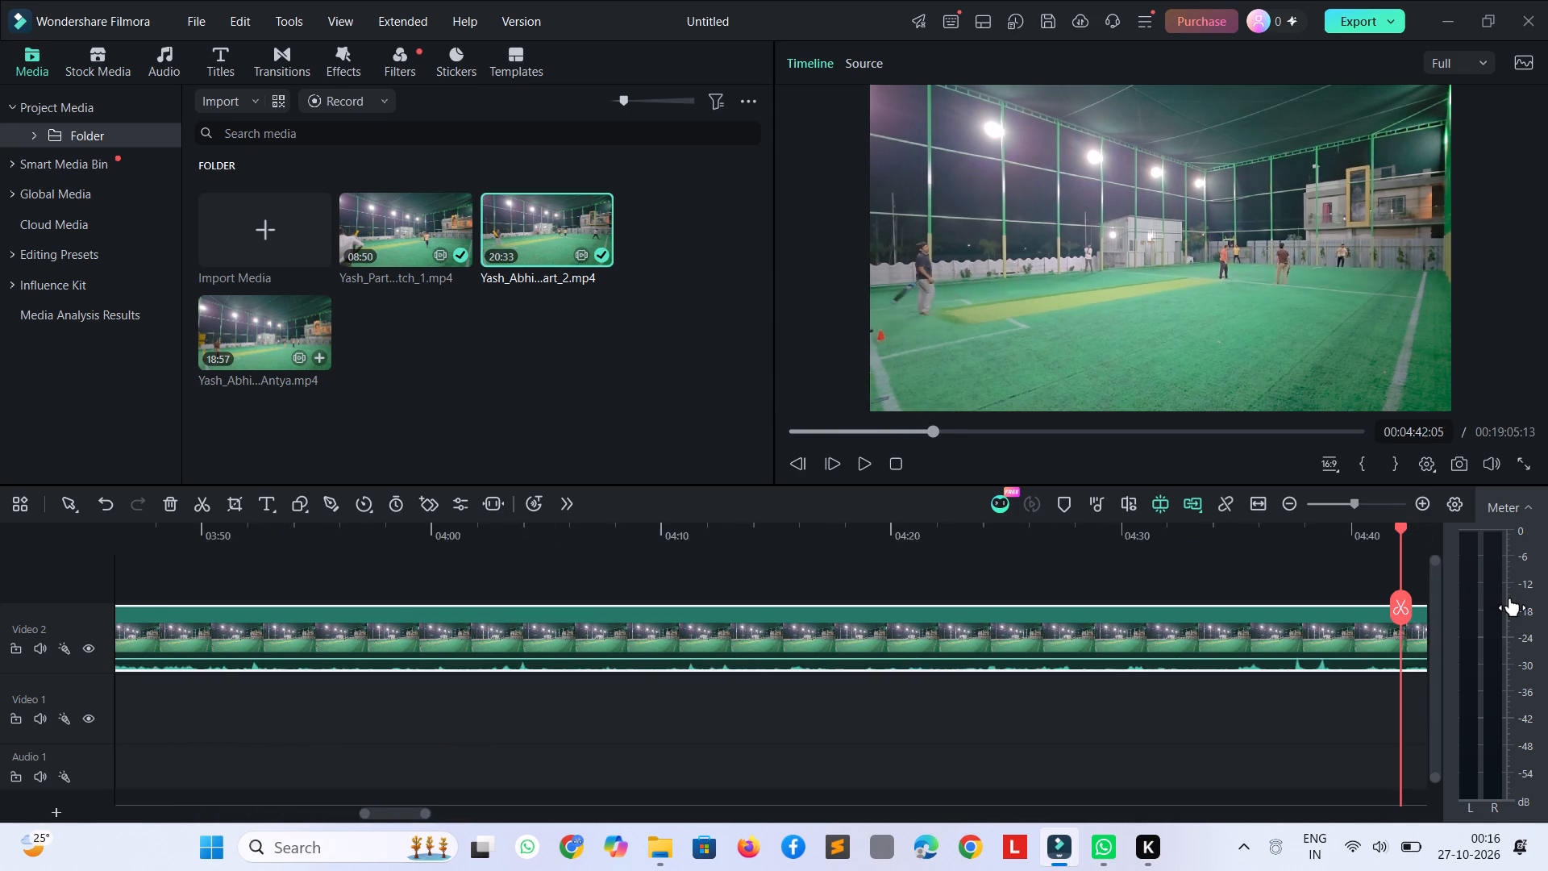
{"action": "left_click_drag", "start_coordinate": [1510, 598], "coordinate": [1541, 616]}
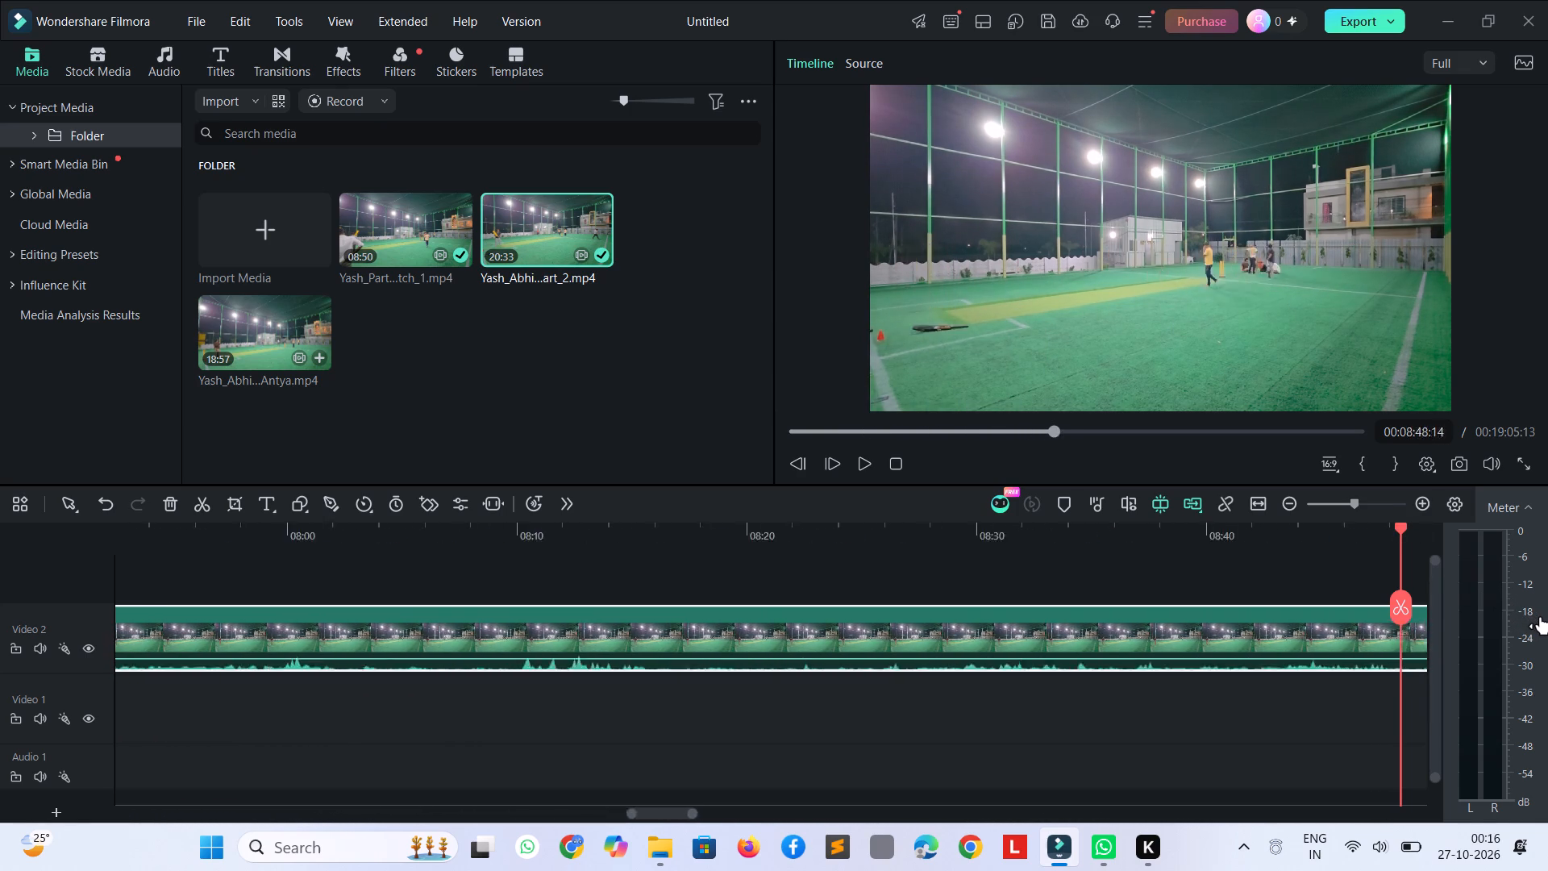
{"action": "left_click_drag", "start_coordinate": [1541, 616], "coordinate": [1547, 623]}
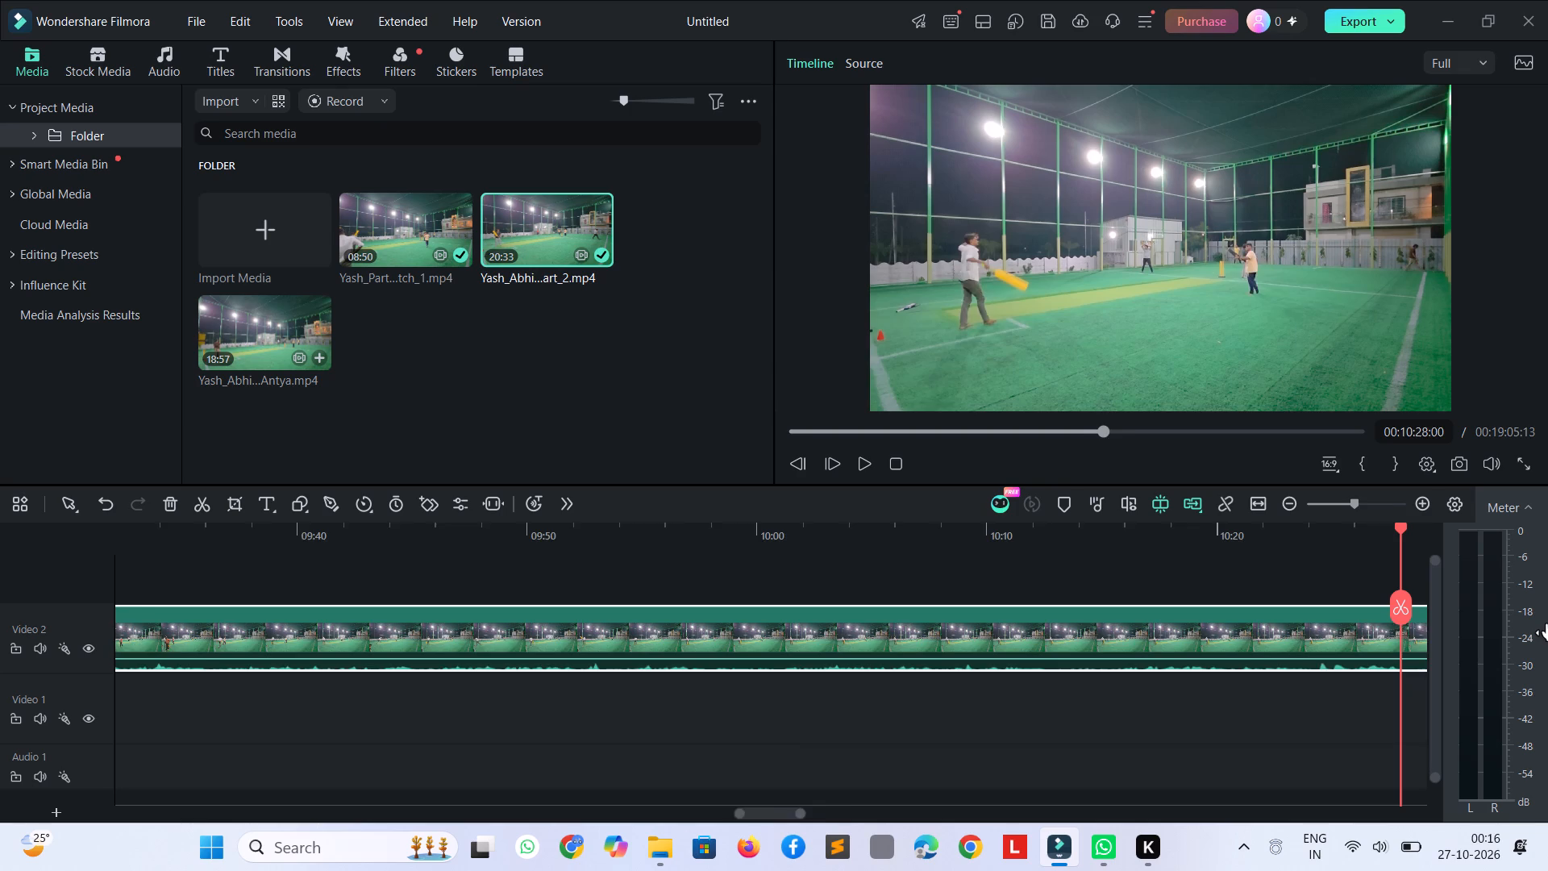
{"action": "left_click_drag", "start_coordinate": [1547, 623], "coordinate": [1472, 621]}
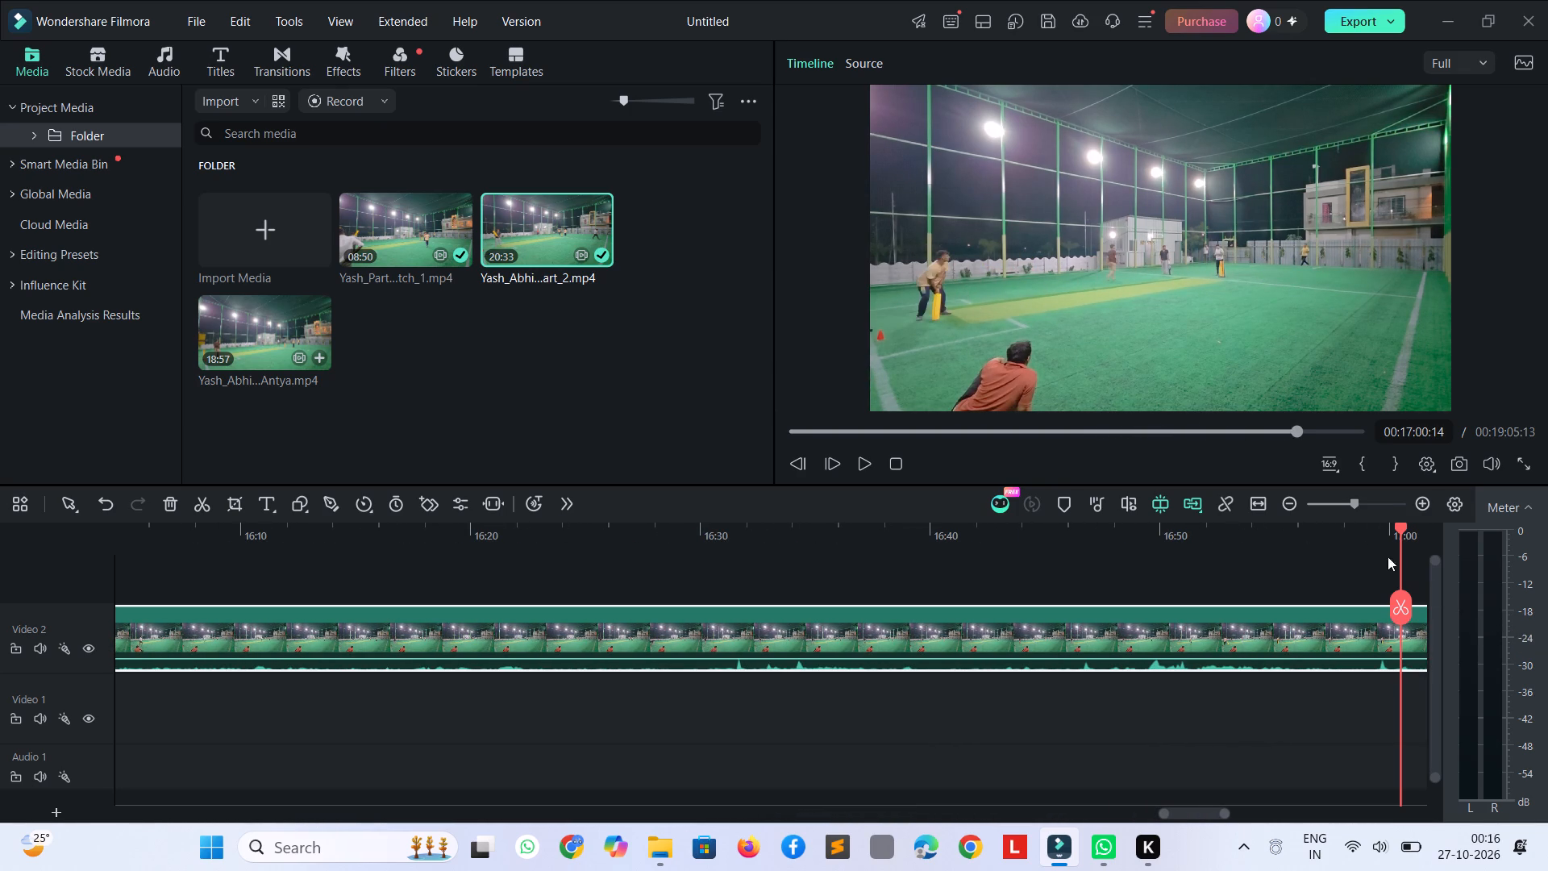
Find the cut point near the 16:50 mark, split the Part_2 clip at 00:16:57:10, and delete the portion before the cut.
{"action": "left_click_drag", "start_coordinate": [1400, 531], "coordinate": [1367, 527]}
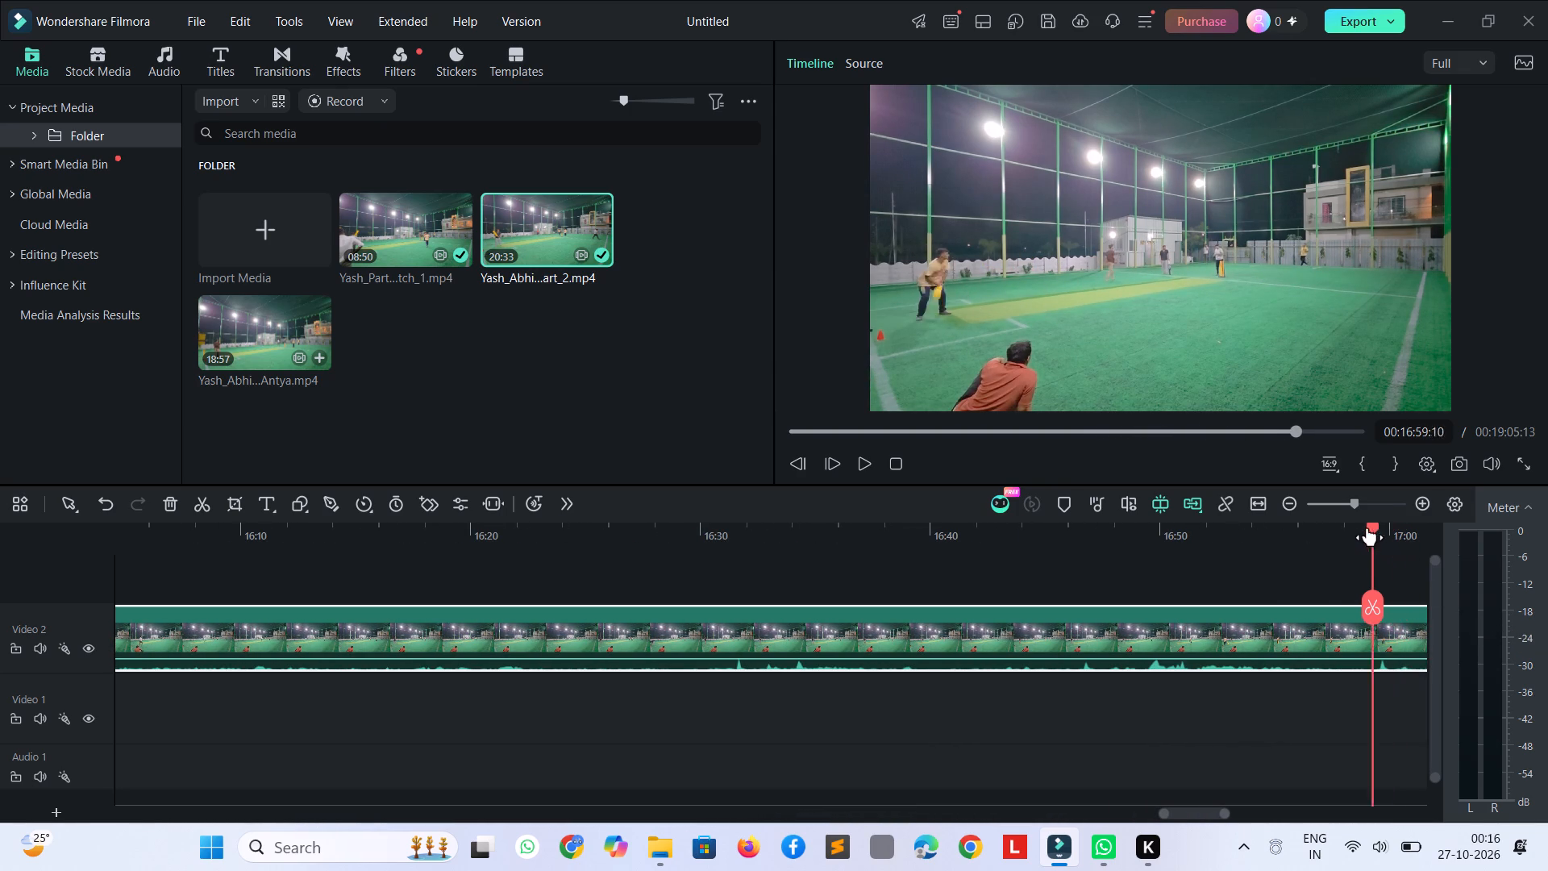
{"action": "left_click_drag", "start_coordinate": [1367, 527], "coordinate": [1193, 519]}
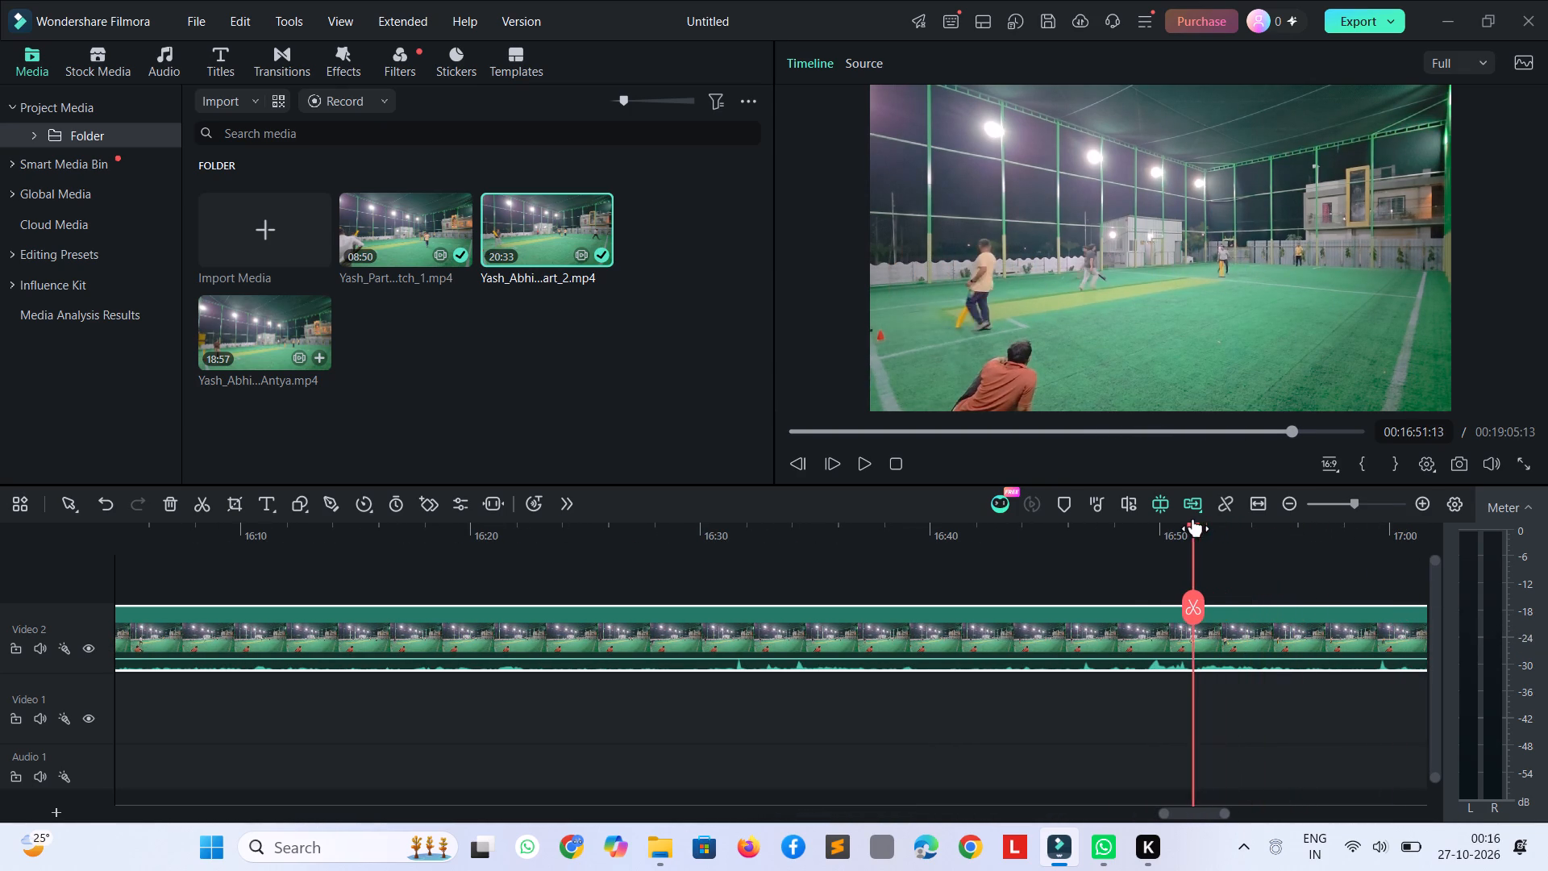
{"action": "left_click_drag", "start_coordinate": [1193, 519], "coordinate": [1163, 517]}
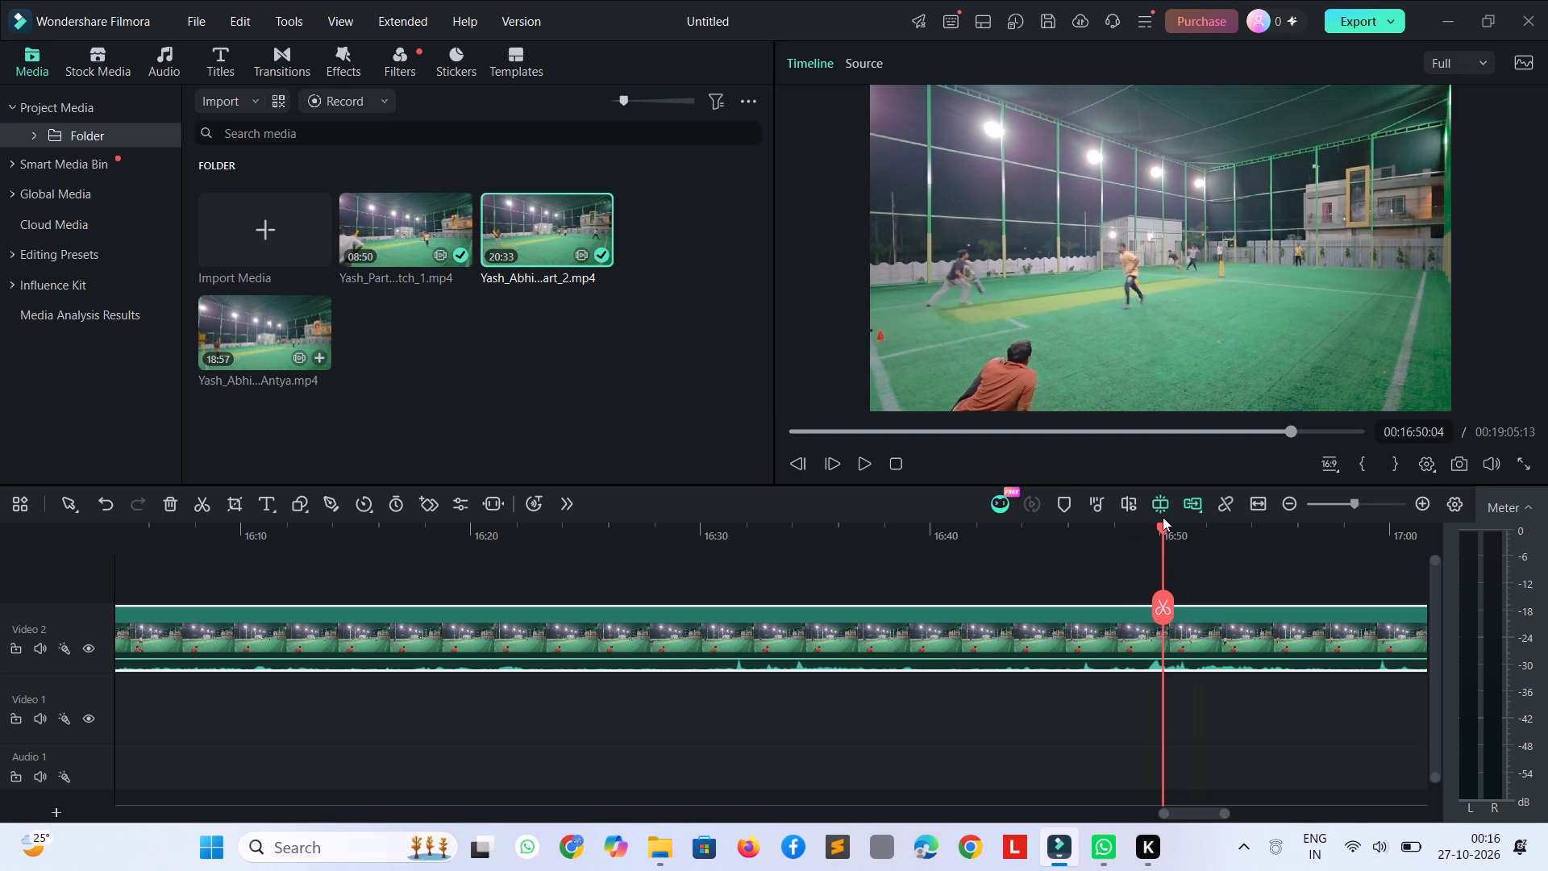
{"action": "key", "text": "space"}
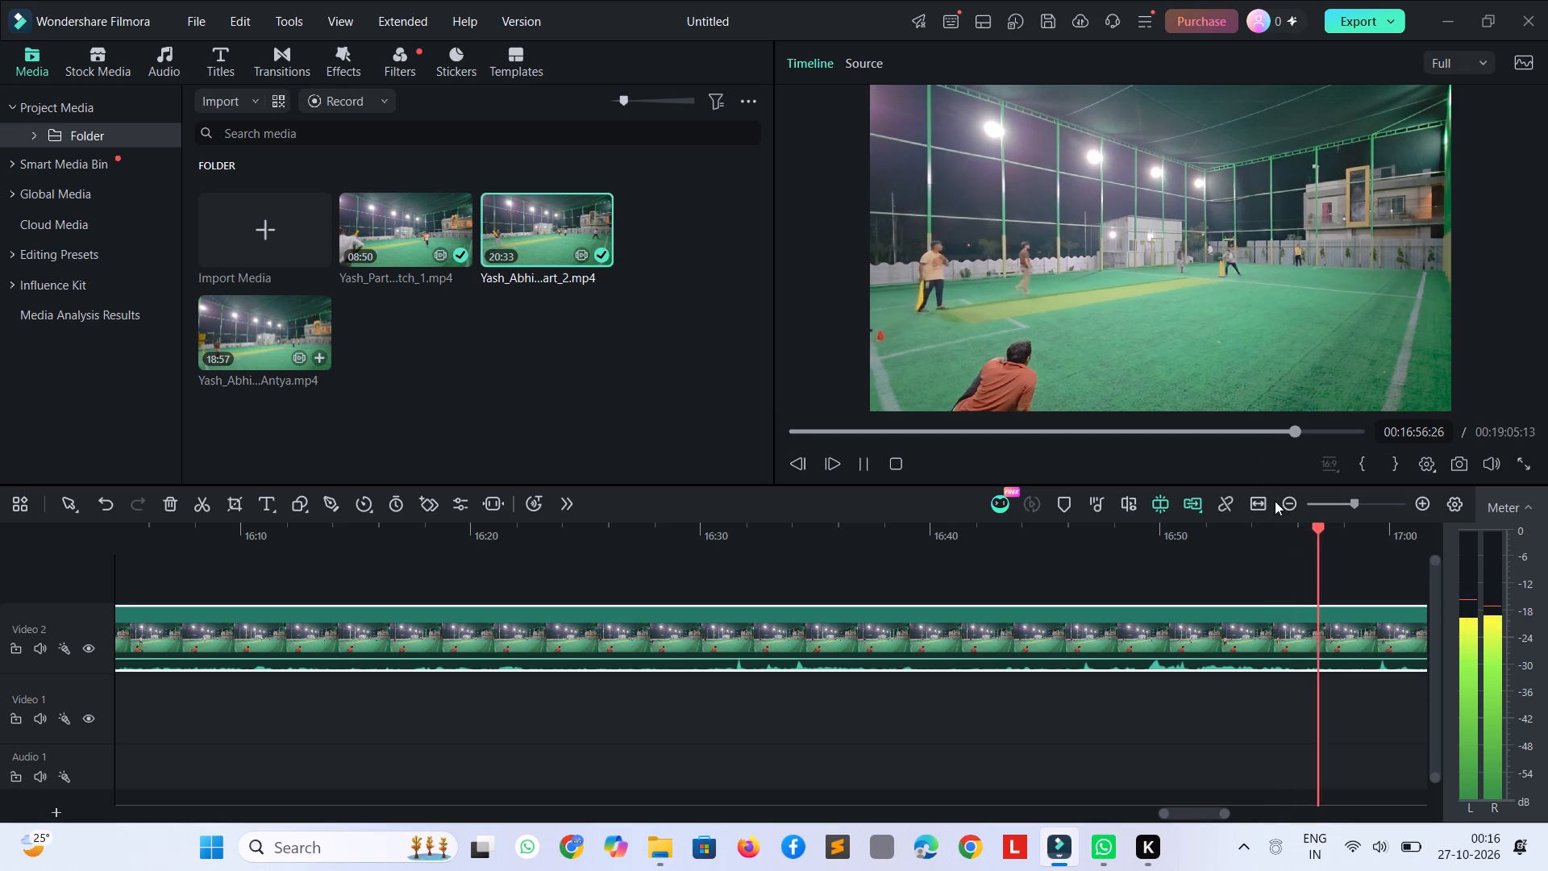
{"action": "key", "text": "space"}
{"action": "key", "text": "ctrl+b"}
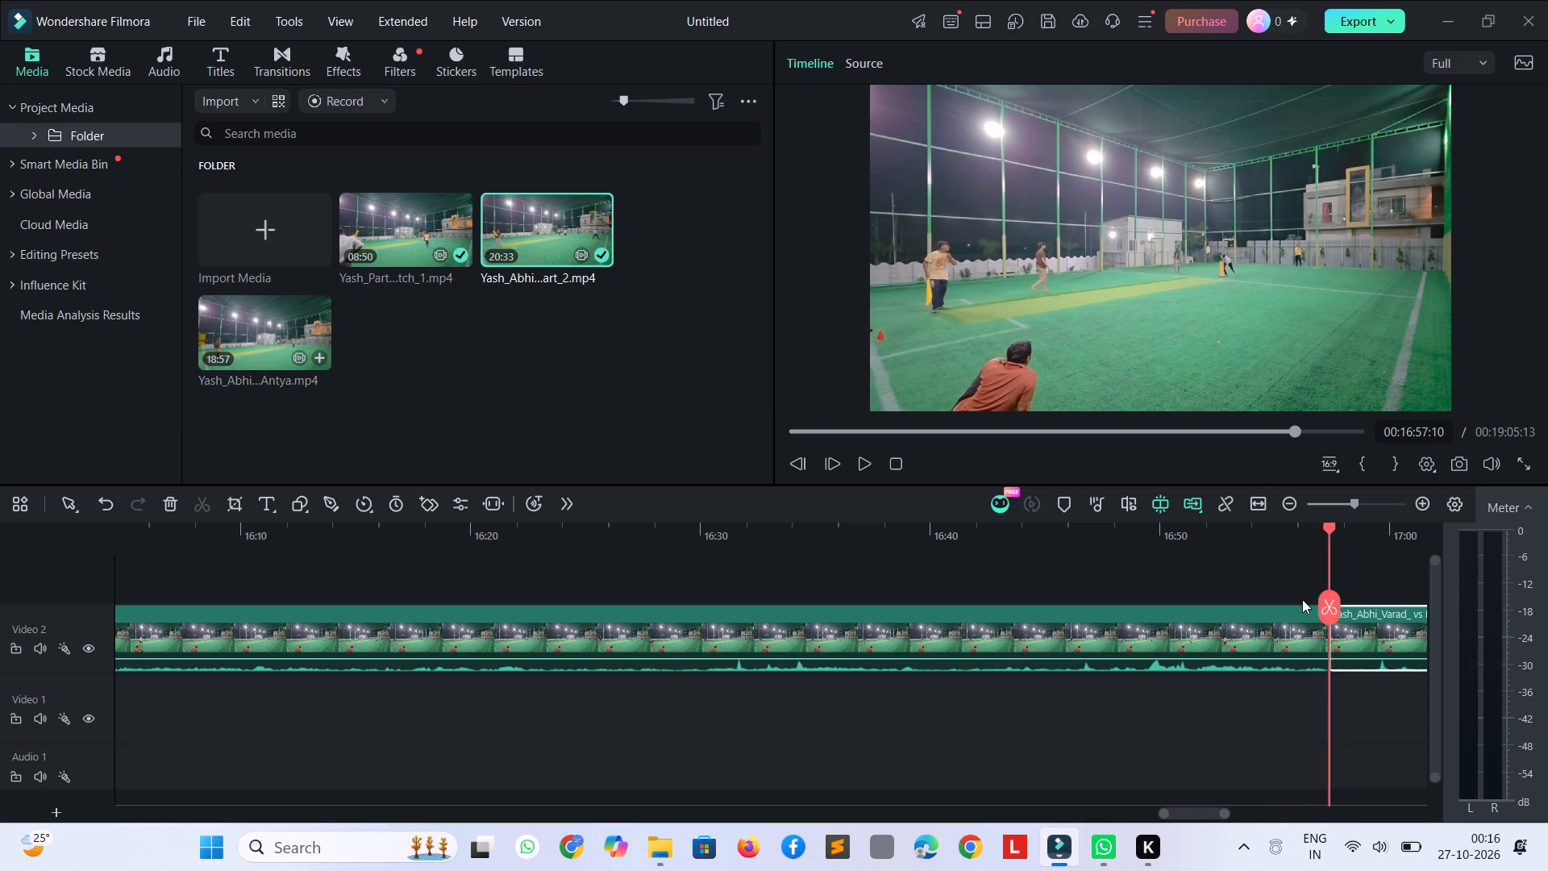
{"action": "left_click", "coordinate": [1253, 649]}
{"action": "key", "text": "Delete"}
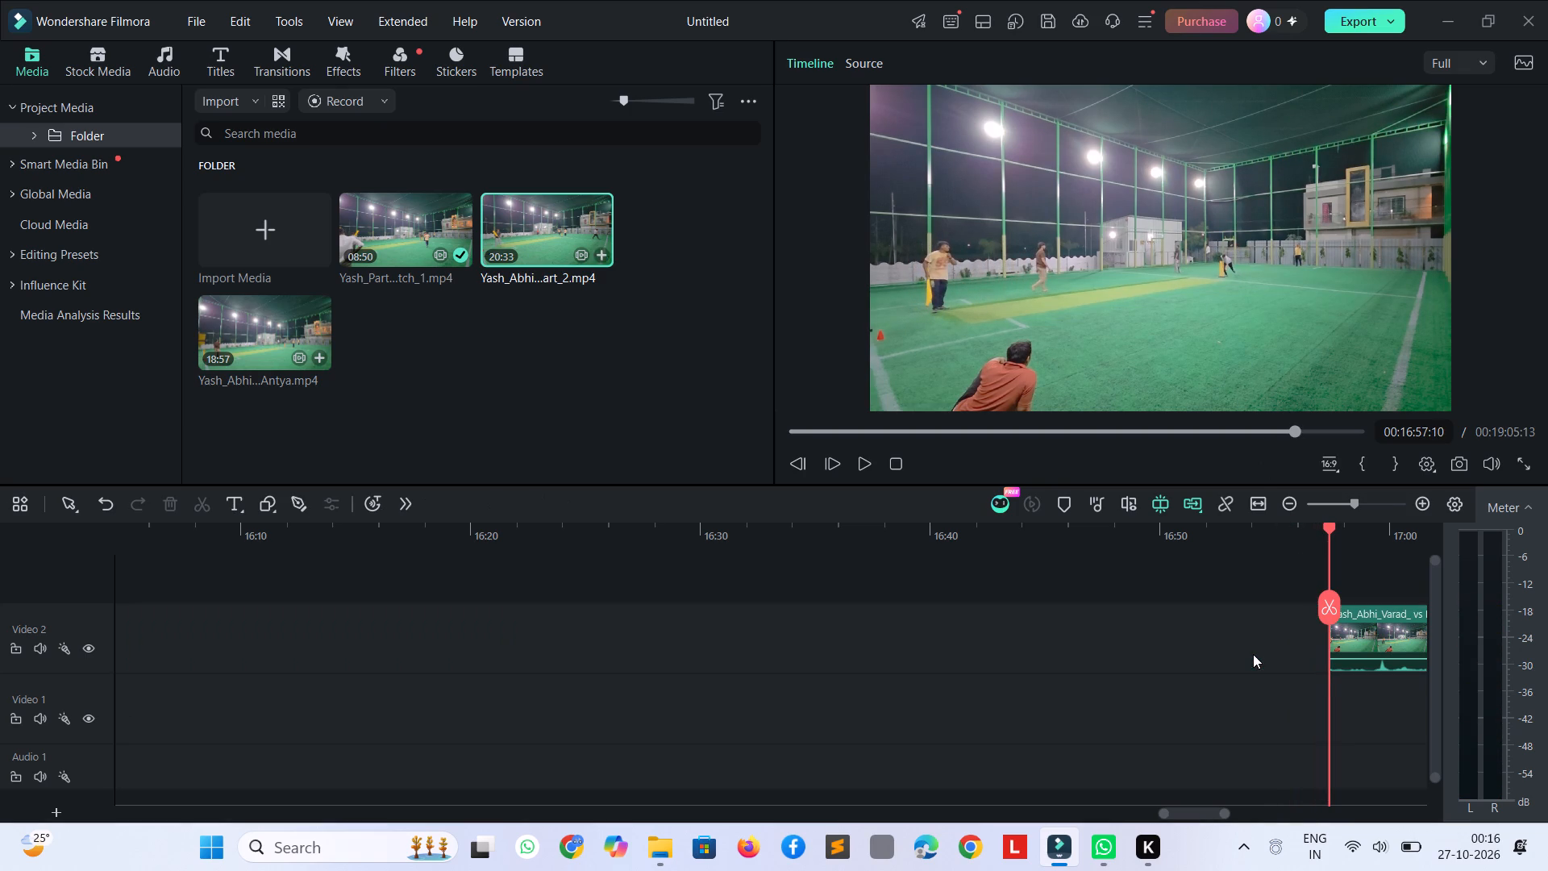
Move the remaining Part_2 clip earlier on Video 2, toward the first match's clips, so it ends at 00:16:41:16.
{"action": "left_click_drag", "start_coordinate": [1374, 651], "coordinate": [1059, 650]}
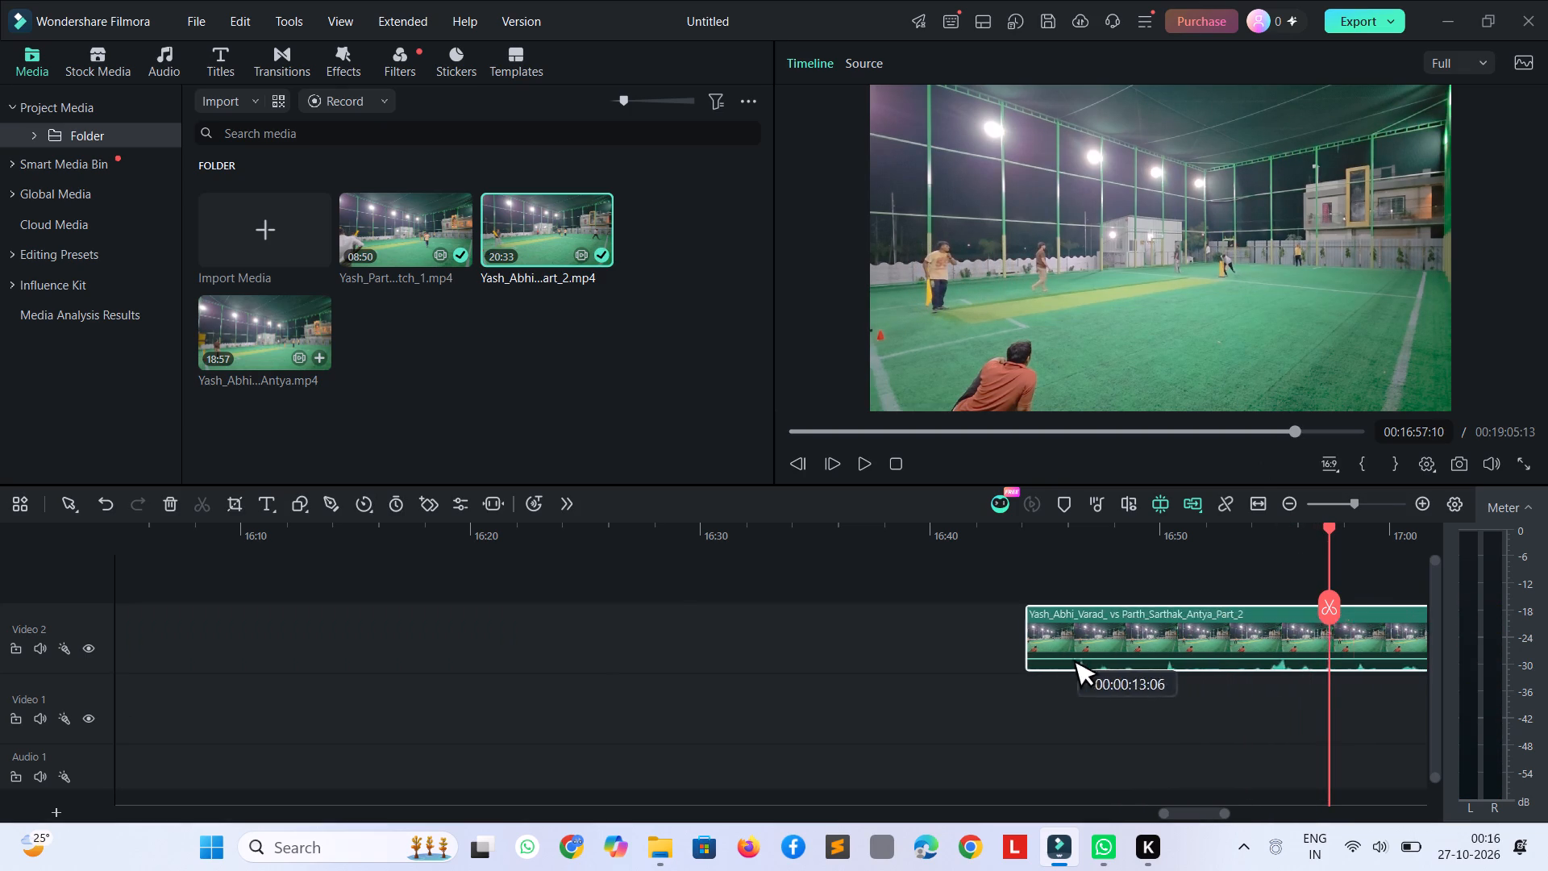
{"action": "left_click_drag", "start_coordinate": [1059, 650], "coordinate": [164, 655]}
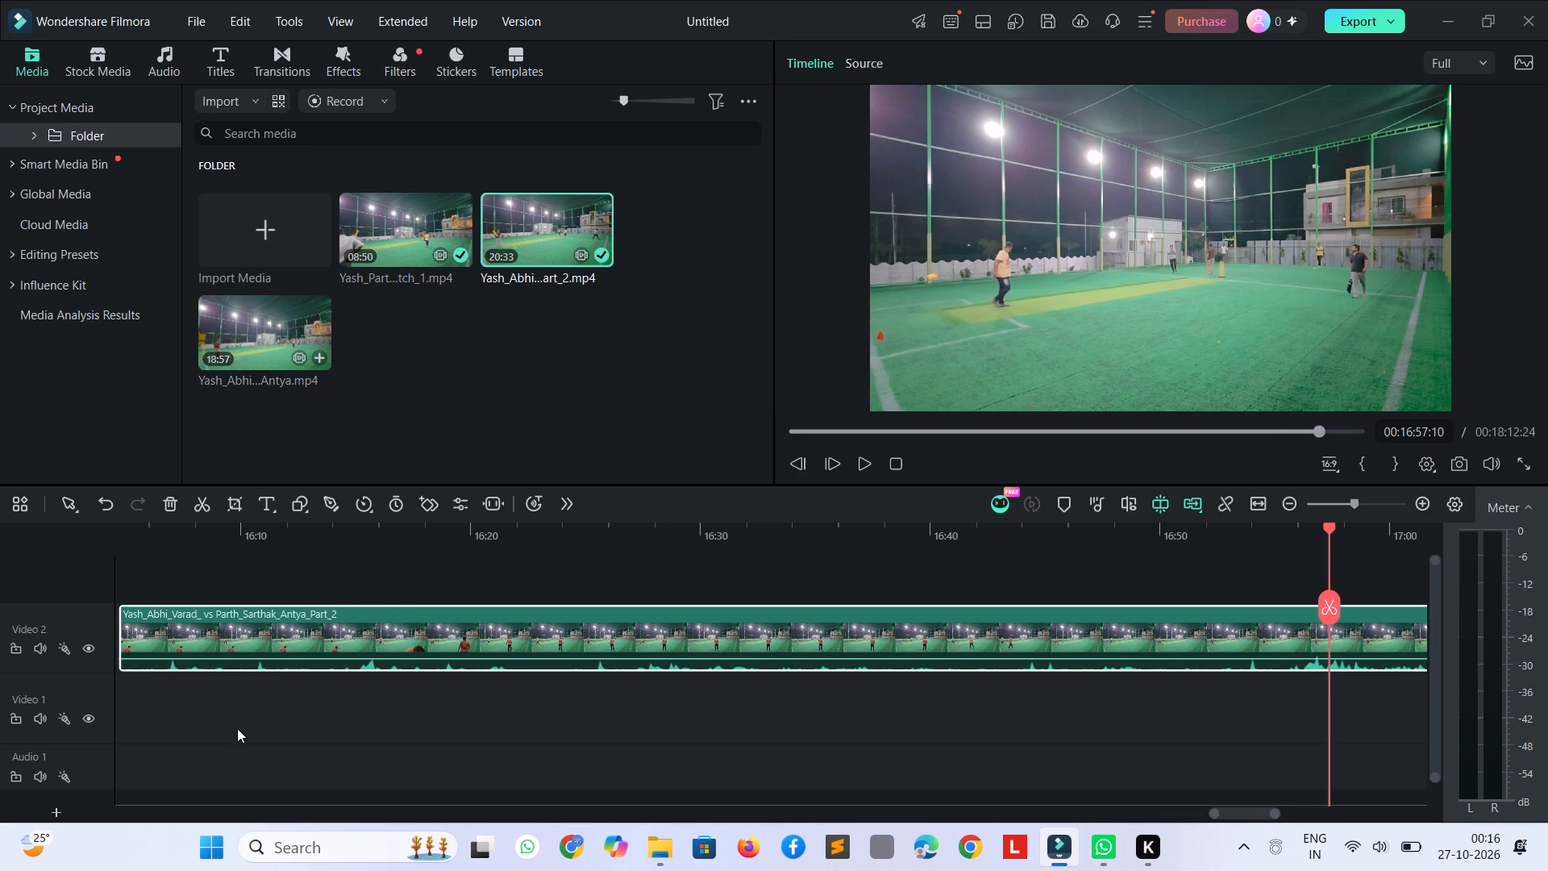
{"action": "left_click_drag", "start_coordinate": [229, 637], "coordinate": [160, 638]}
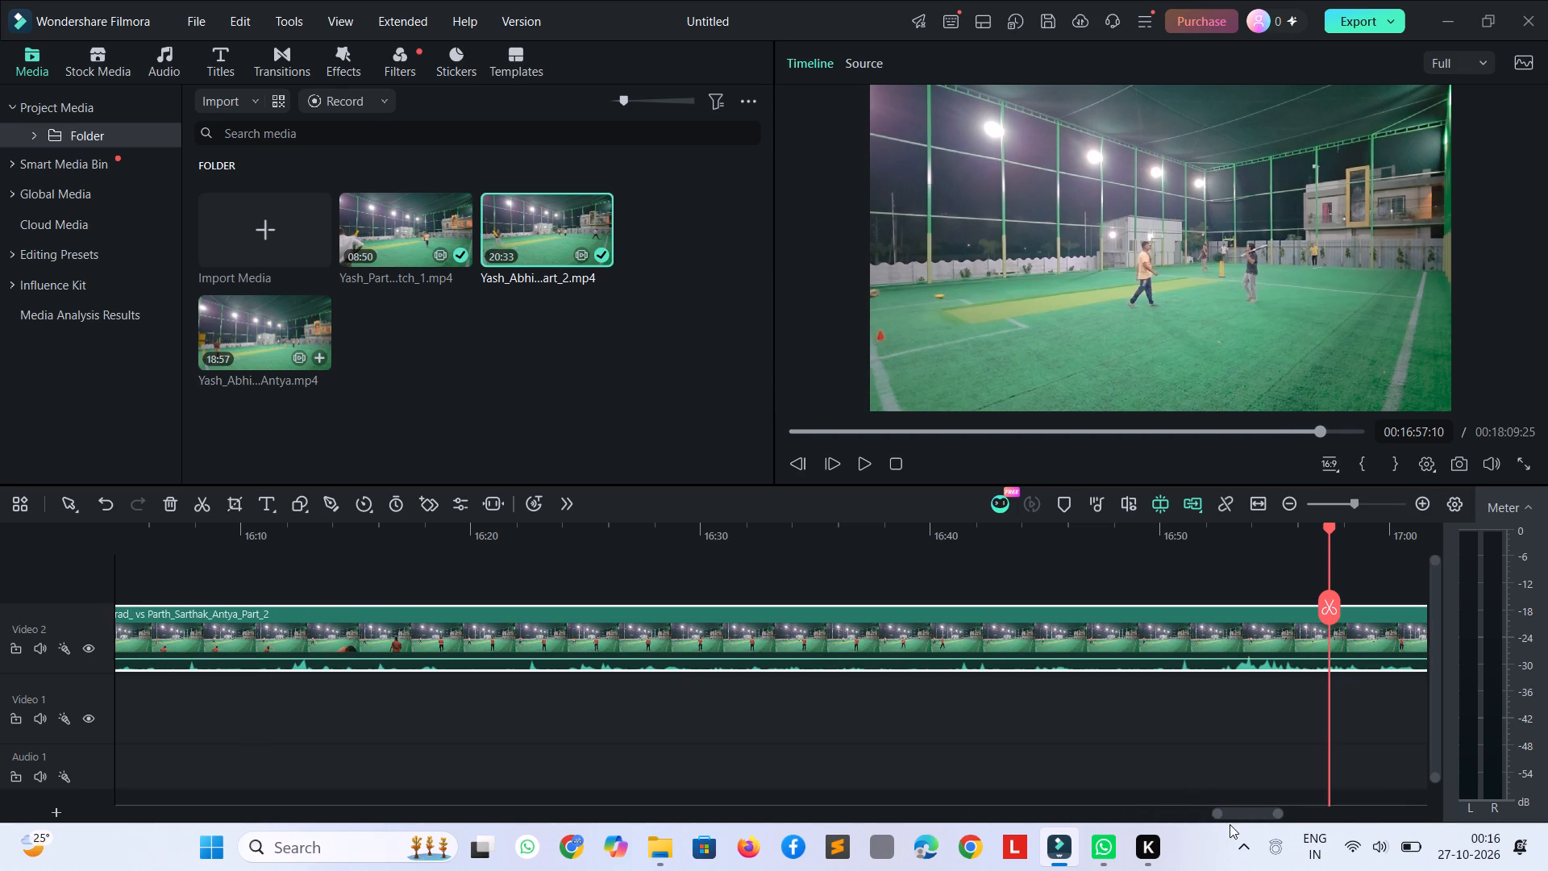
{"action": "left_click_drag", "start_coordinate": [1228, 818], "coordinate": [1186, 822]}
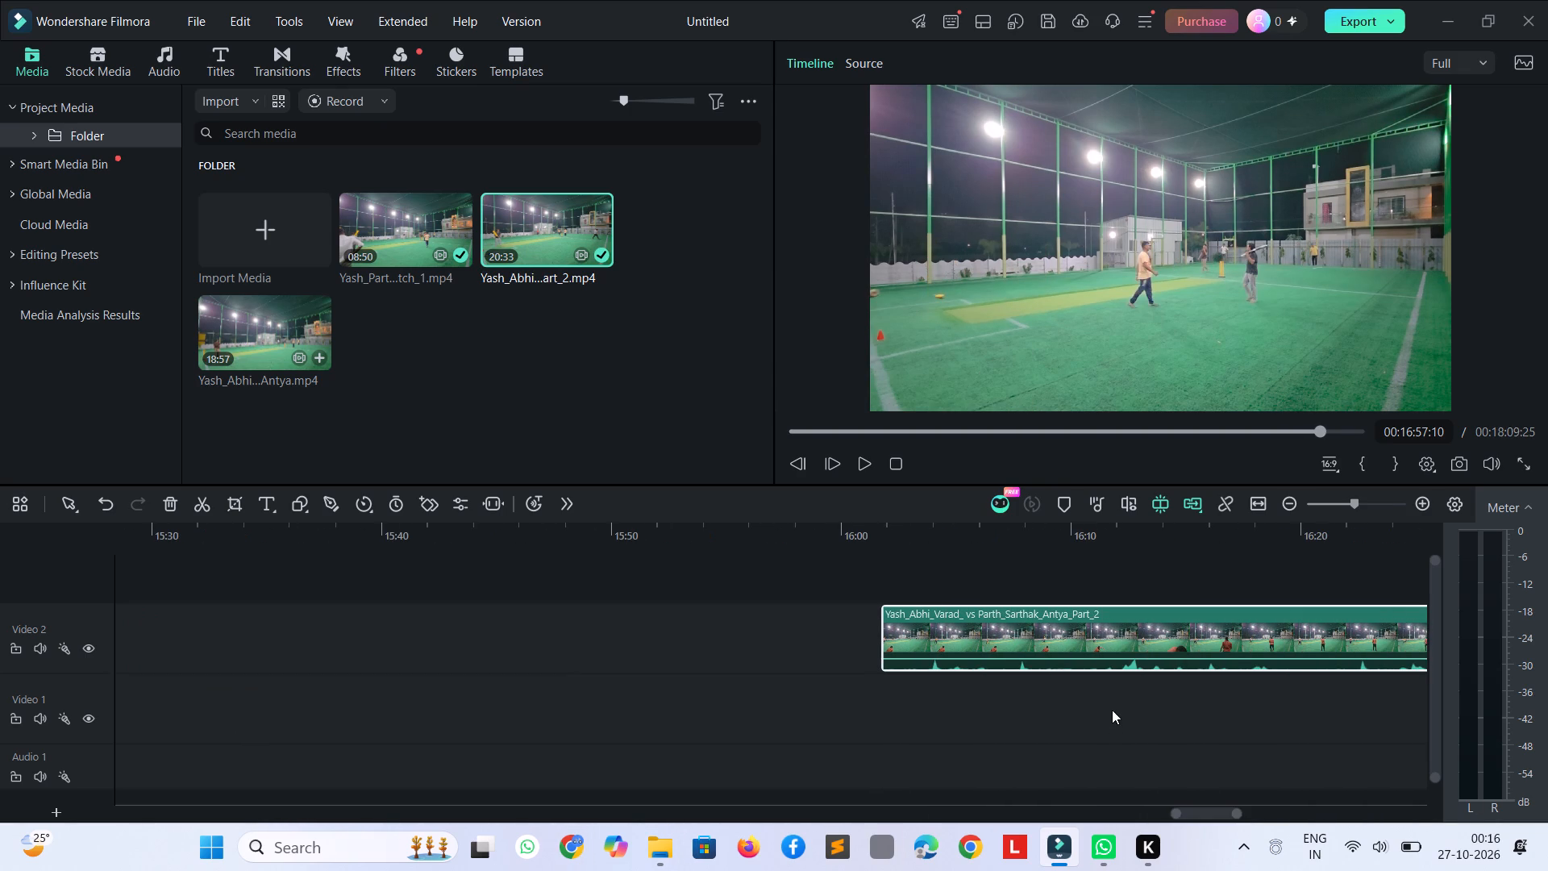
{"action": "left_click_drag", "start_coordinate": [1114, 633], "coordinate": [356, 630]}
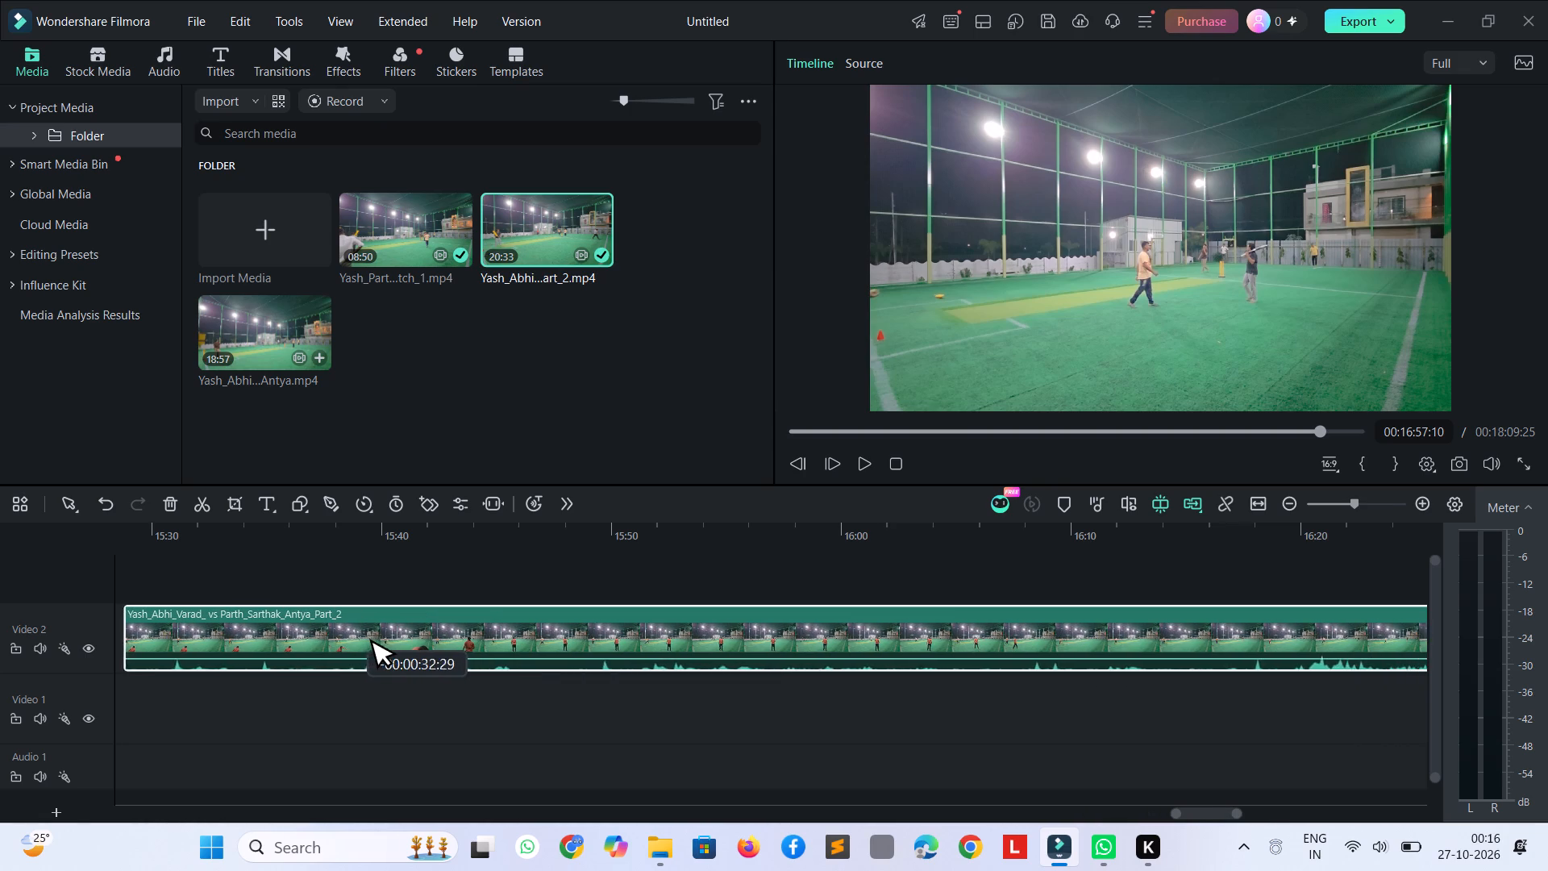
{"action": "left_click_drag", "start_coordinate": [356, 630], "coordinate": [345, 630]}
{"action": "left_click_drag", "start_coordinate": [1212, 806], "coordinate": [1170, 817]}
{"action": "left_click_drag", "start_coordinate": [1231, 810], "coordinate": [1175, 817]}
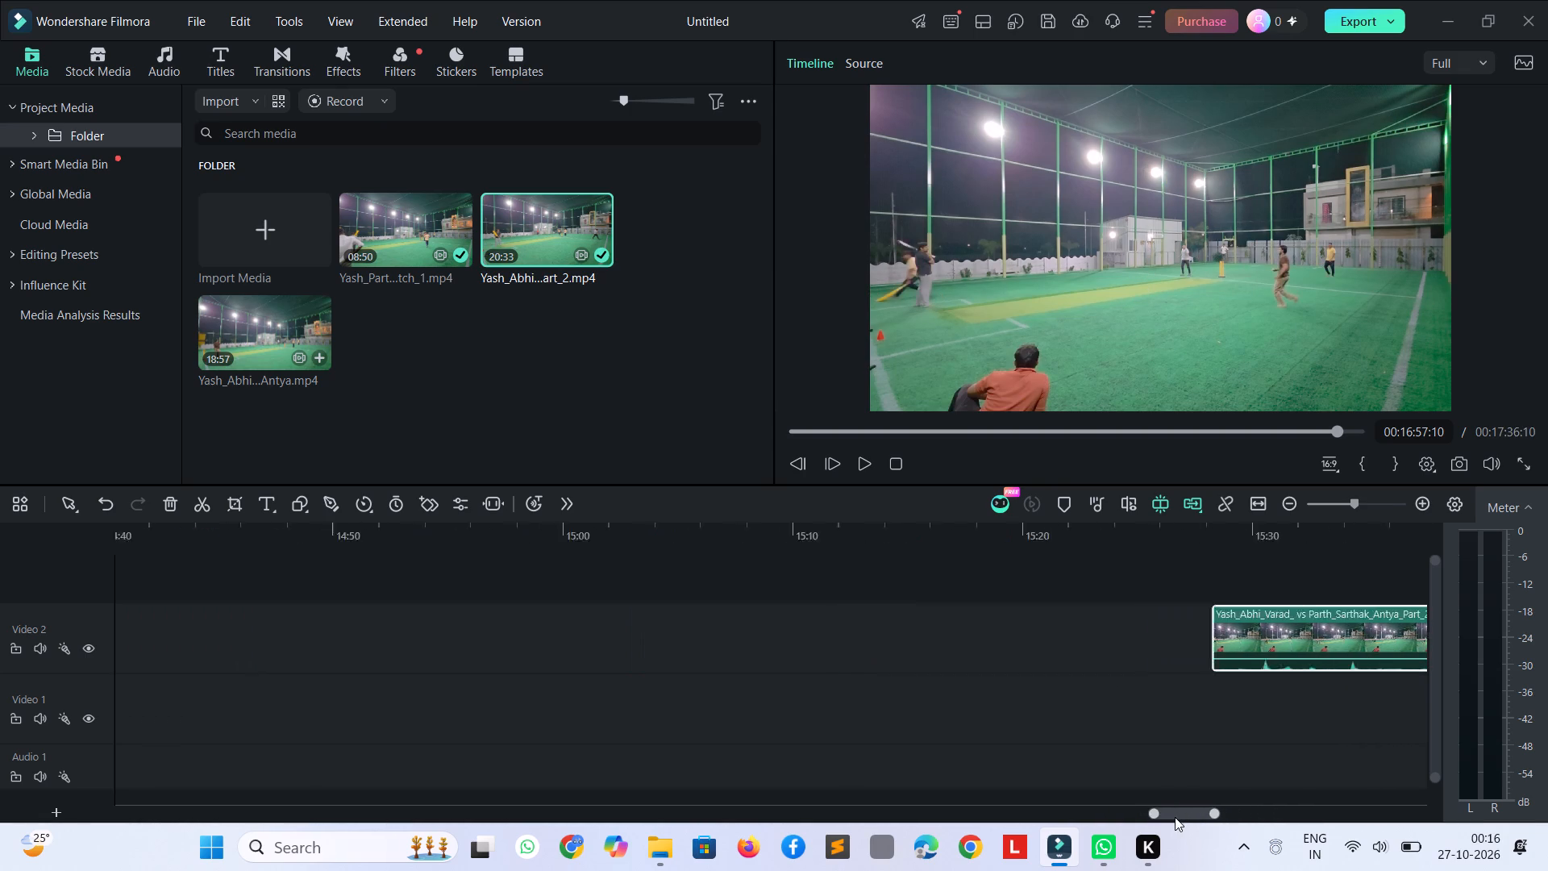
{"action": "left_click_drag", "start_coordinate": [1175, 817], "coordinate": [1167, 819]}
{"action": "left_click_drag", "start_coordinate": [1407, 639], "coordinate": [510, 664]}
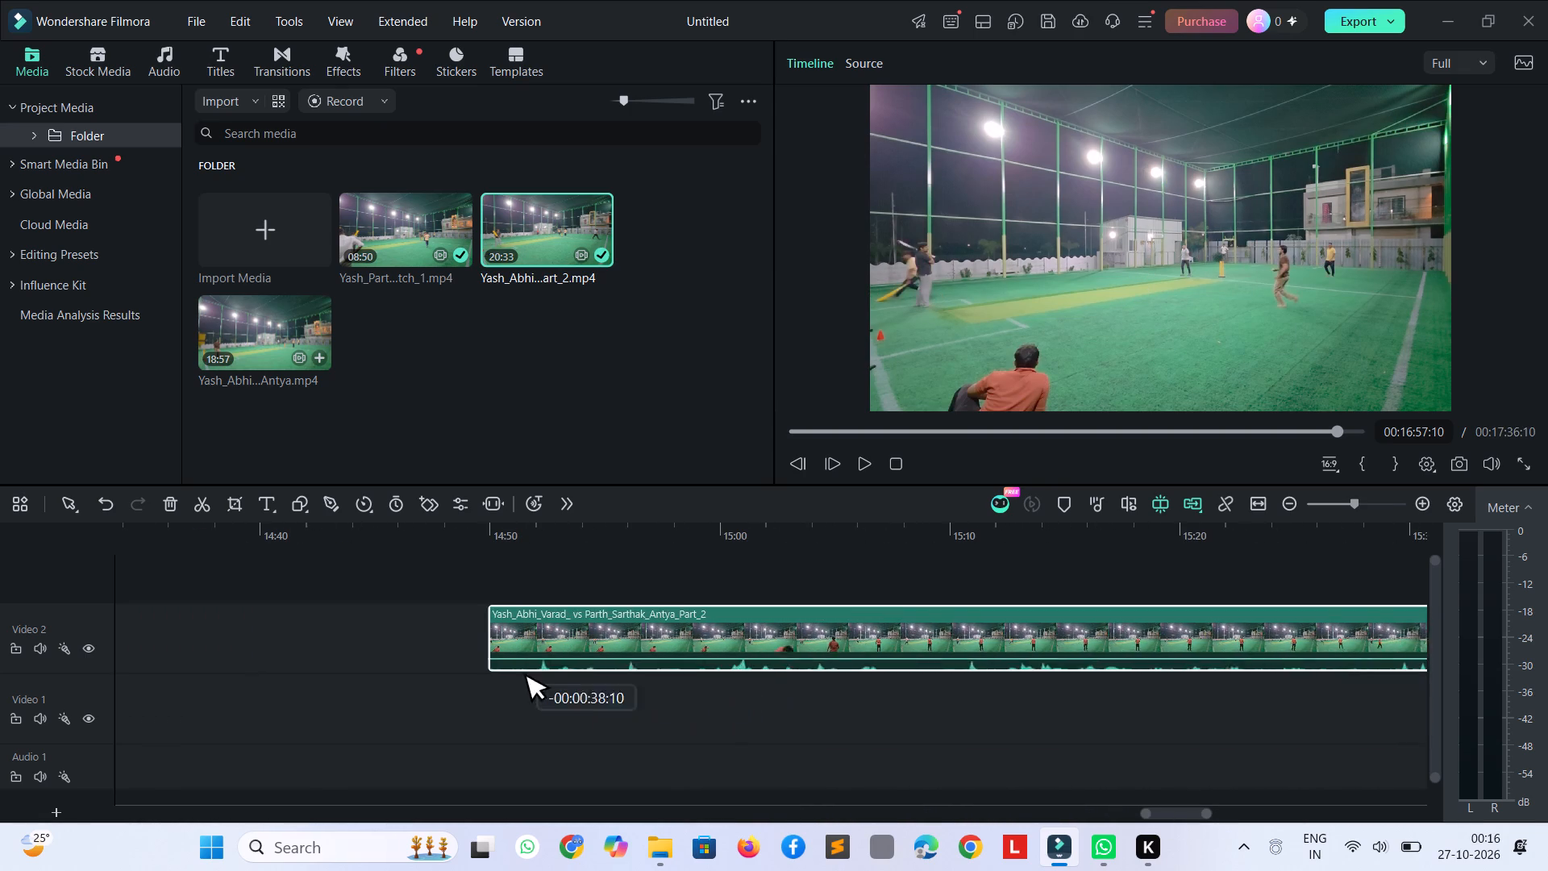
{"action": "left_click_drag", "start_coordinate": [510, 664], "coordinate": [147, 638]}
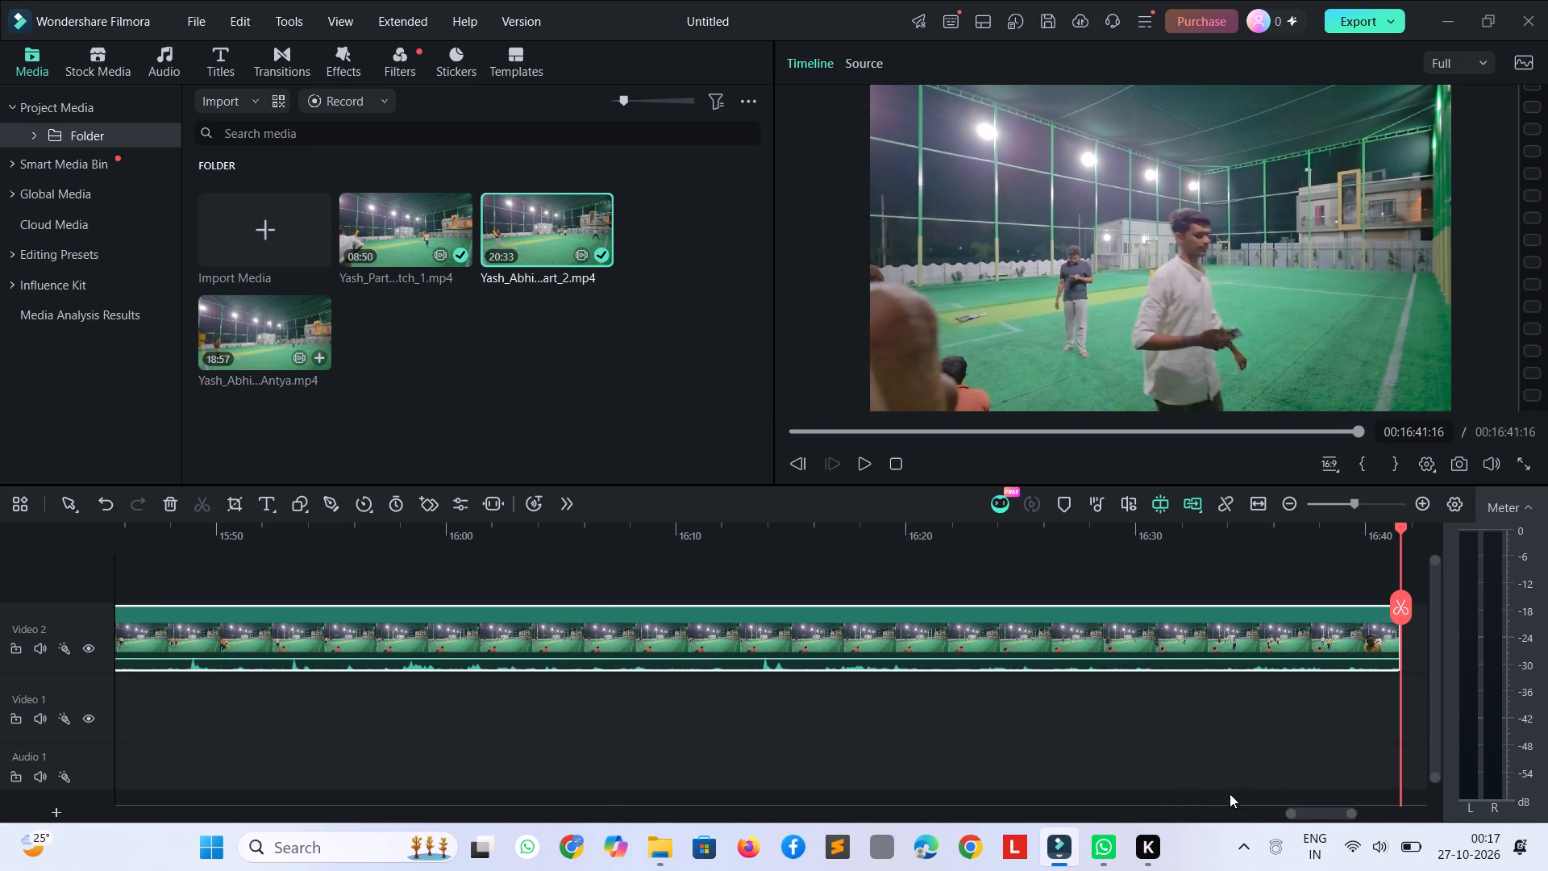
Turn on Auto Ripple for the timeline.
{"action": "left_click_drag", "start_coordinate": [1325, 813], "coordinate": [1161, 850]}
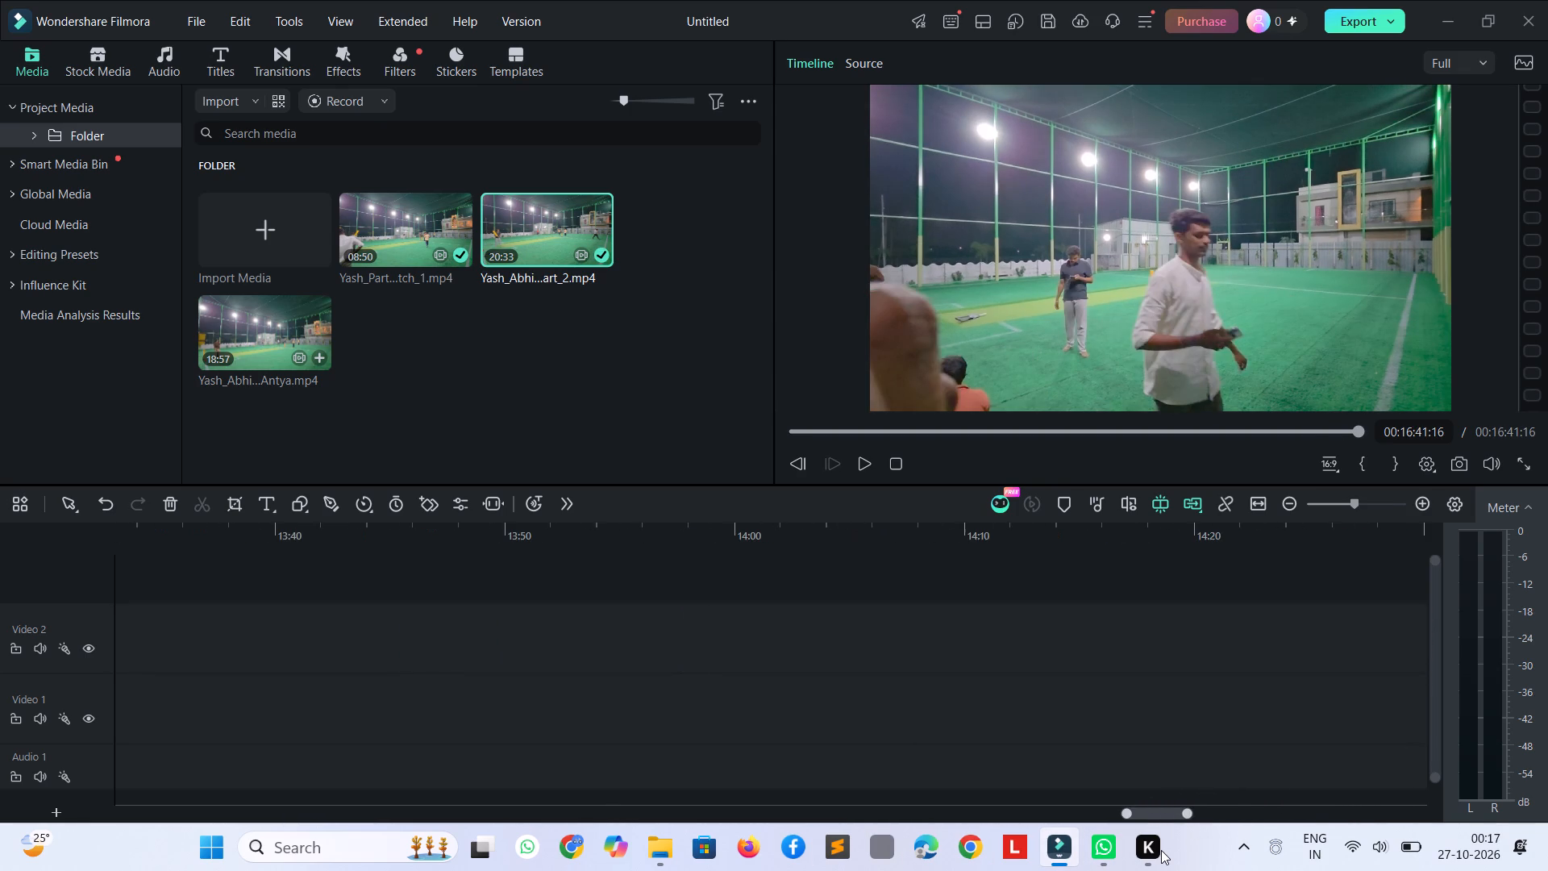
{"action": "left_click_drag", "start_coordinate": [1161, 850], "coordinate": [113, 828]}
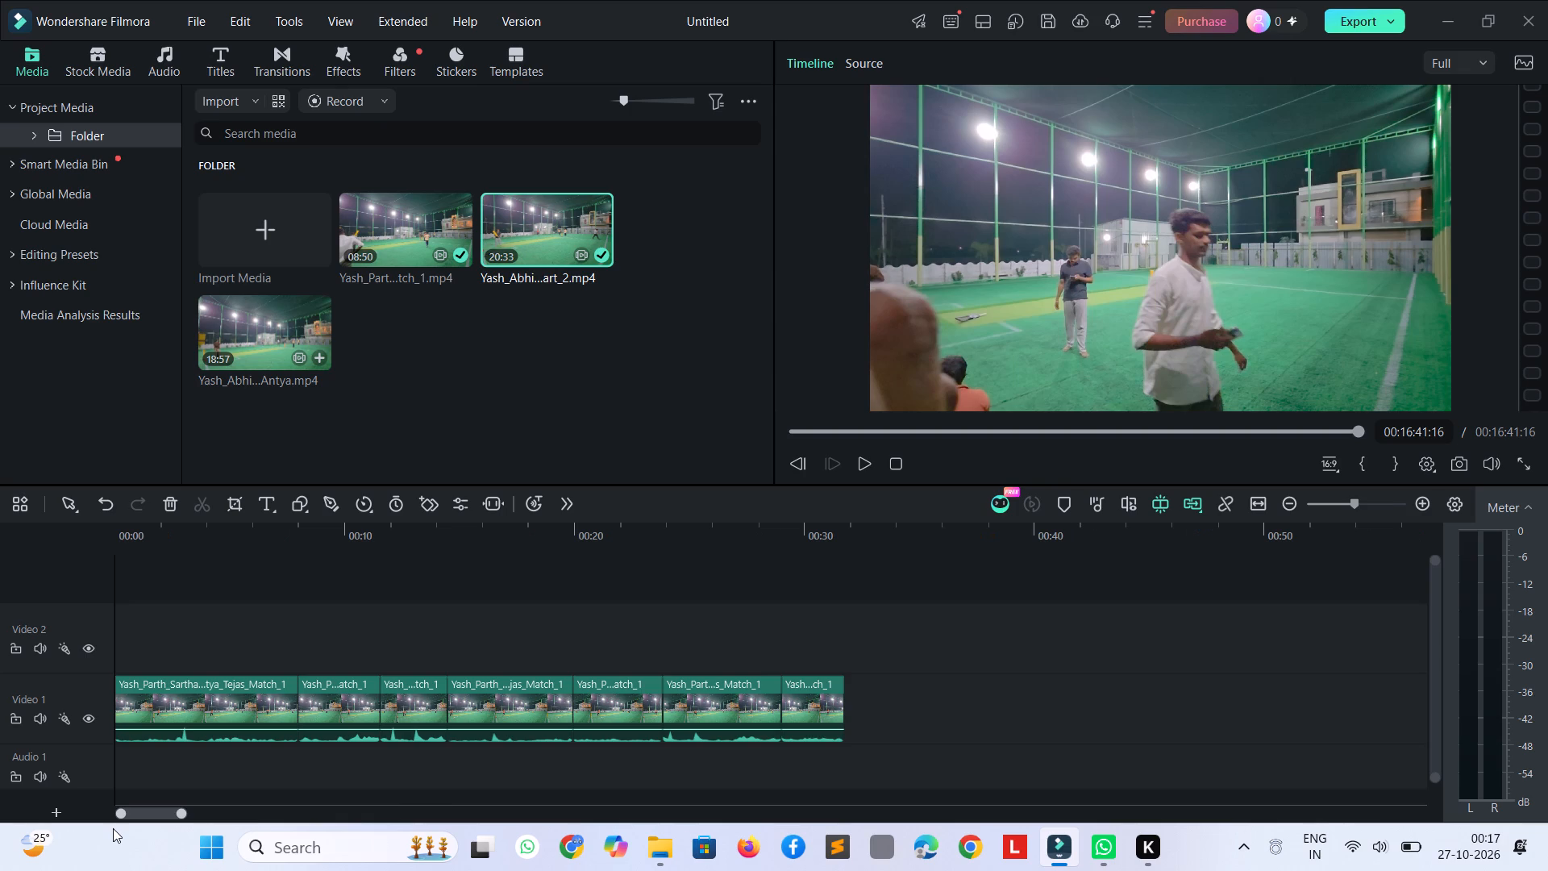
{"action": "left_click_drag", "start_coordinate": [113, 828], "coordinate": [218, 831]}
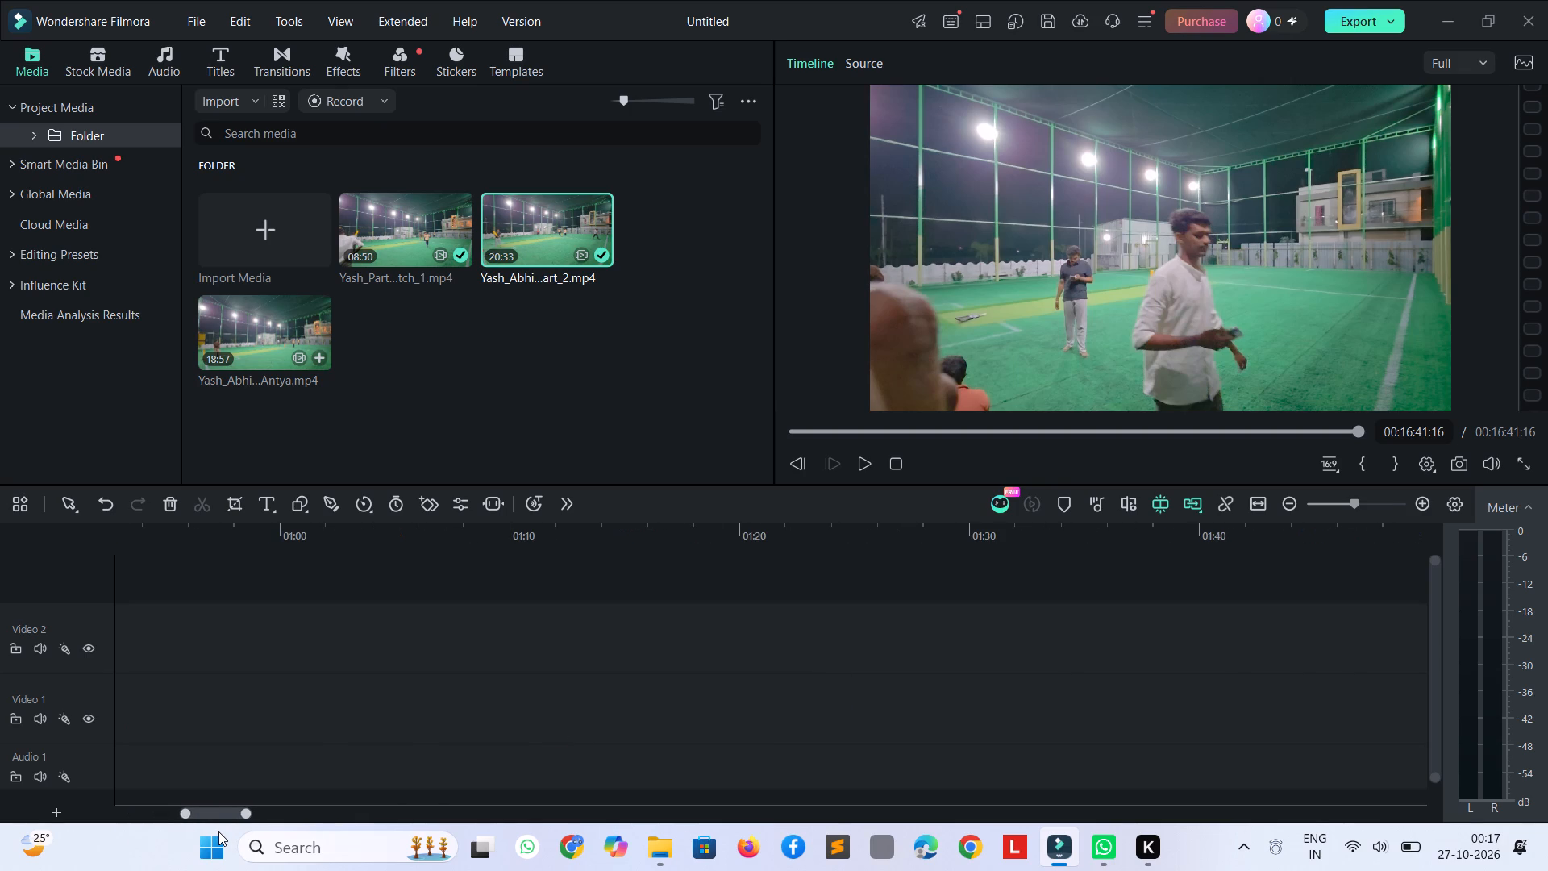
{"action": "left_click_drag", "start_coordinate": [218, 831], "coordinate": [1001, 865]}
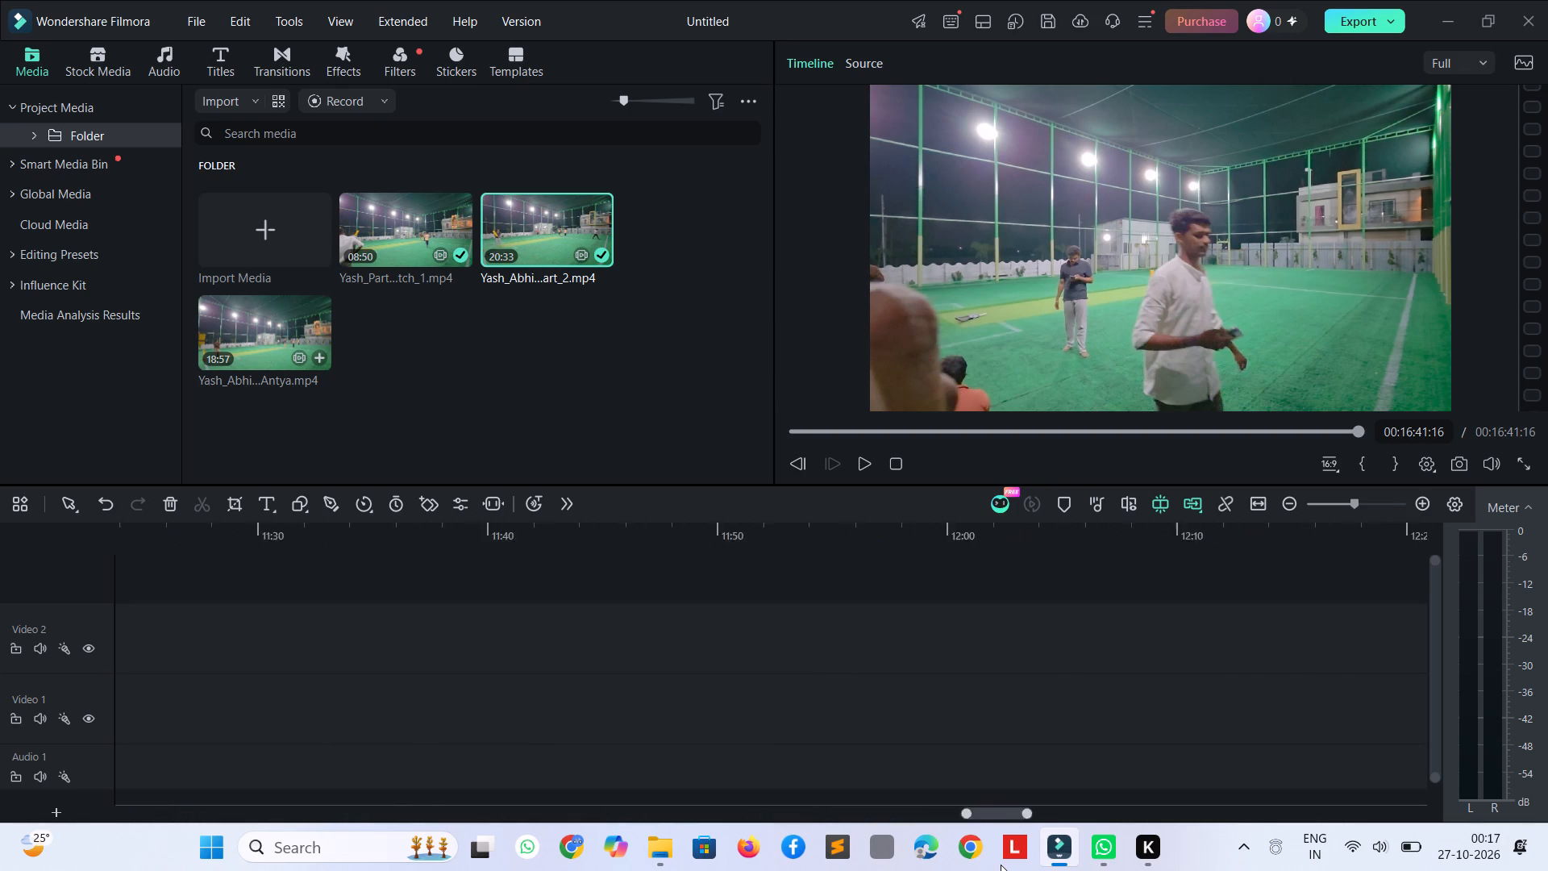
{"action": "left_click_drag", "start_coordinate": [1001, 865], "coordinate": [1115, 860]}
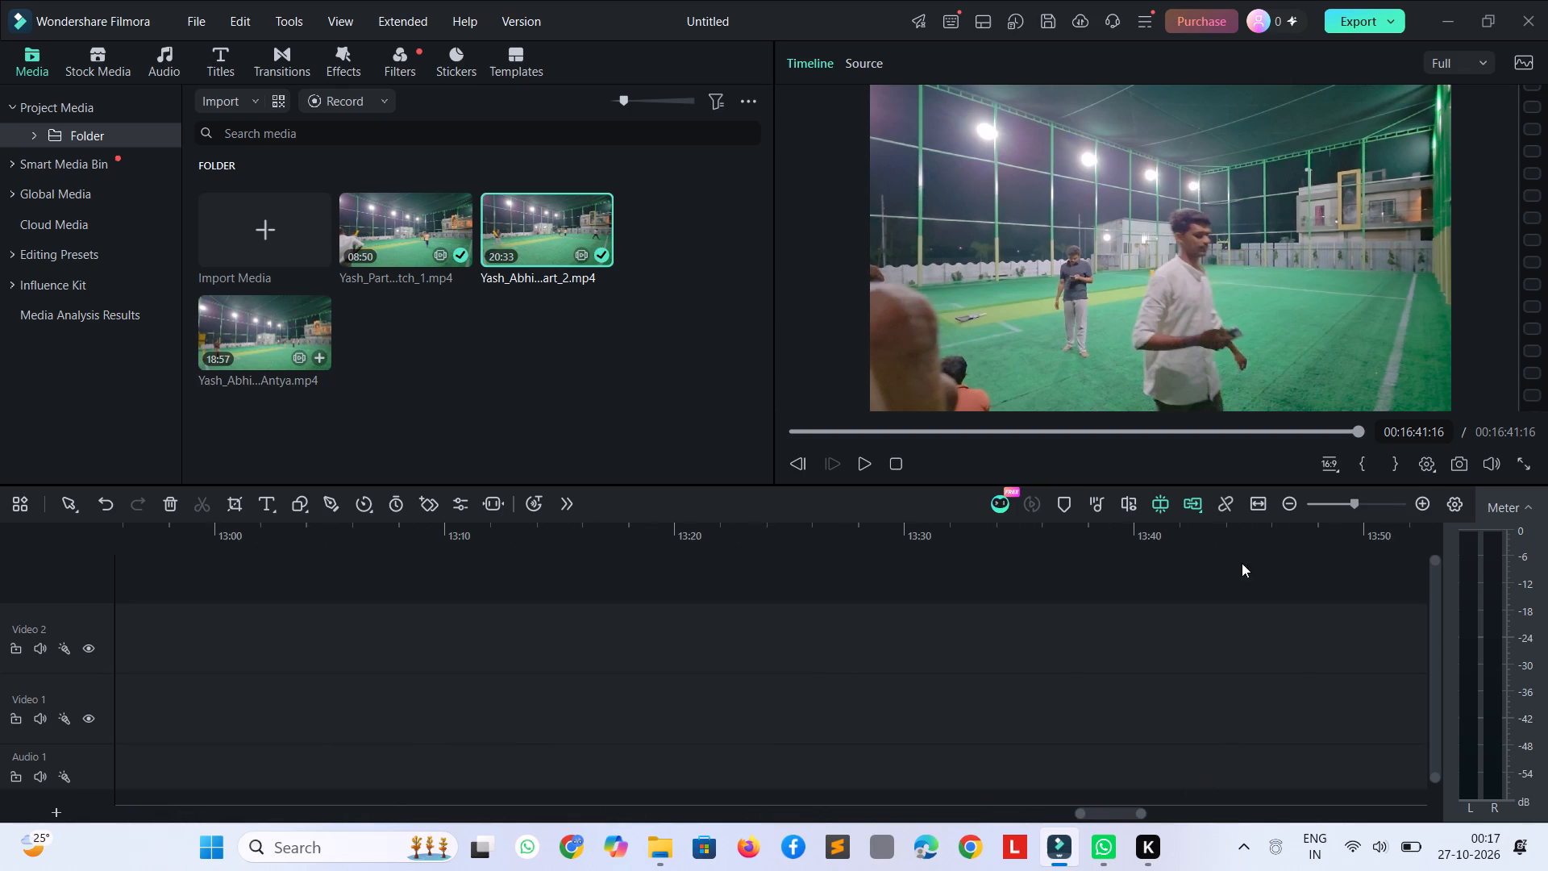
{"action": "left_click", "coordinate": [1225, 501]}
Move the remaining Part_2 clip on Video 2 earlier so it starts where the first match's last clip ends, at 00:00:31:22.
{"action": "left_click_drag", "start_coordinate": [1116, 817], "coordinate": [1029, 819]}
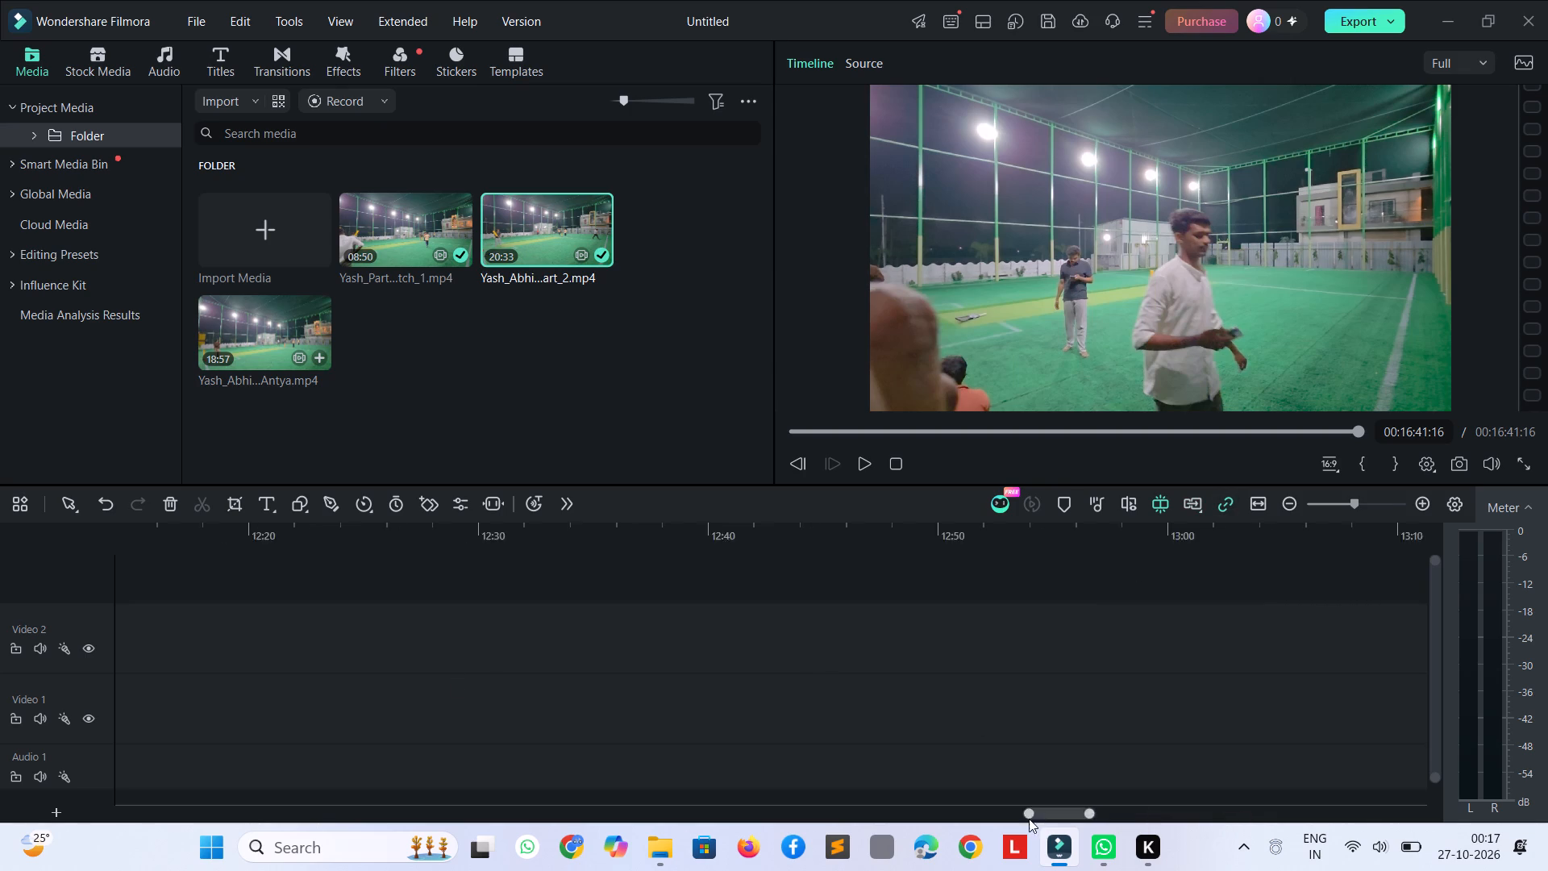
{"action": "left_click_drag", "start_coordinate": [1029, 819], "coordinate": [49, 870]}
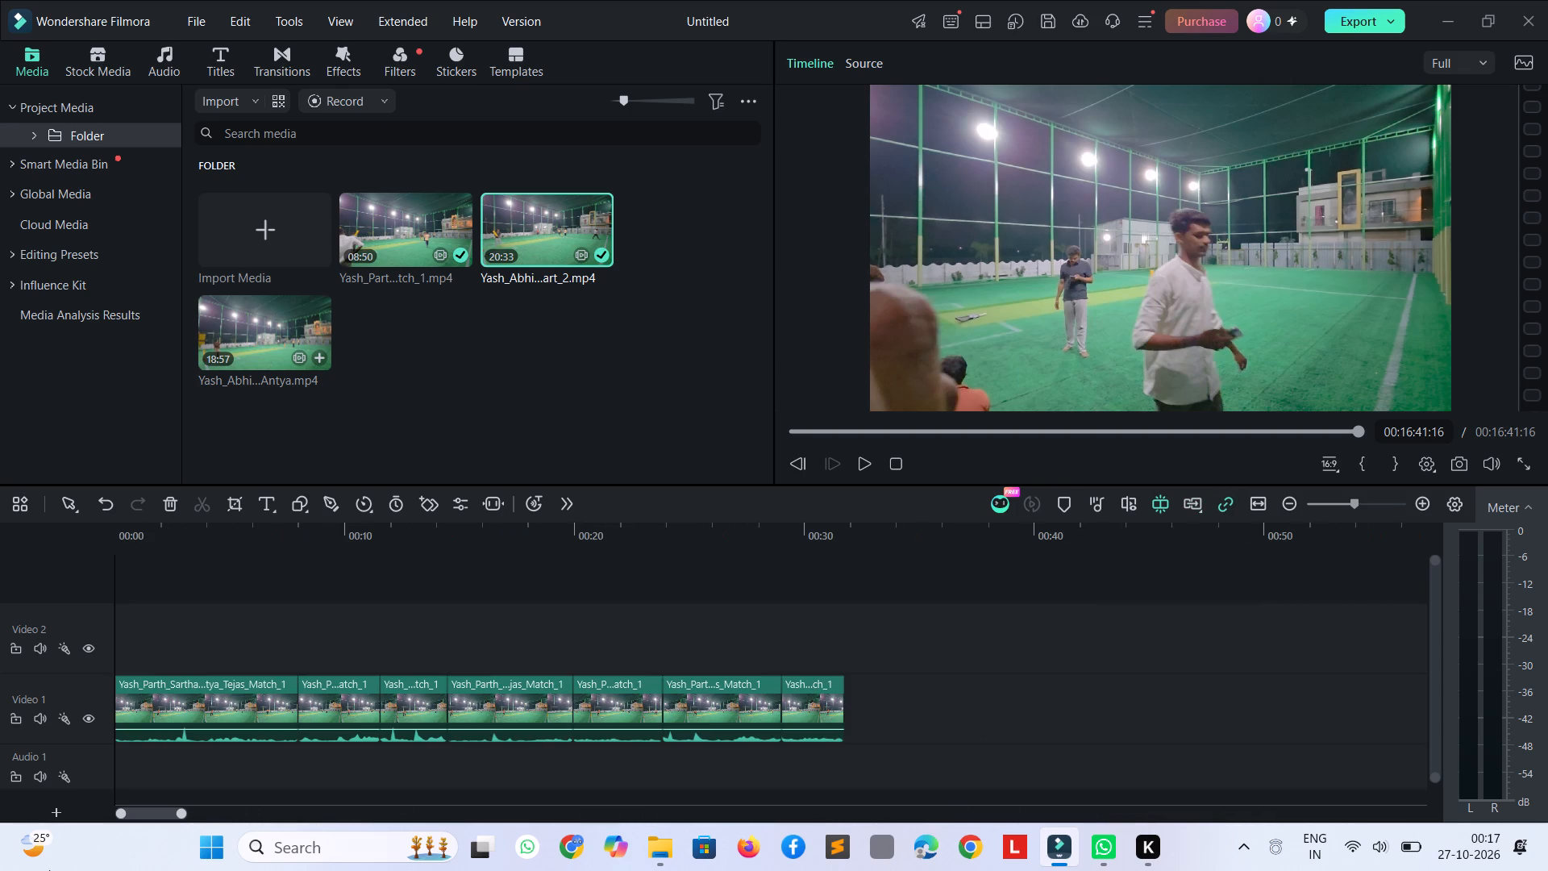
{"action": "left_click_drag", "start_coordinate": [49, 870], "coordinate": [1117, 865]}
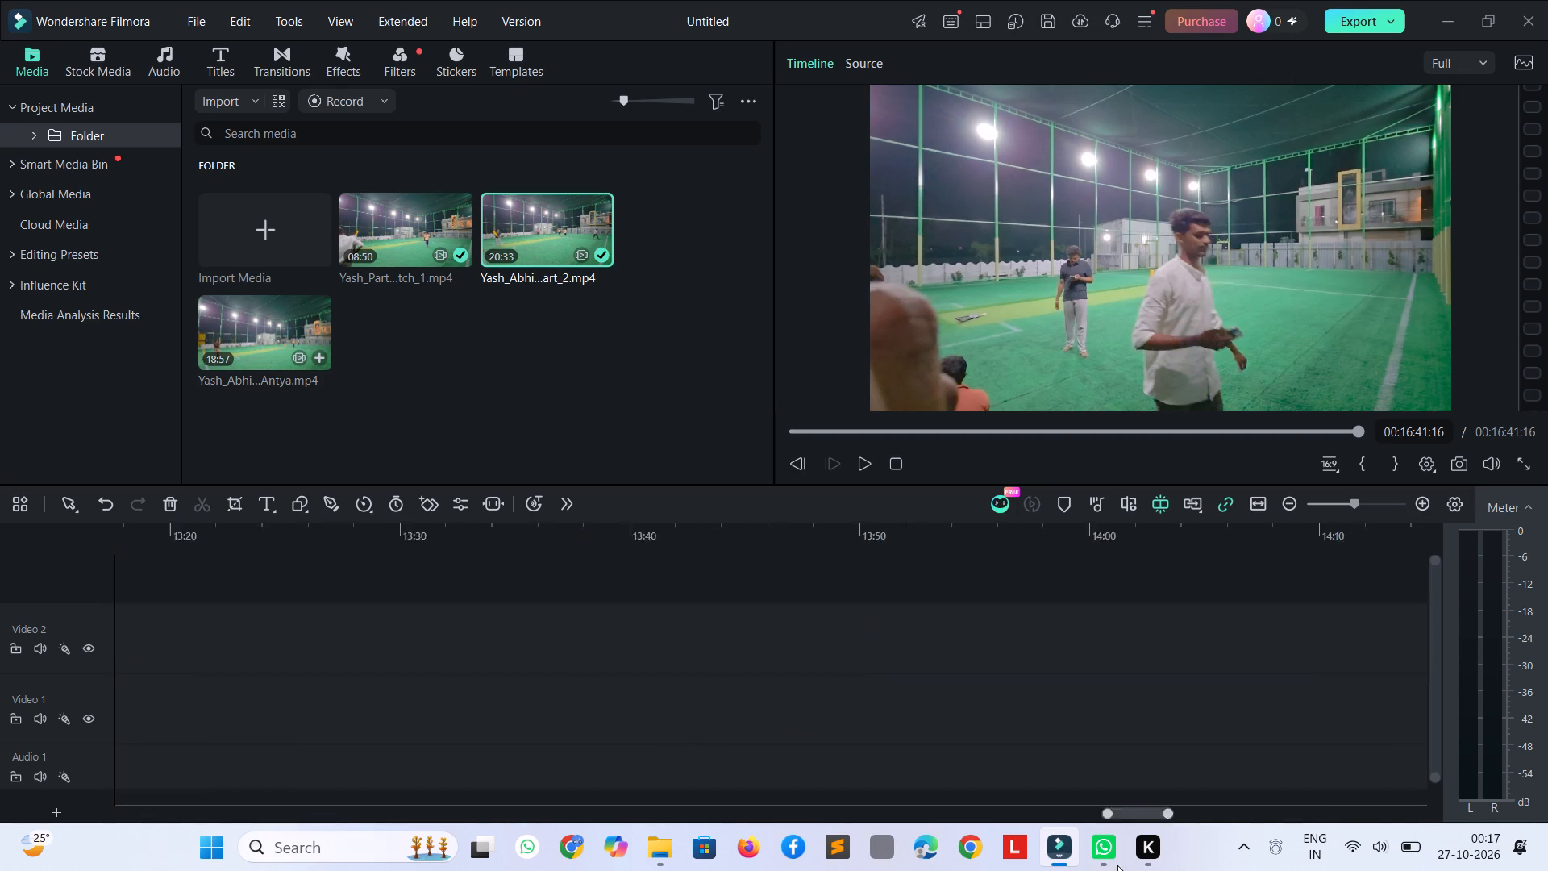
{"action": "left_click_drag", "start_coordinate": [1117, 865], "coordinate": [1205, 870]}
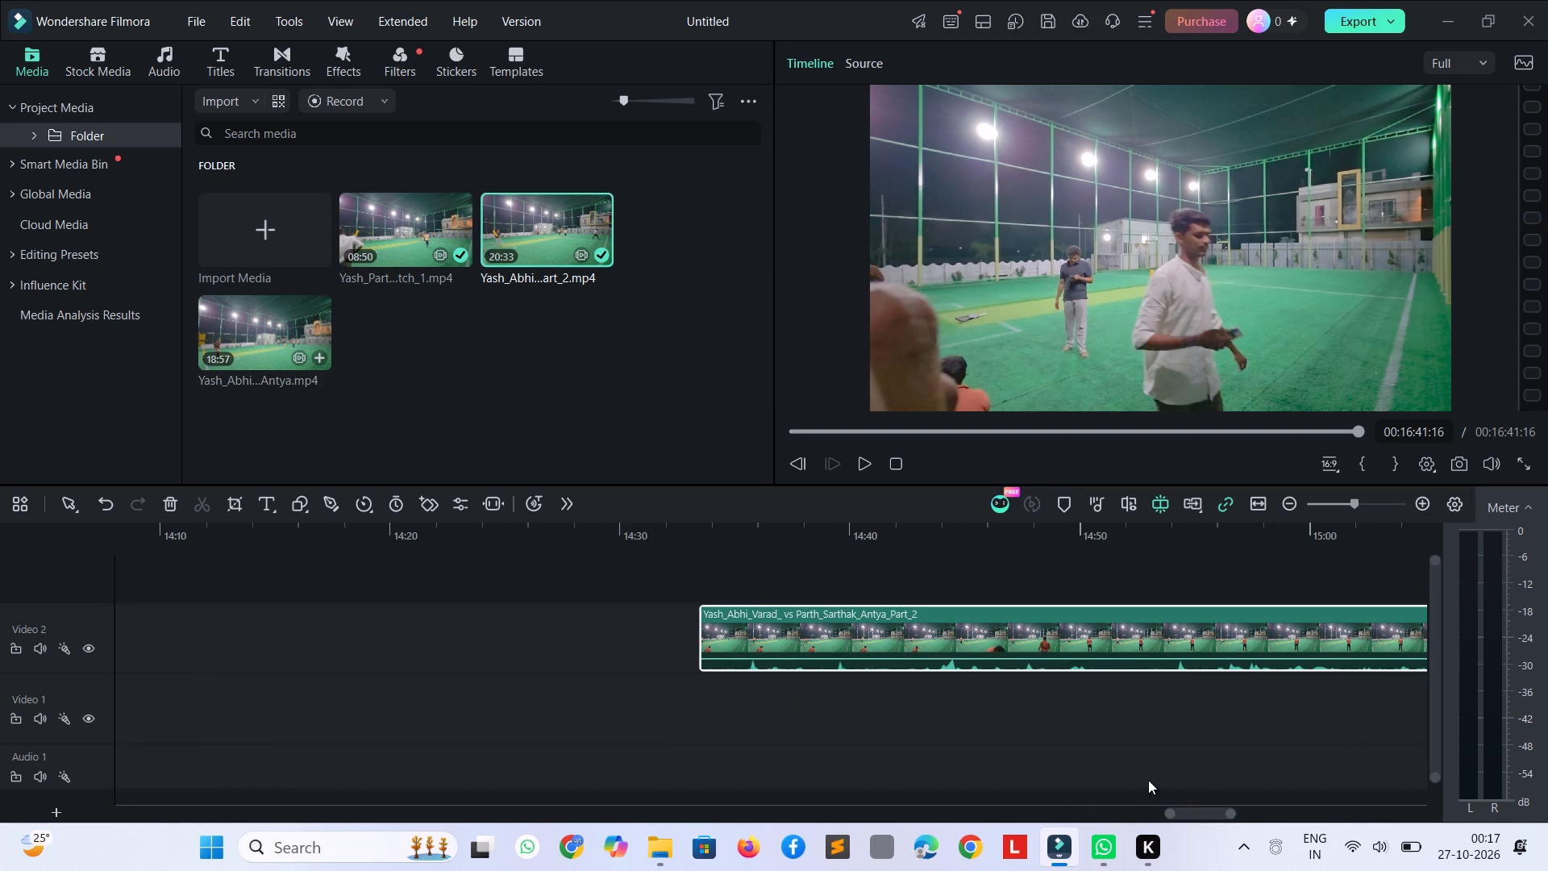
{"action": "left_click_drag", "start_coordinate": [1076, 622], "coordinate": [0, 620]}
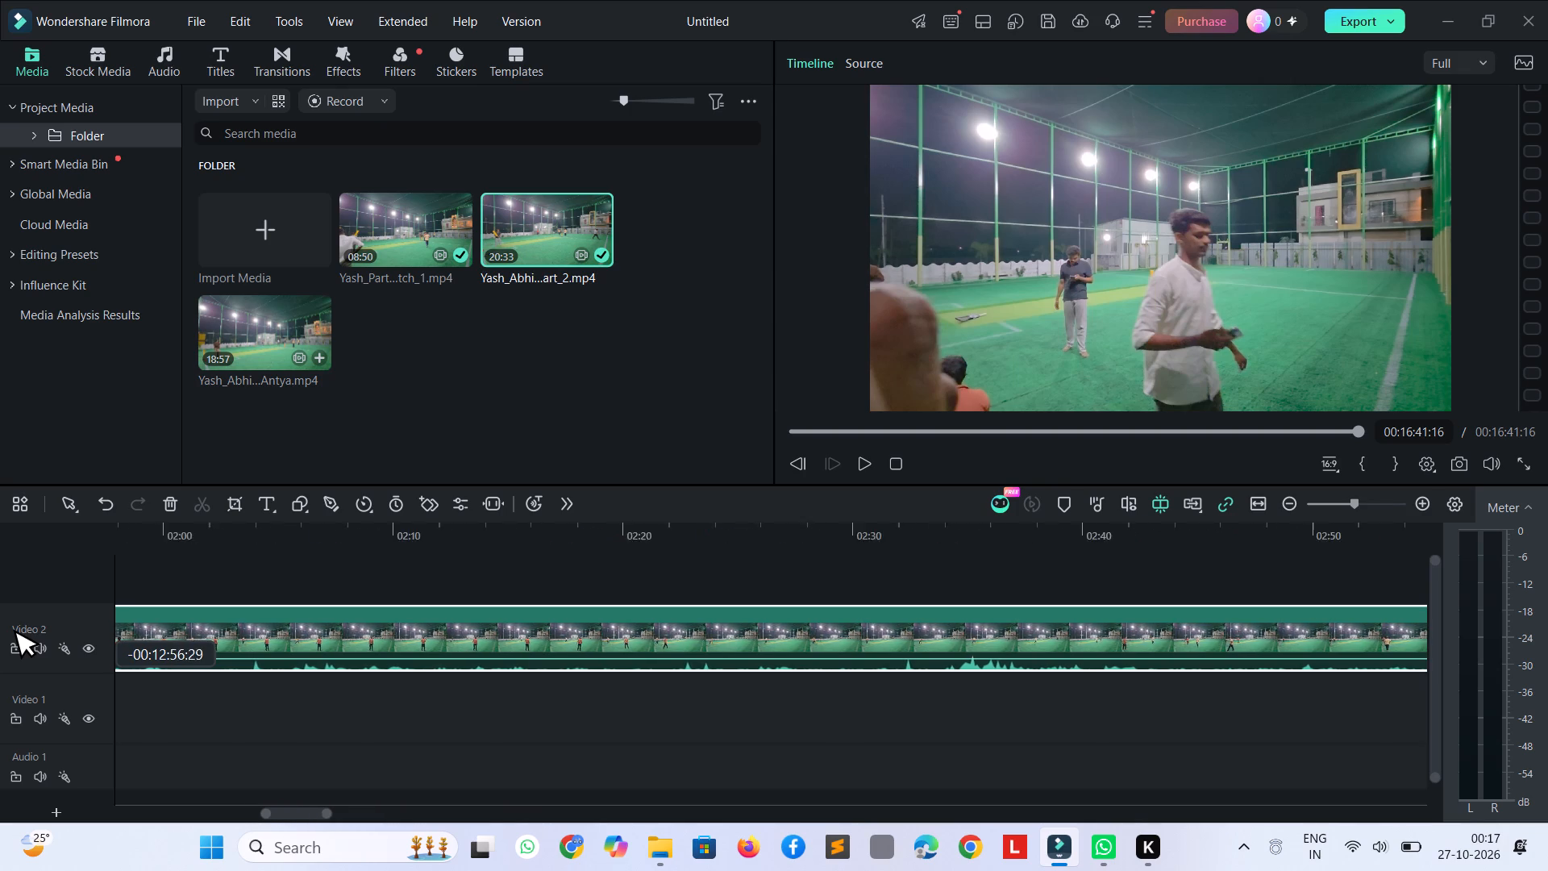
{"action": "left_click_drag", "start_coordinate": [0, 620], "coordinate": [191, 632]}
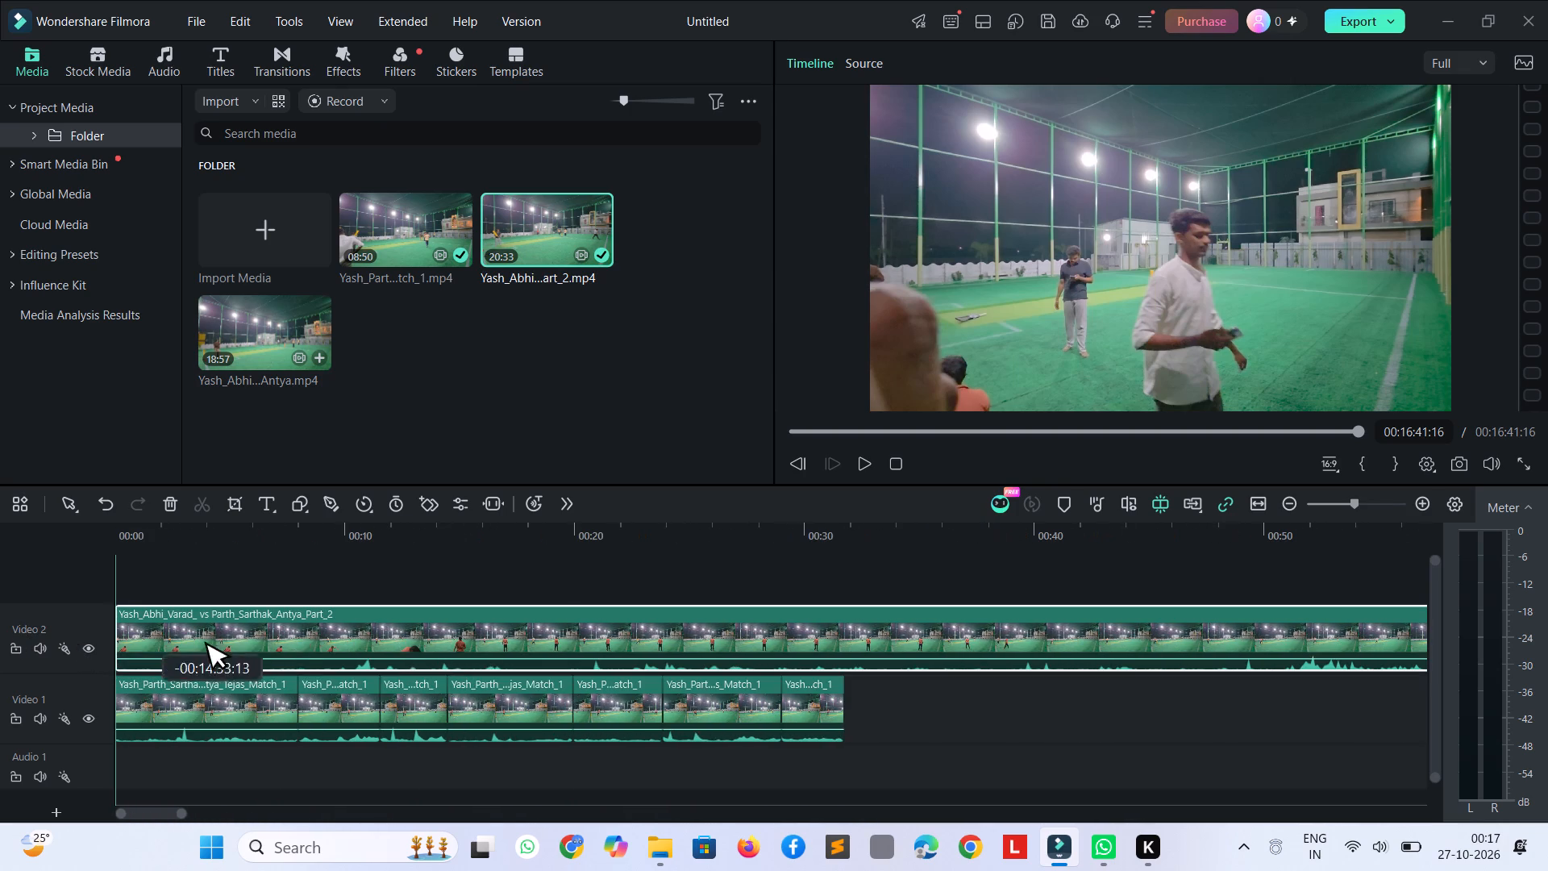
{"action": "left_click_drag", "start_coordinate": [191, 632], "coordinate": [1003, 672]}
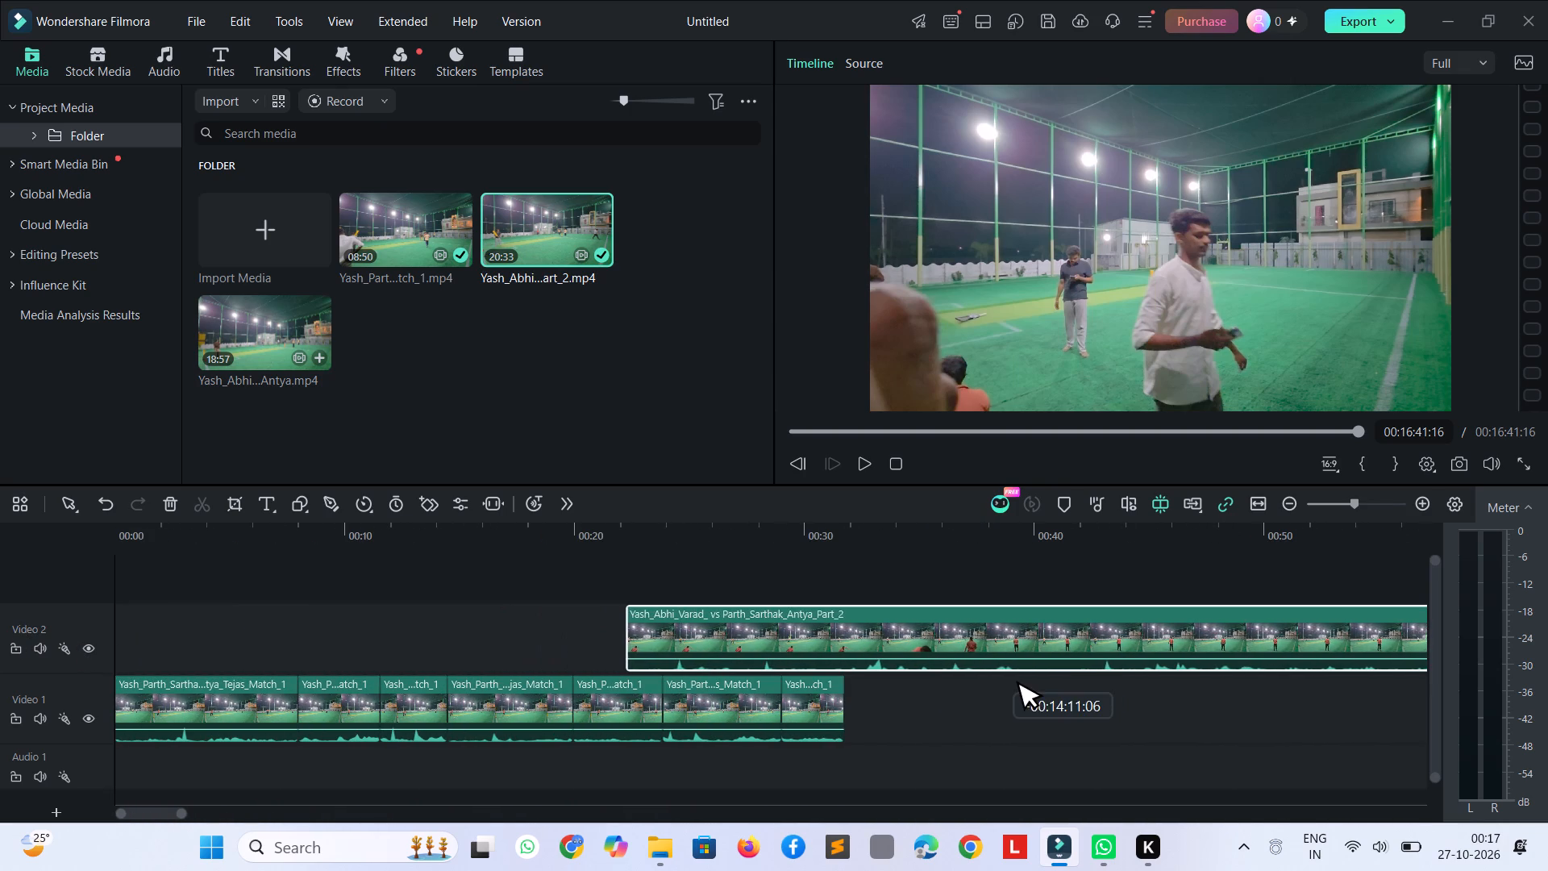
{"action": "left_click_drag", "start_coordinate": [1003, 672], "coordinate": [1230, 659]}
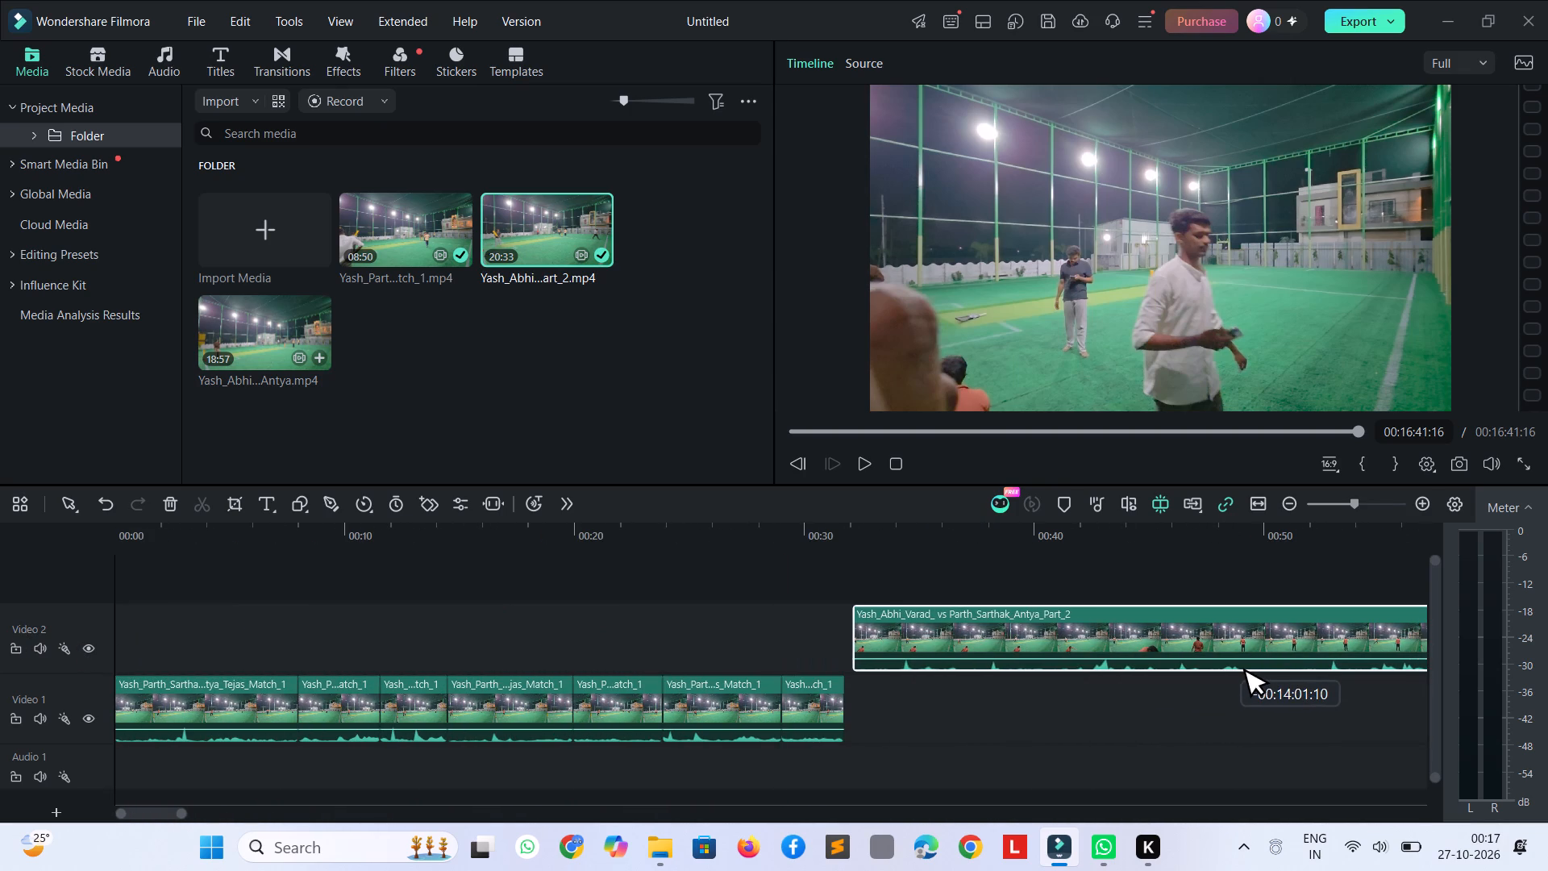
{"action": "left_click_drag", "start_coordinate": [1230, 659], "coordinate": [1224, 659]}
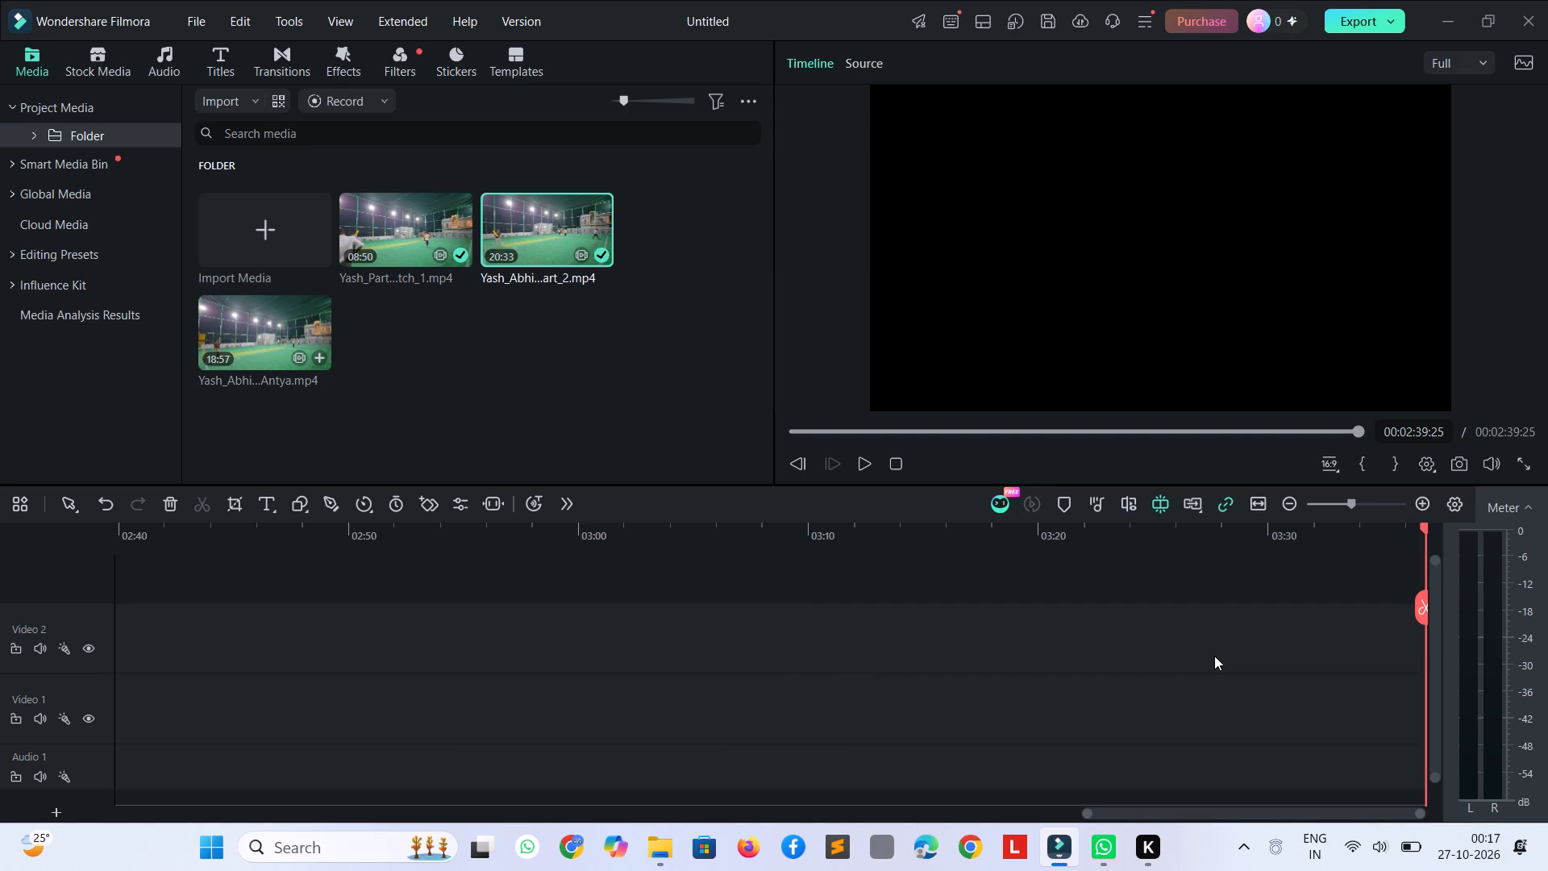
Play from the start of the Part_2 clip, split it at 00:00:43:05, and delete the portion before the cut.
{"action": "left_click_drag", "start_coordinate": [1430, 527], "coordinate": [1392, 529]}
{"action": "left_click_drag", "start_coordinate": [1421, 530], "coordinate": [1411, 534]}
{"action": "left_click_drag", "start_coordinate": [1411, 534], "coordinate": [34, 647]}
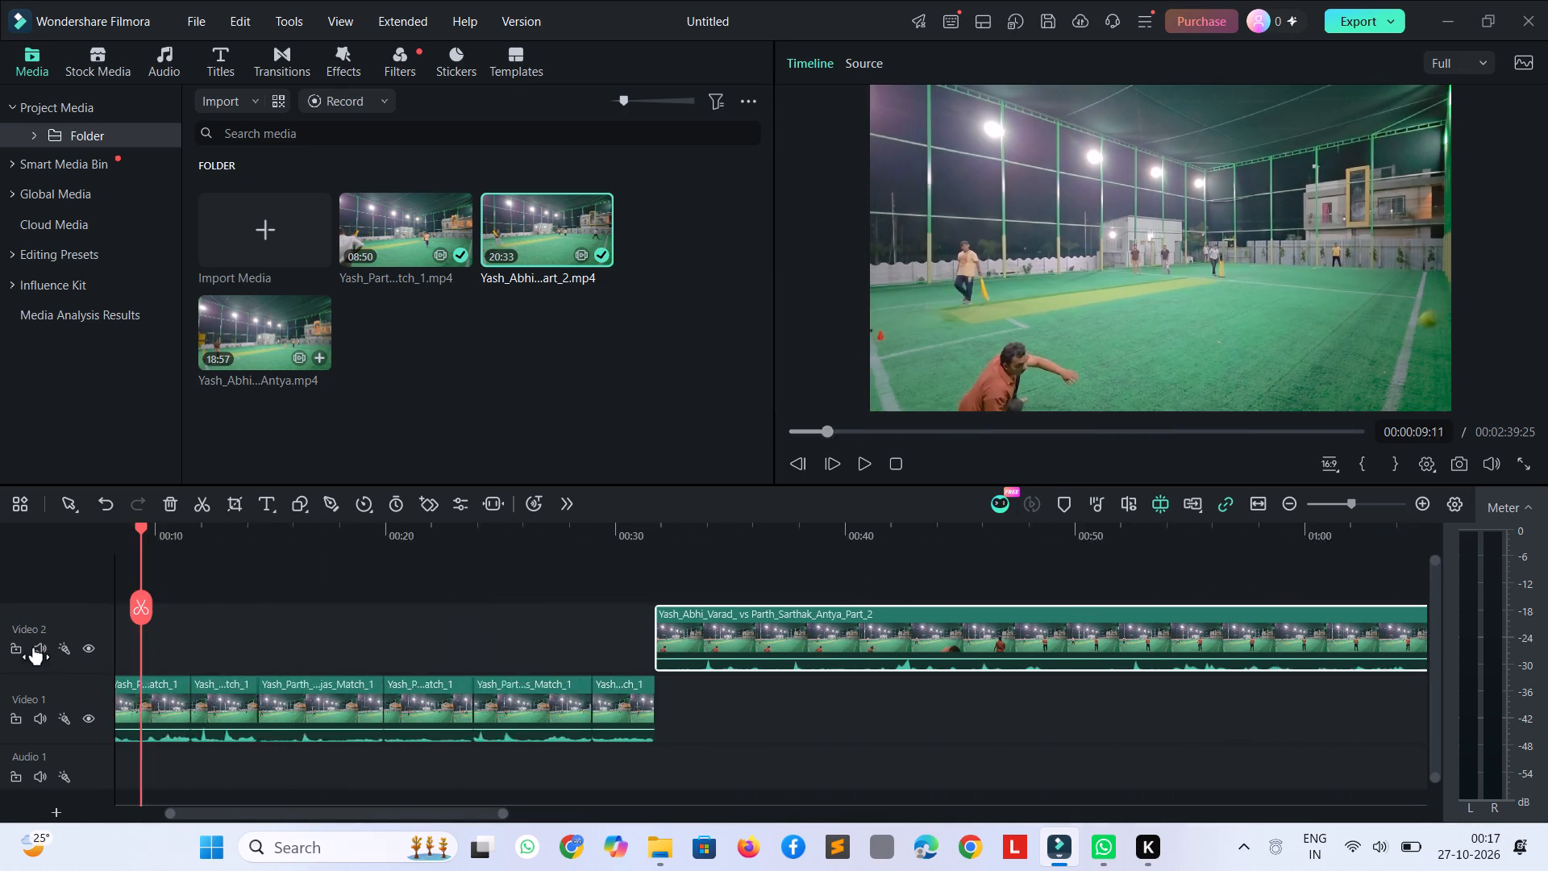
{"action": "left_click_drag", "start_coordinate": [34, 647], "coordinate": [783, 696]}
{"action": "key", "text": "space"}
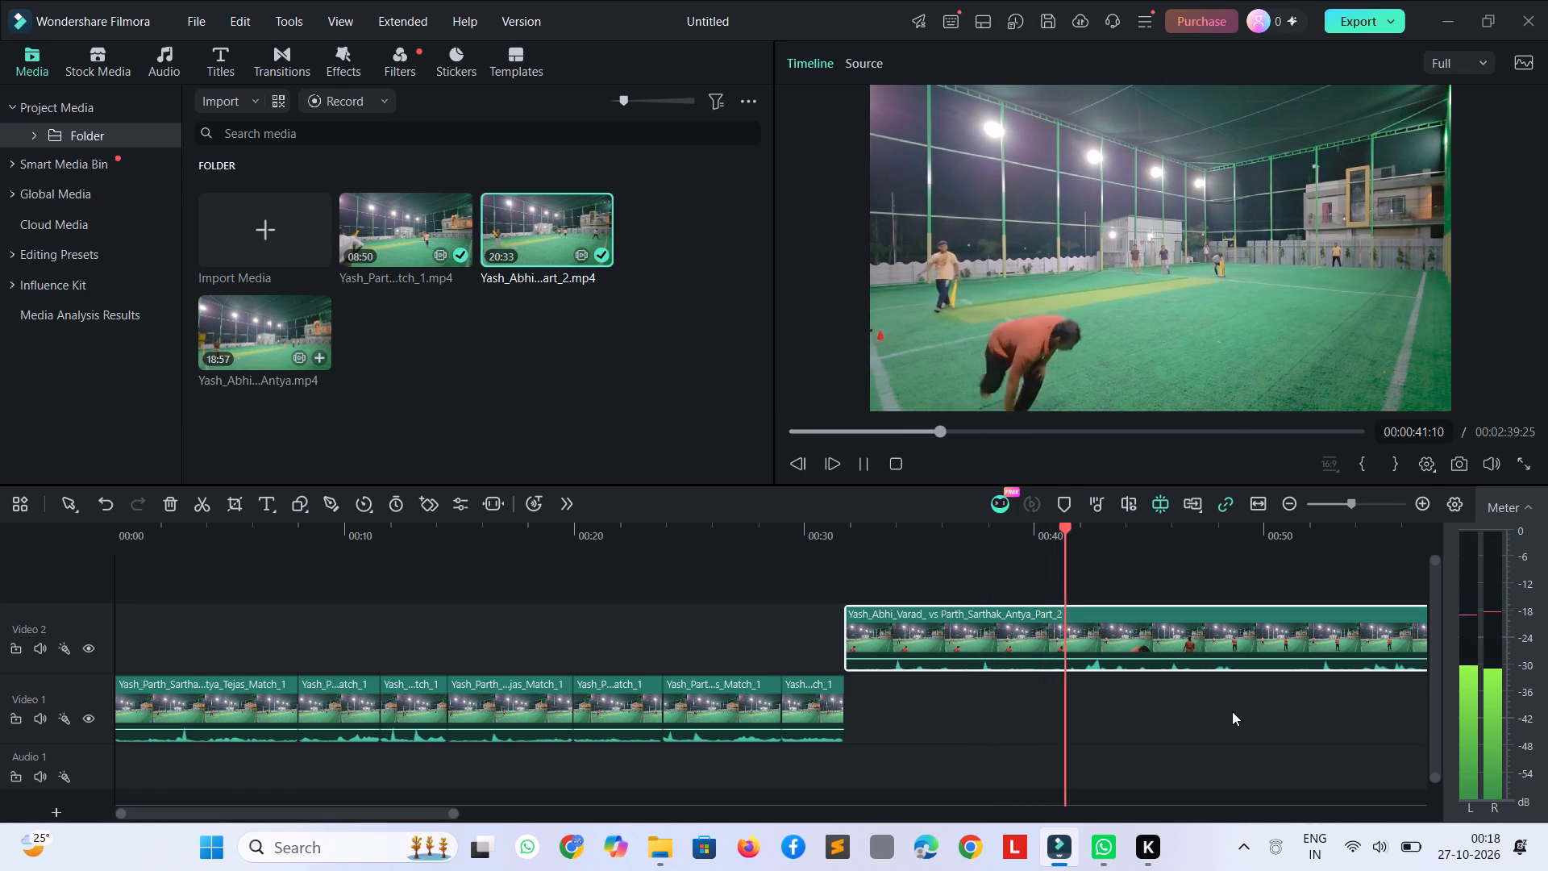
{"action": "key", "text": "space"}
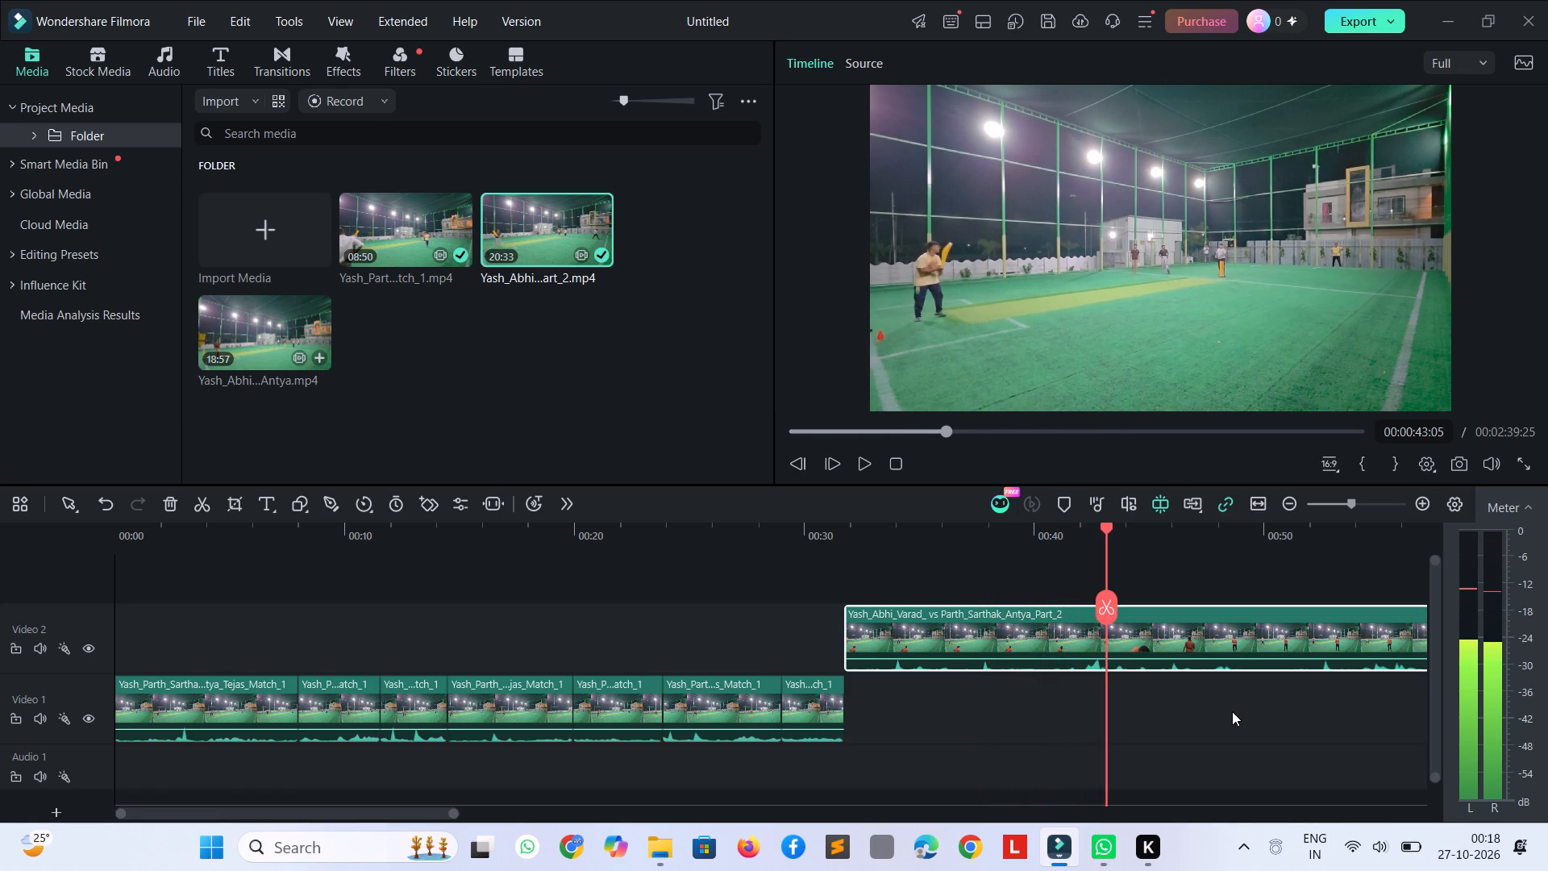
{"action": "key", "text": "ctrl+b"}
{"action": "left_click", "coordinate": [1022, 640]}
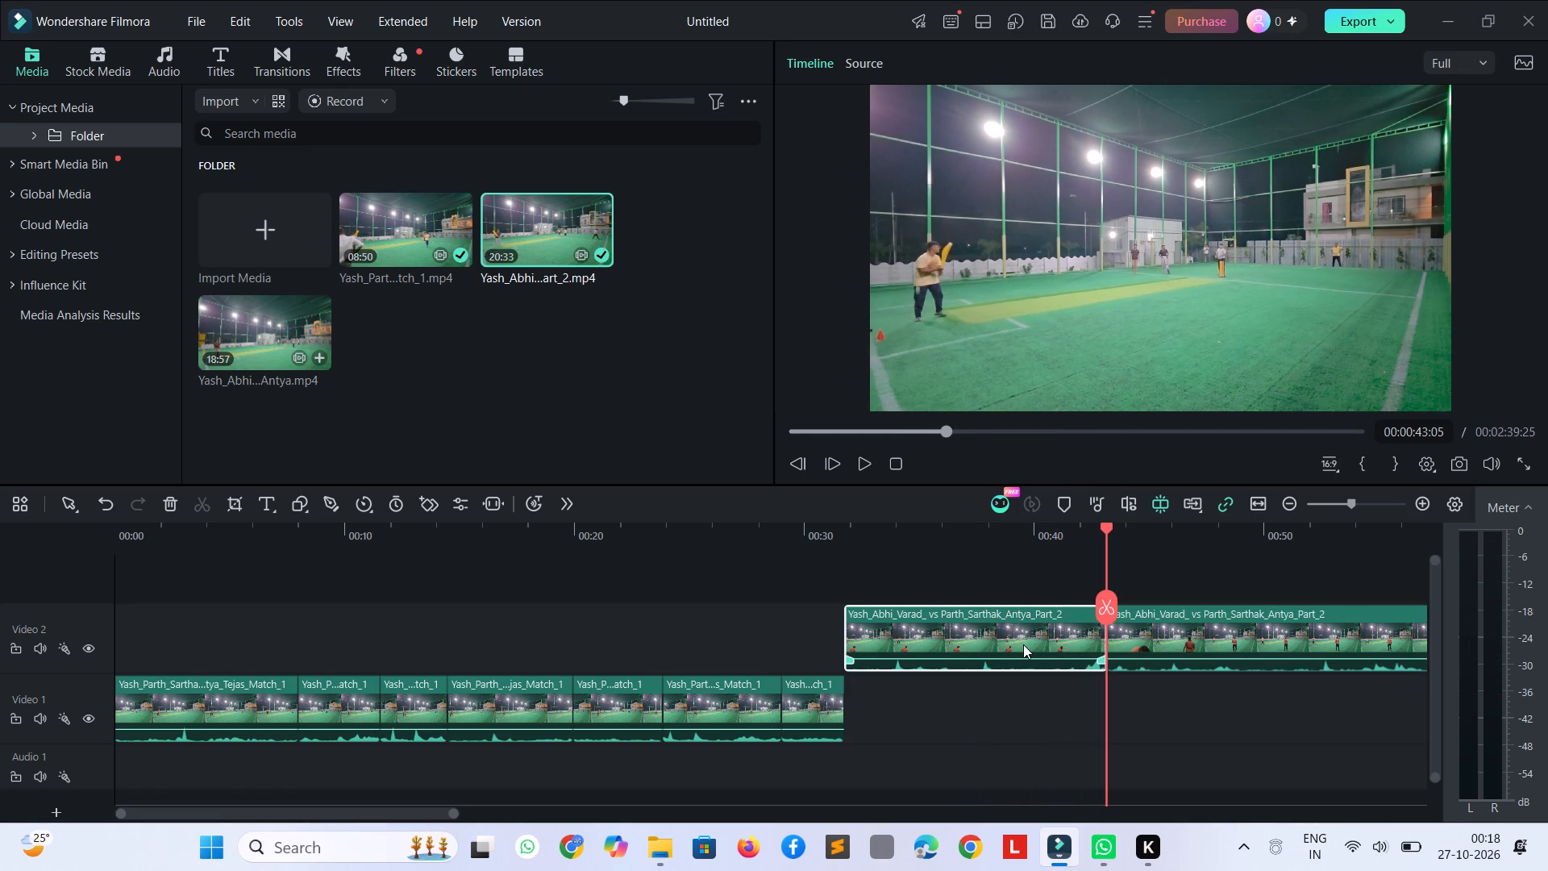
{"action": "key", "text": "Delete"}
Review the opening of the trimmed Part_2 clip, from 00:00:31:22 to about 00:00:46, for active play.
{"action": "key", "text": "space"}
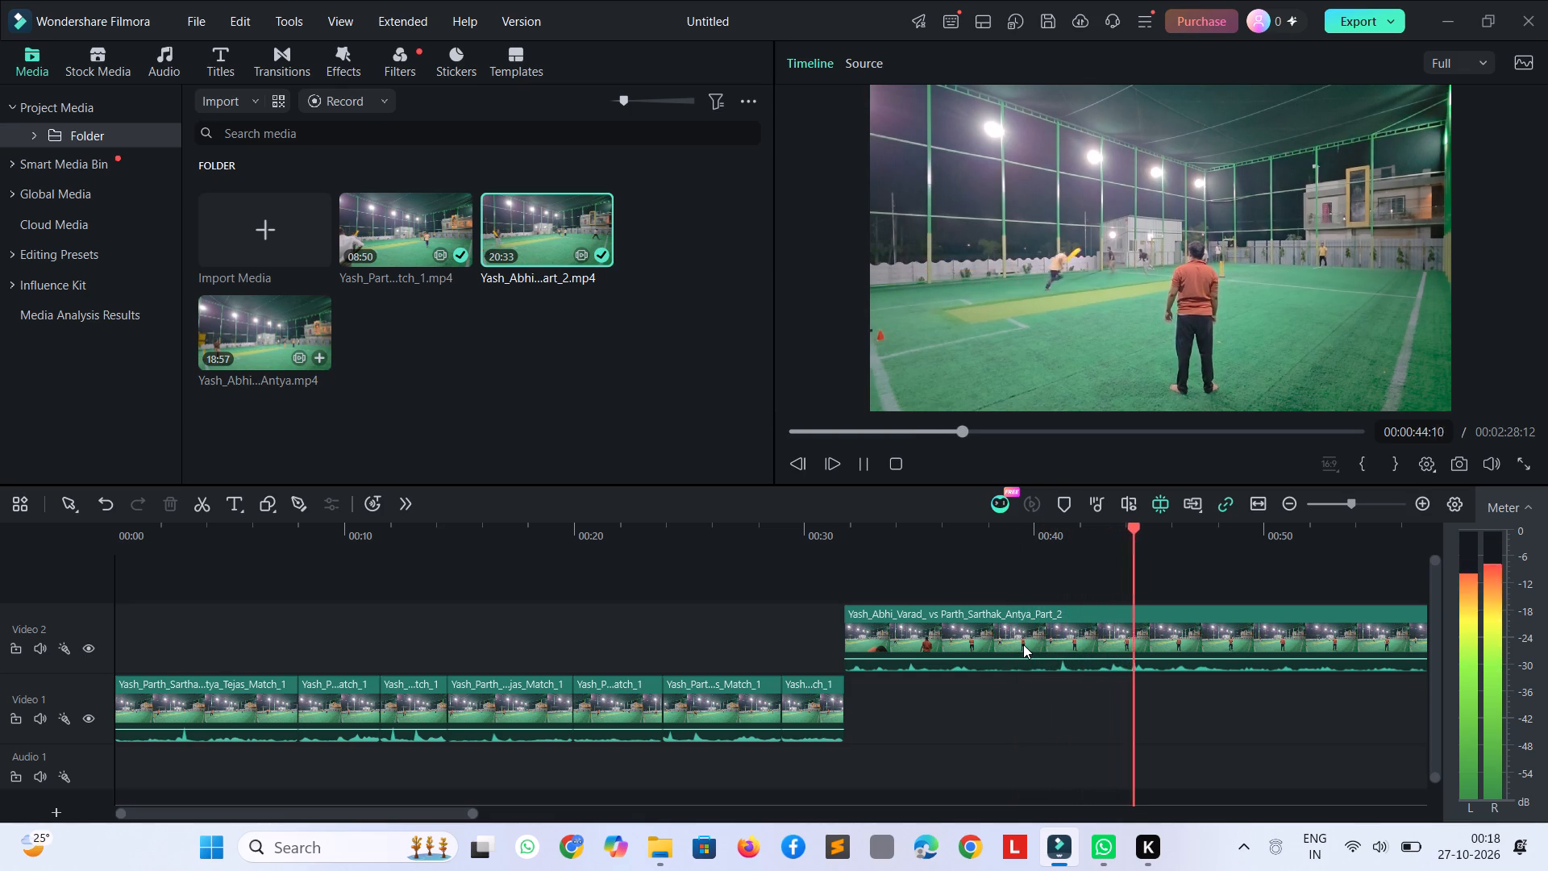
{"action": "key", "text": "space"}
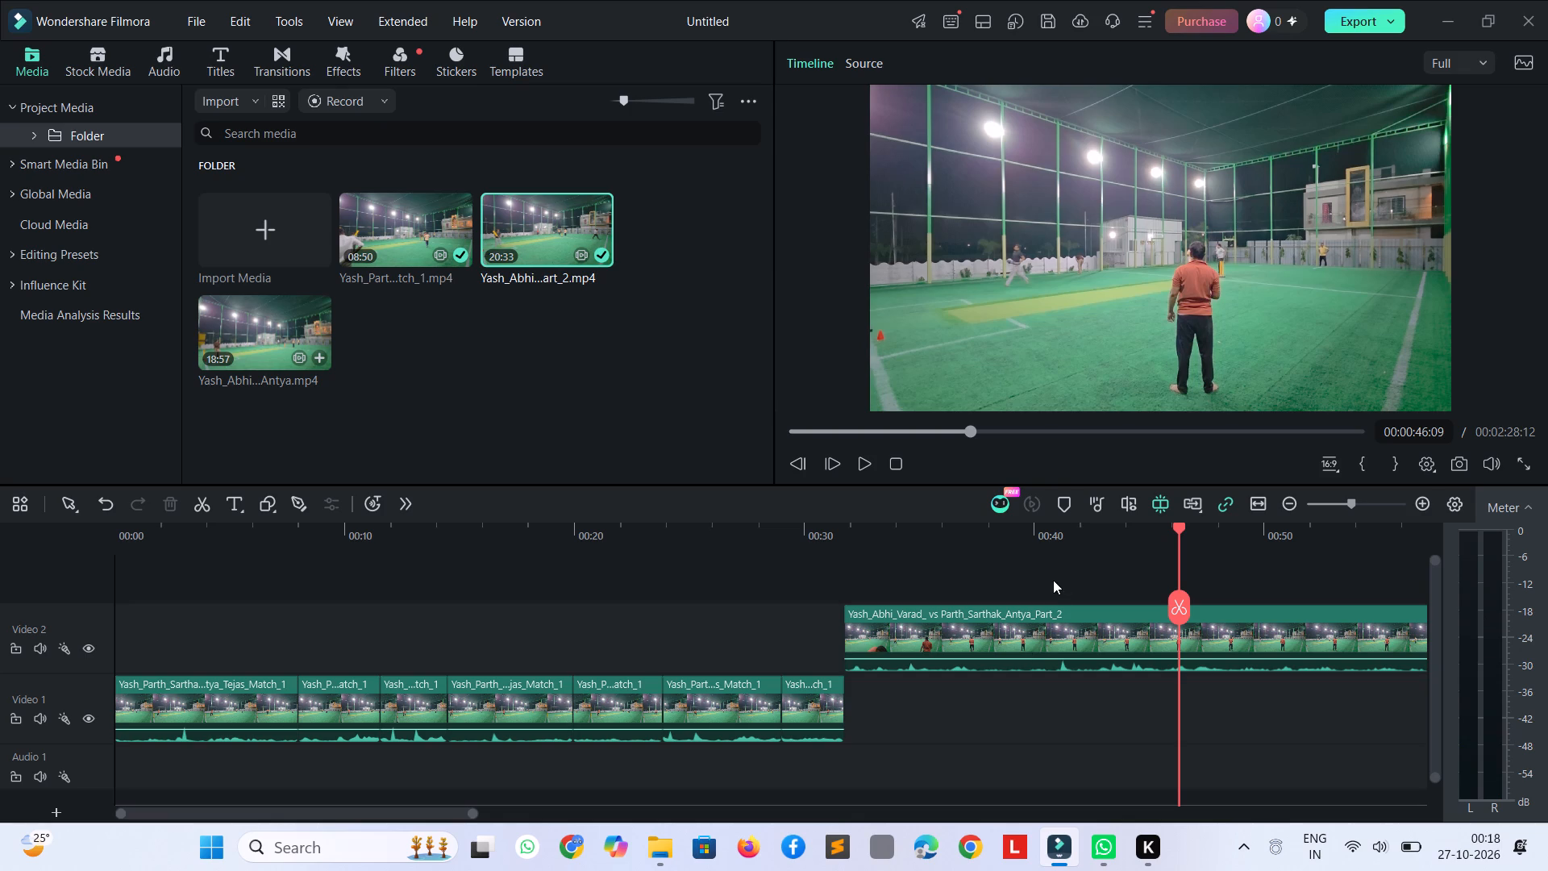
{"action": "left_click_drag", "start_coordinate": [1174, 532], "coordinate": [1174, 531]}
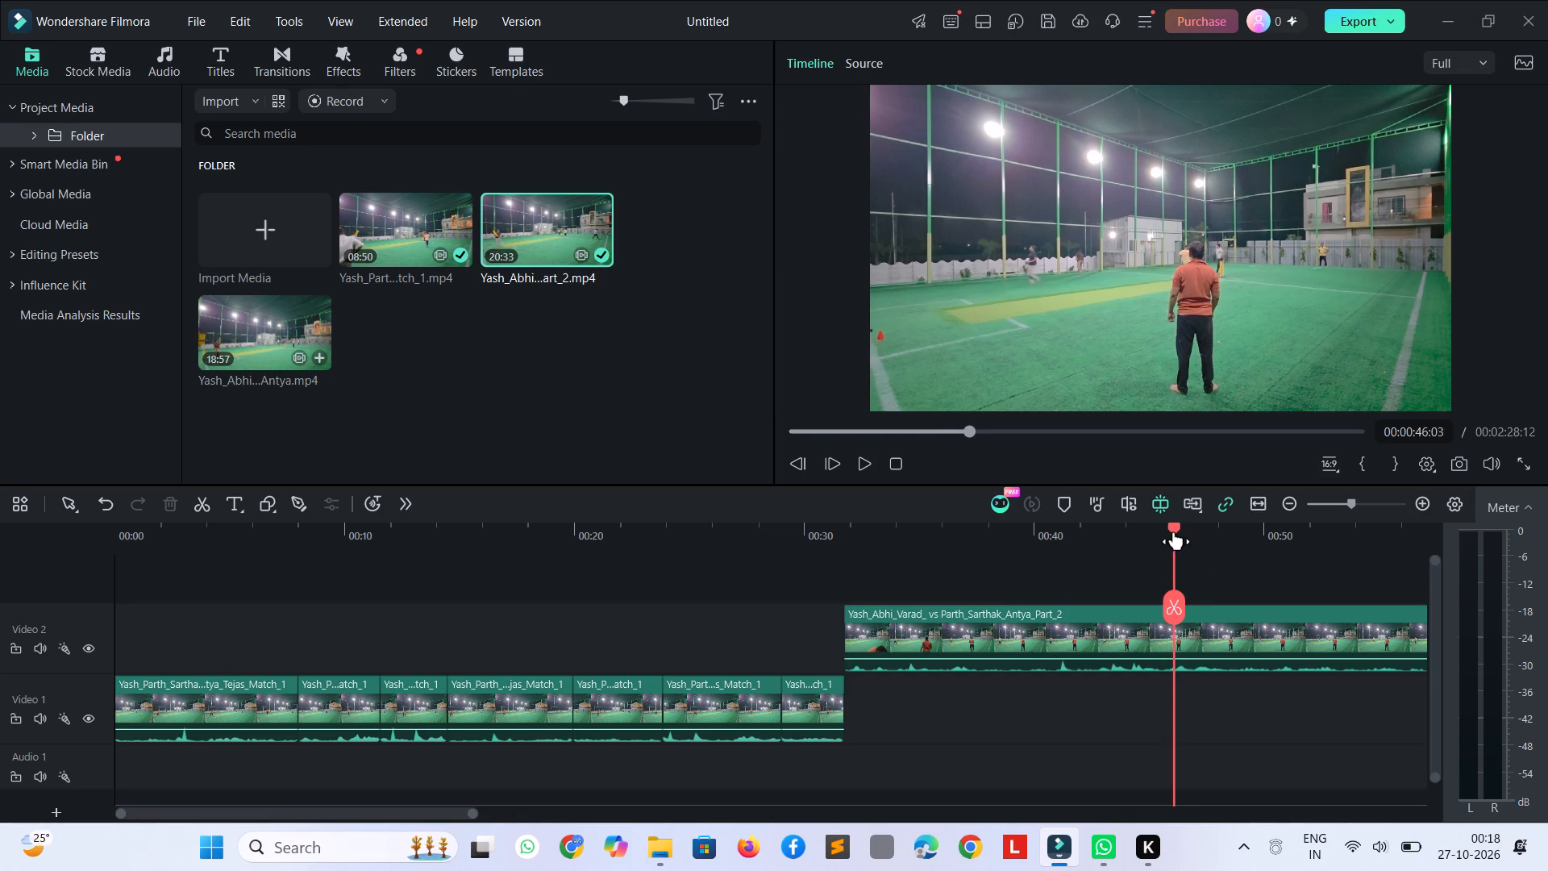
{"action": "left_click_drag", "start_coordinate": [1174, 531], "coordinate": [959, 590]}
{"action": "key", "text": "space"}
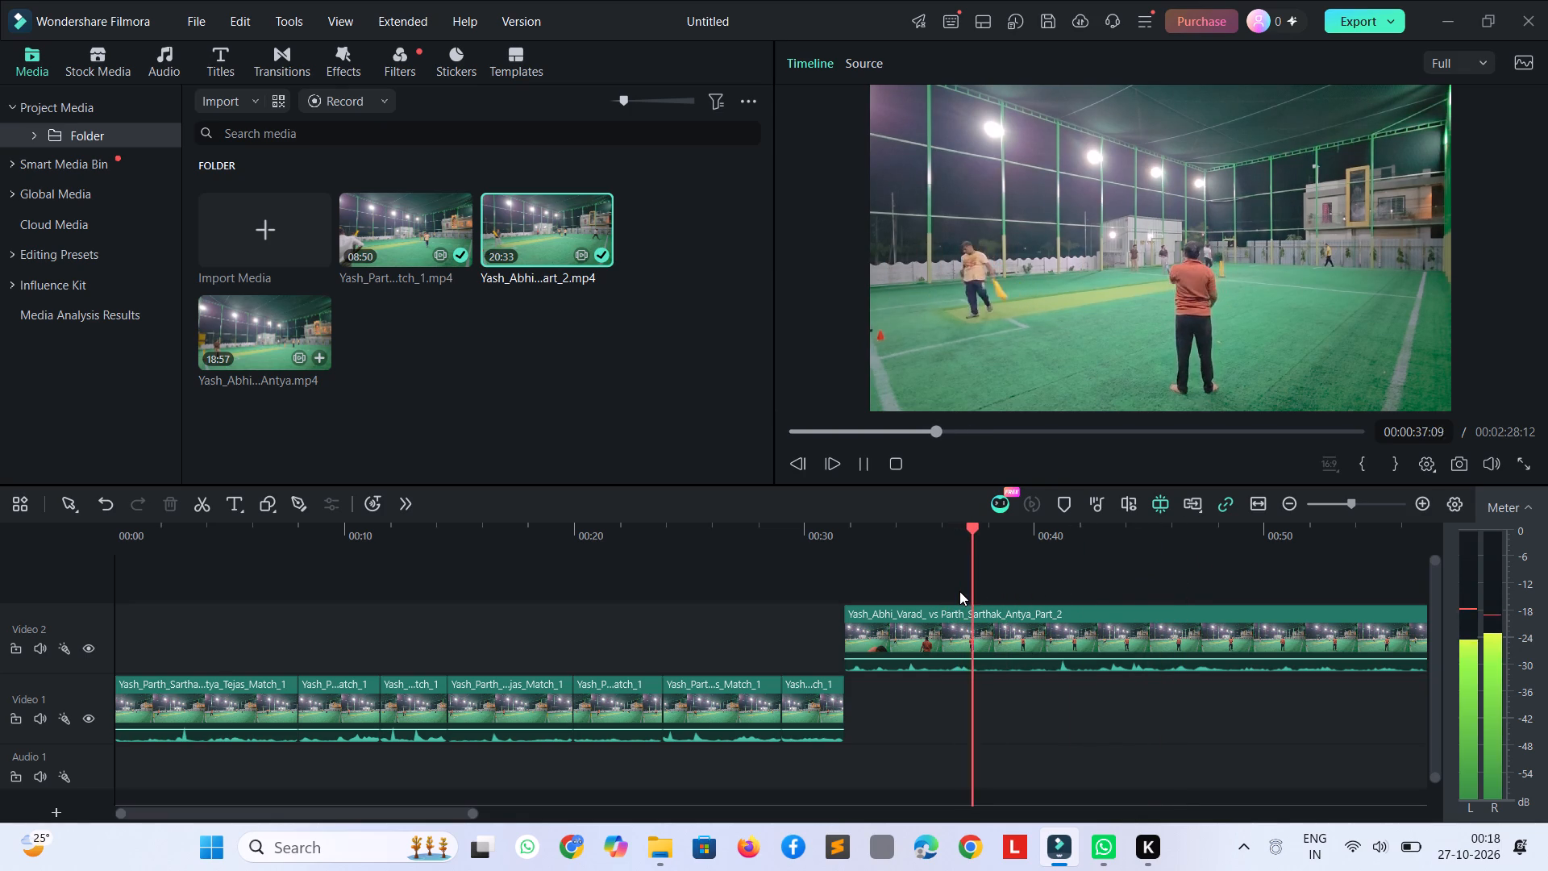
{"action": "key", "text": "space"}
{"action": "left_click_drag", "start_coordinate": [988, 556], "coordinate": [843, 535]}
{"action": "key", "text": "space"}
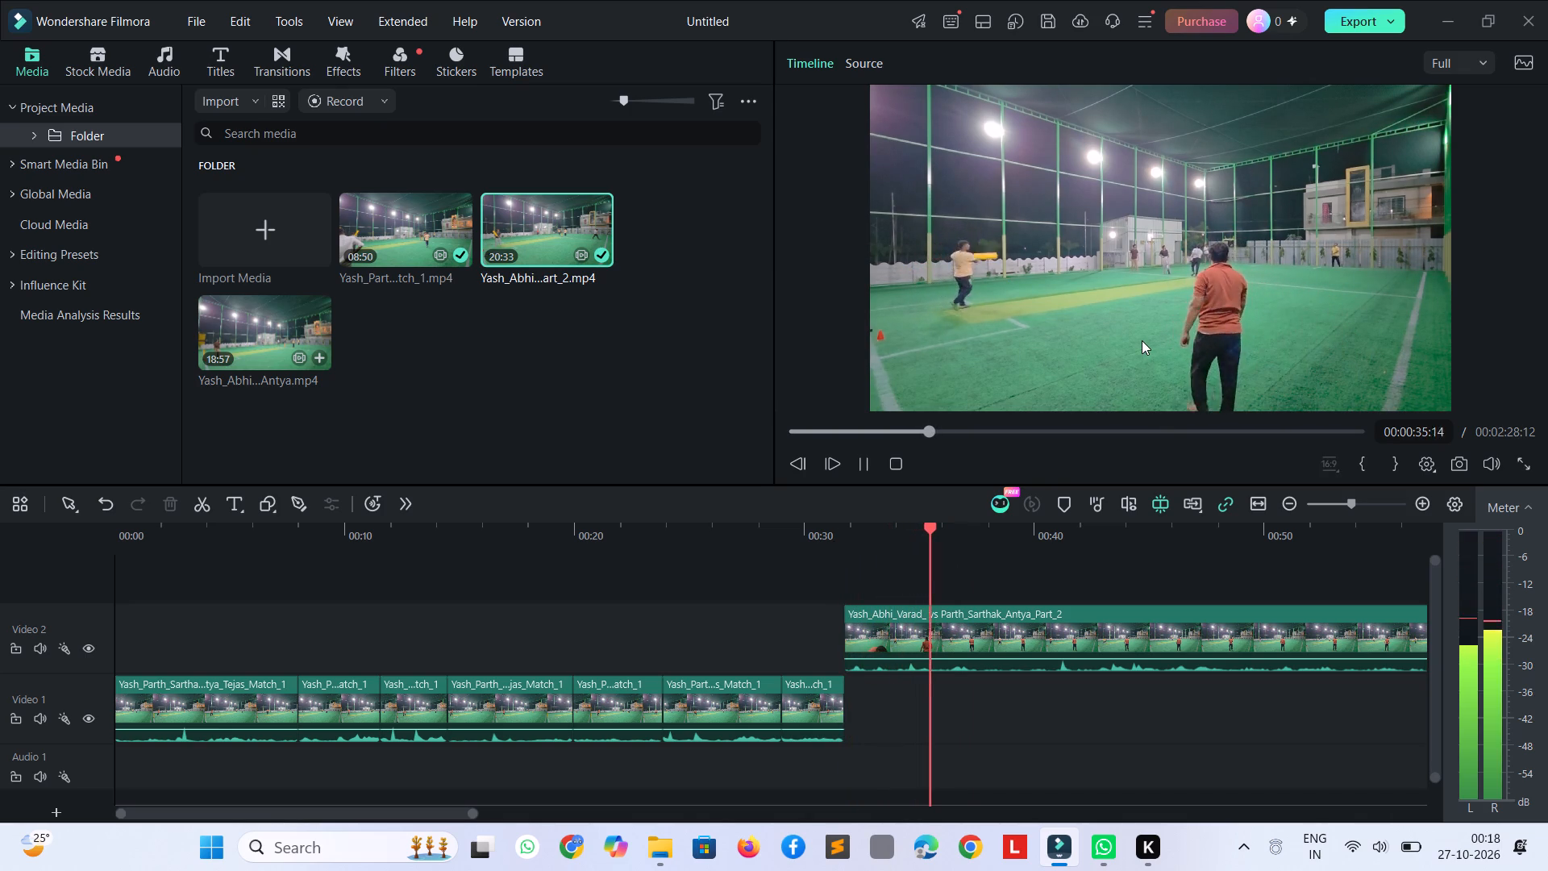
{"action": "key", "text": "space"}
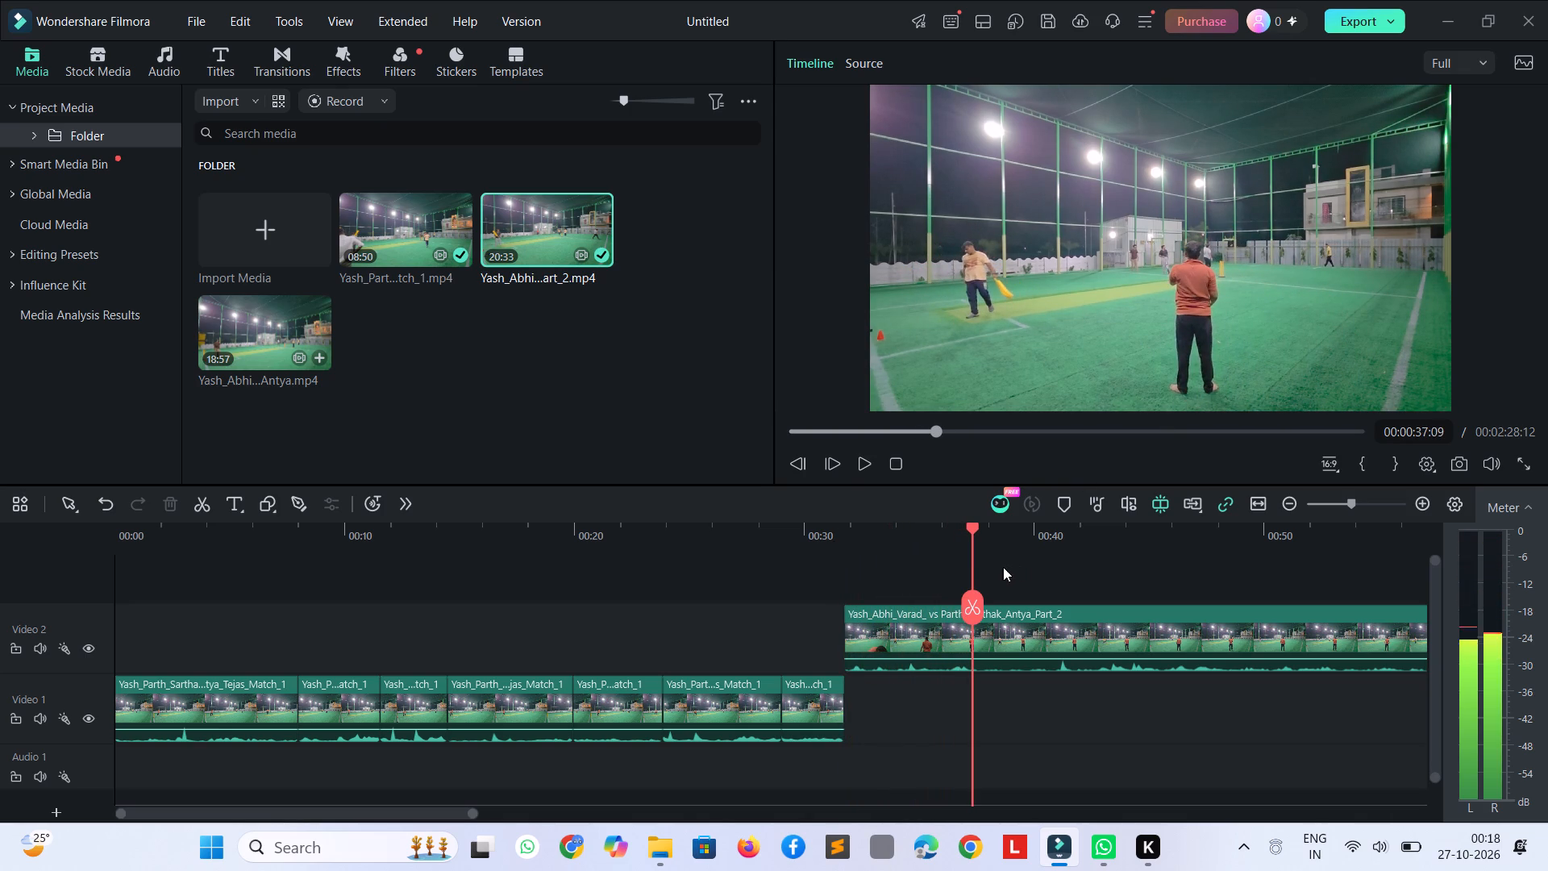
{"action": "left_click_drag", "start_coordinate": [970, 556], "coordinate": [822, 564]}
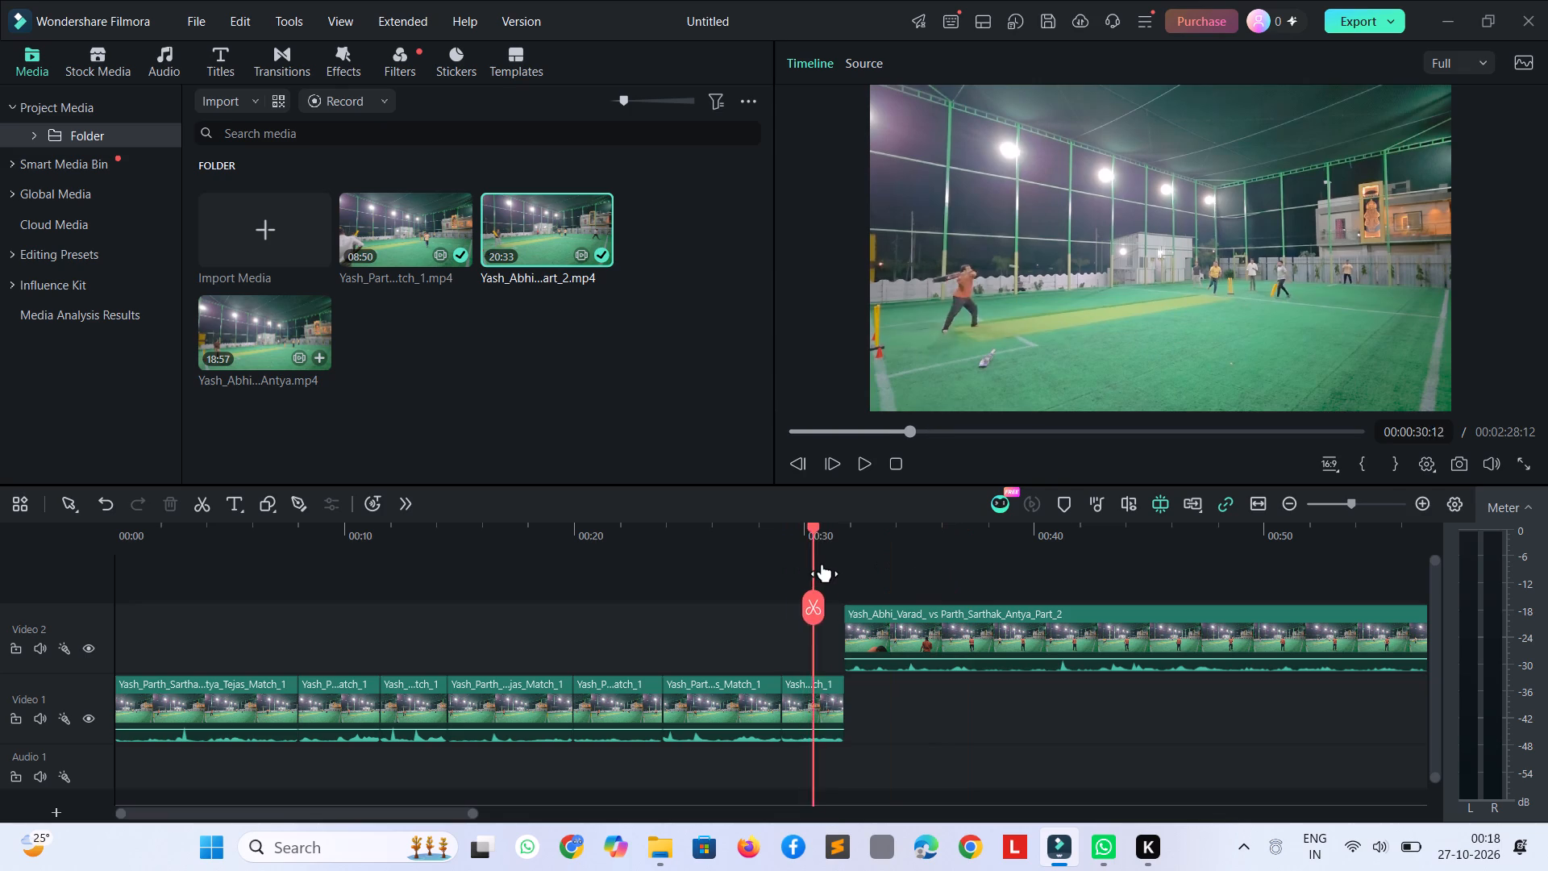
{"action": "left_click_drag", "start_coordinate": [822, 564], "coordinate": [837, 568]}
{"action": "key", "text": "space"}
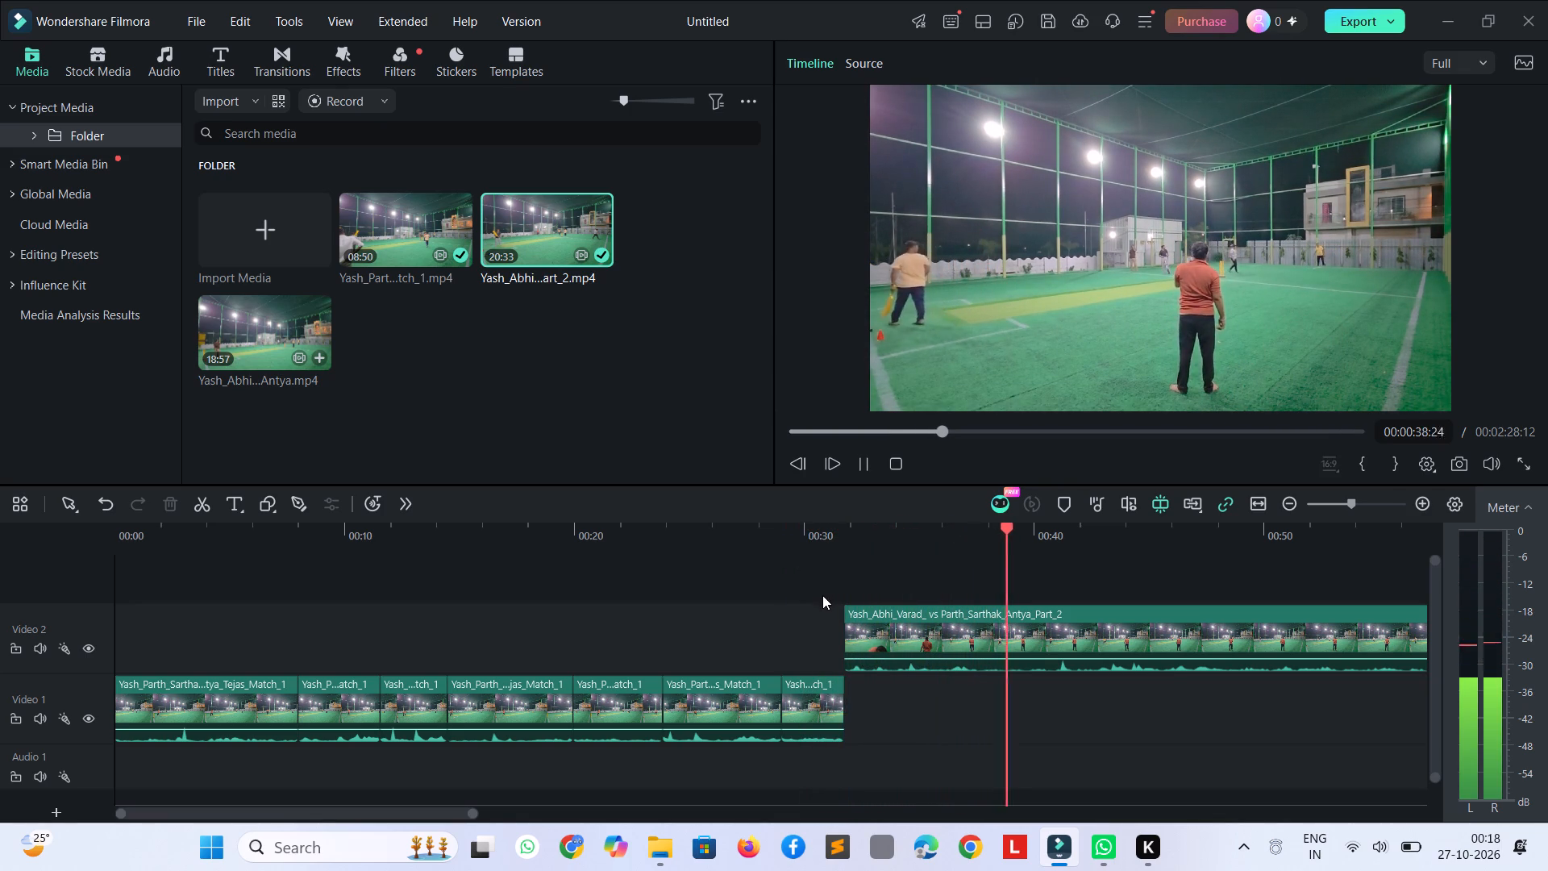
{"action": "key", "text": "space"}
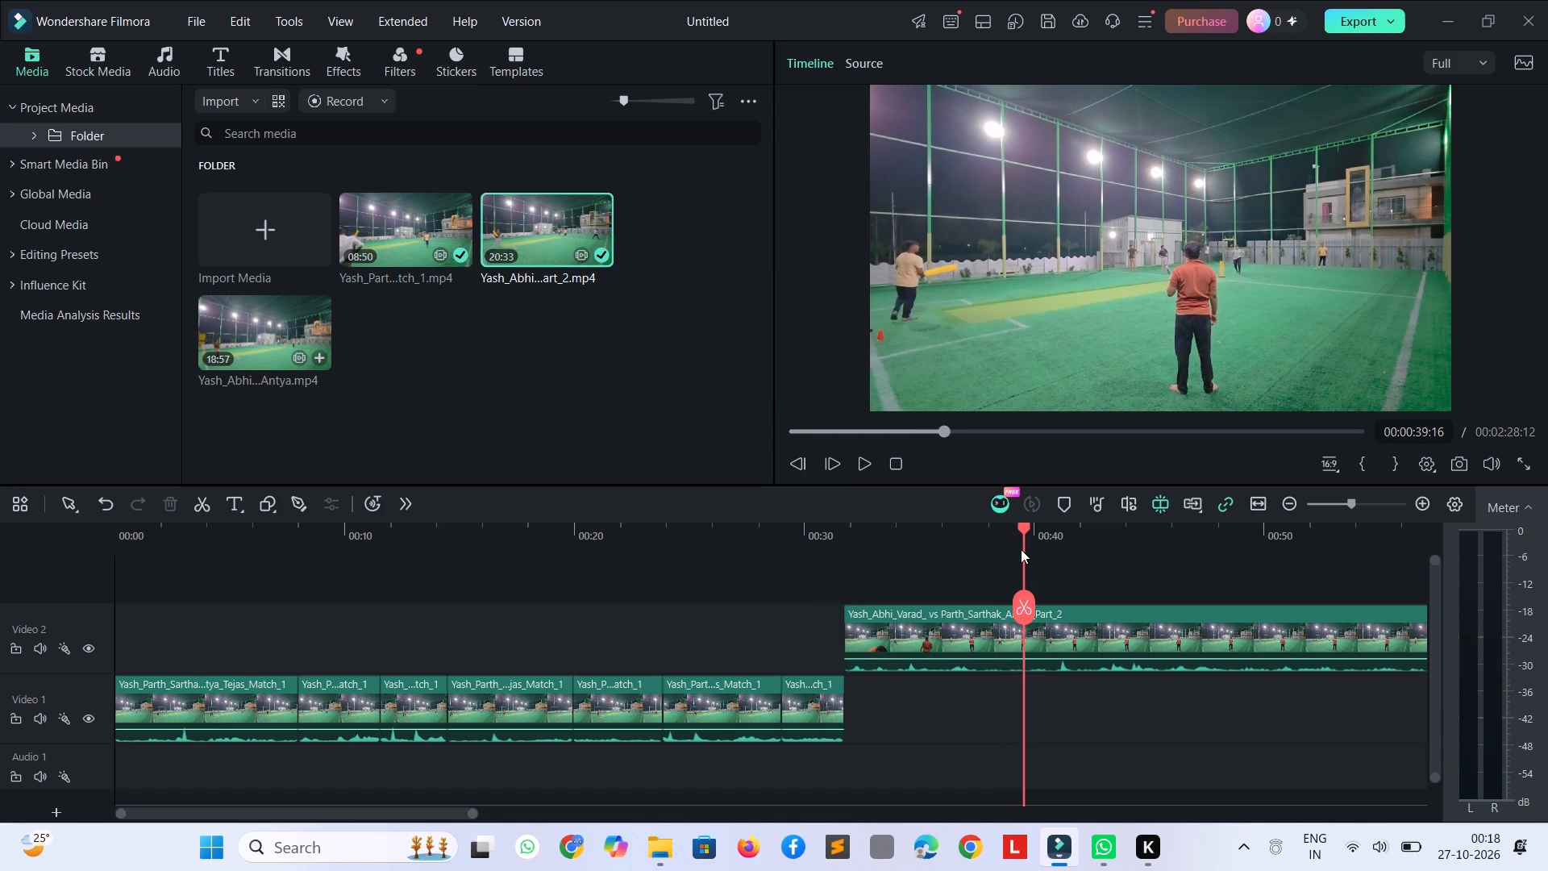
Examine the rest of the Part_2 clip from about 00:00:39 to 00:01:55:19 for active play.
{"action": "left_click_drag", "start_coordinate": [1022, 549], "coordinate": [1169, 603]}
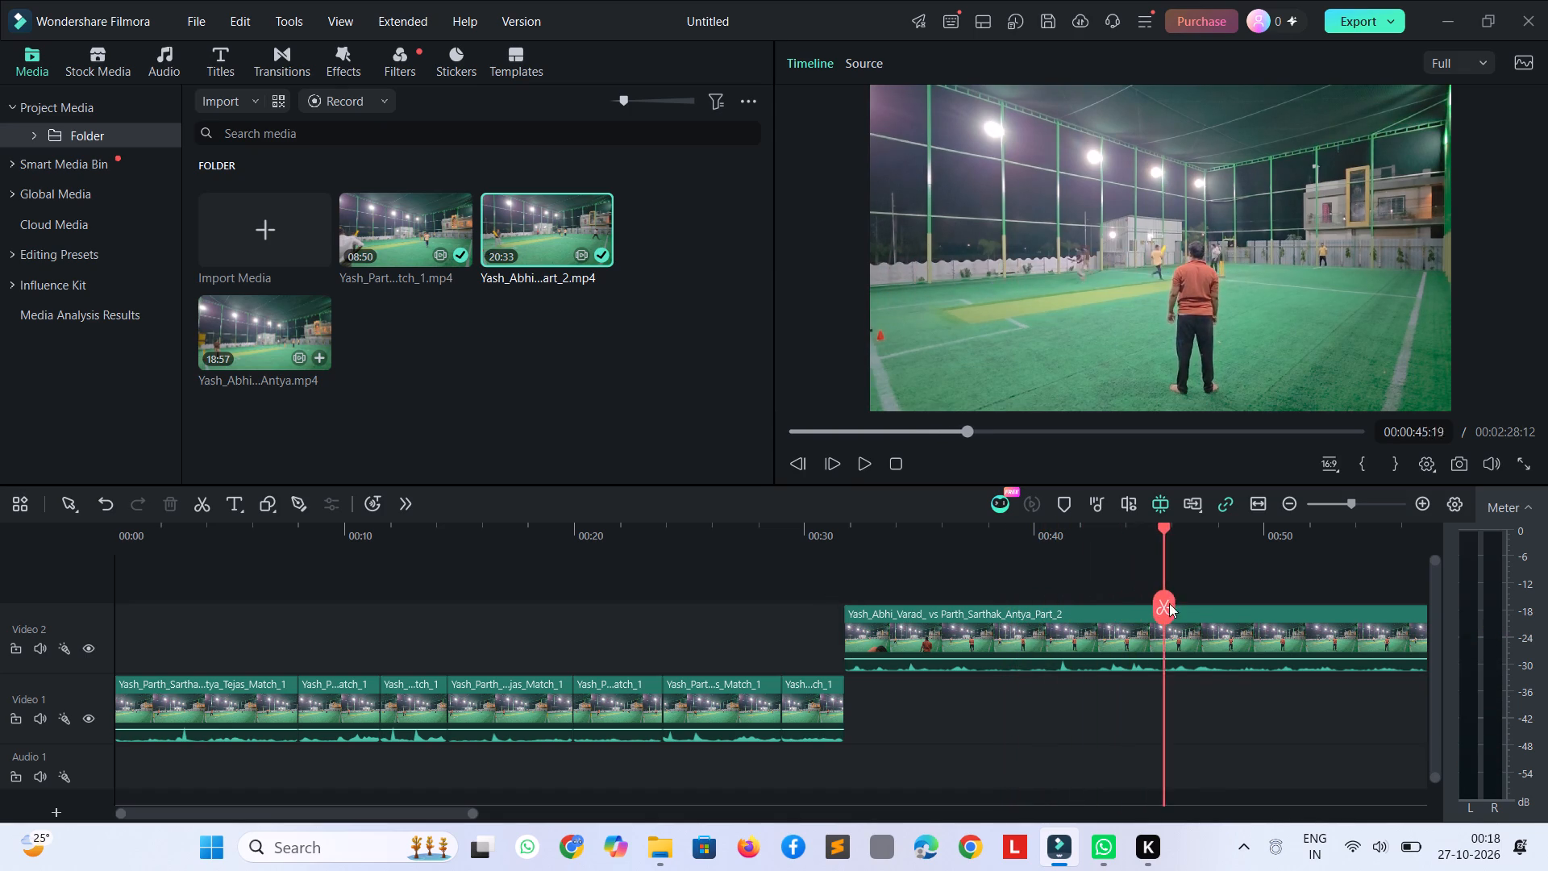
{"action": "left_click_drag", "start_coordinate": [1169, 603], "coordinate": [1397, 670]}
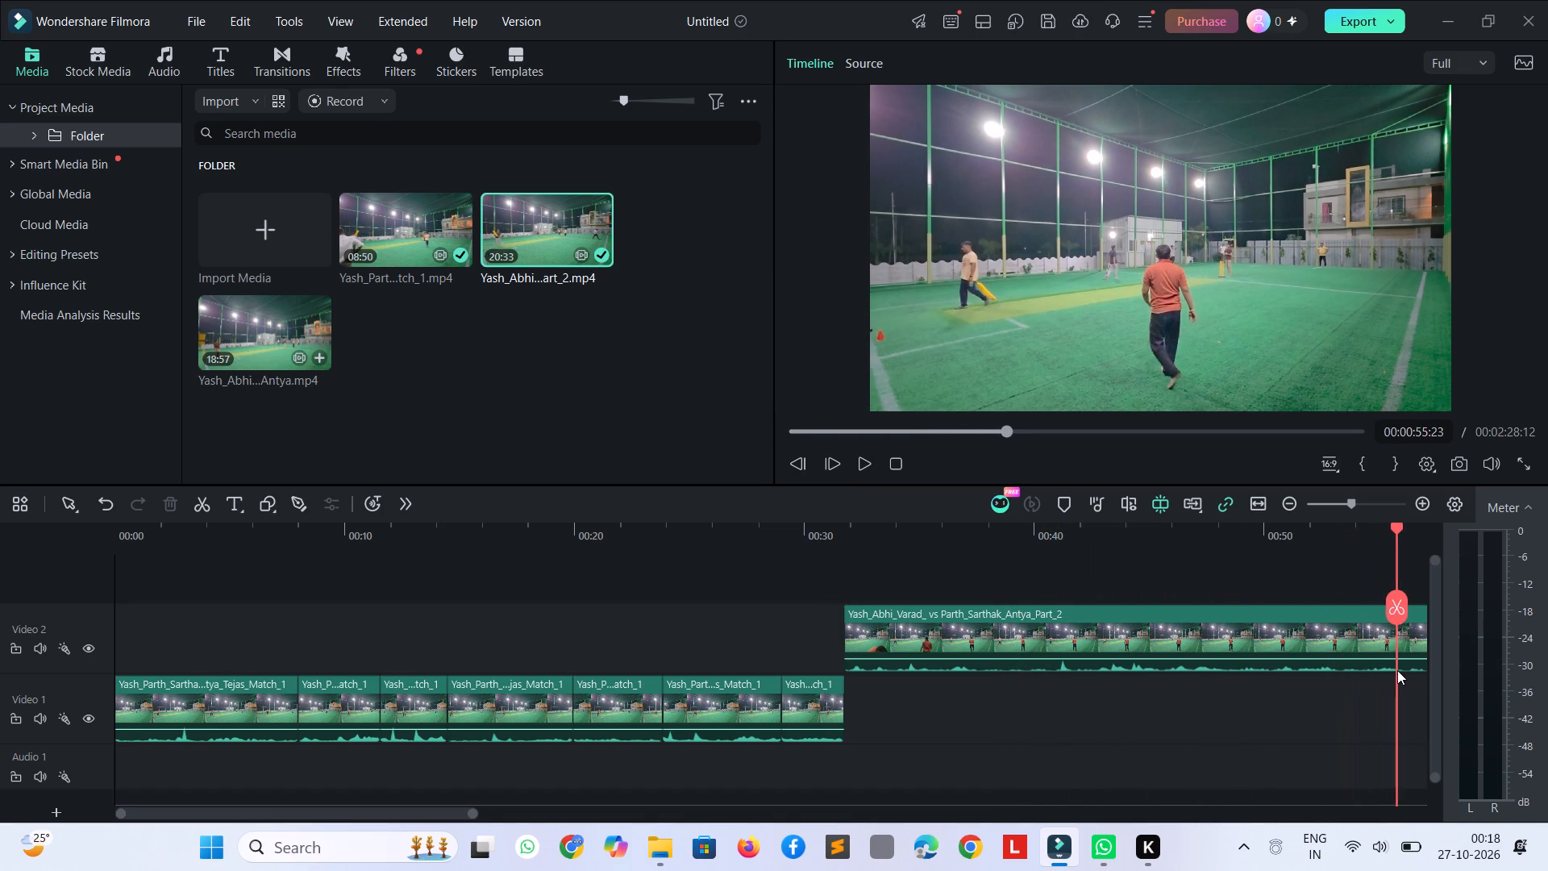
{"action": "left_click_drag", "start_coordinate": [1397, 670], "coordinate": [1412, 677]}
{"action": "key", "text": "space"}
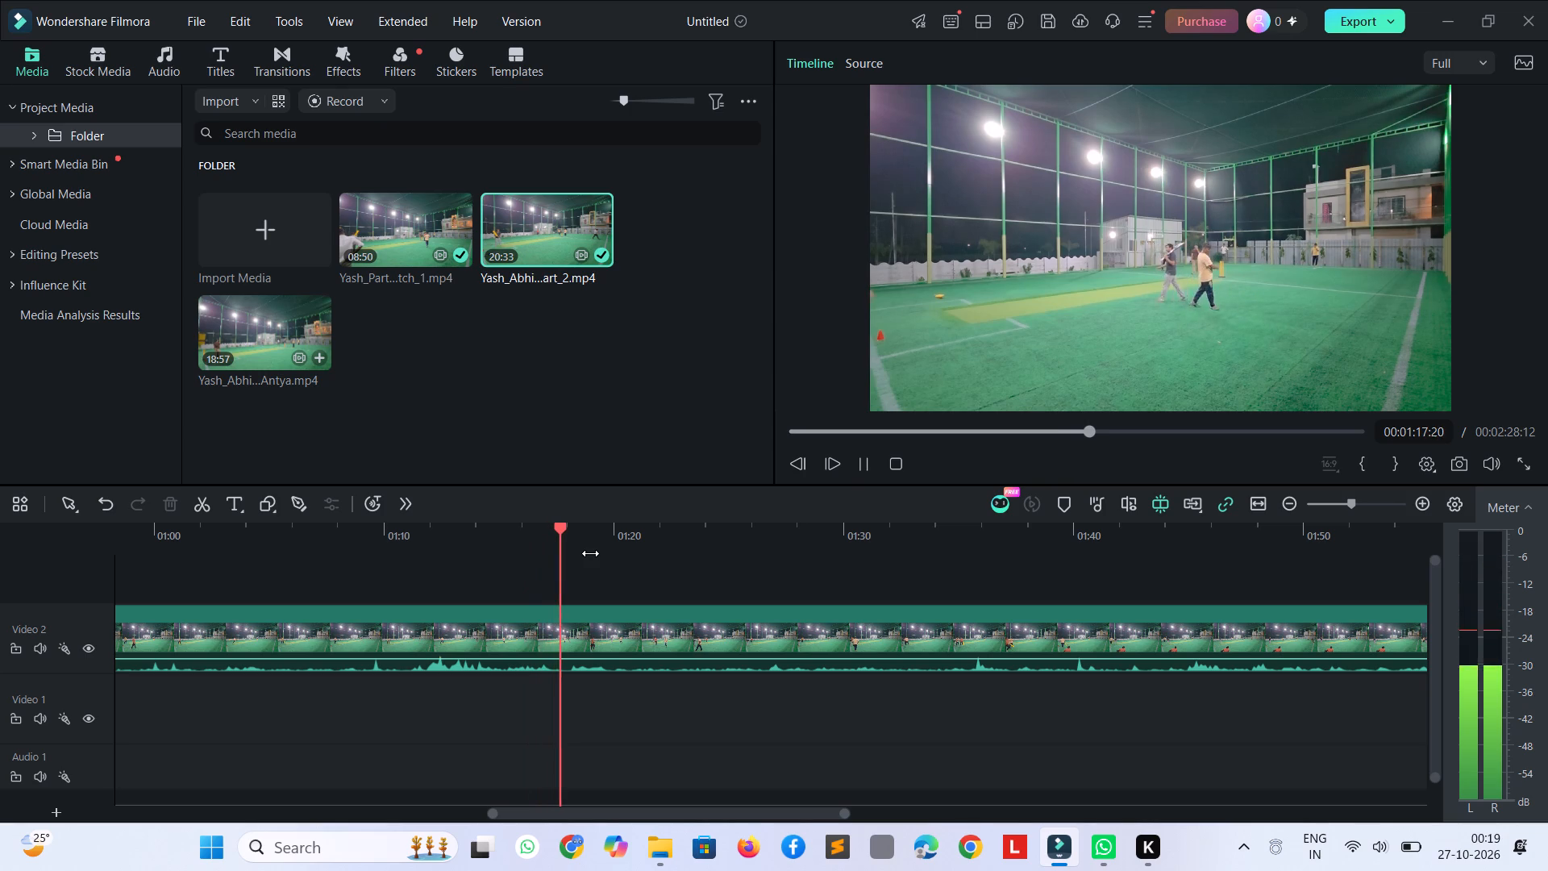
{"action": "key", "text": "space"}
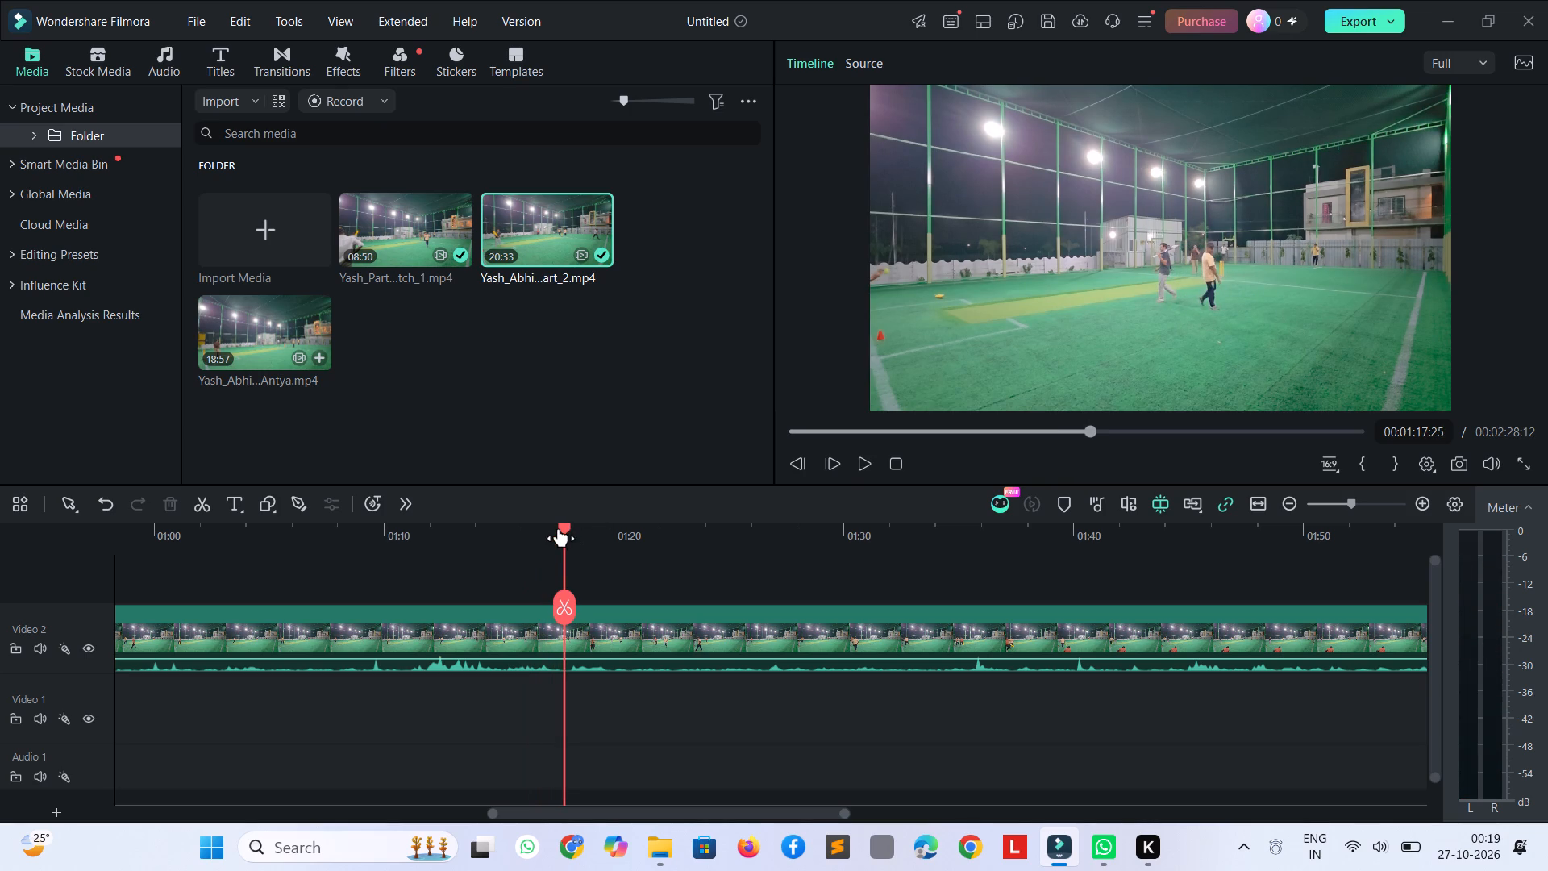
{"action": "left_click_drag", "start_coordinate": [559, 528], "coordinate": [834, 582]}
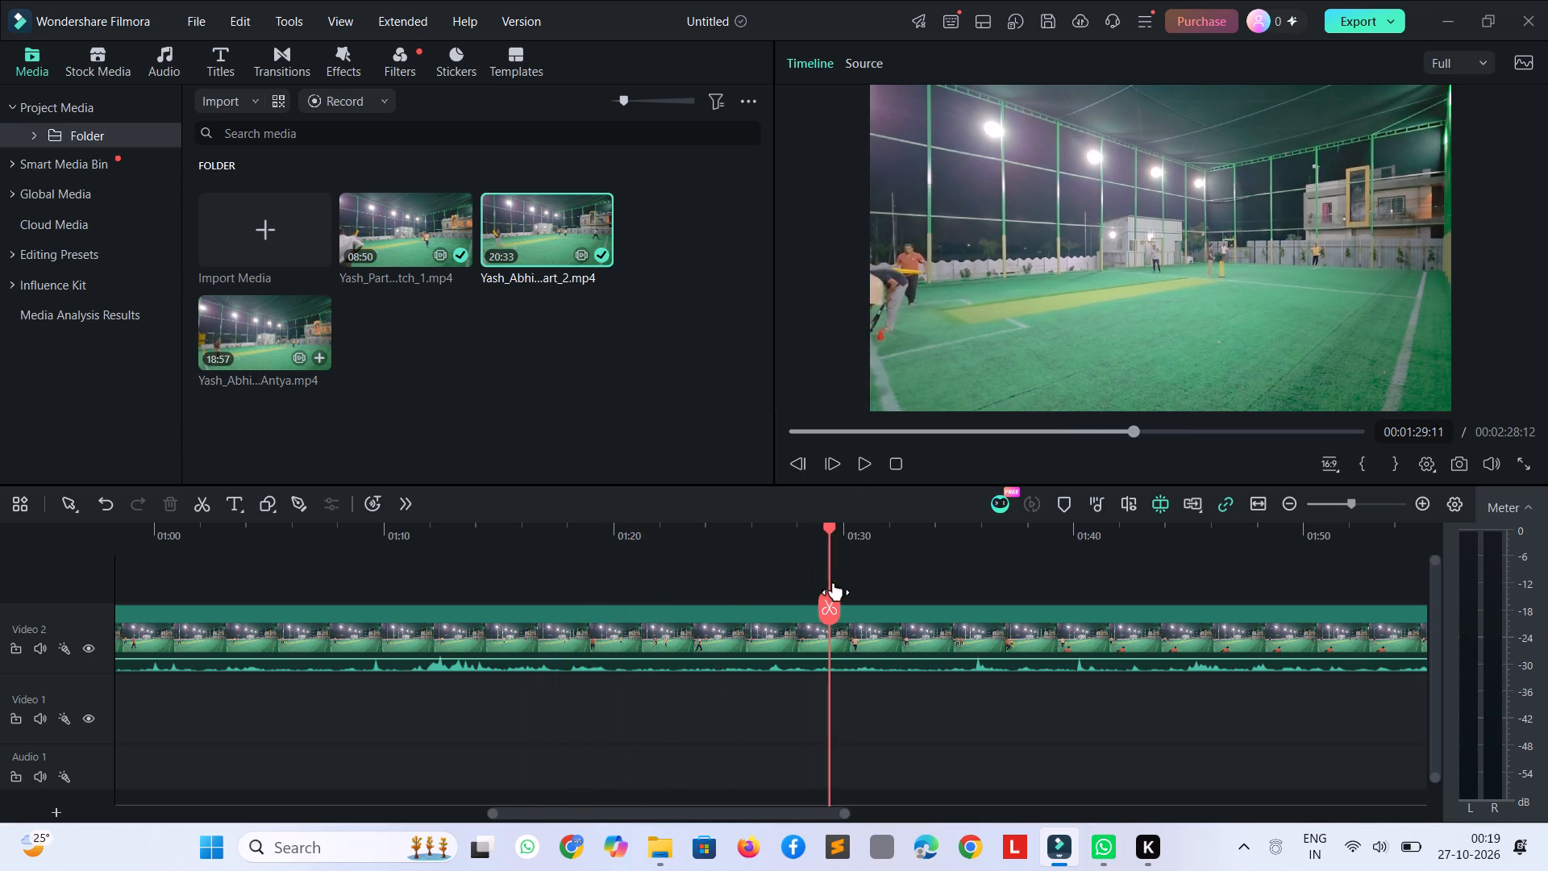
{"action": "left_click_drag", "start_coordinate": [834, 582], "coordinate": [1036, 622]}
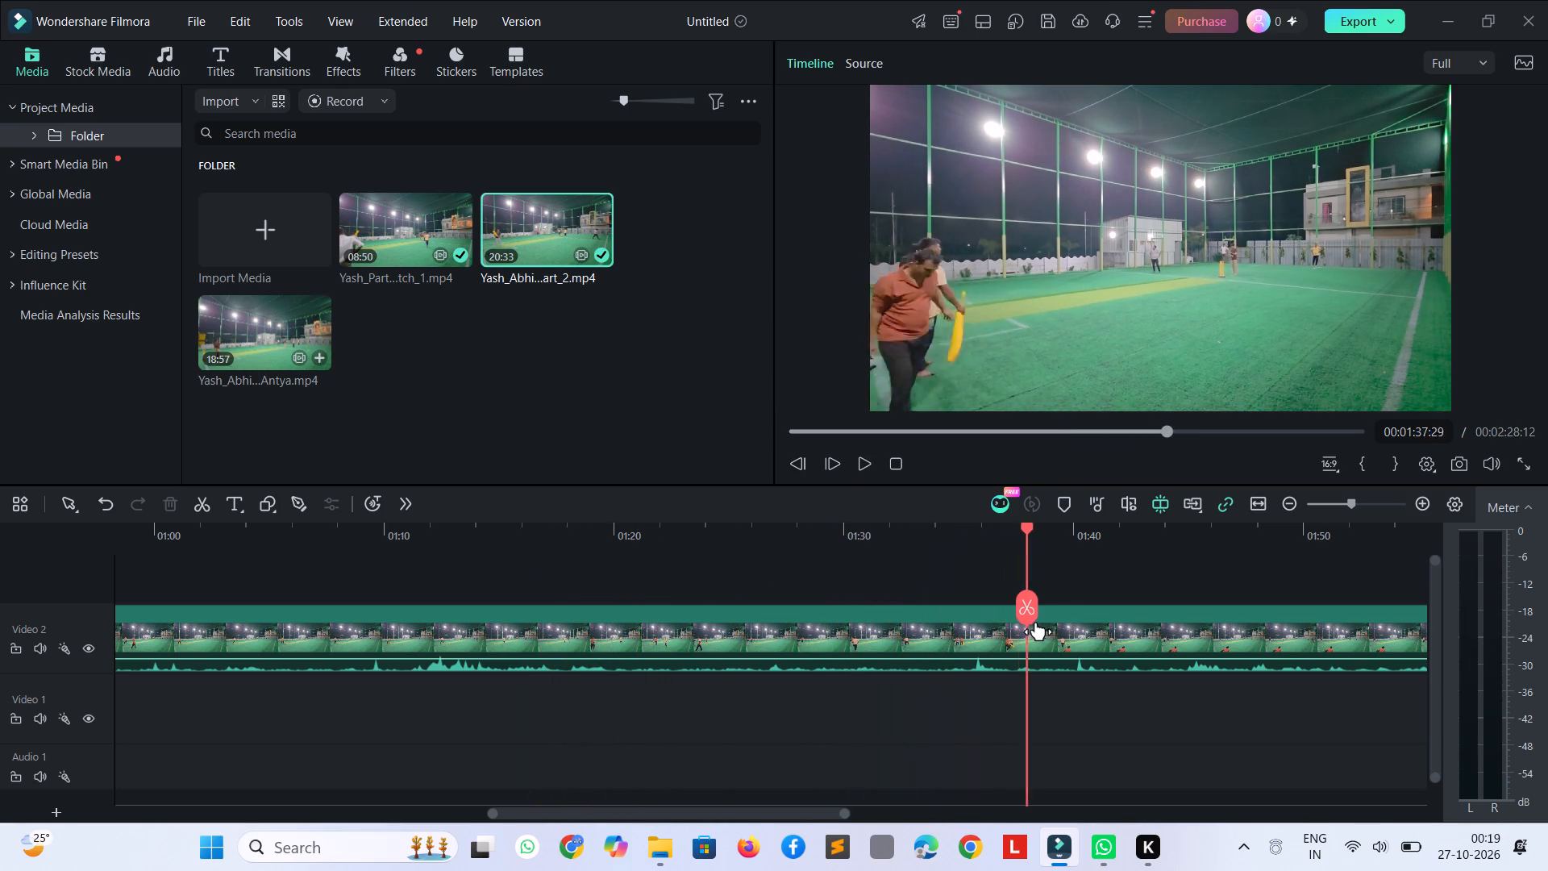
{"action": "left_click_drag", "start_coordinate": [1036, 622], "coordinate": [1155, 655]}
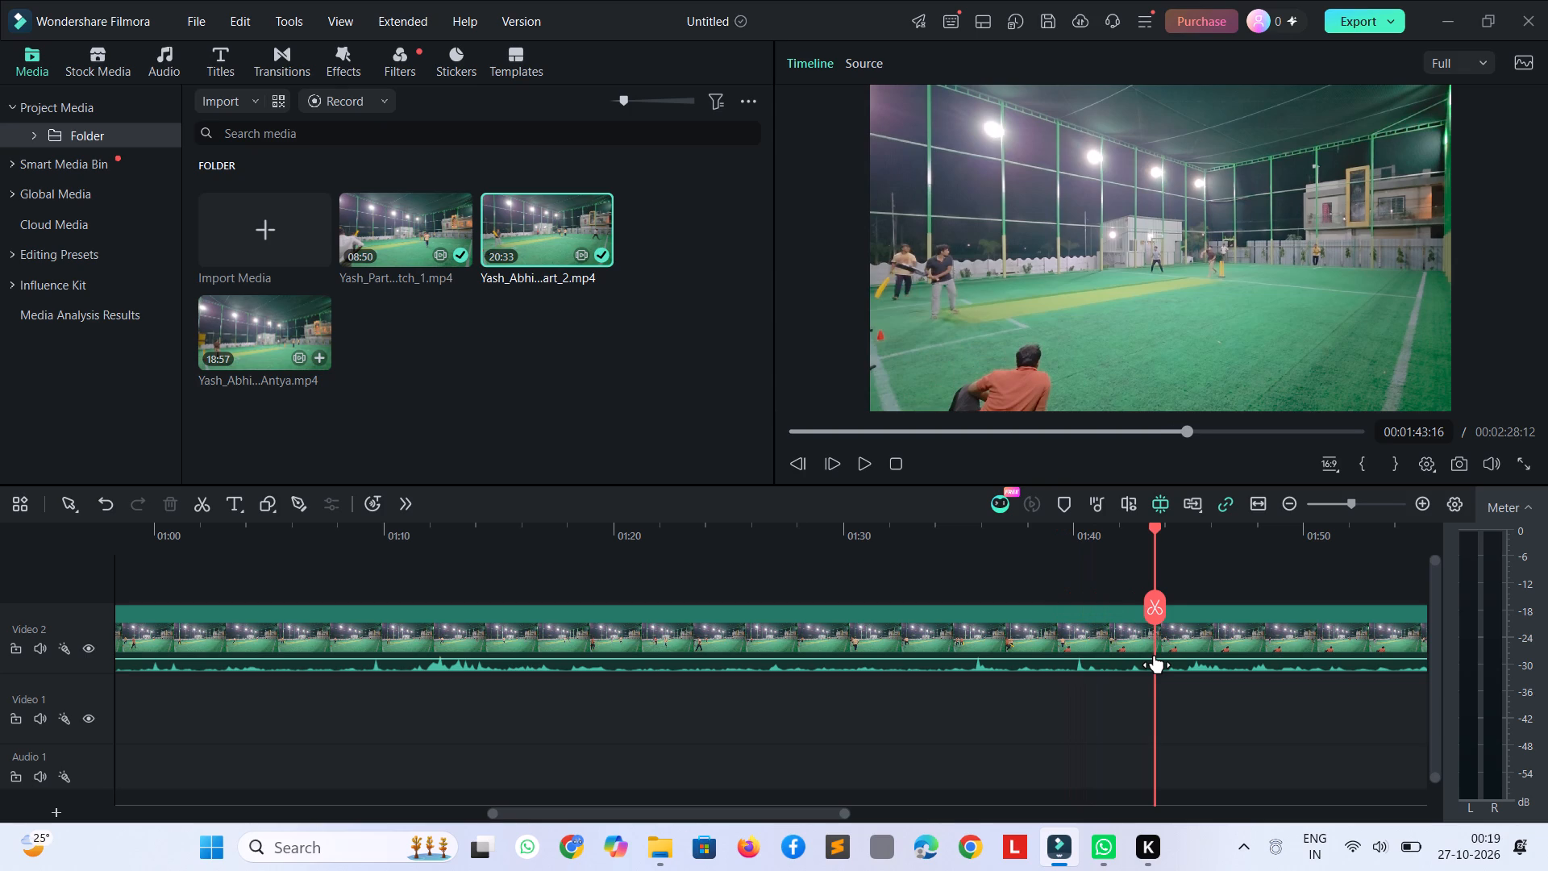
{"action": "left_click_drag", "start_coordinate": [1155, 655], "coordinate": [1286, 692]}
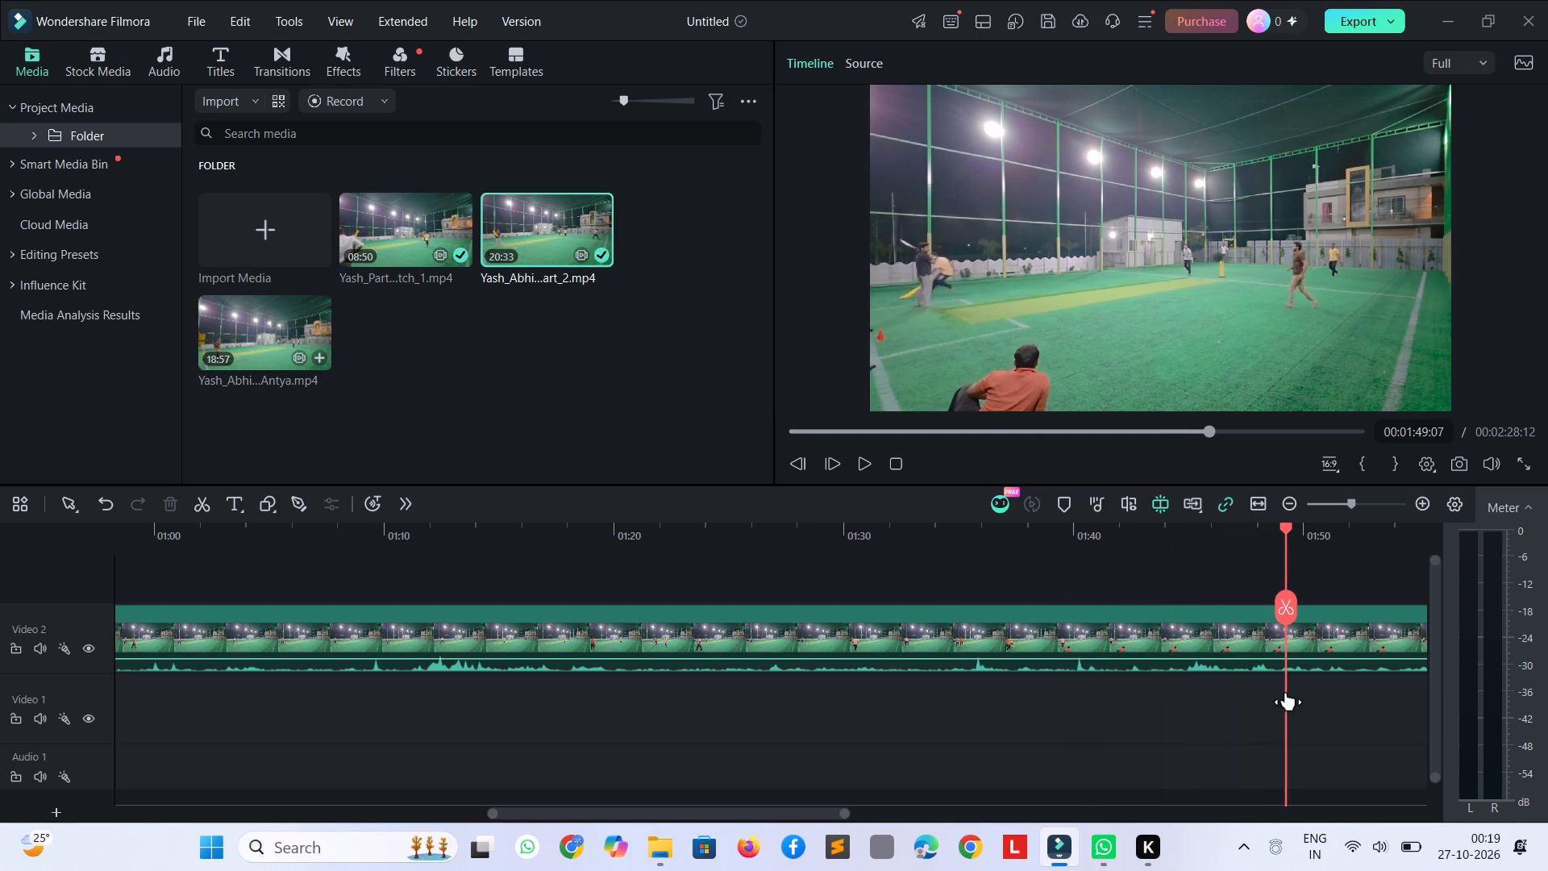
{"action": "left_click_drag", "start_coordinate": [1286, 692], "coordinate": [1301, 694]}
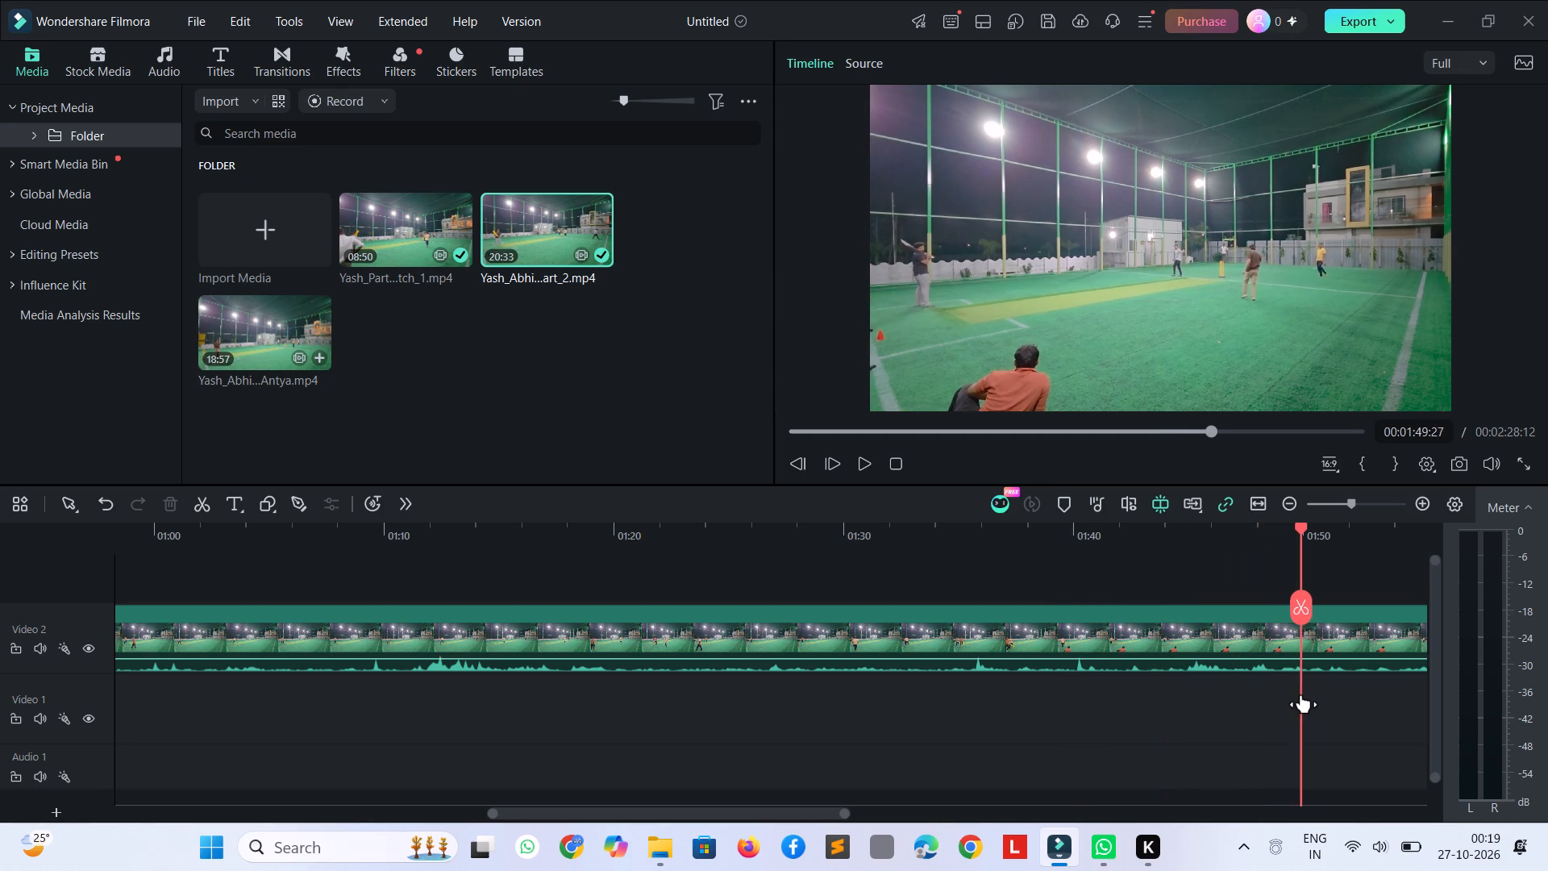
{"action": "left_click_drag", "start_coordinate": [1301, 694], "coordinate": [1301, 695]}
{"action": "key", "text": "space"}
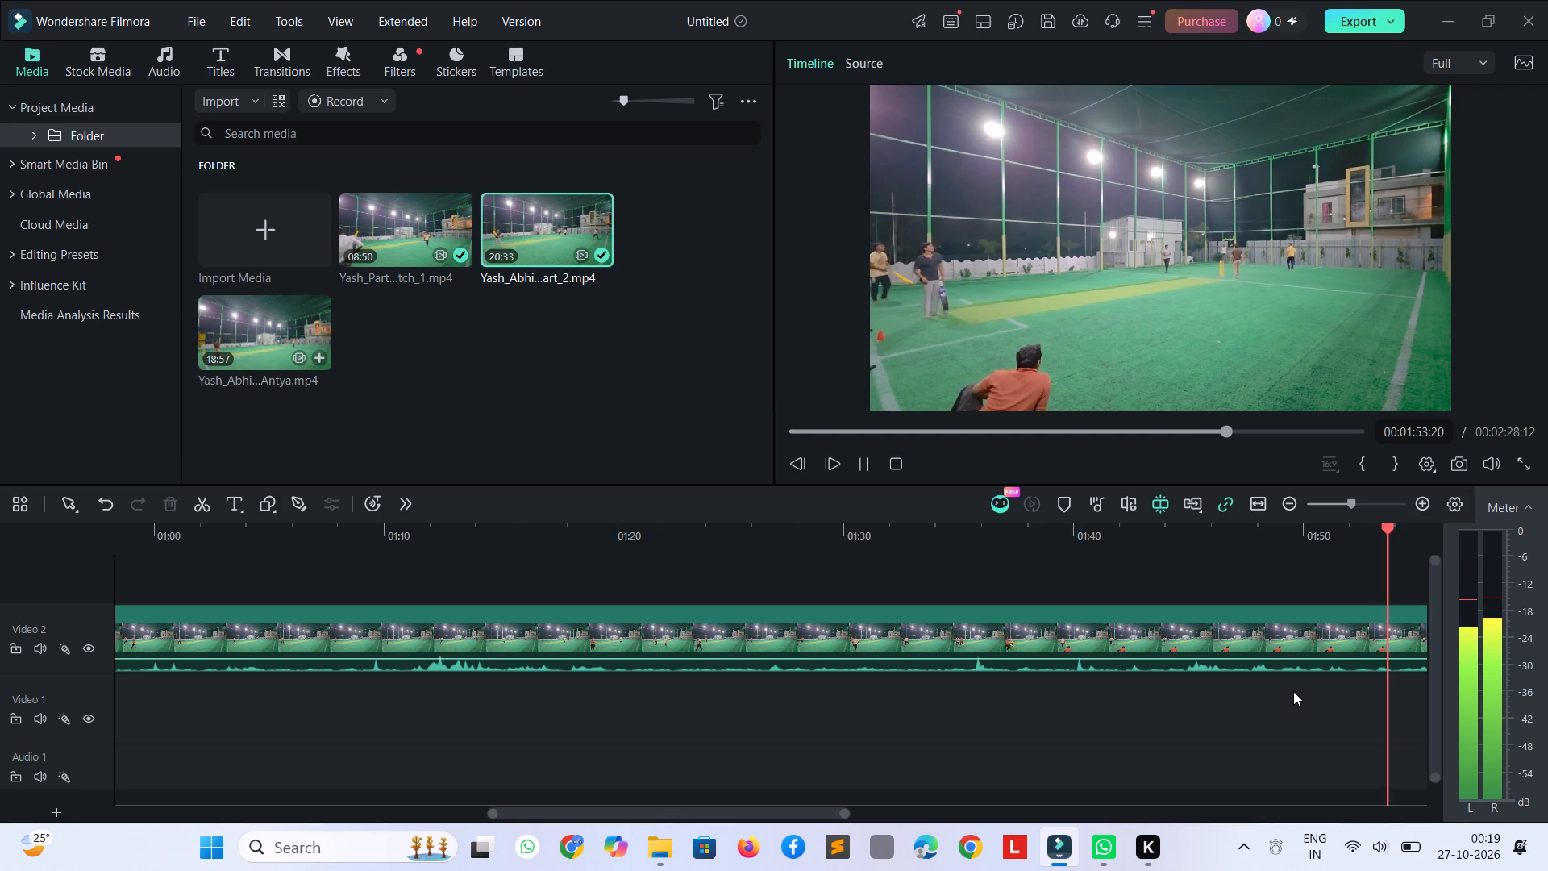
{"action": "key", "text": "space"}
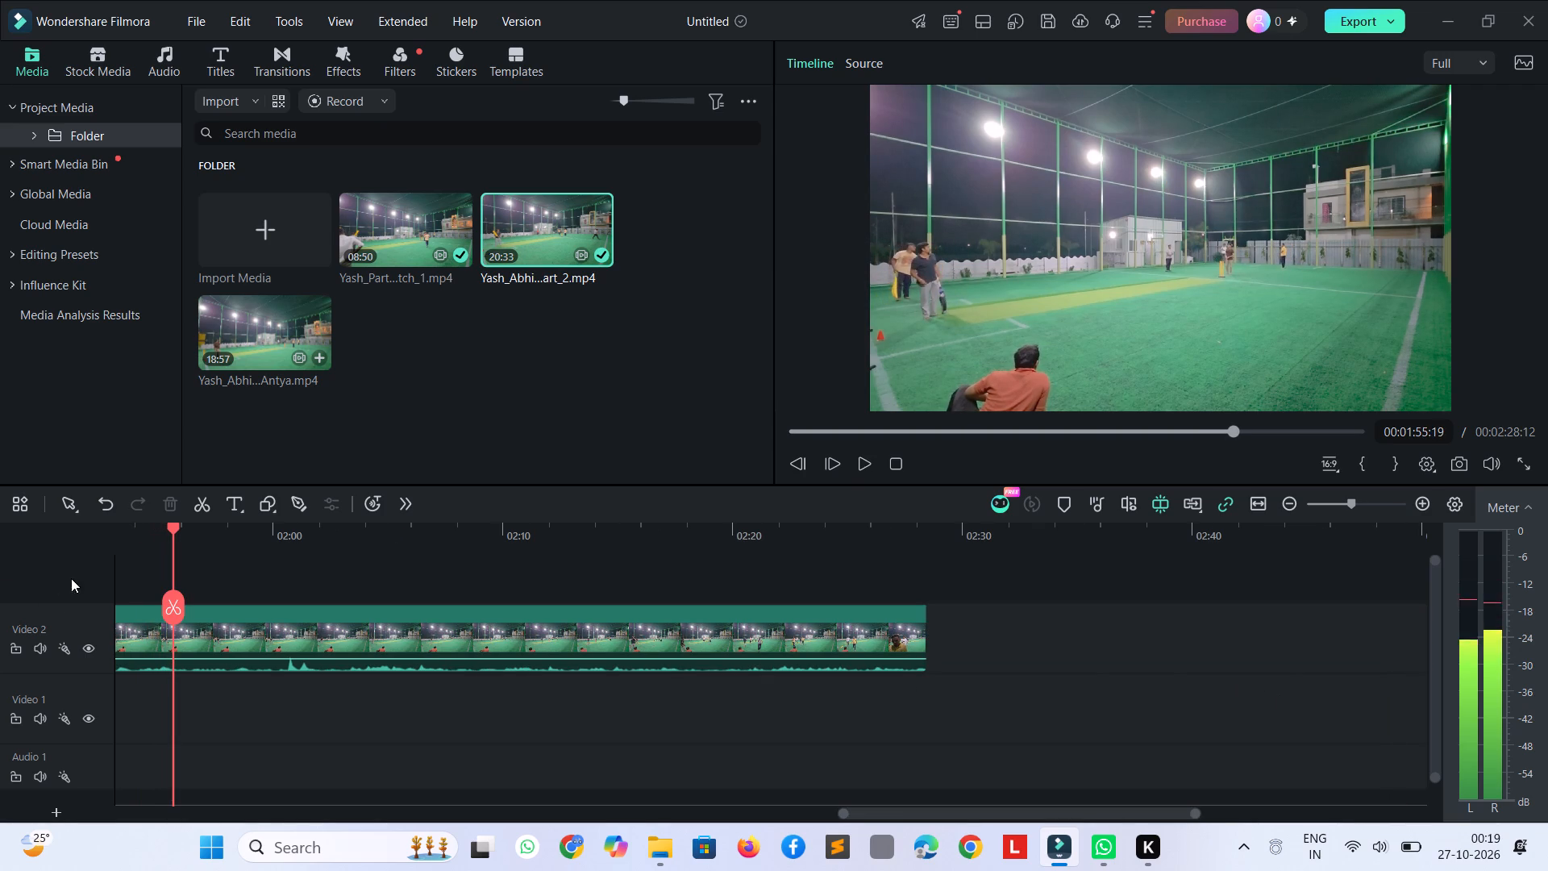
Delete the entire remaining Part_2 clip from Video 2.
{"action": "left_click", "coordinate": [169, 552]}
{"action": "left_click", "coordinate": [261, 640]}
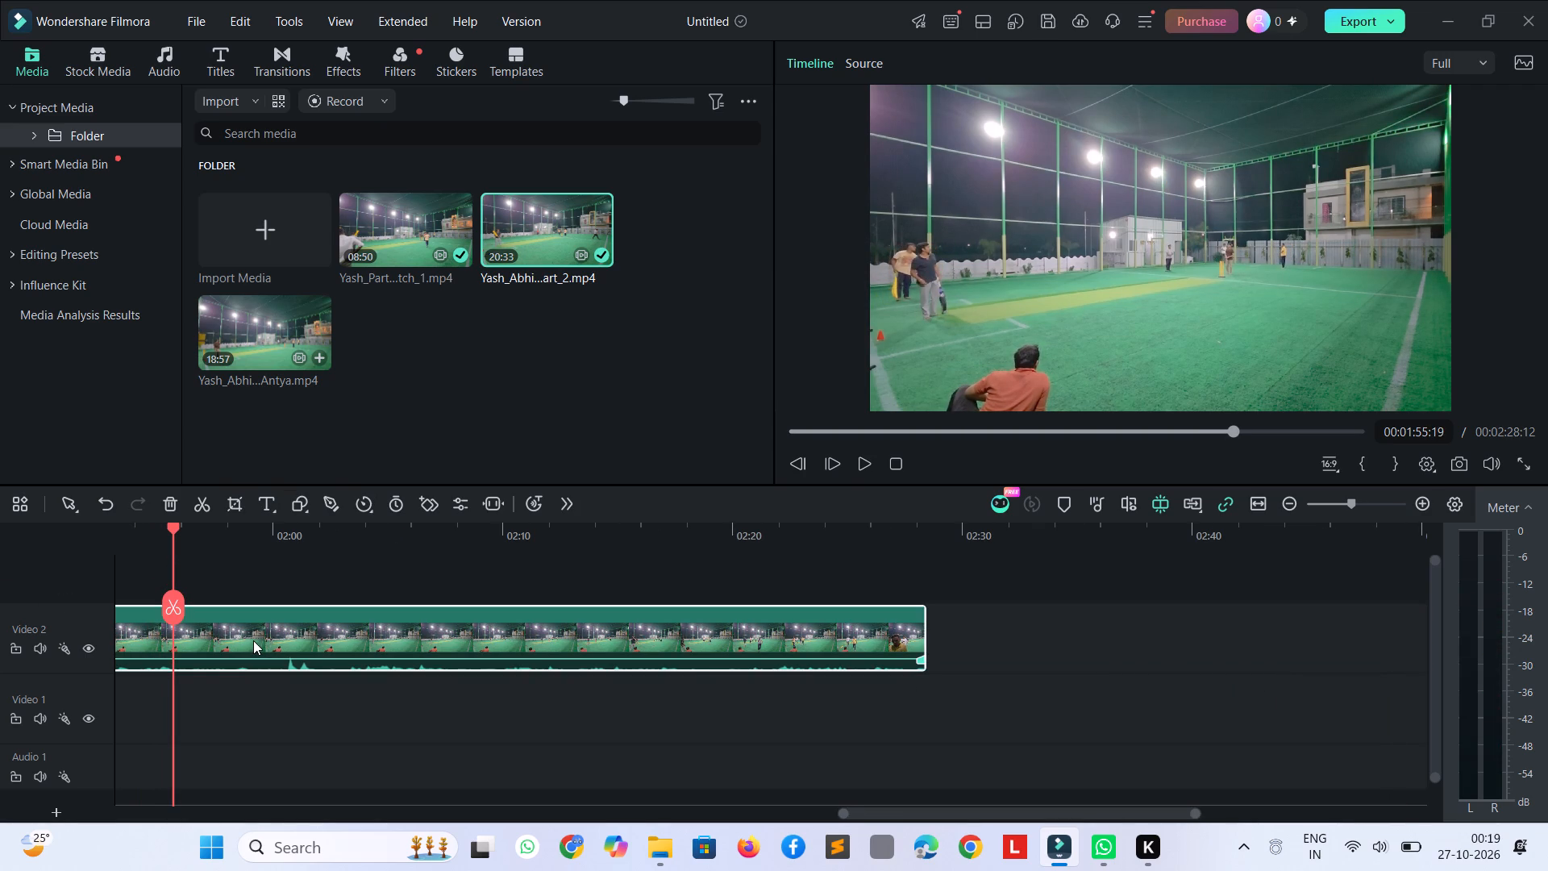
{"action": "key", "text": "Delete"}
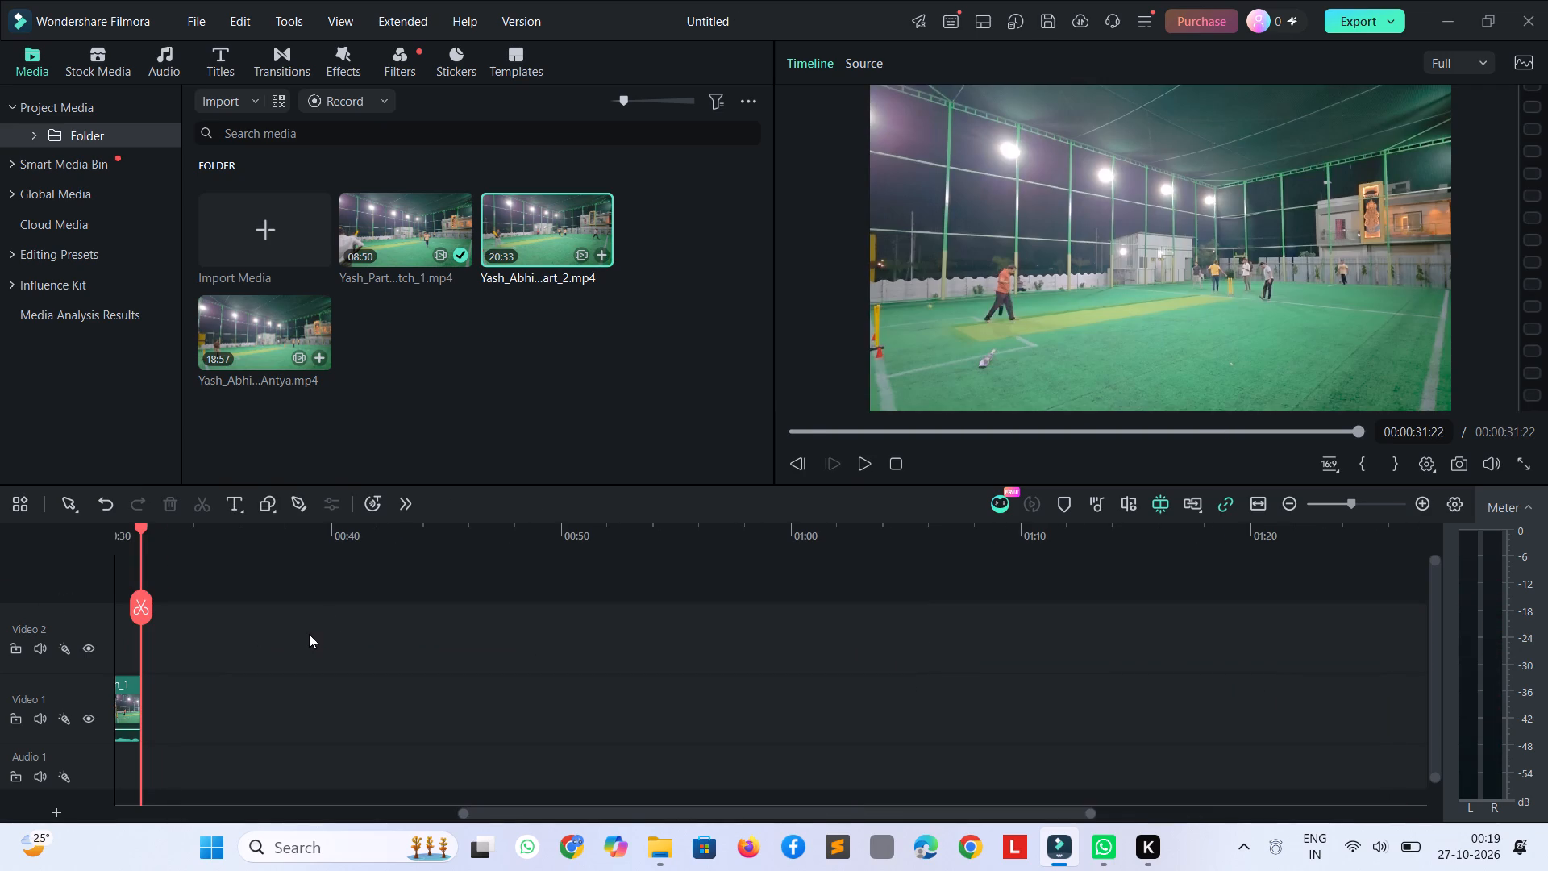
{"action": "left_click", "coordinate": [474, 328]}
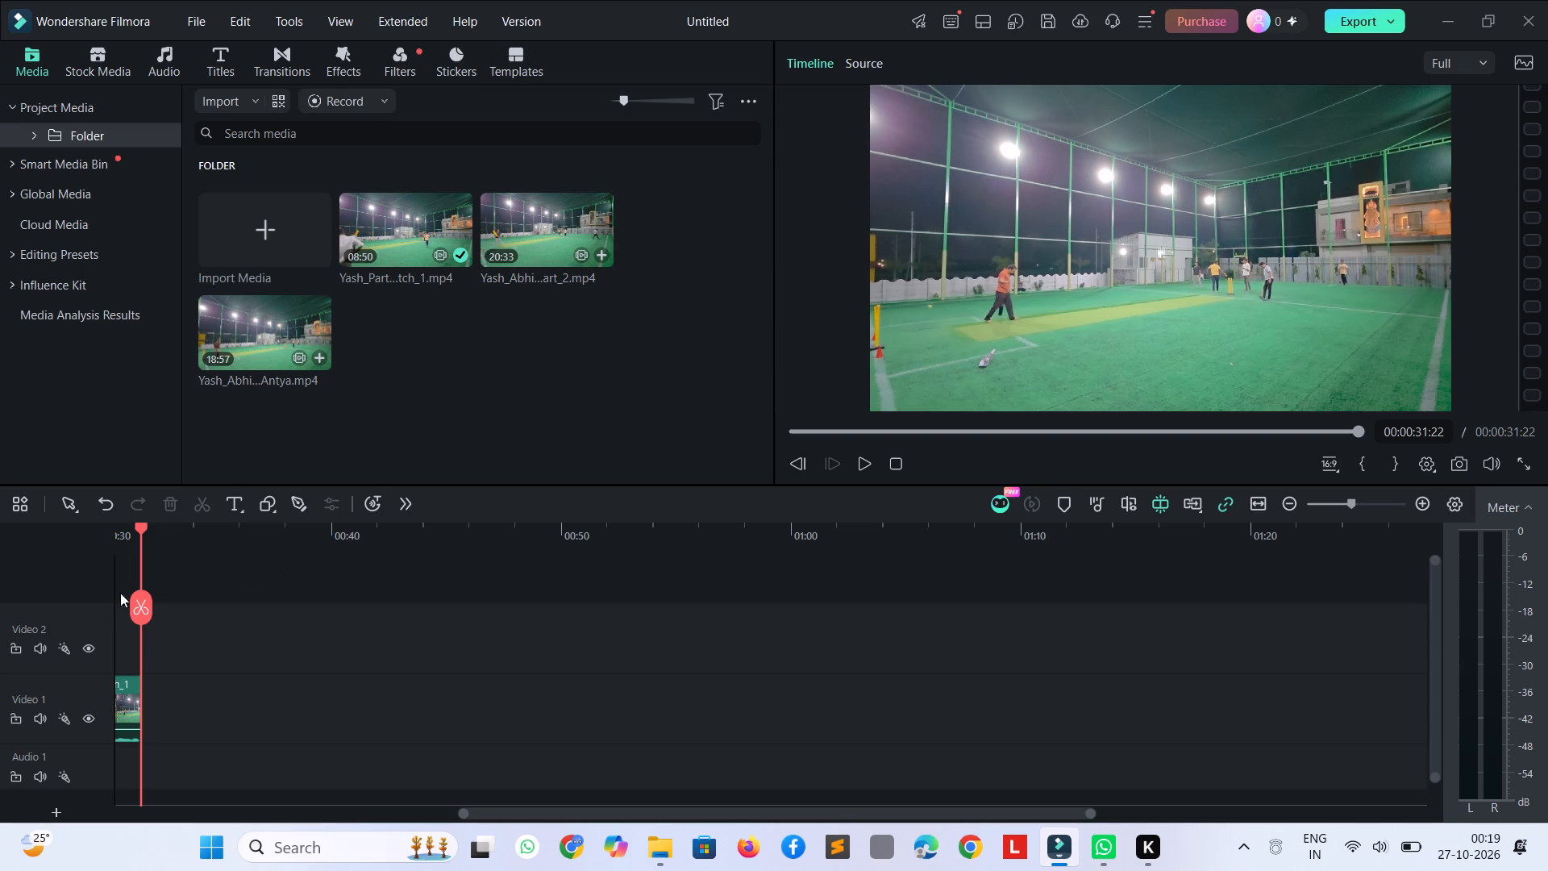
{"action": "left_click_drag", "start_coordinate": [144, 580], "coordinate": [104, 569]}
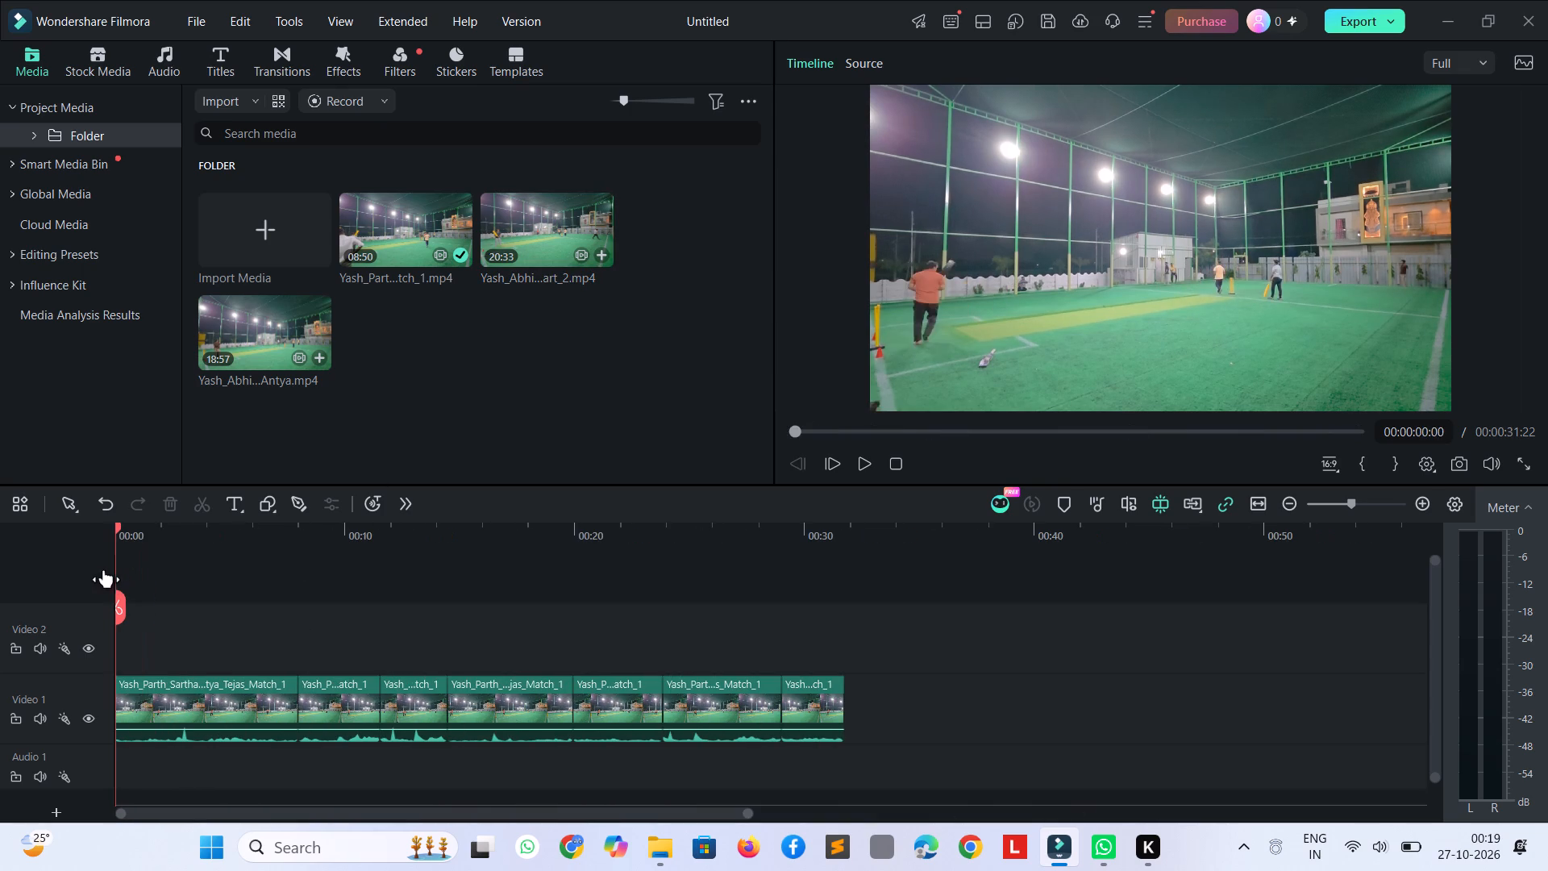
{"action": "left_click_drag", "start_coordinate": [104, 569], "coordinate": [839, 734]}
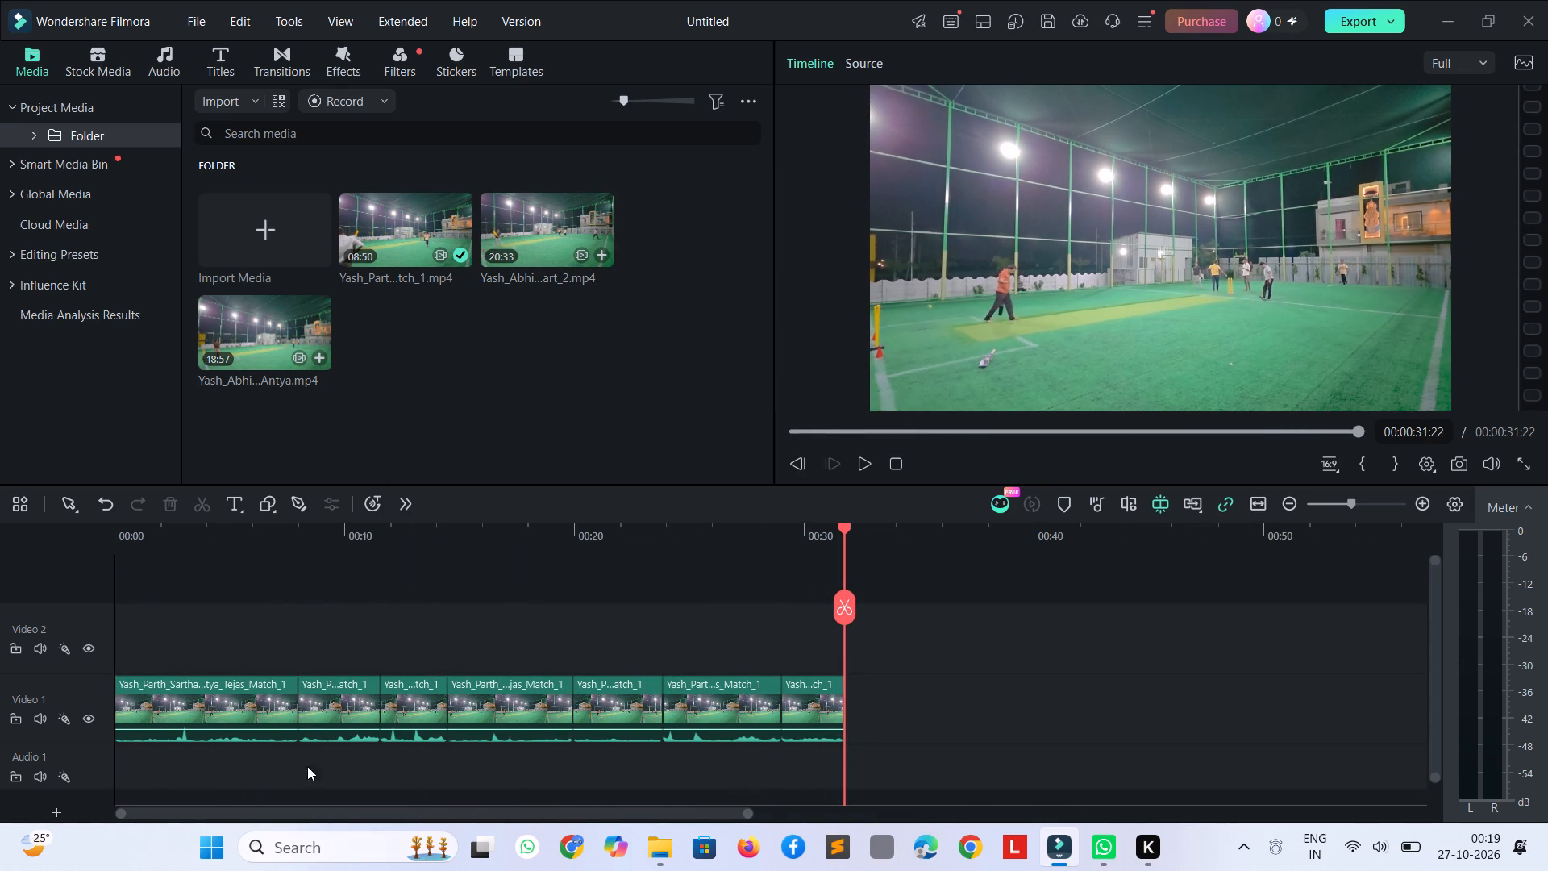
Open the track management options for the timeline.
{"action": "left_click", "coordinate": [81, 814]}
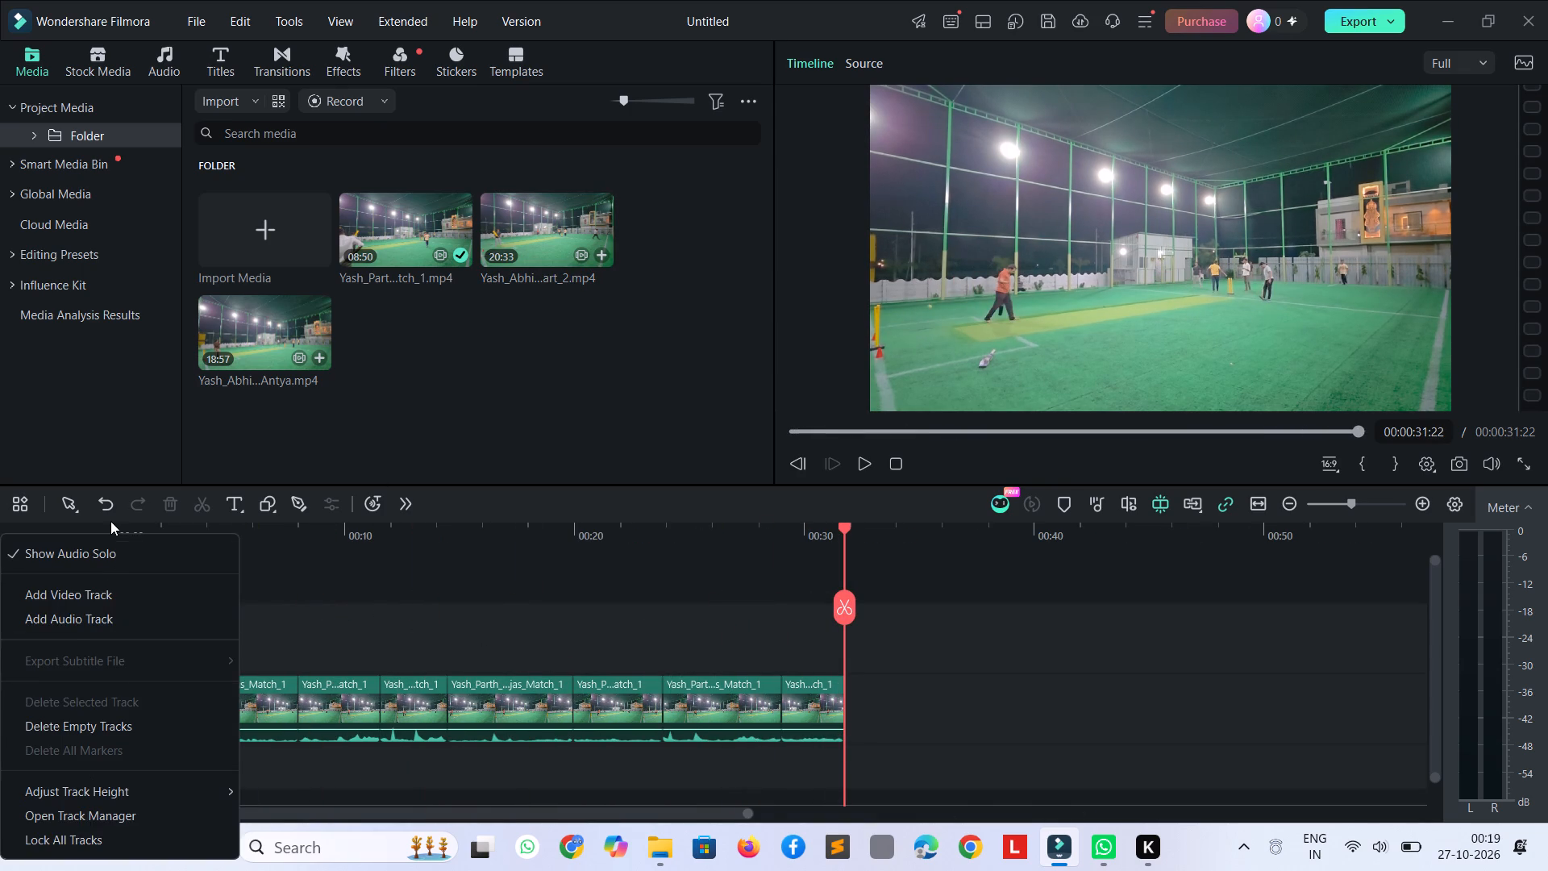
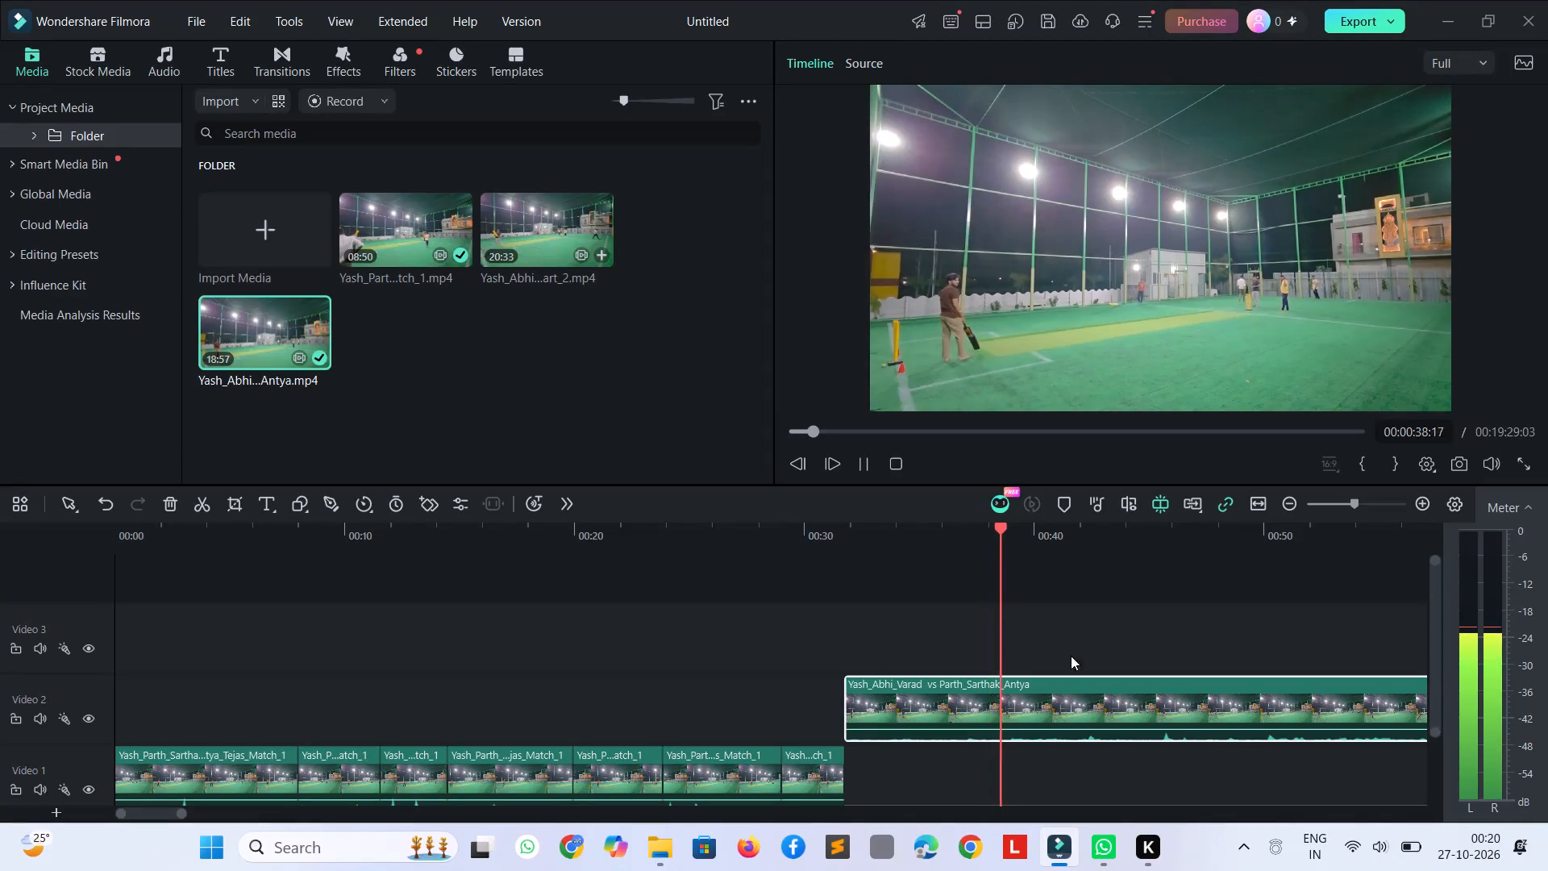
Examine the Yash_Abhi_Varad vs Parth_Sarthak_Antya clip on Video 2 from about 00:00:38 to 00:06:50 for where active play starts.
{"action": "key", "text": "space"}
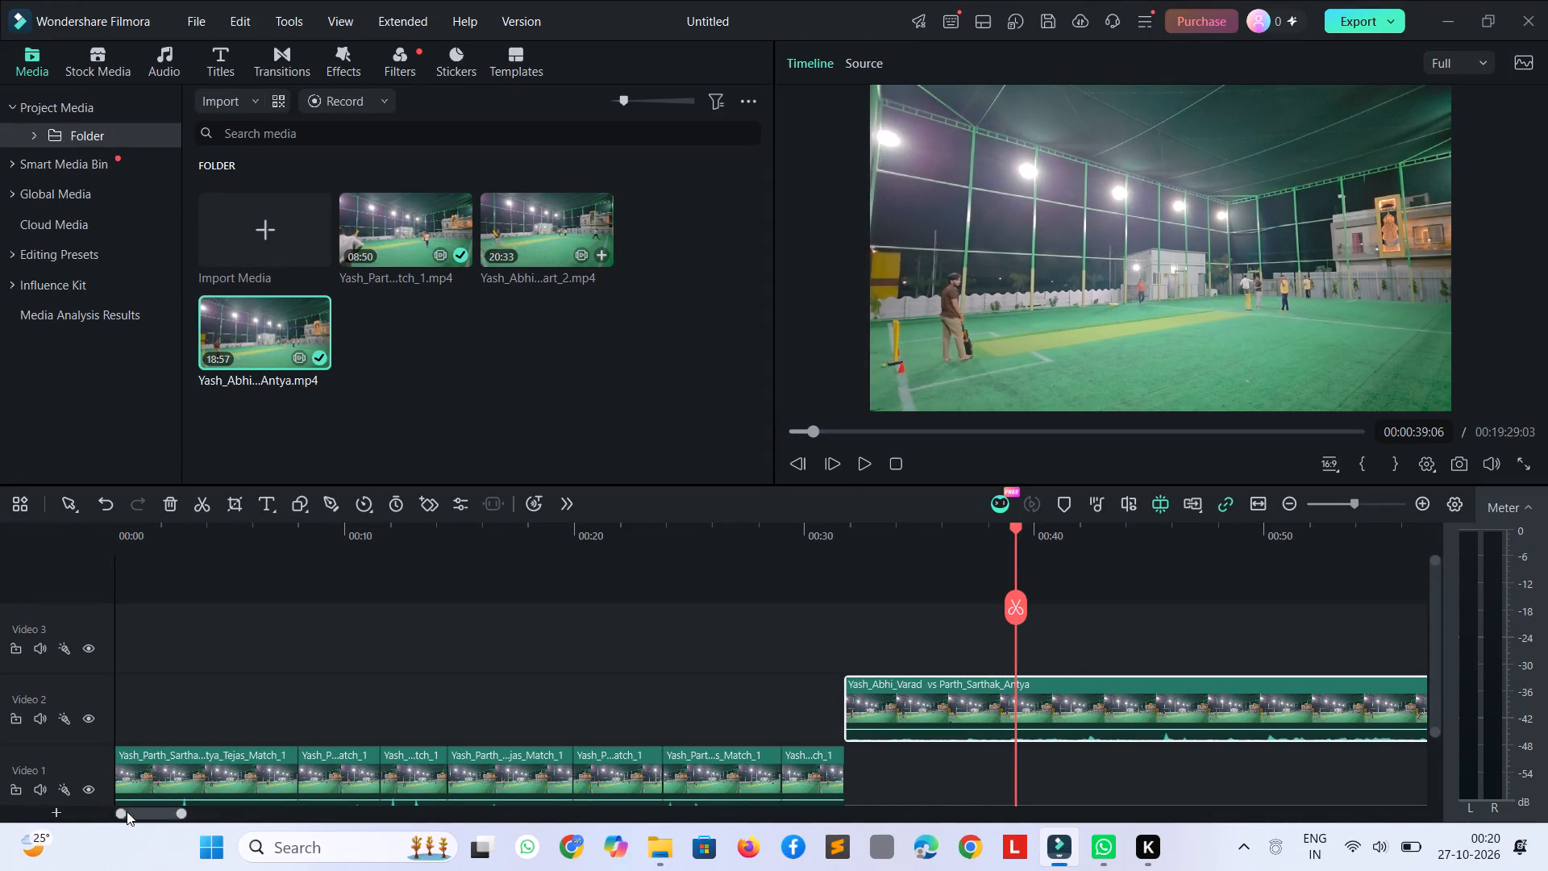
{"action": "left_click_drag", "start_coordinate": [138, 819], "coordinate": [214, 810]}
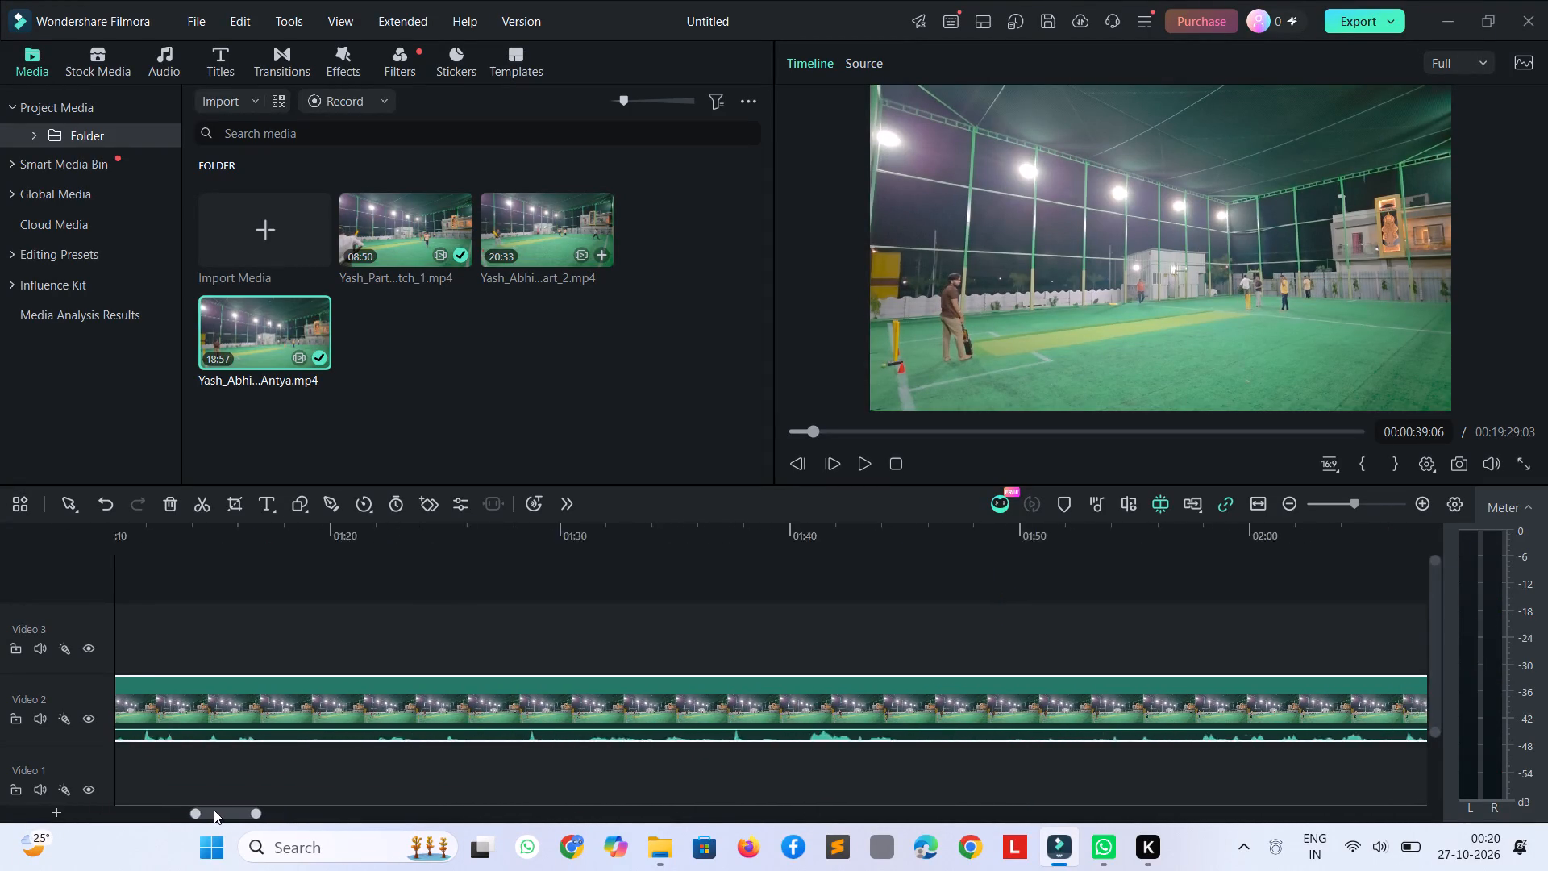
{"action": "left_click_drag", "start_coordinate": [214, 810], "coordinate": [164, 797]}
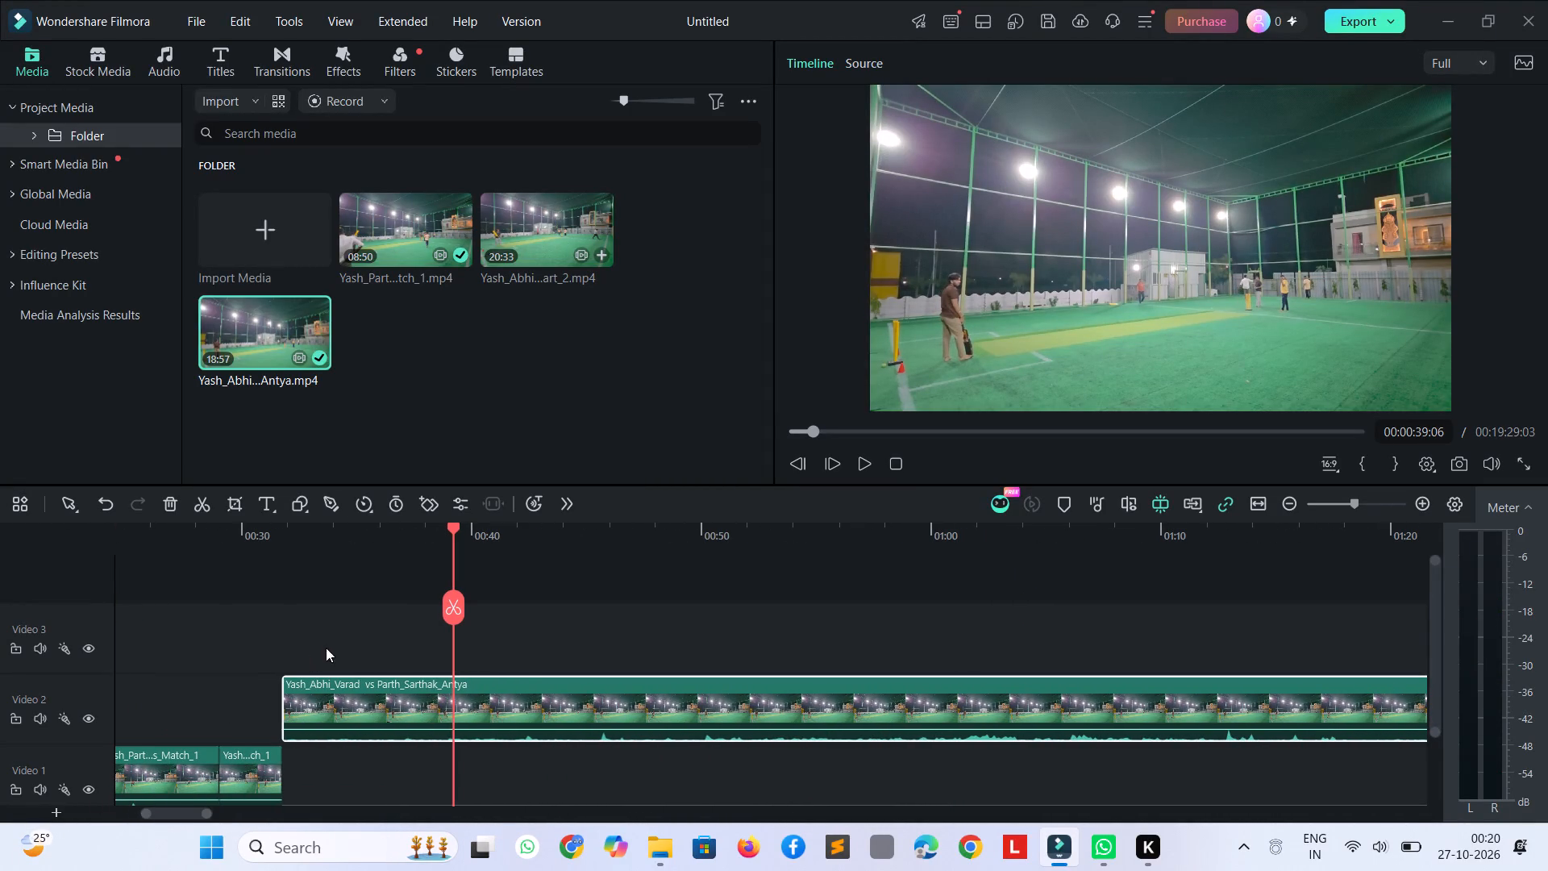
{"action": "left_click_drag", "start_coordinate": [448, 528], "coordinate": [469, 529]}
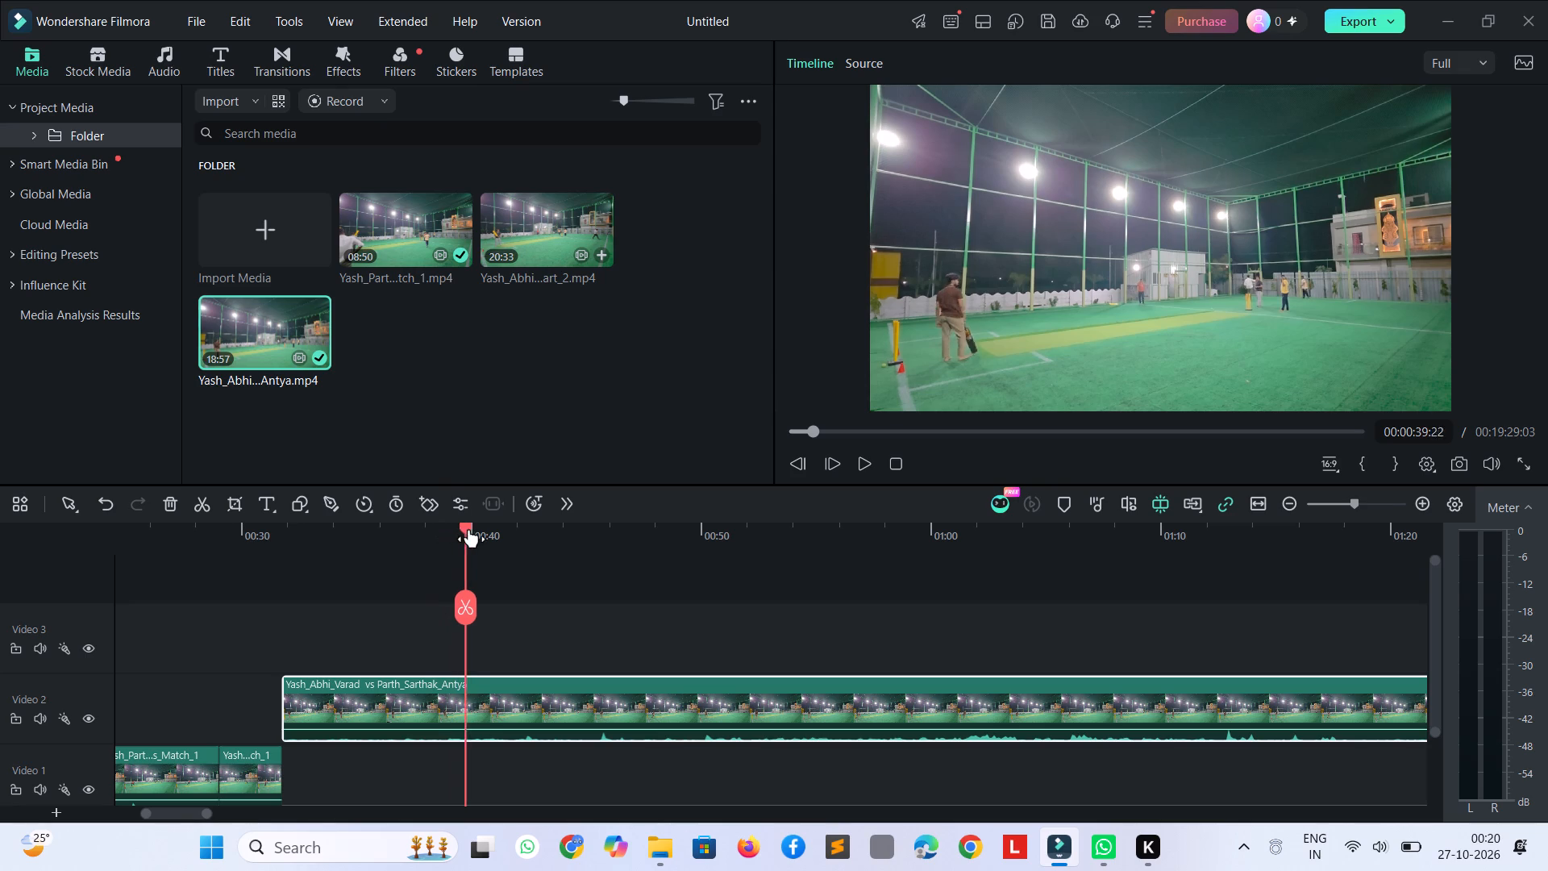
{"action": "left_click_drag", "start_coordinate": [469, 529], "coordinate": [793, 581]}
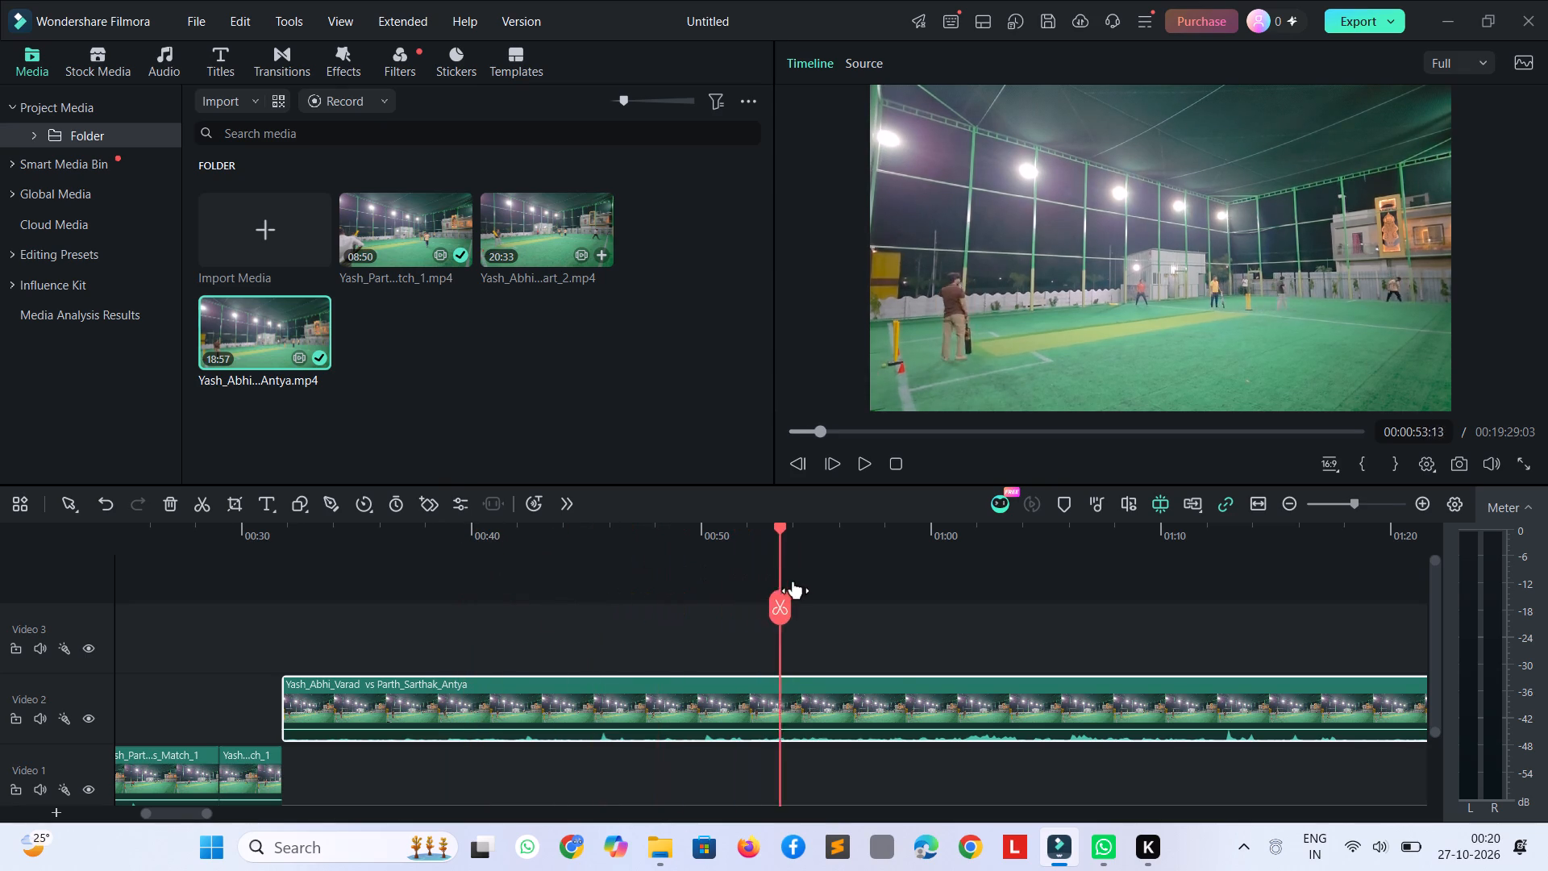
{"action": "left_click_drag", "start_coordinate": [793, 581], "coordinate": [1372, 722]}
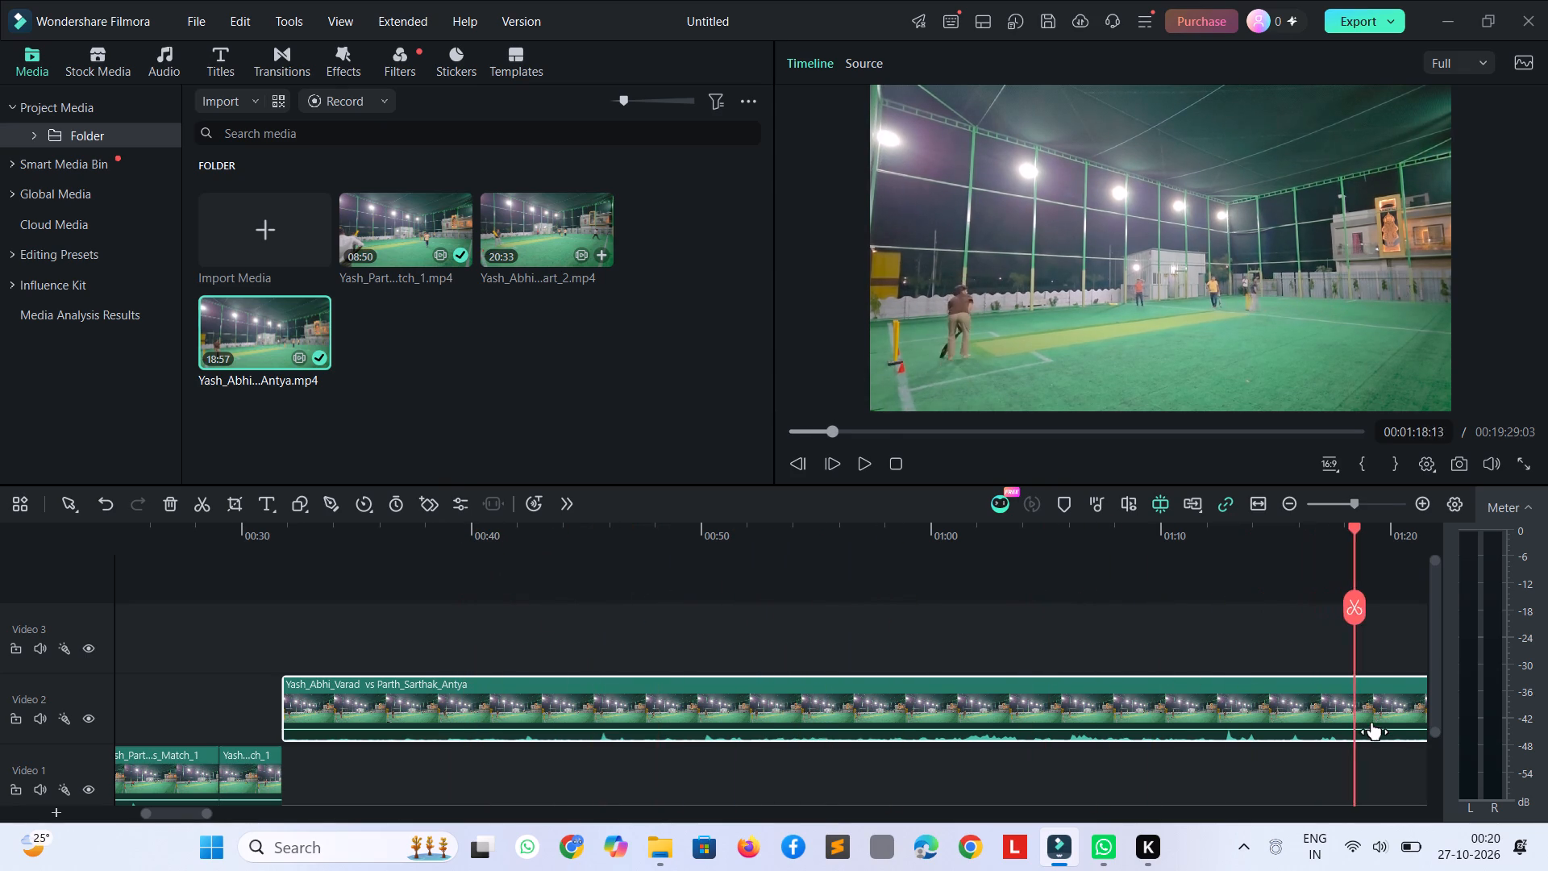
{"action": "left_click_drag", "start_coordinate": [1372, 722], "coordinate": [1448, 738]}
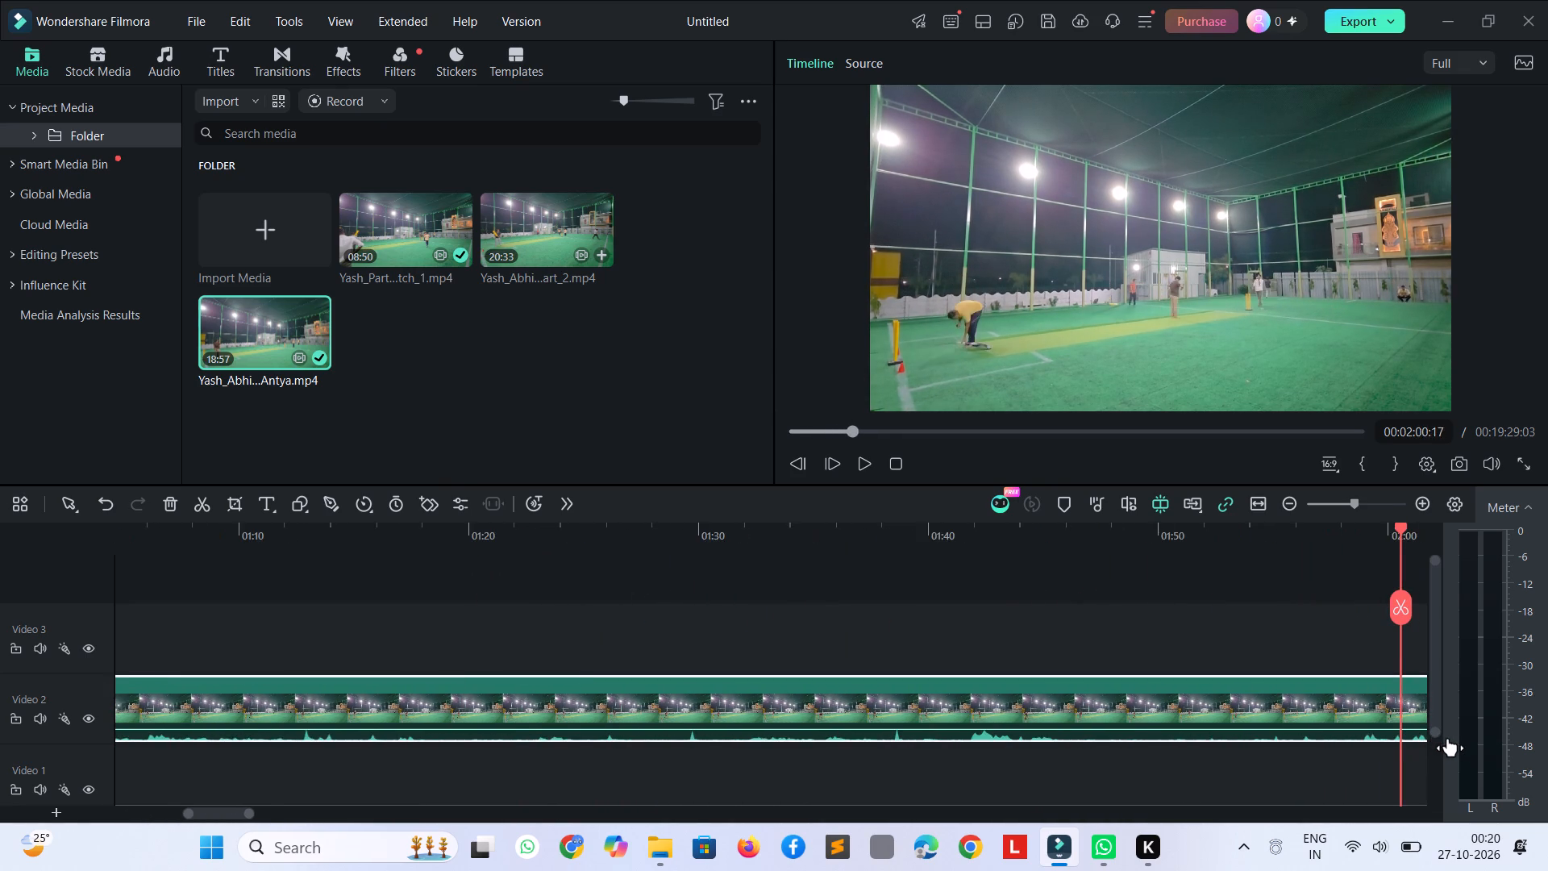
{"action": "left_click_drag", "start_coordinate": [1448, 738], "coordinate": [1547, 735]}
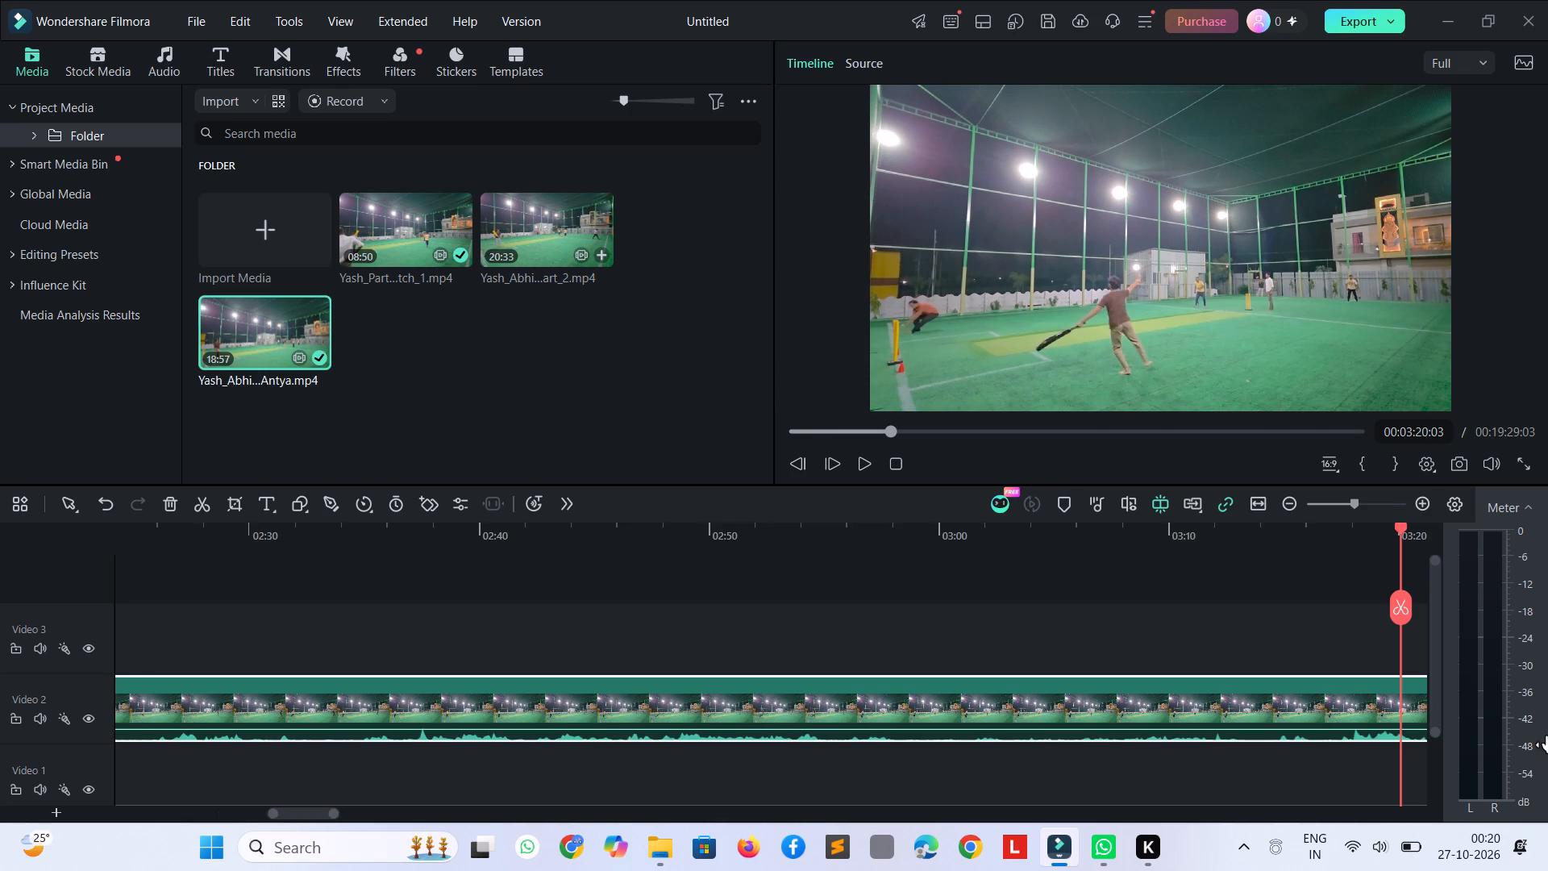
{"action": "left_click_drag", "start_coordinate": [1547, 735], "coordinate": [1395, 700]}
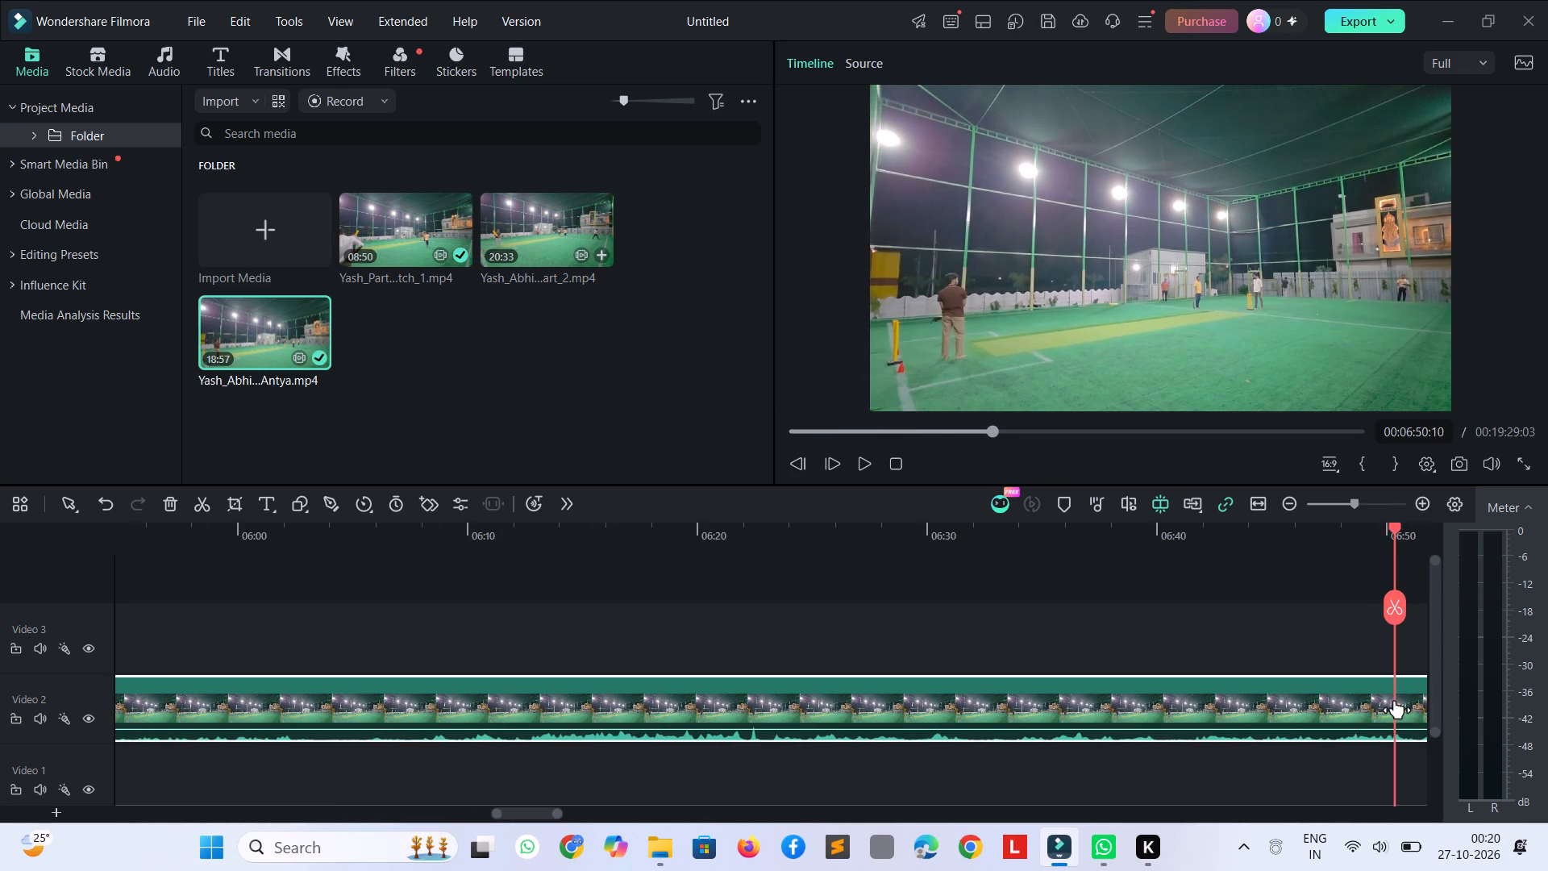
{"action": "left_click_drag", "start_coordinate": [1395, 700], "coordinate": [1176, 689]}
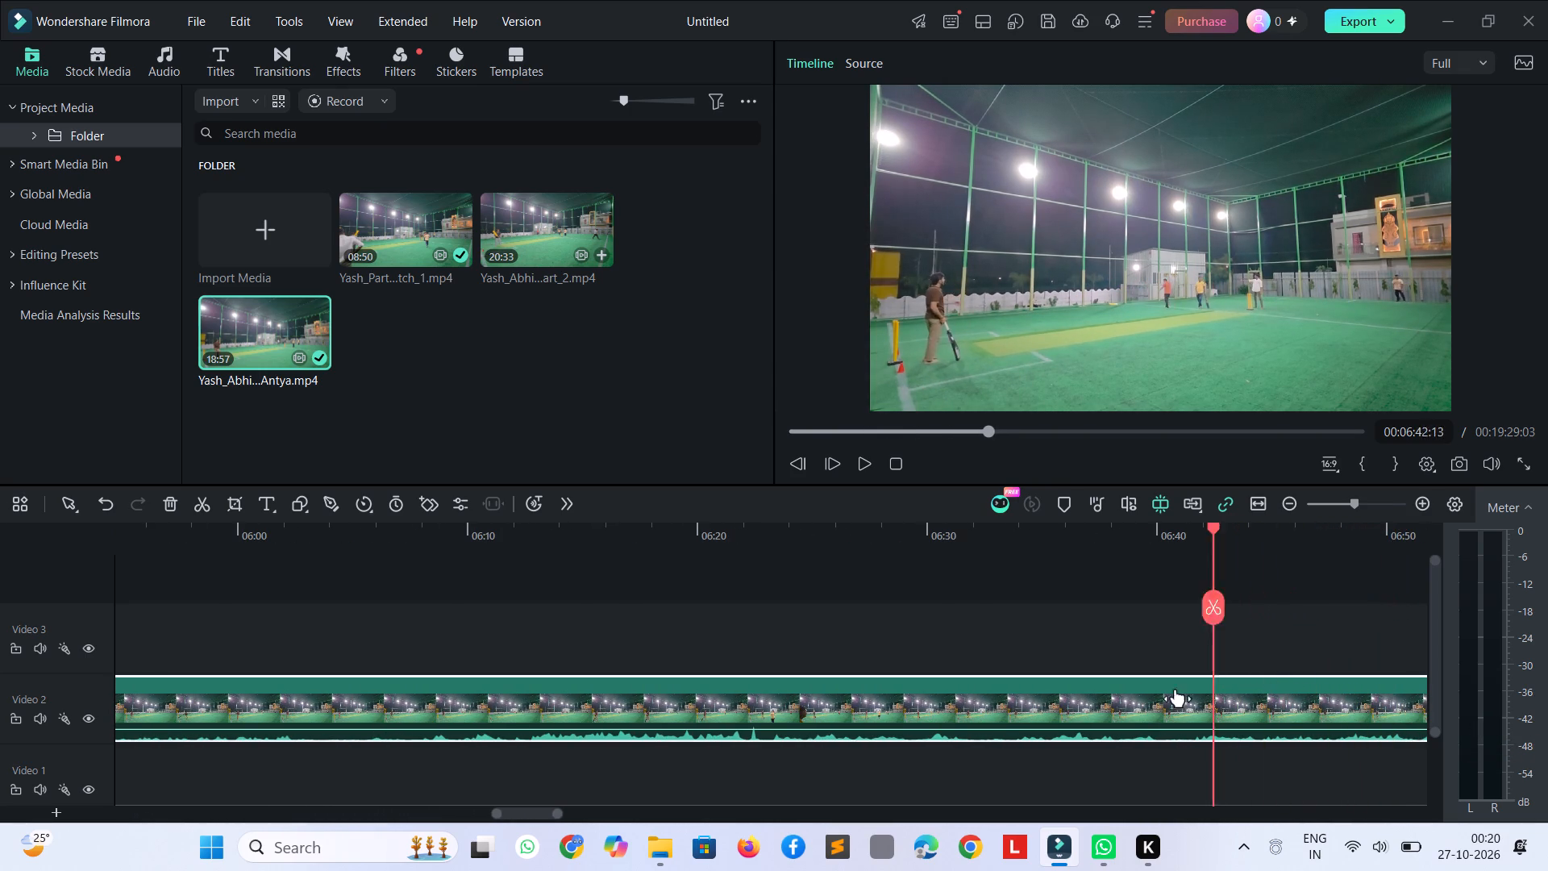
{"action": "left_click_drag", "start_coordinate": [1176, 689], "coordinate": [637, 681]}
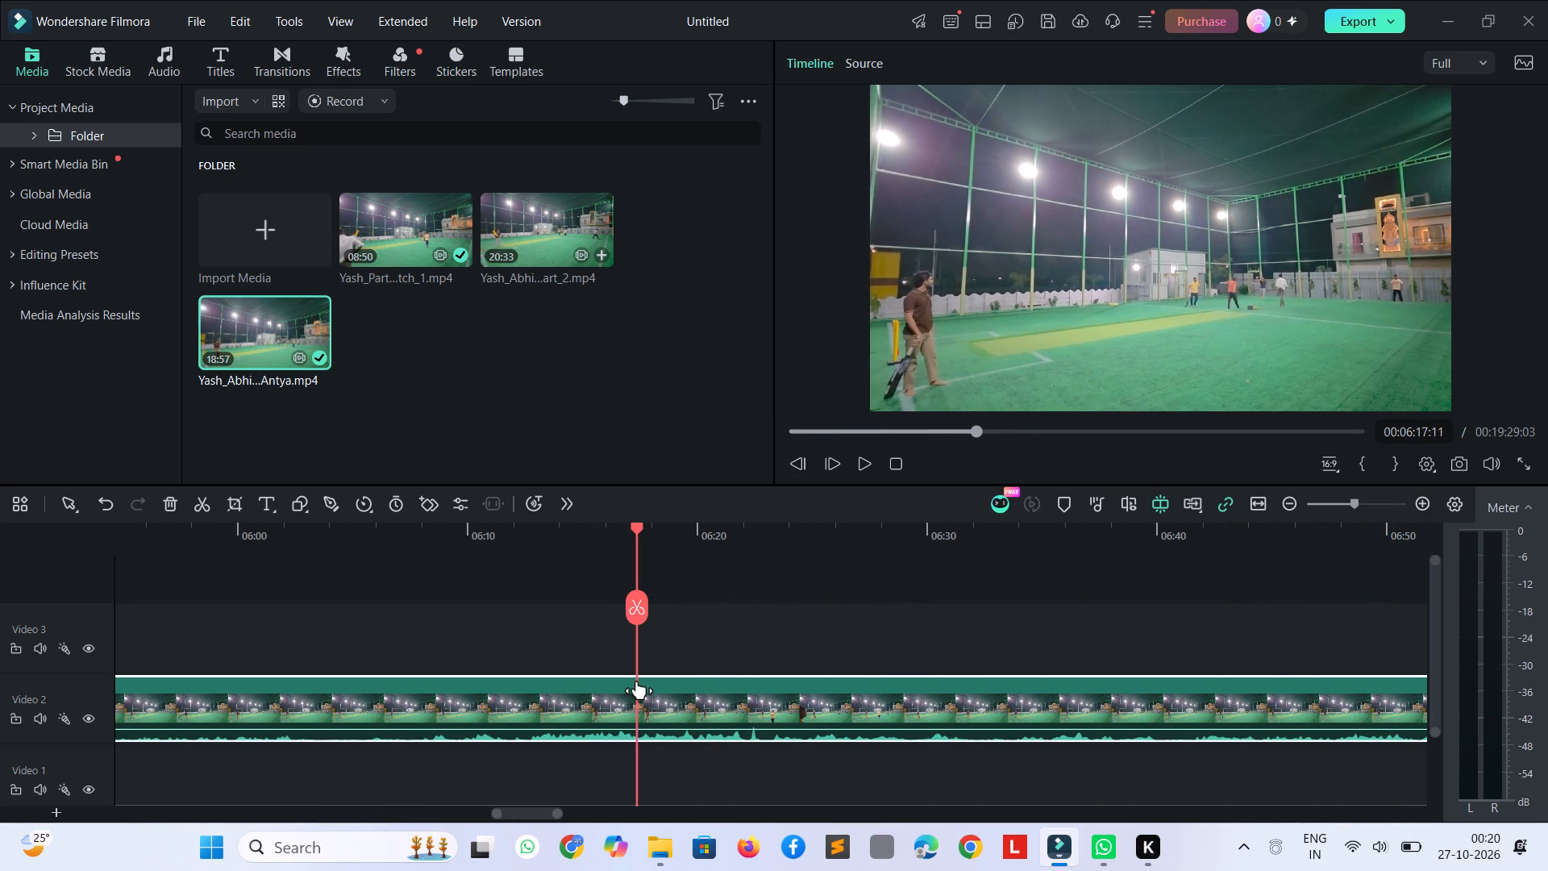
{"action": "left_click_drag", "start_coordinate": [637, 681], "coordinate": [162, 681]}
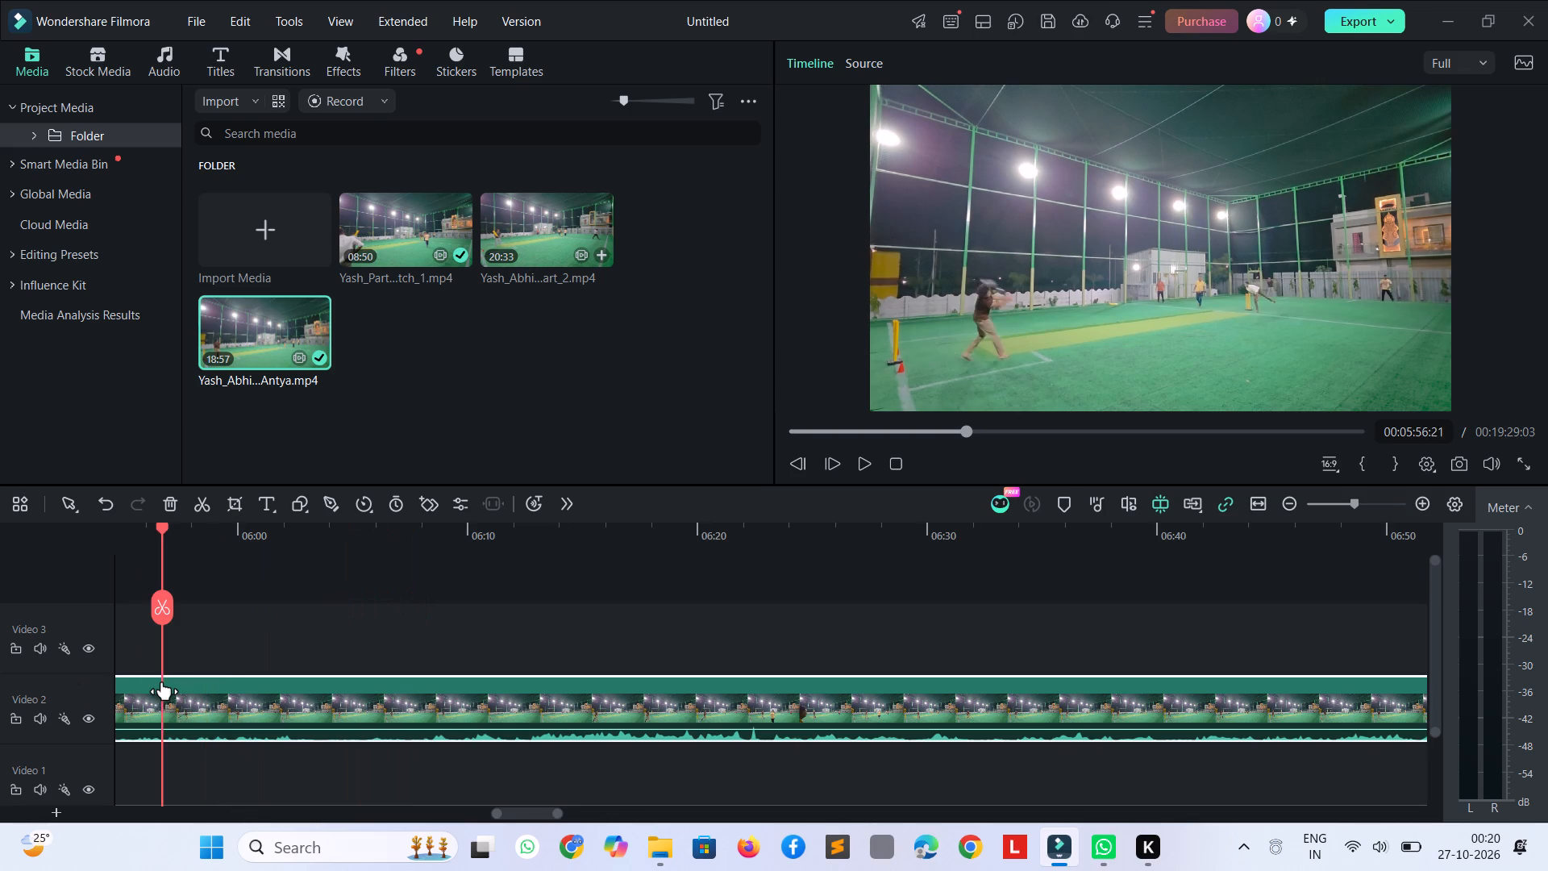
{"action": "left_click_drag", "start_coordinate": [162, 681], "coordinate": [175, 703]}
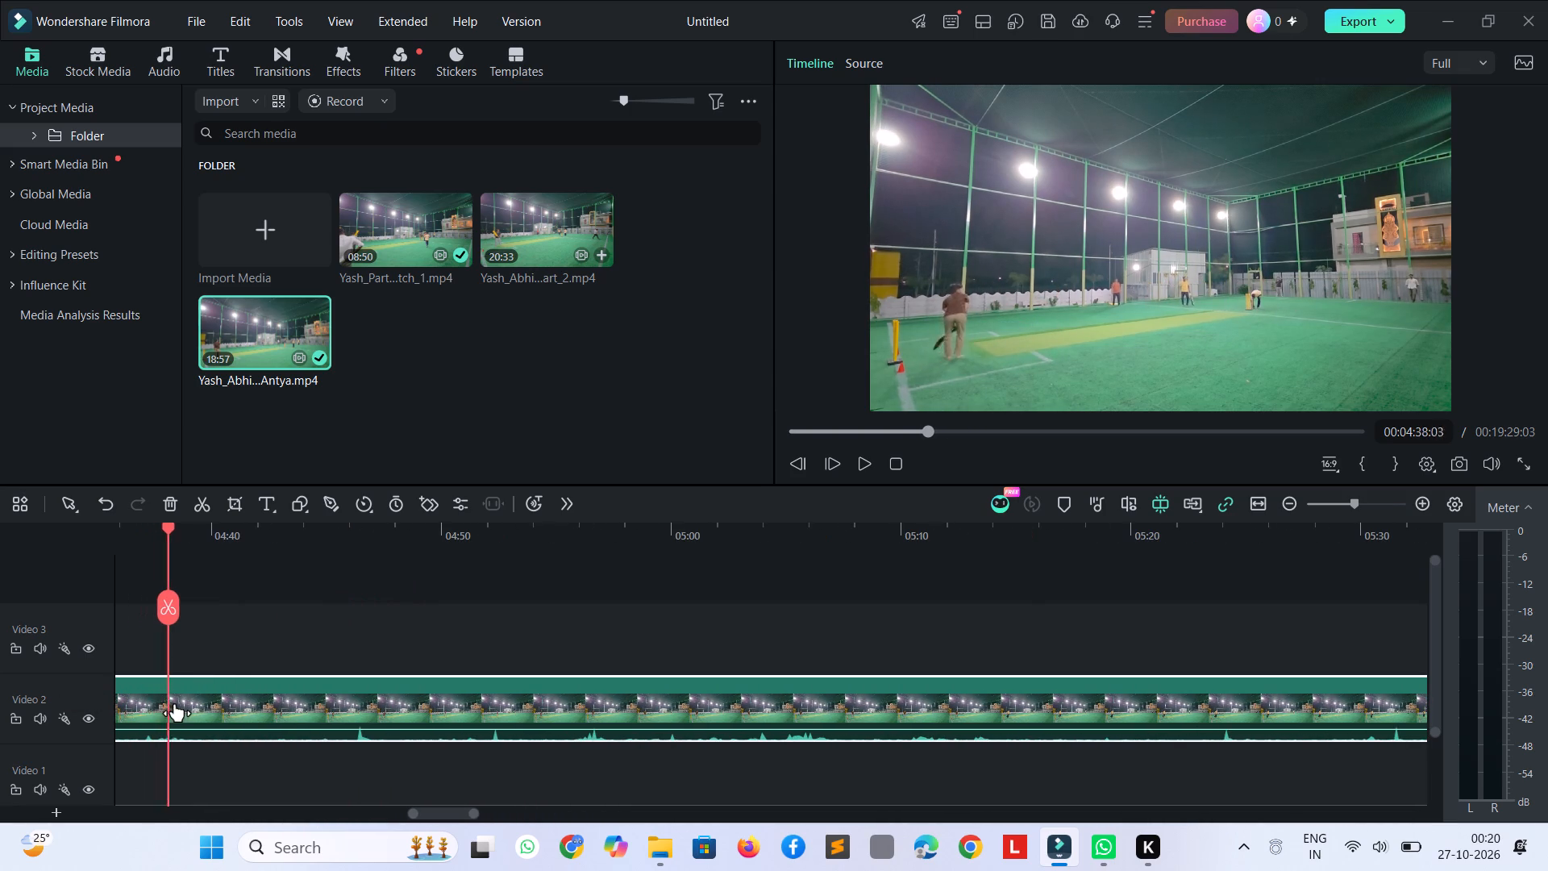
Split the Video 2 clip at 00:05:25:27 and ripple-delete the portion before the cut.
{"action": "left_click_drag", "start_coordinate": [175, 703], "coordinate": [499, 707]}
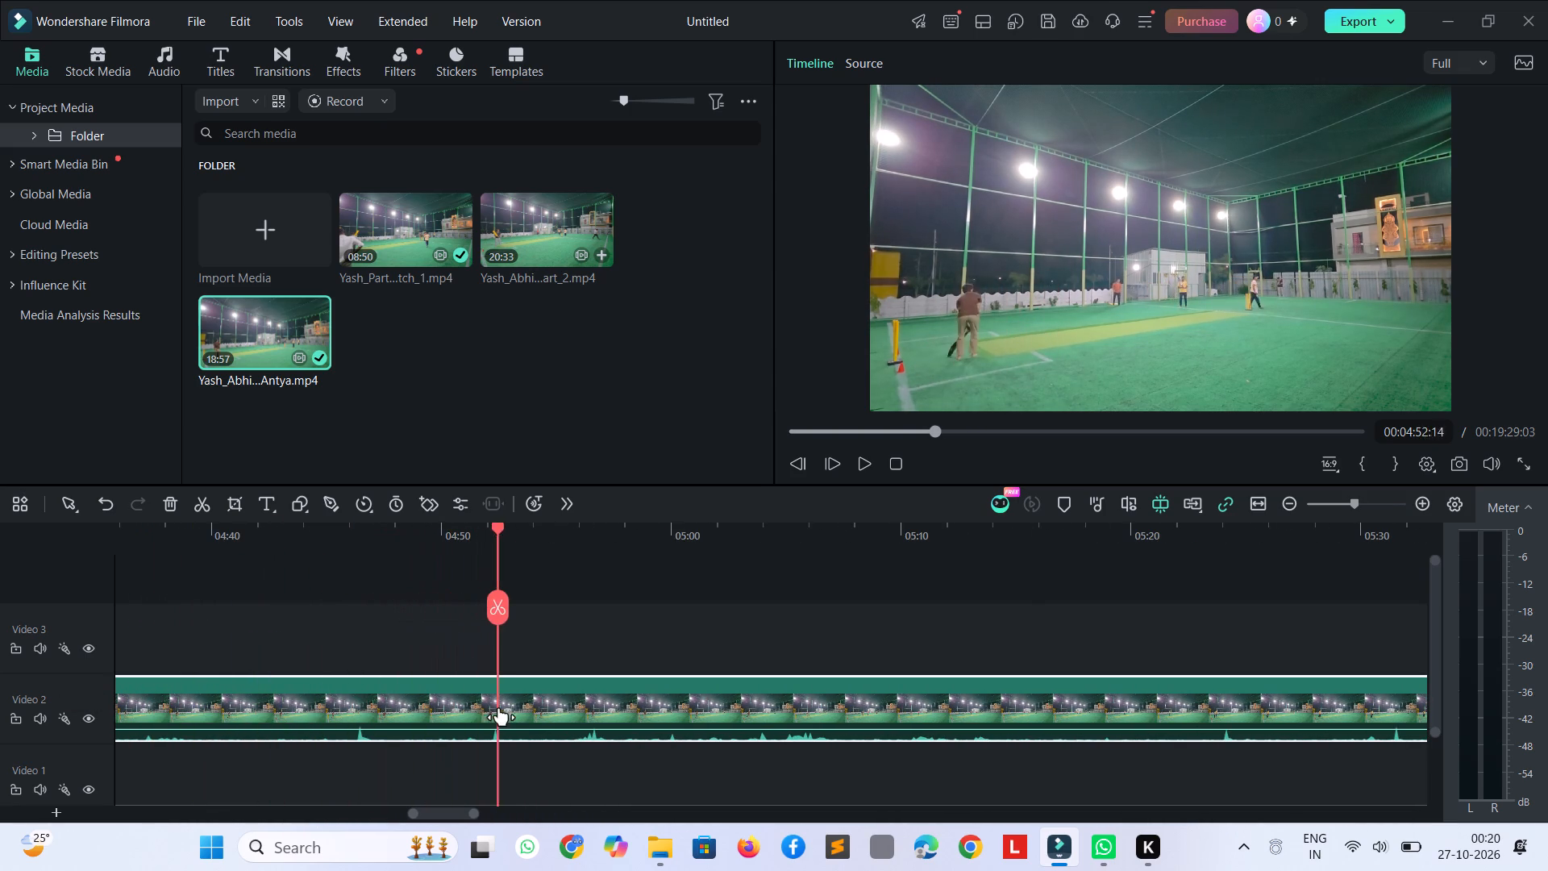
{"action": "left_click_drag", "start_coordinate": [499, 707], "coordinate": [974, 744]}
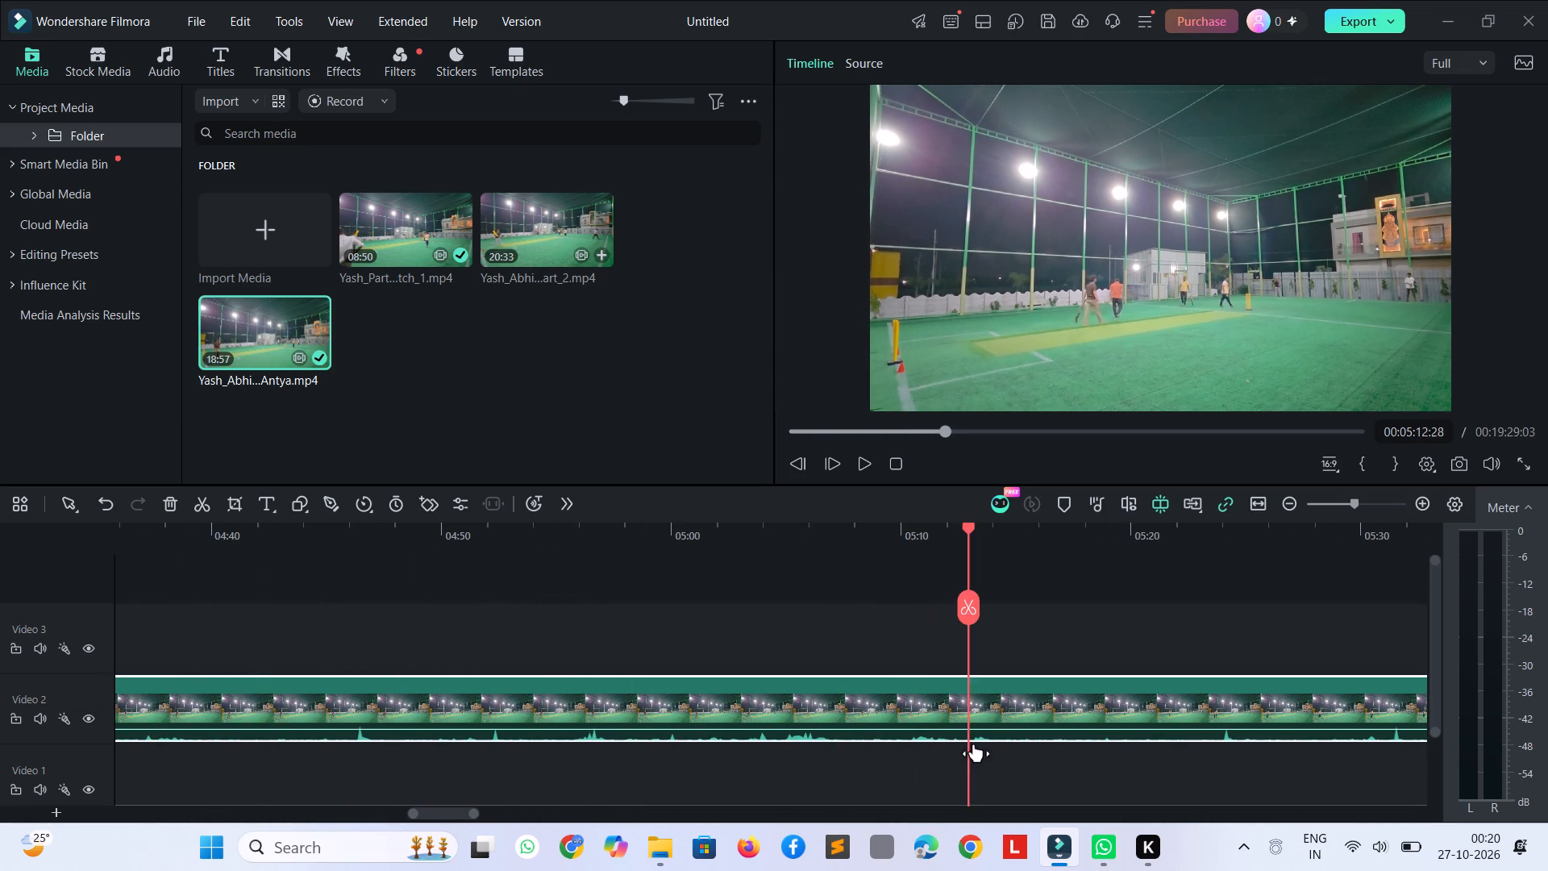
{"action": "left_click_drag", "start_coordinate": [974, 744], "coordinate": [1201, 761]}
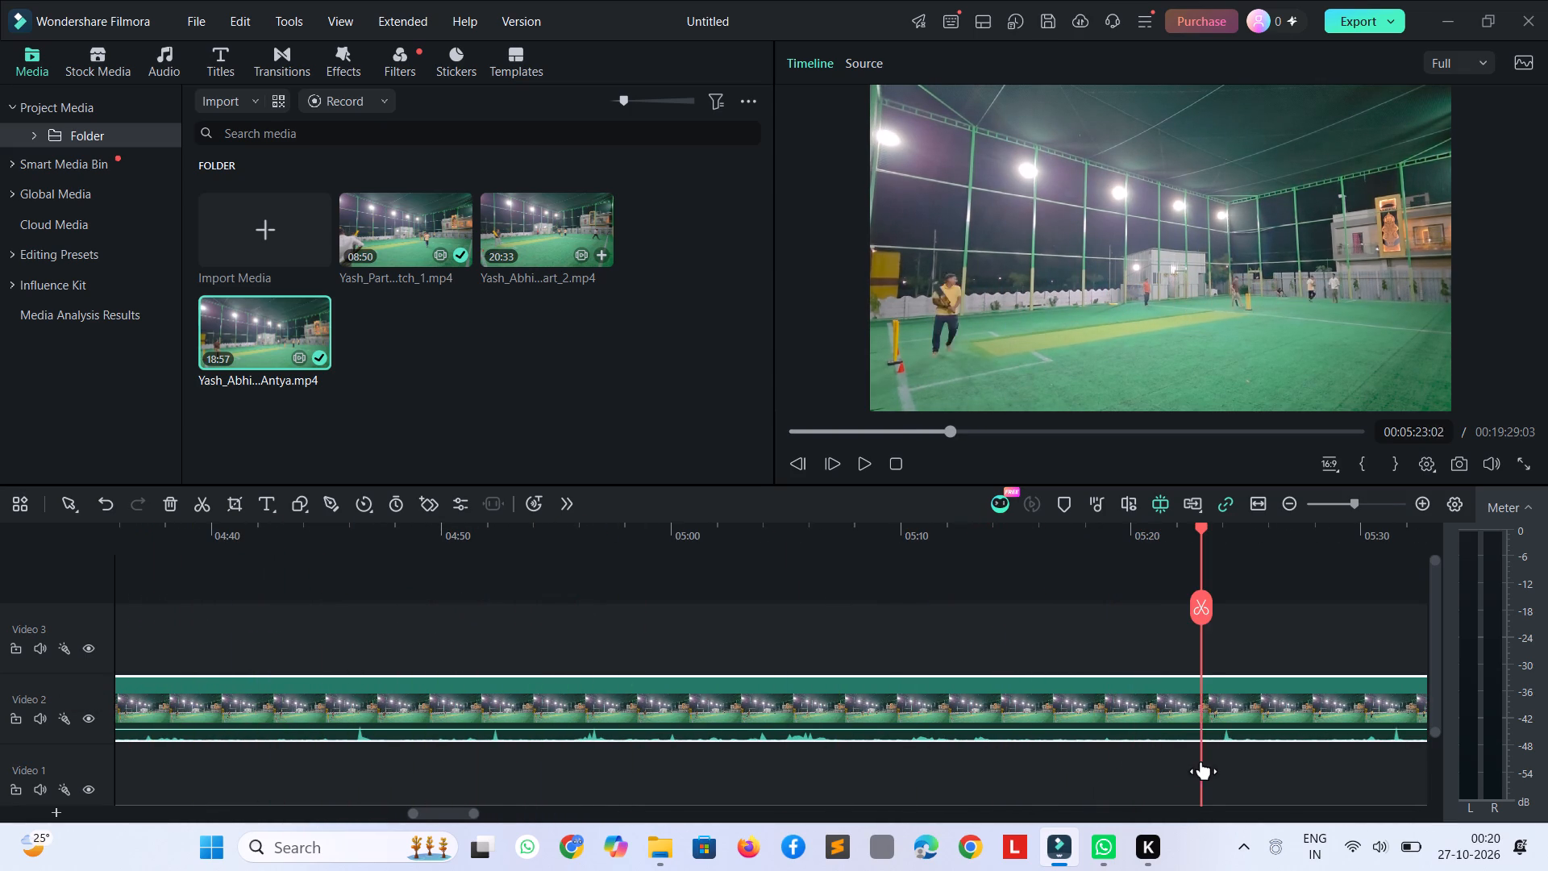
{"action": "left_click_drag", "start_coordinate": [1201, 761], "coordinate": [1267, 761]}
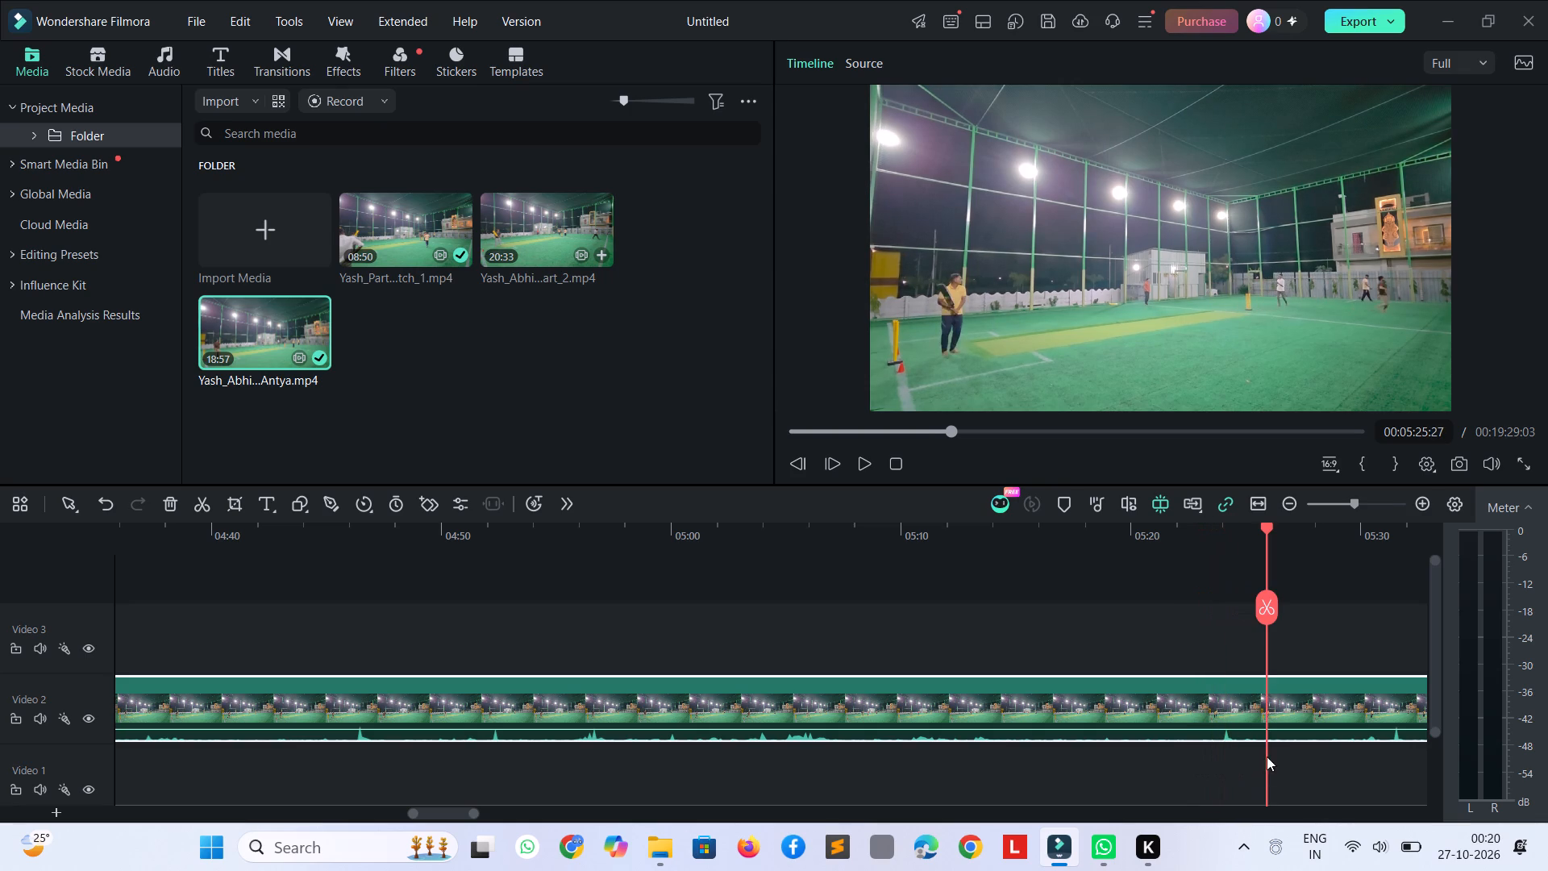
{"action": "key", "text": "ctrl+b"}
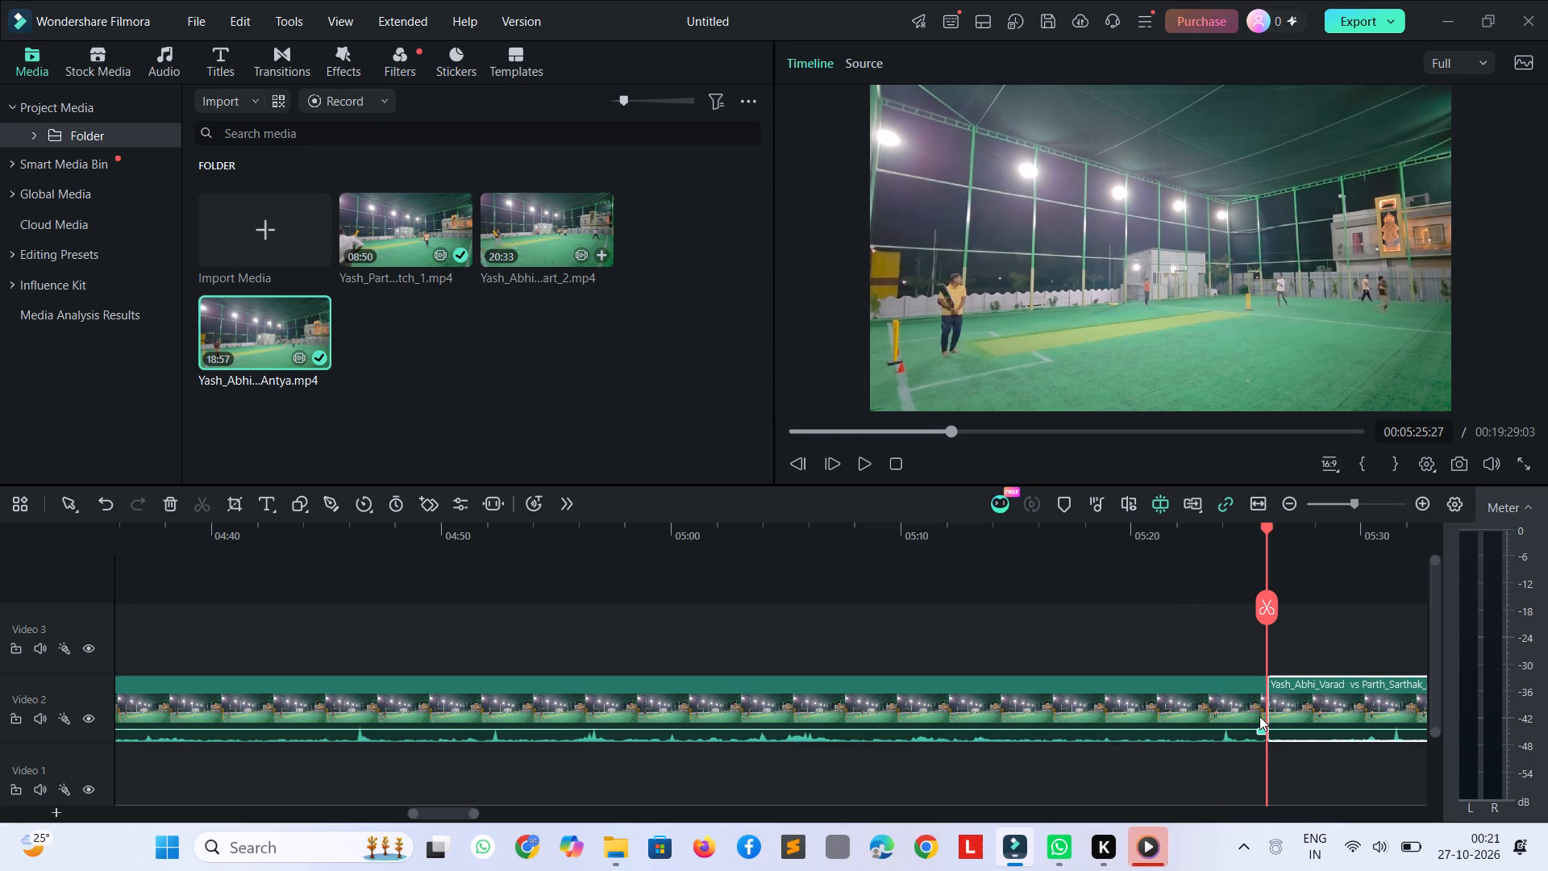
{"action": "left_click", "coordinate": [1208, 710]}
{"action": "key", "text": "Delete"}
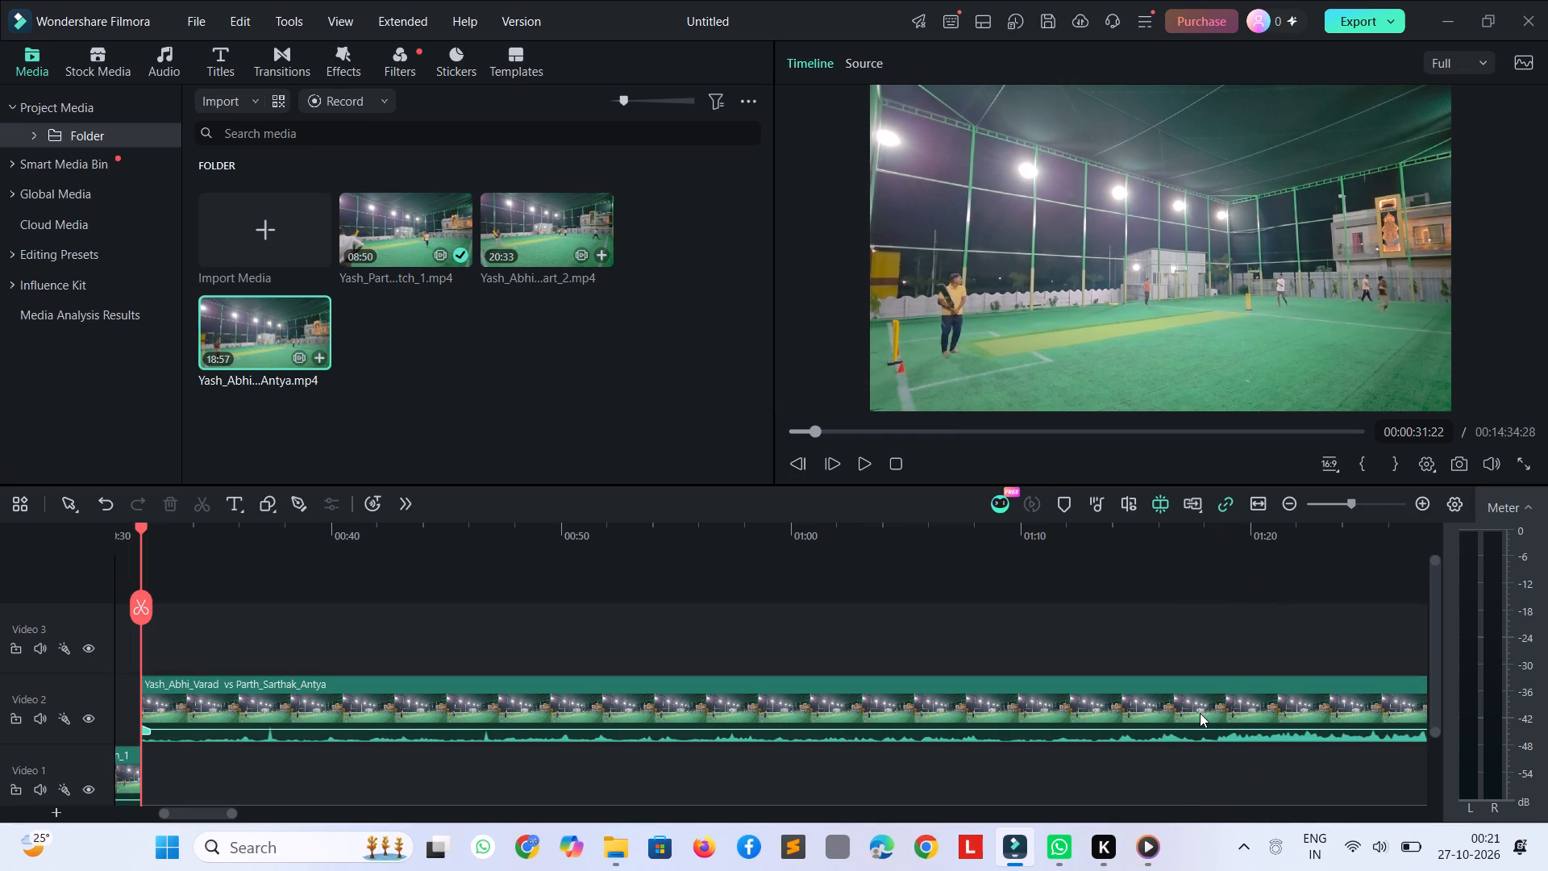
Play the opening second of the trimmed Video 2 clip from 00:00:31:22.
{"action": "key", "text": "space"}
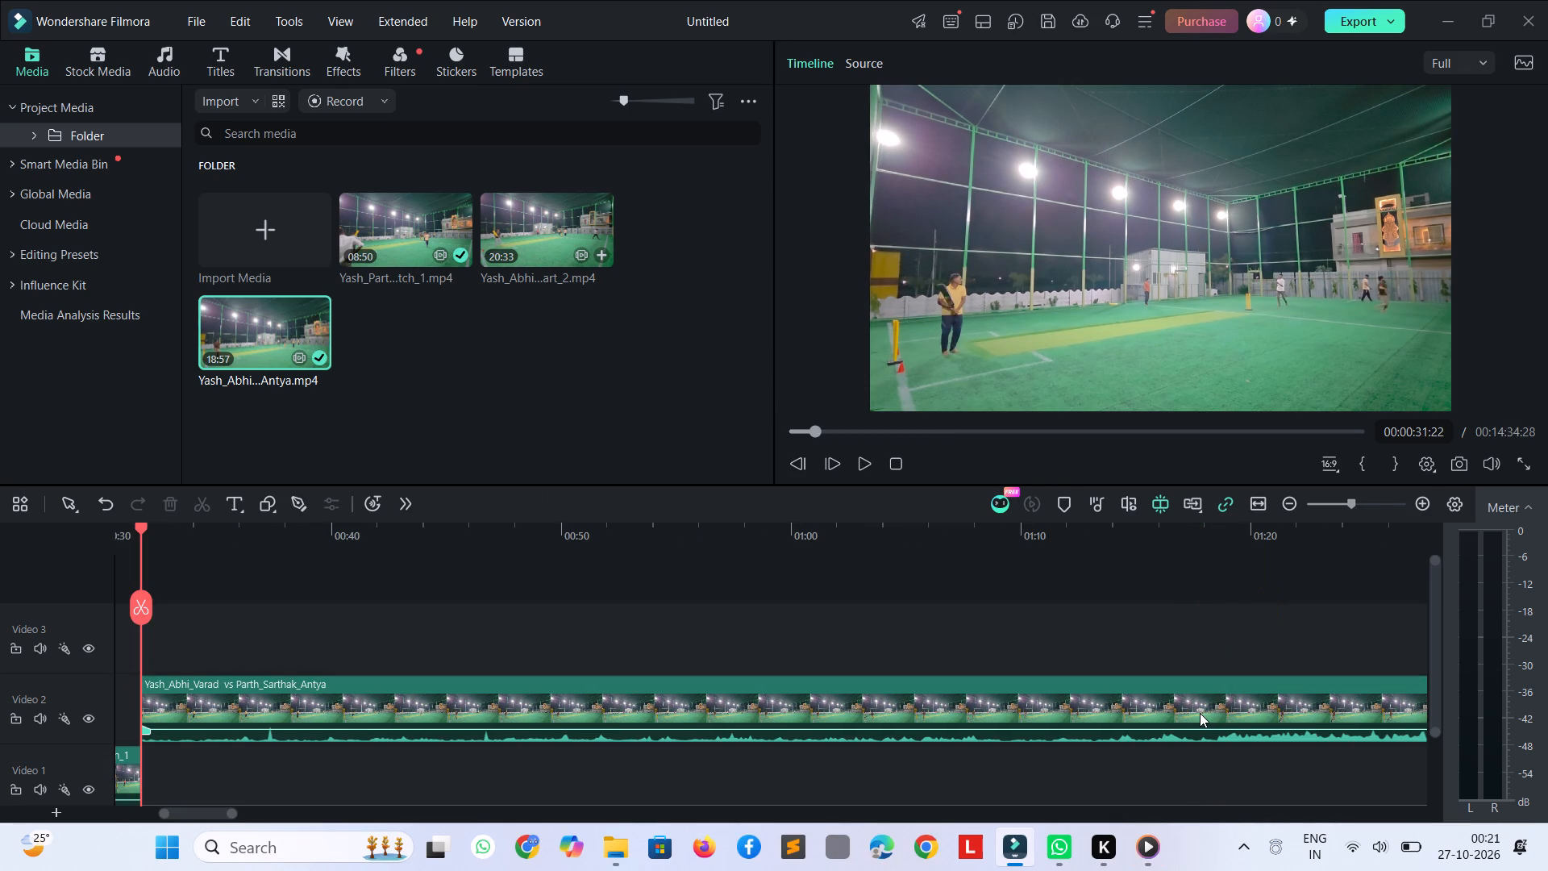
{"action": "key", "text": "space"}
Switch to Media Player, skim the 20261021_231222 recording up to about 00:20:11, and close the player.
{"action": "key", "text": "alt+Tab"}
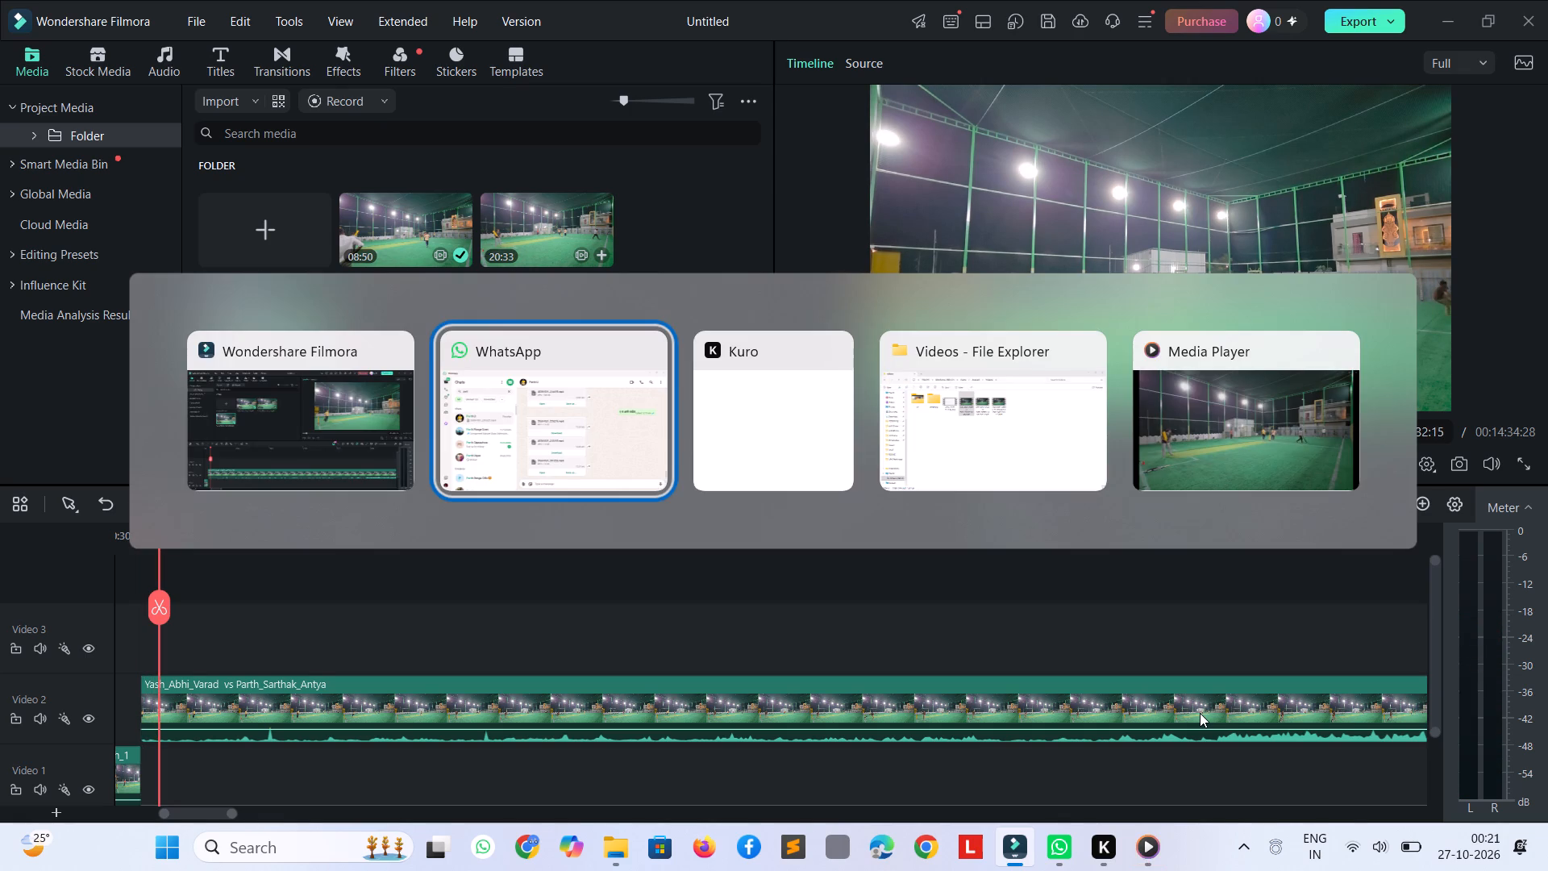
{"action": "key", "text": "alt+Tab"}
{"action": "key", "text": "alt+Tab"}
{"action": "key", "text": "alt+Tab"}
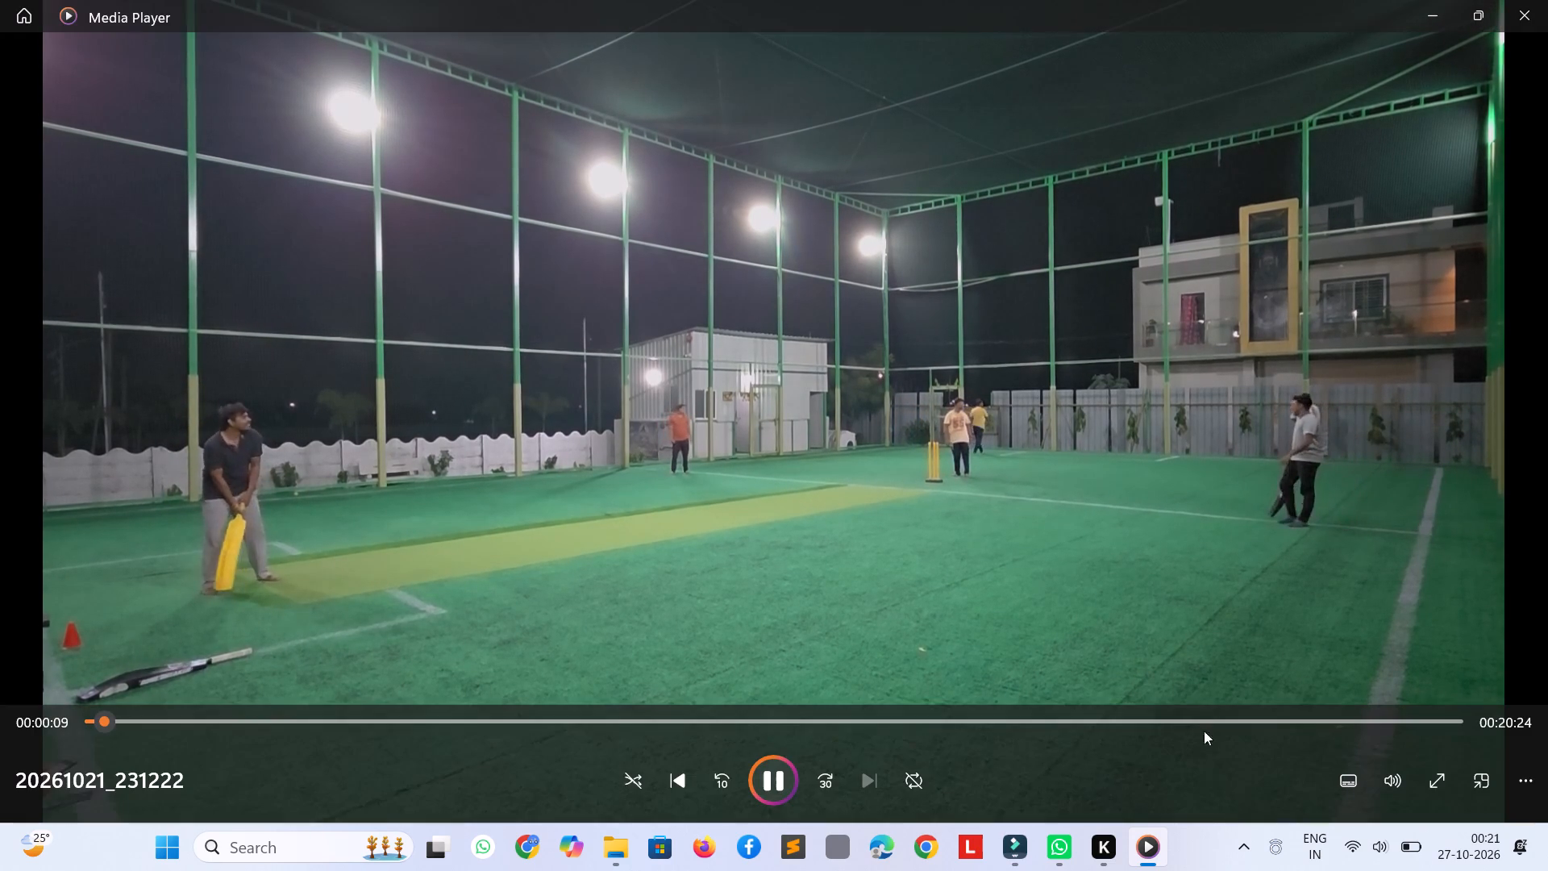
{"action": "left_click", "coordinate": [452, 718]}
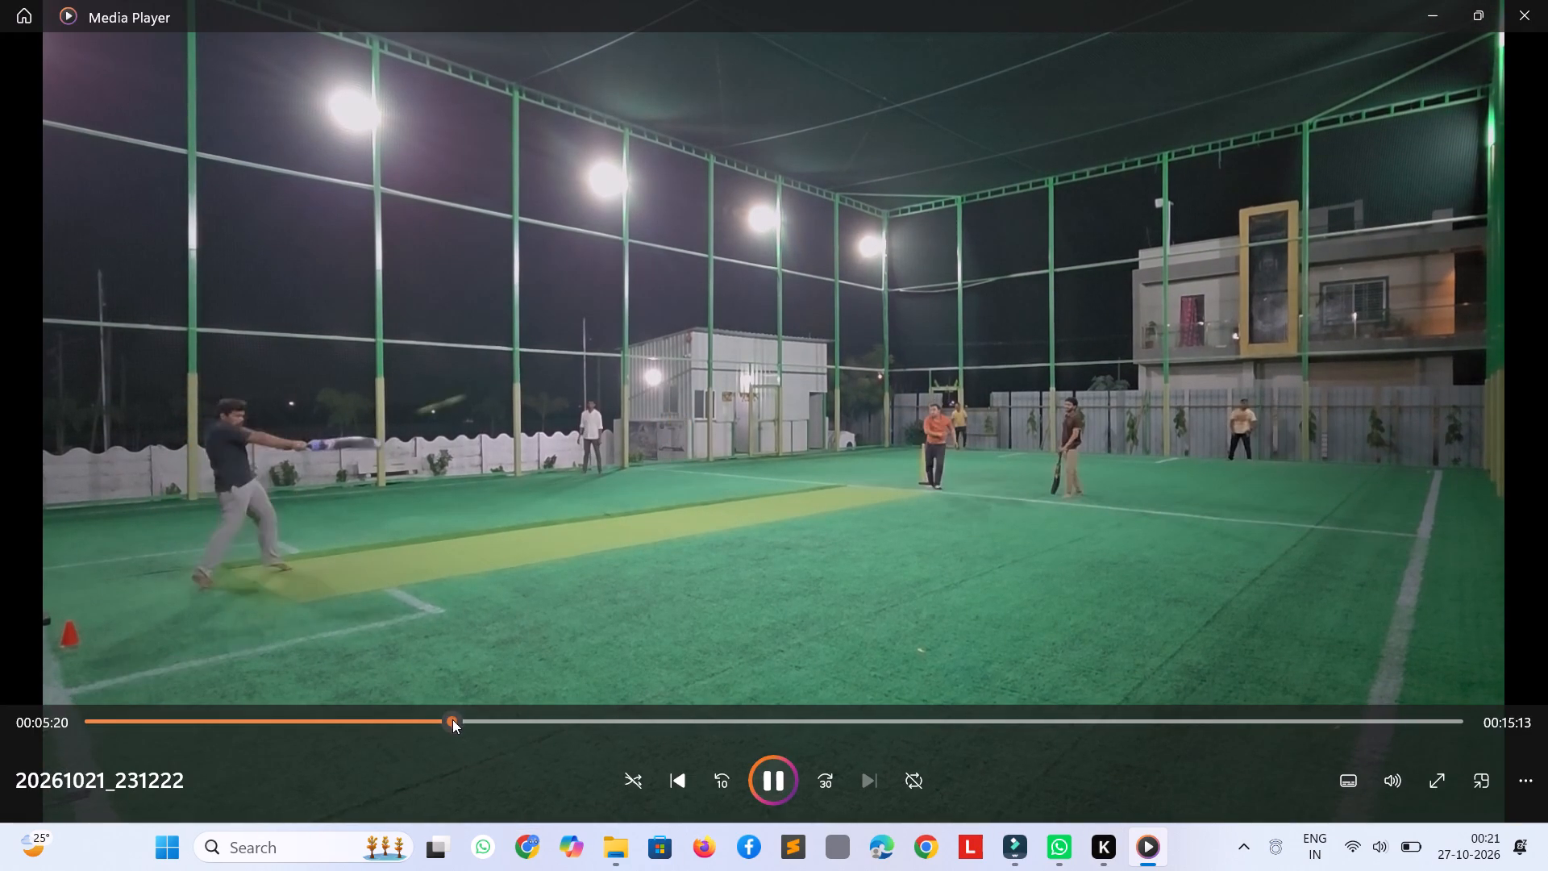
{"action": "left_click_drag", "start_coordinate": [730, 709], "coordinate": [731, 719]}
{"action": "left_click", "coordinate": [872, 727]}
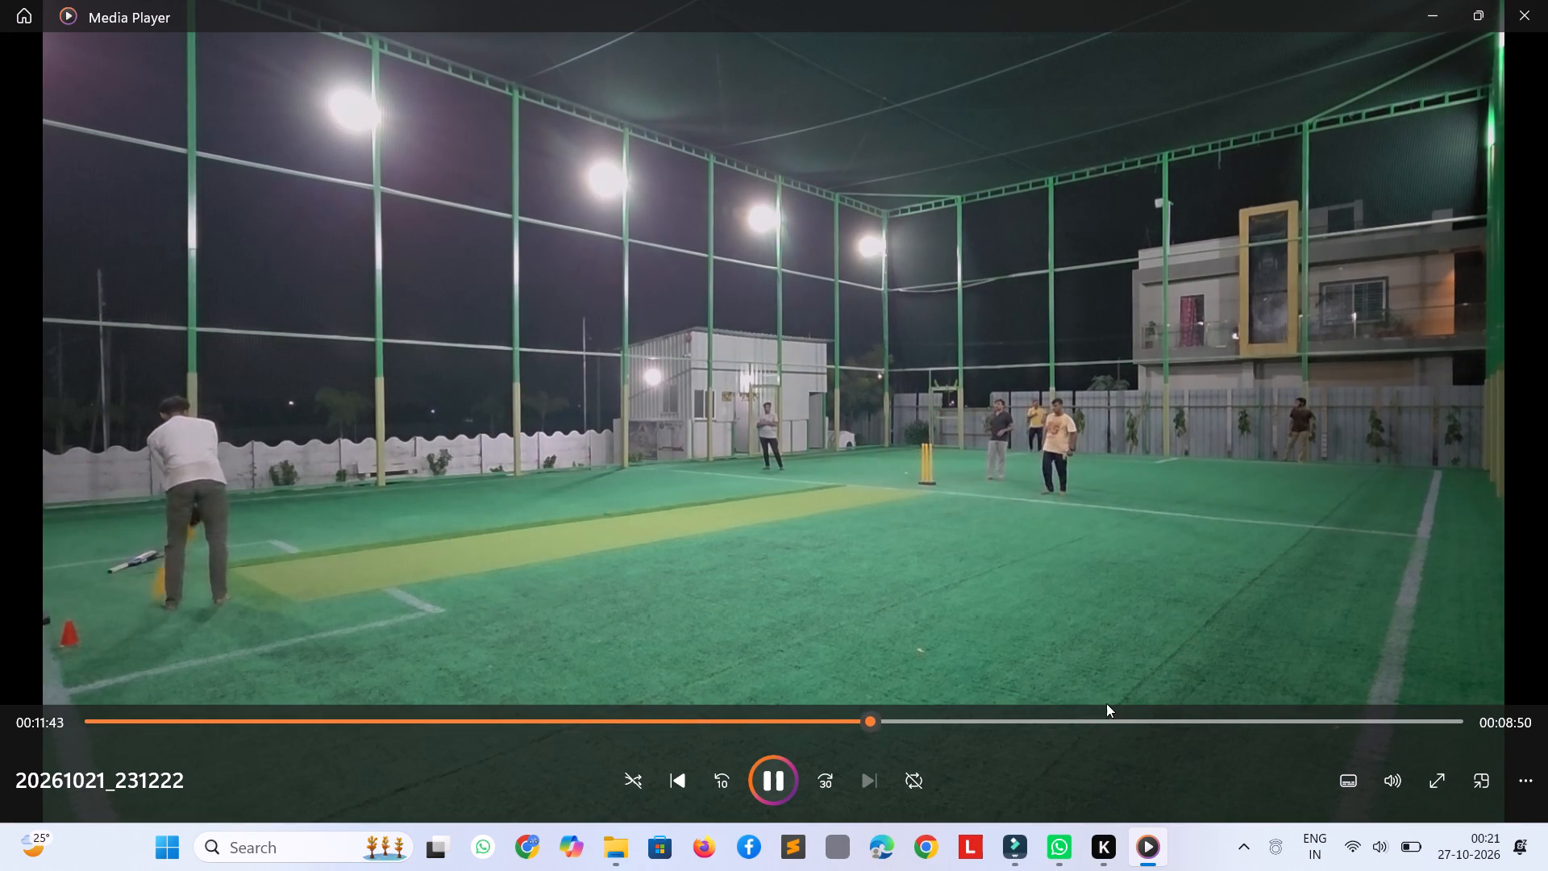
{"action": "left_click", "coordinate": [1115, 704]}
{"action": "left_click", "coordinate": [1134, 719]}
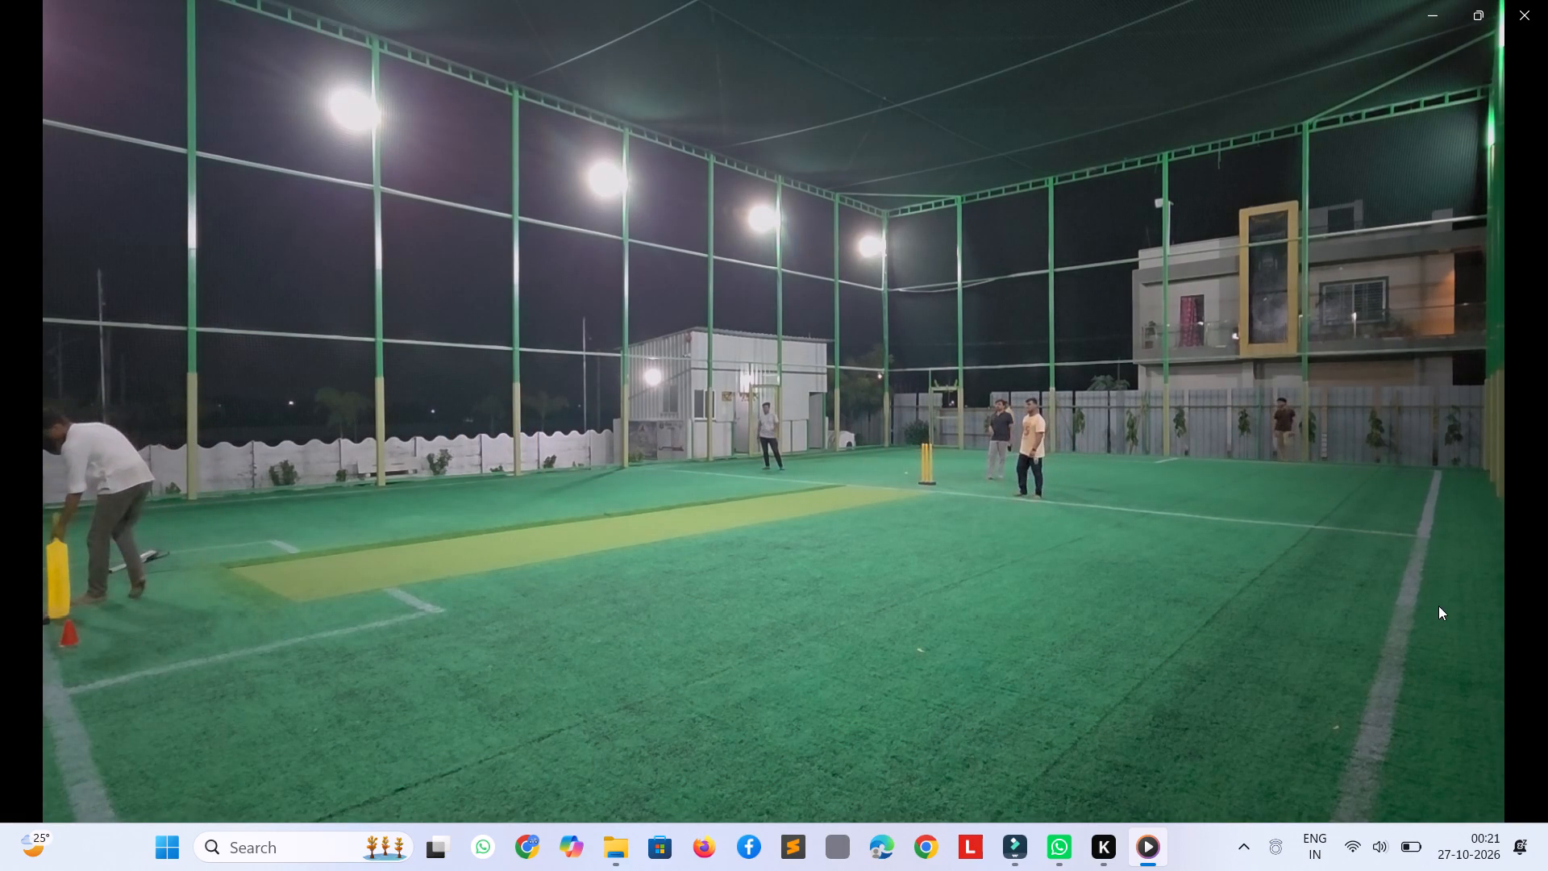
{"action": "double_click", "coordinate": [1235, 658]}
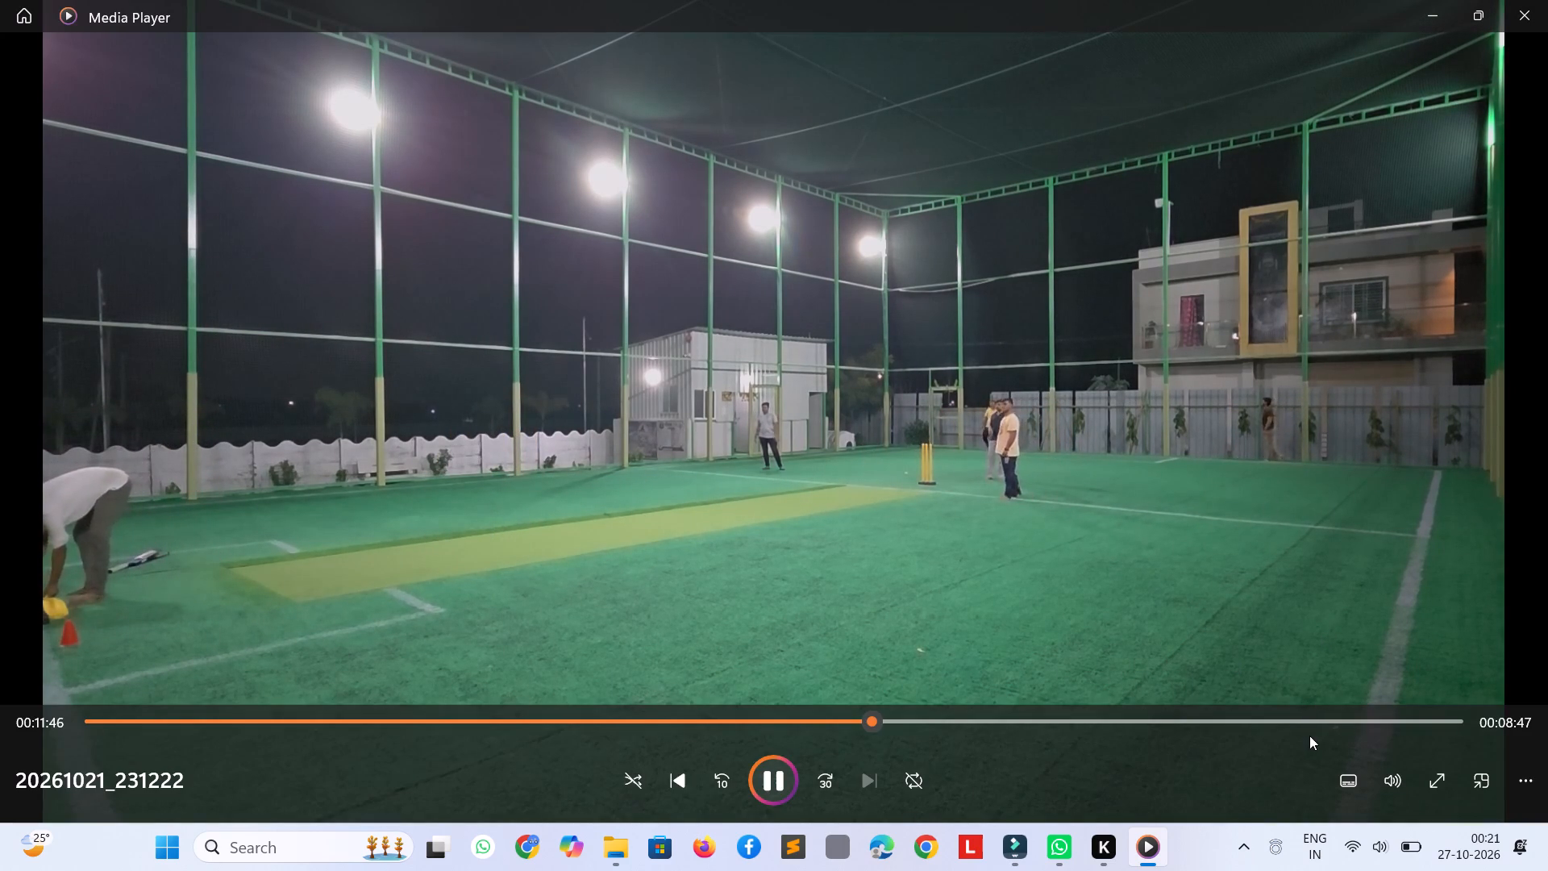
{"action": "left_click", "coordinate": [1309, 715]}
{"action": "left_click", "coordinate": [1377, 723]}
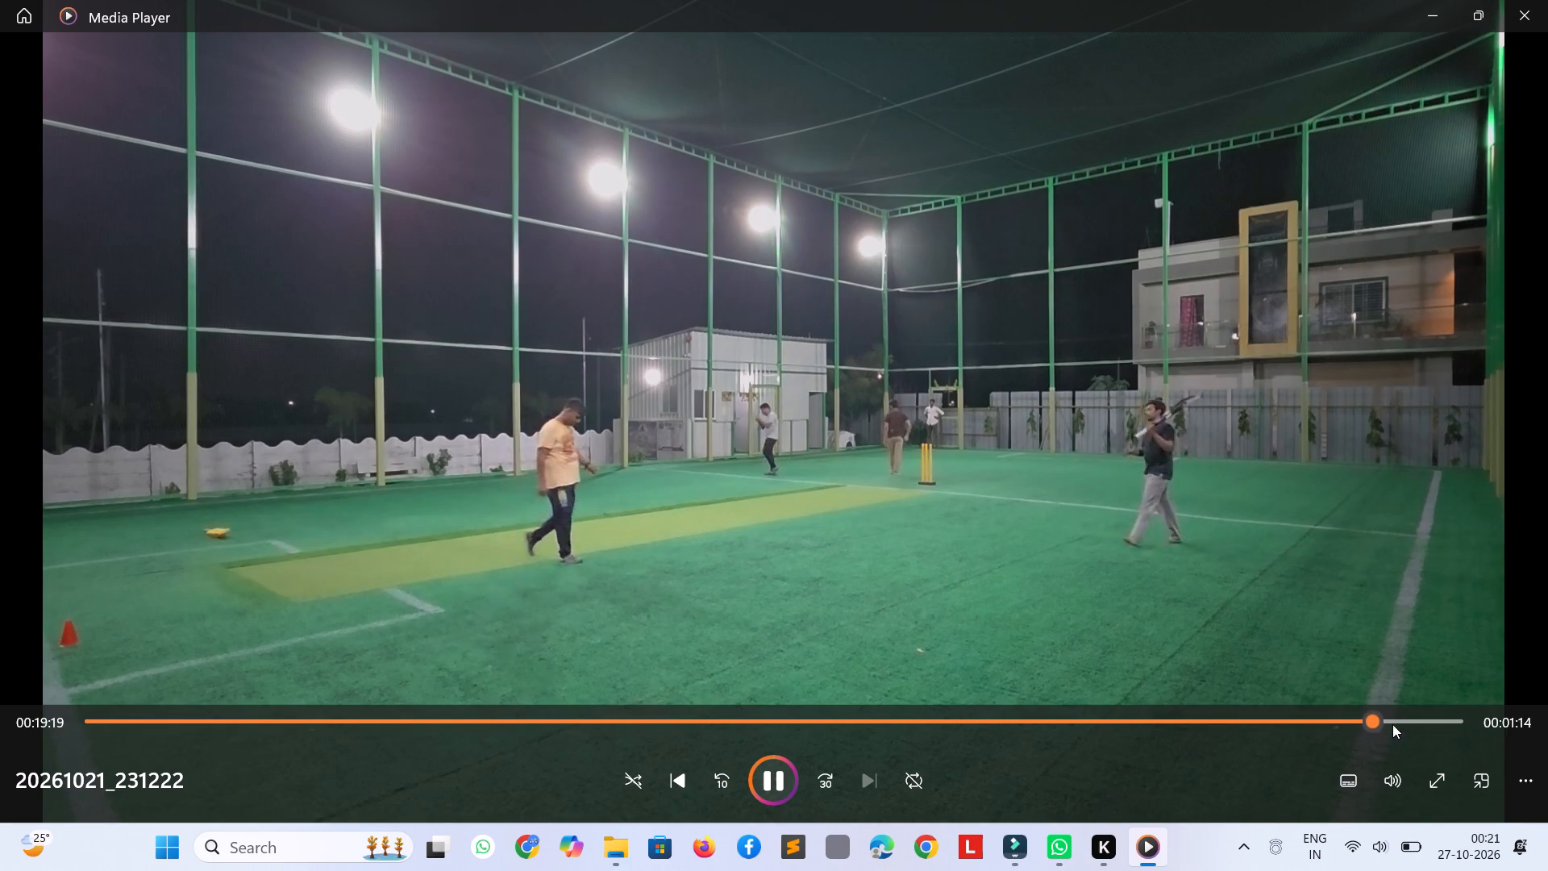
{"action": "left_click", "coordinate": [1433, 728]}
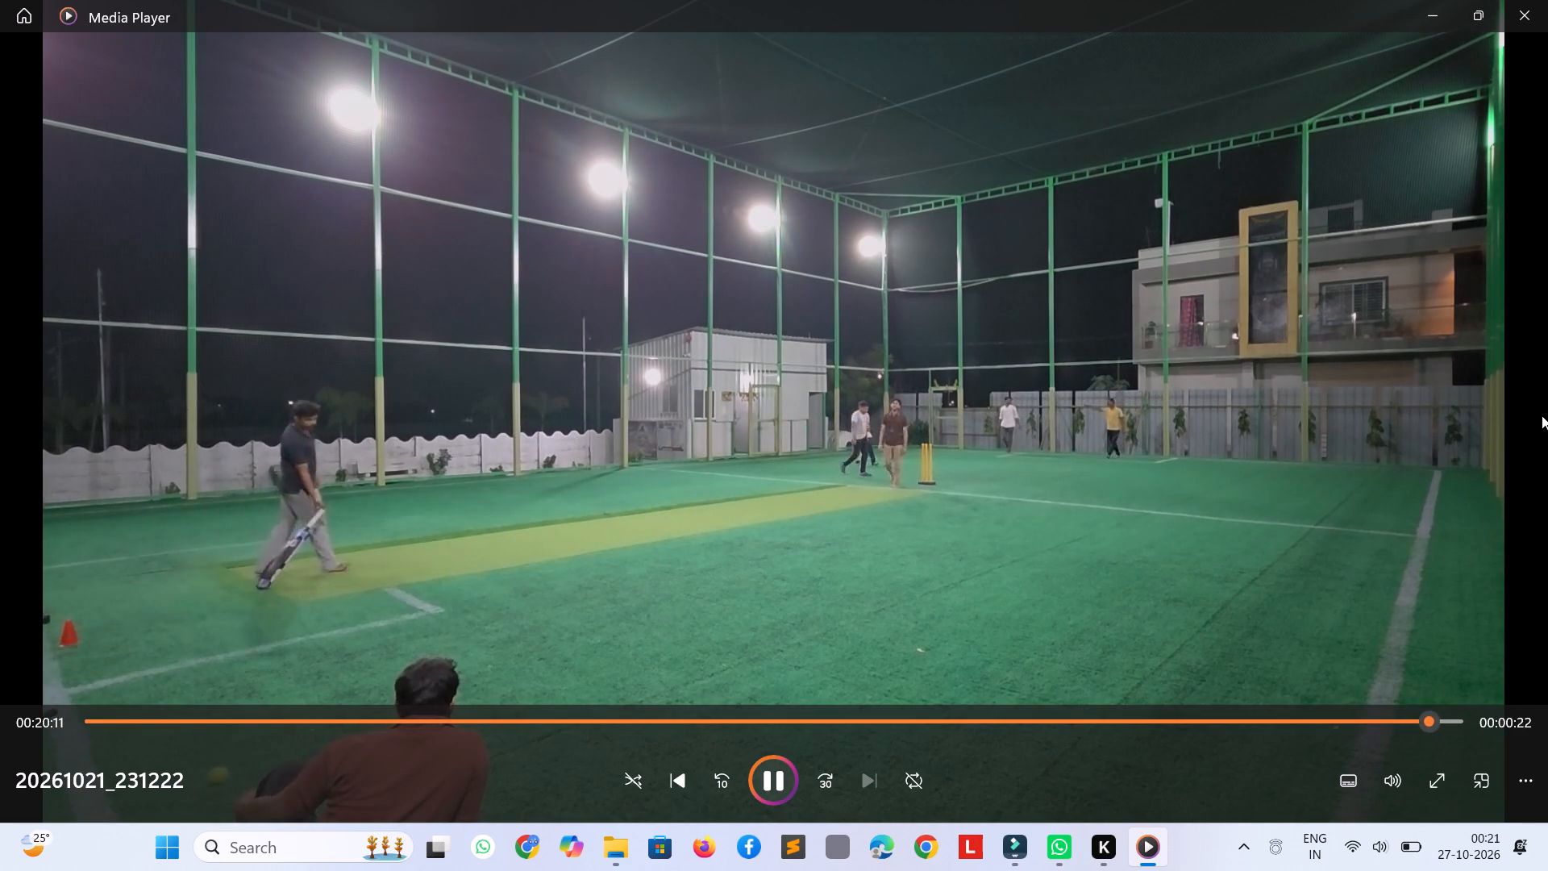
{"action": "left_click", "coordinate": [1547, 1]}
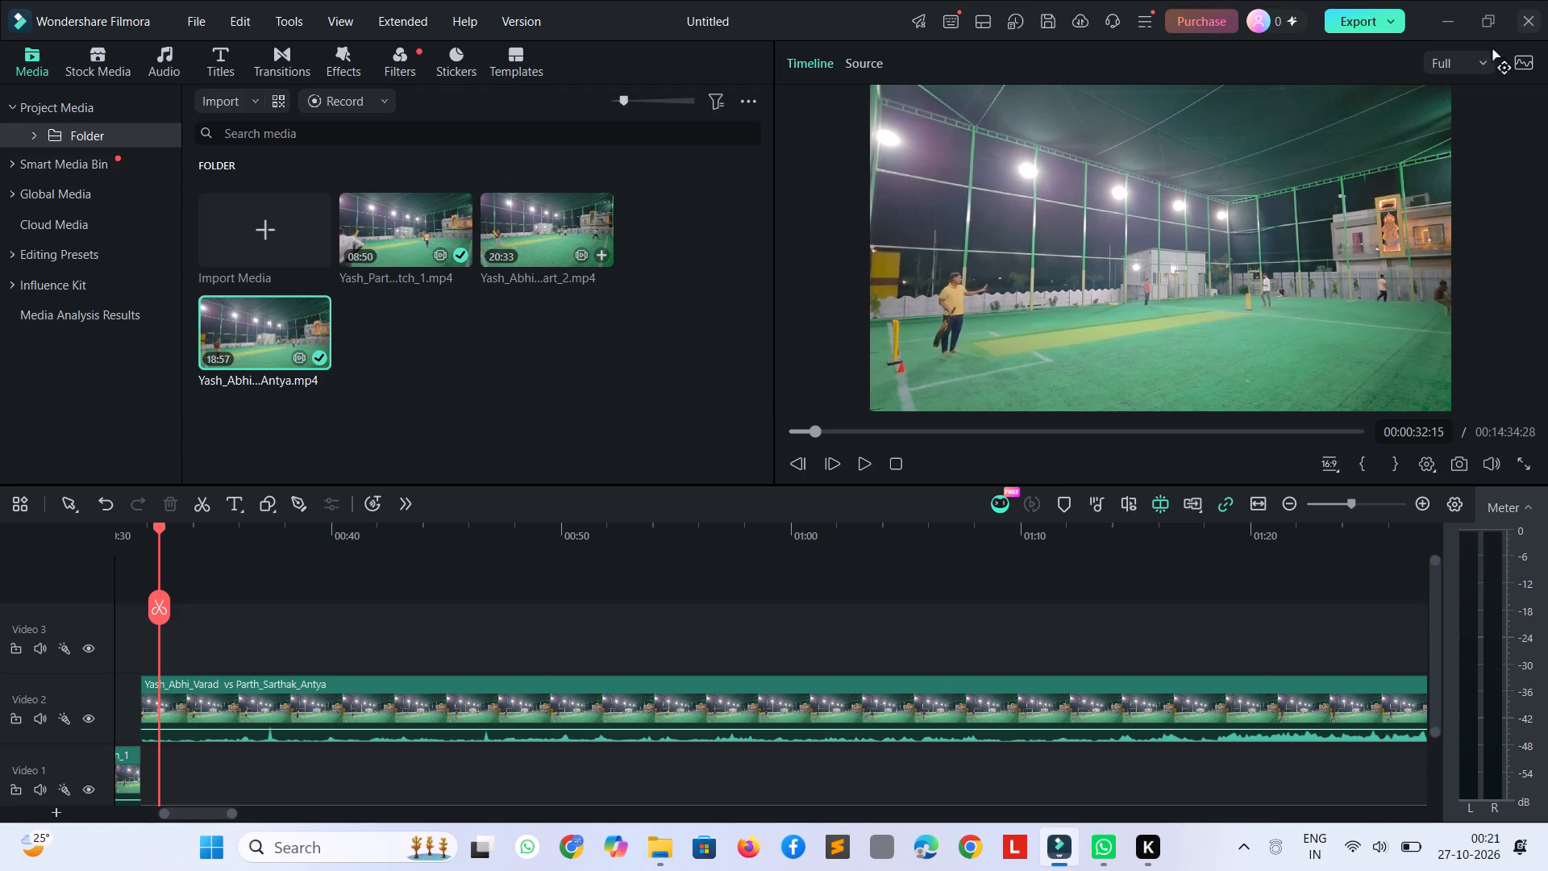
Examine the Video 2 clip from about 00:00:32 to 00:04:32 for where active play starts.
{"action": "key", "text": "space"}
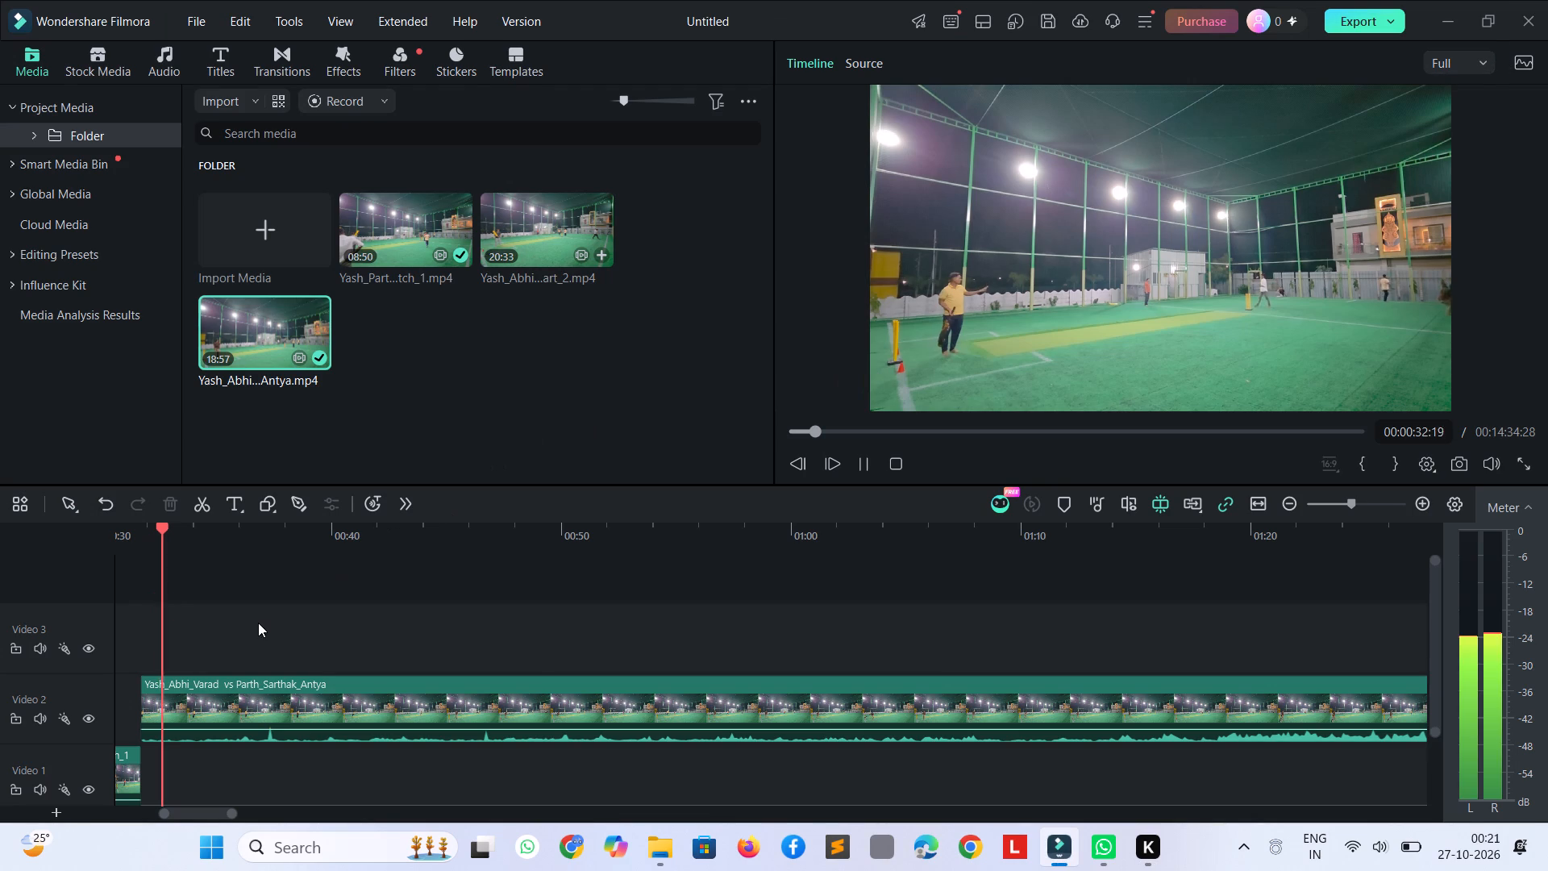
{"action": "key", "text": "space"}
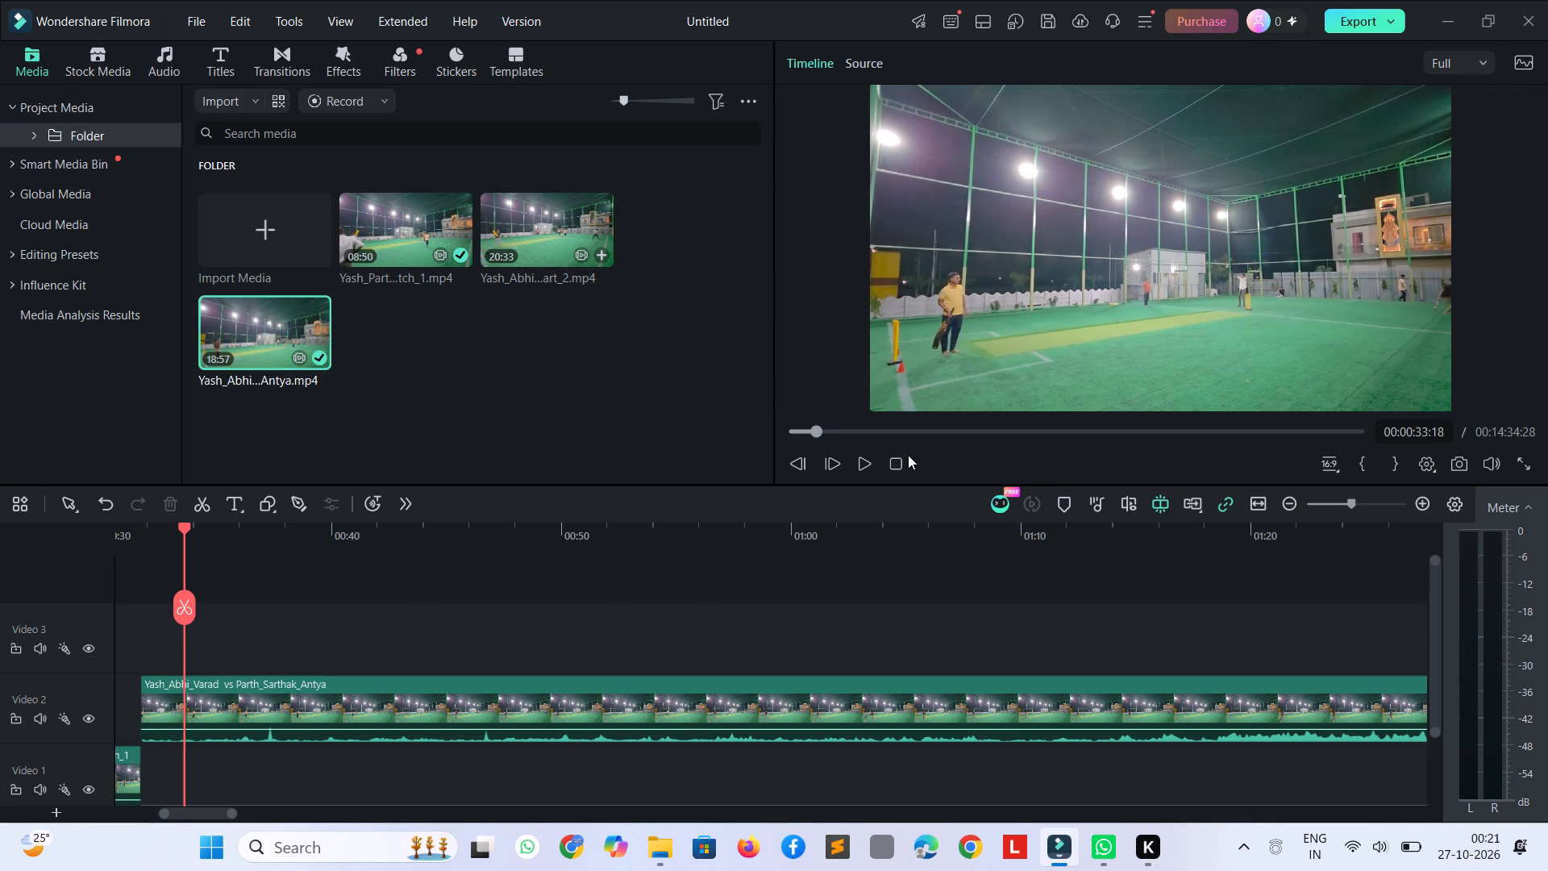
{"action": "left_click", "coordinate": [906, 435]}
{"action": "left_click_drag", "start_coordinate": [906, 435], "coordinate": [971, 431]}
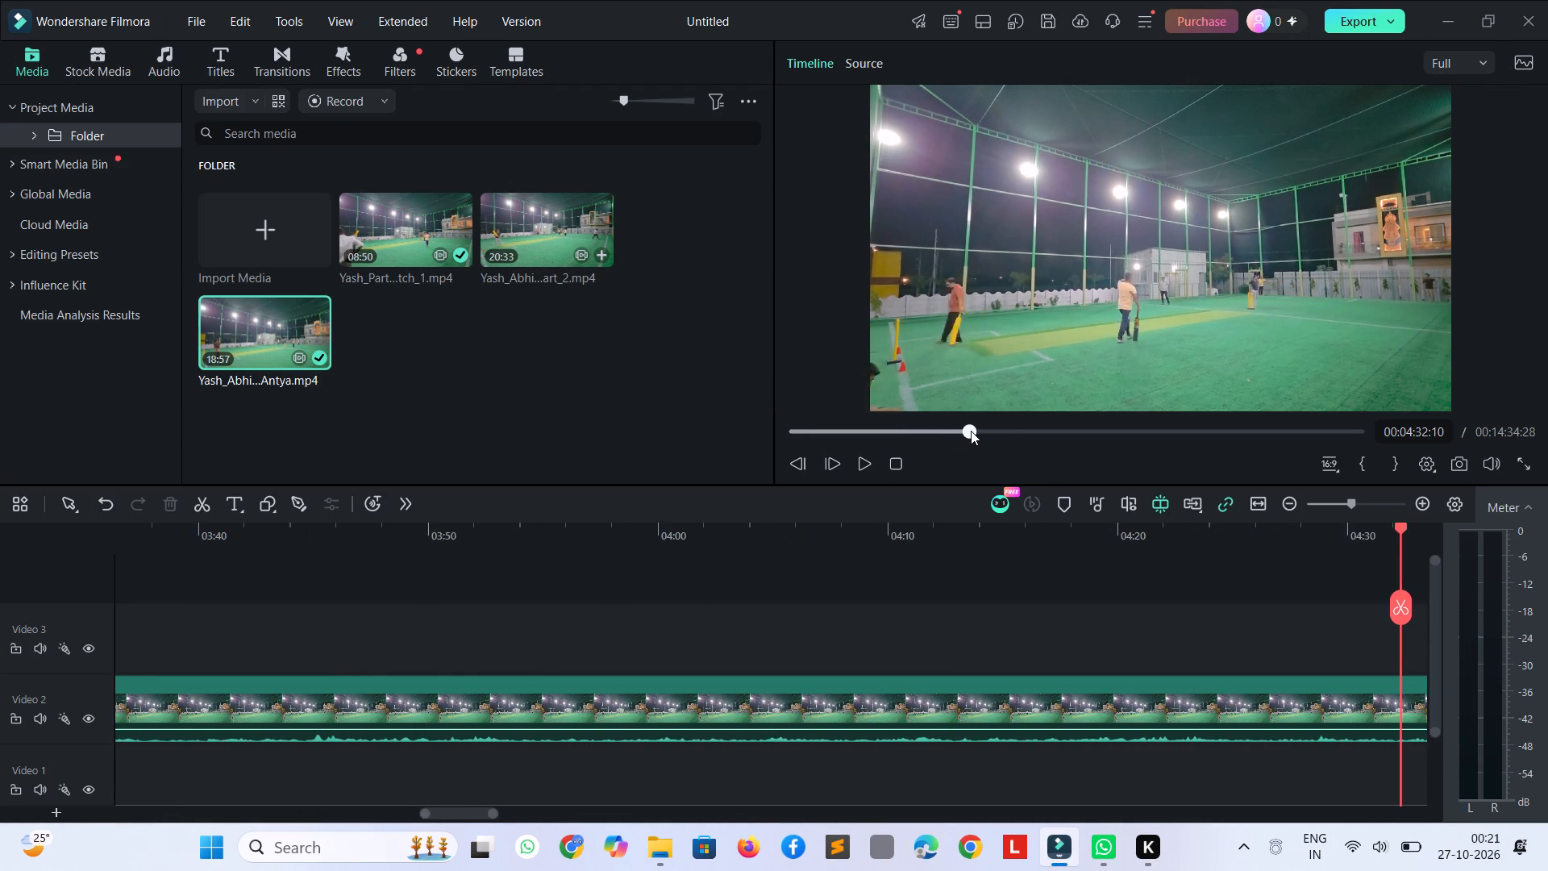
{"action": "left_click_drag", "start_coordinate": [971, 431], "coordinate": [962, 434]}
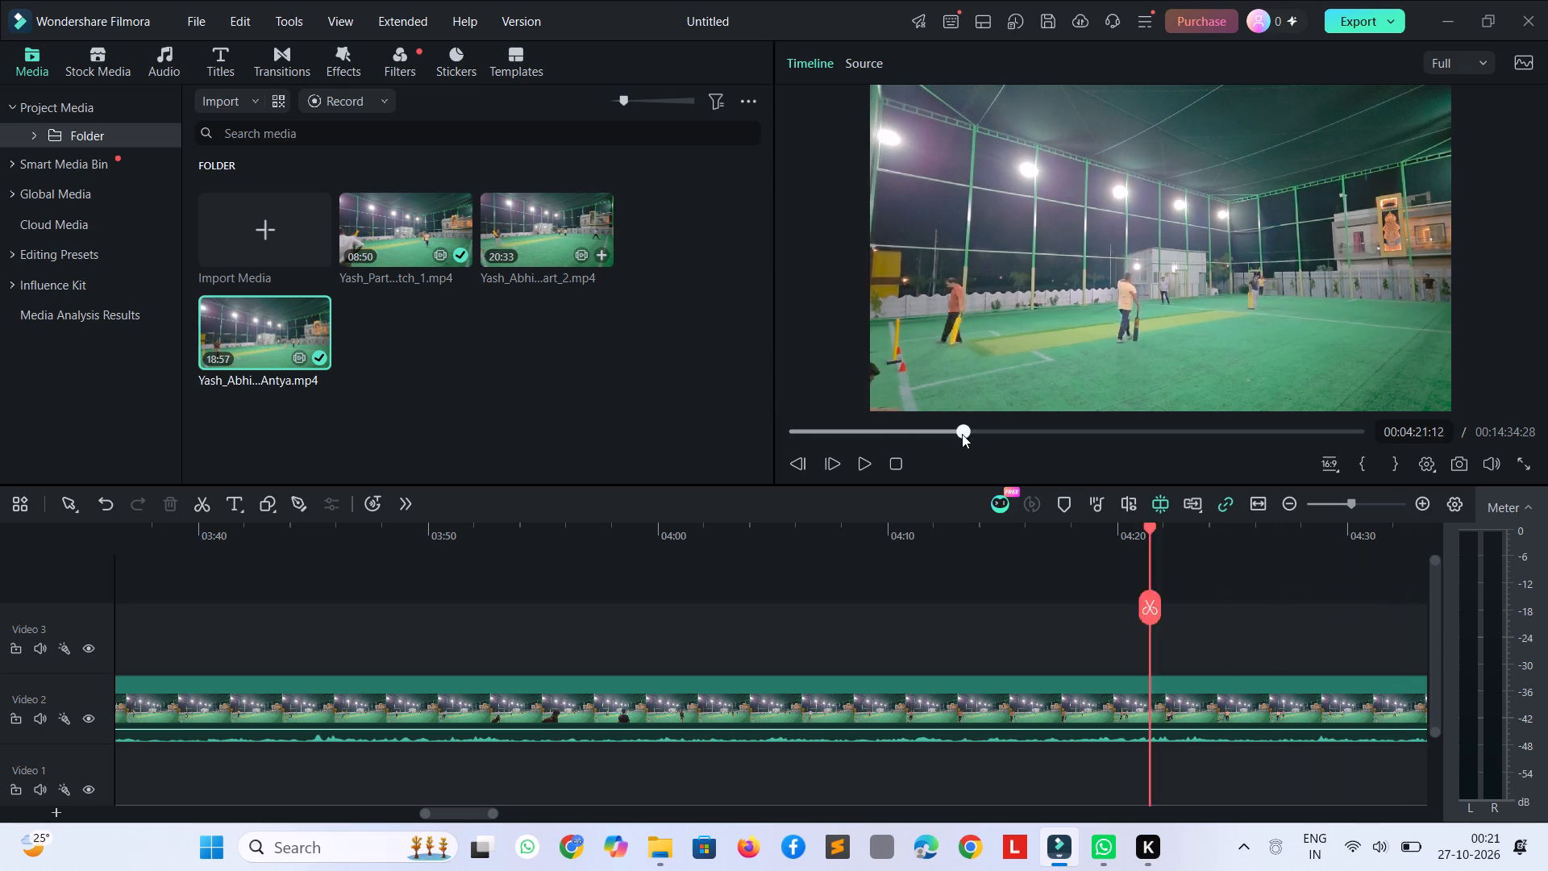
{"action": "left_click_drag", "start_coordinate": [962, 434], "coordinate": [945, 439]}
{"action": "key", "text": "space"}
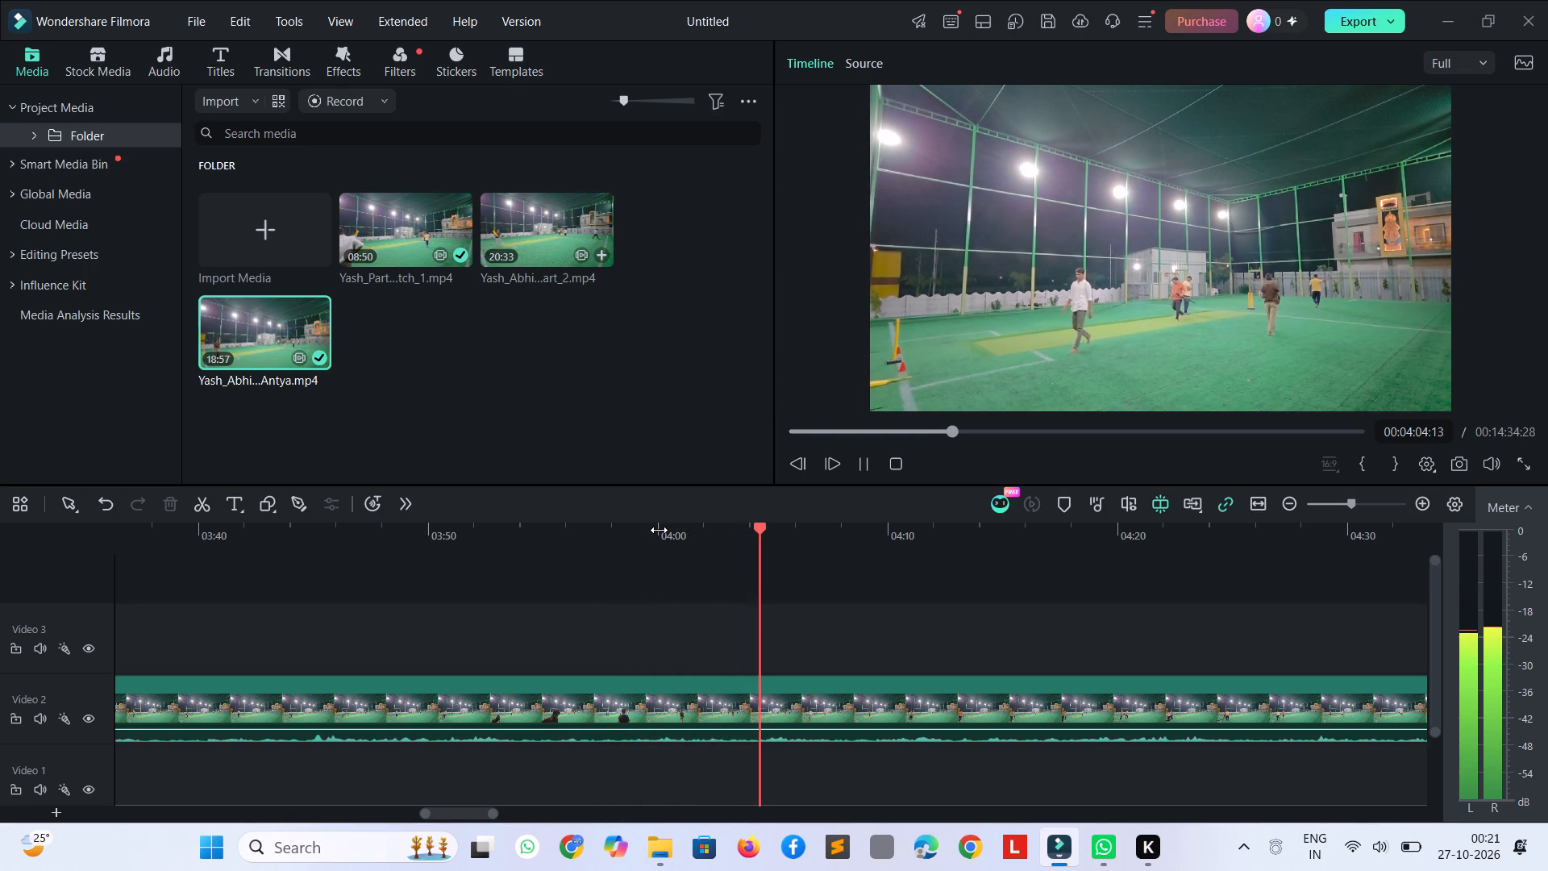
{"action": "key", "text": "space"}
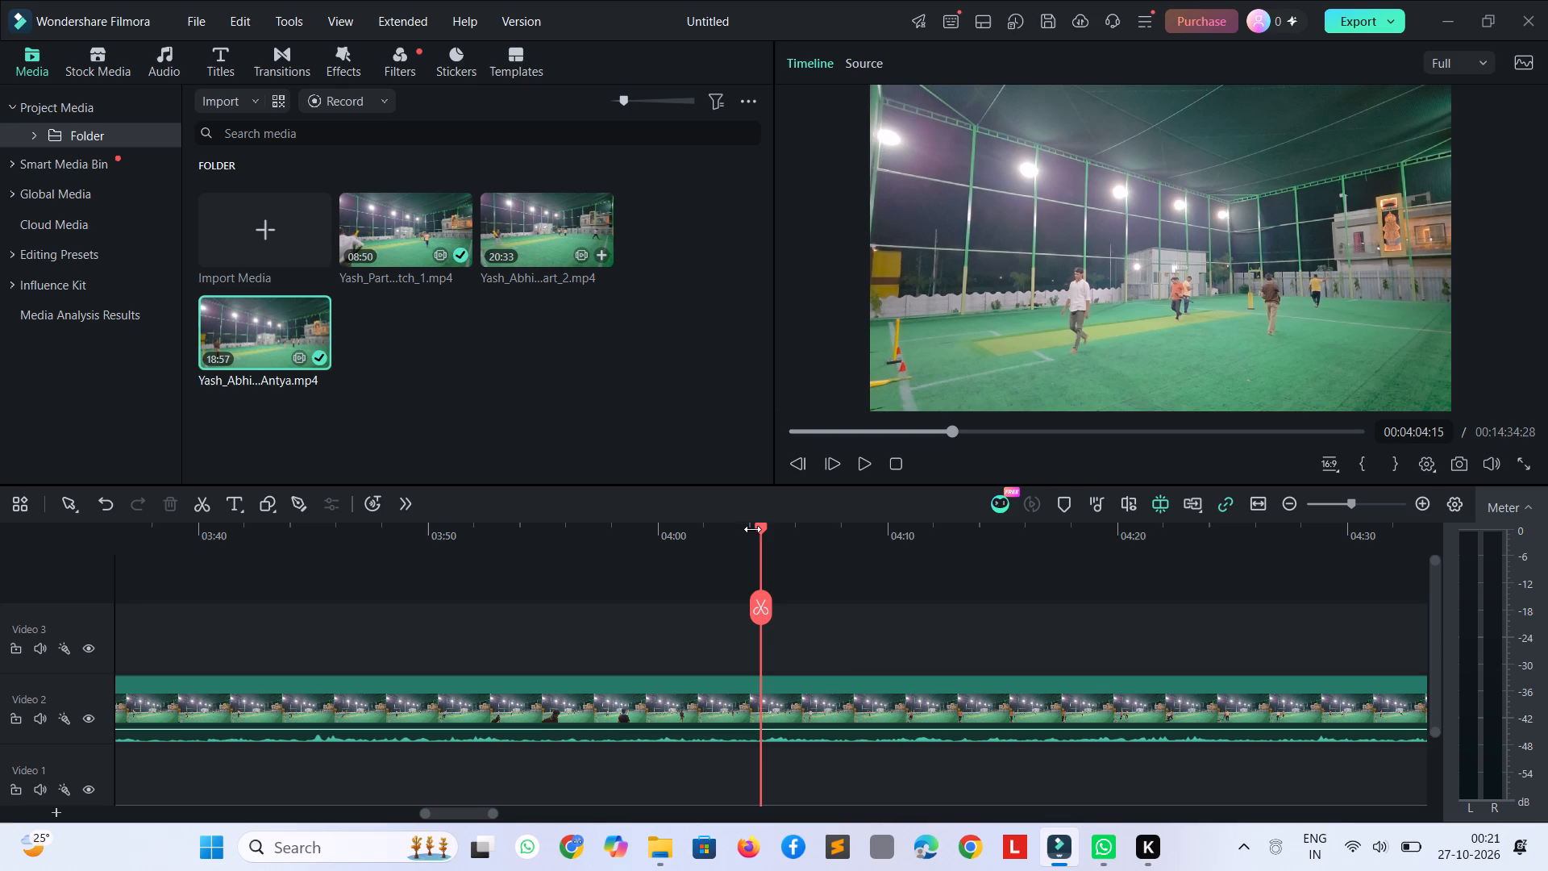
Split the Video 2 clip at 00:04:35:18, just before the first delivery, and ripple-delete the portion before the cut.
{"action": "left_click_drag", "start_coordinate": [764, 531], "coordinate": [872, 582]}
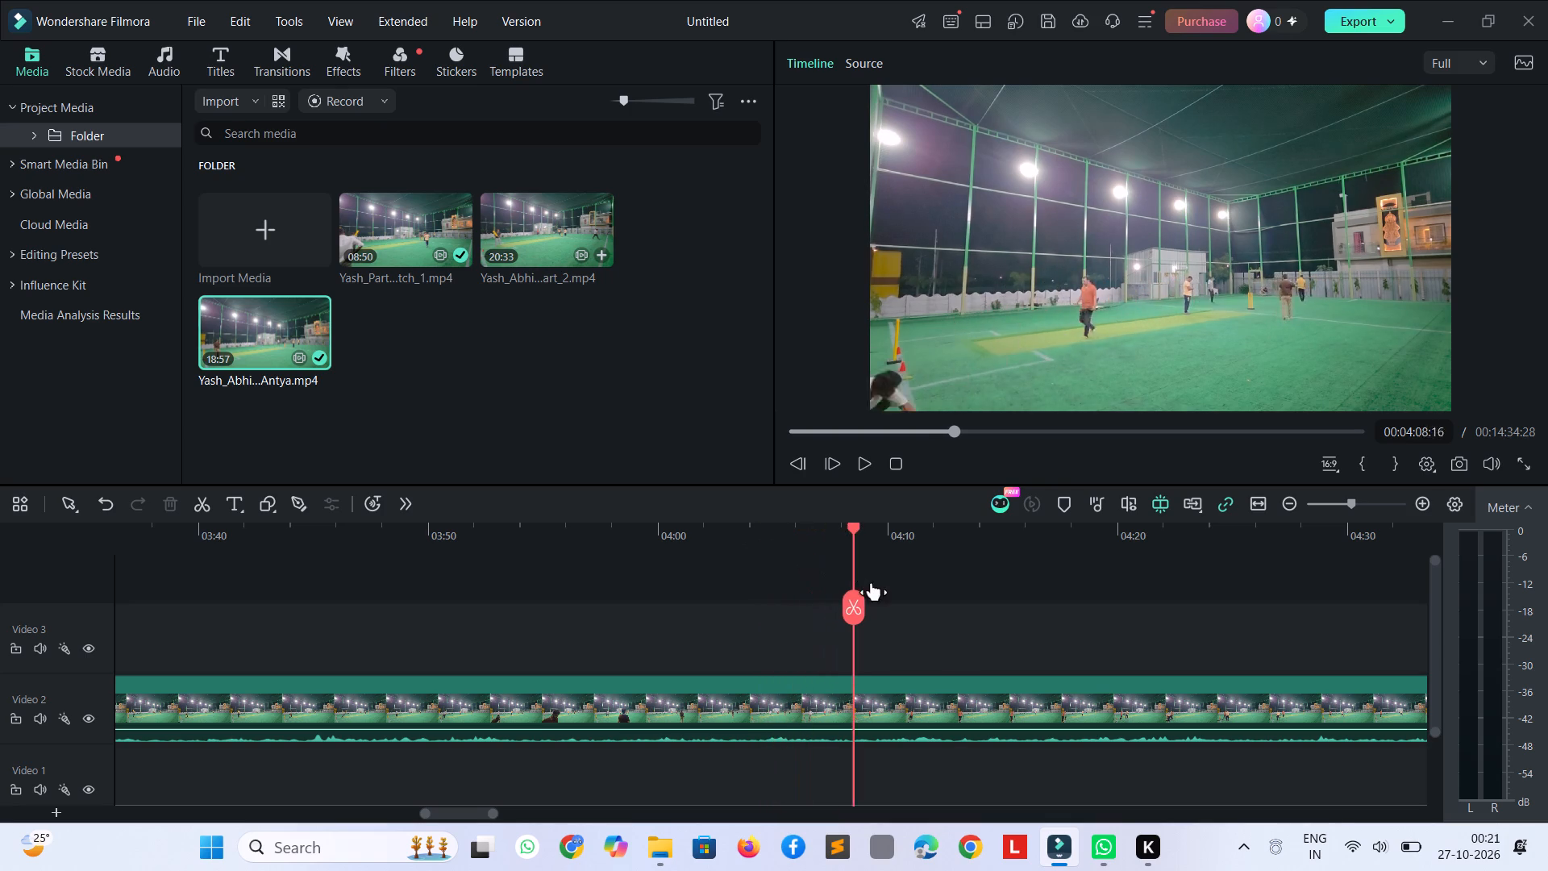
{"action": "left_click_drag", "start_coordinate": [872, 582], "coordinate": [989, 616]}
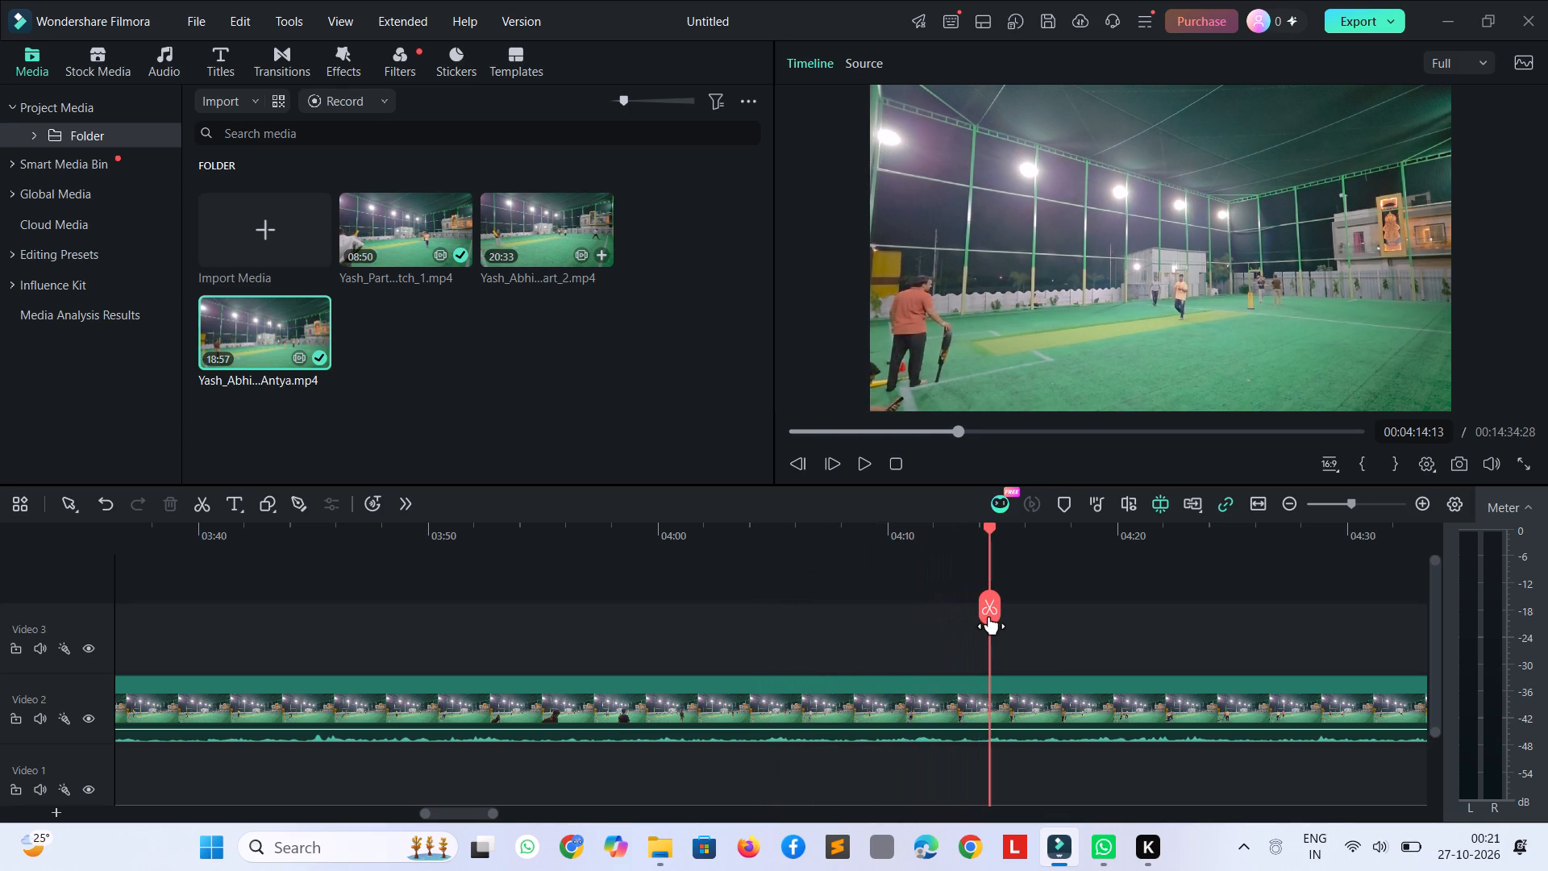
{"action": "left_click_drag", "start_coordinate": [989, 616], "coordinate": [1241, 689]}
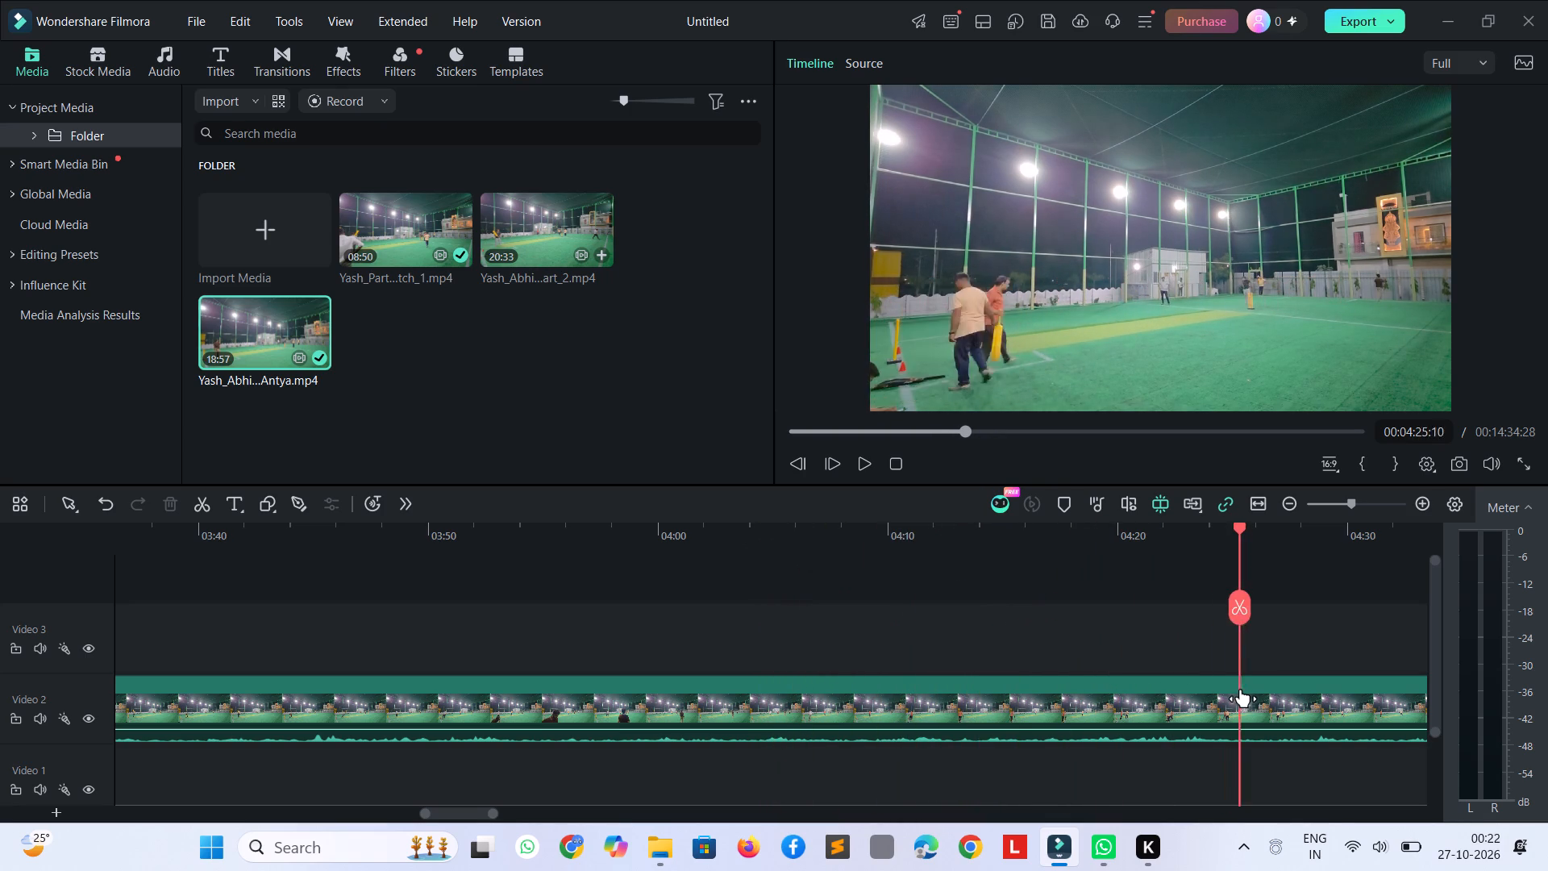
{"action": "left_click_drag", "start_coordinate": [1241, 689], "coordinate": [1401, 756]}
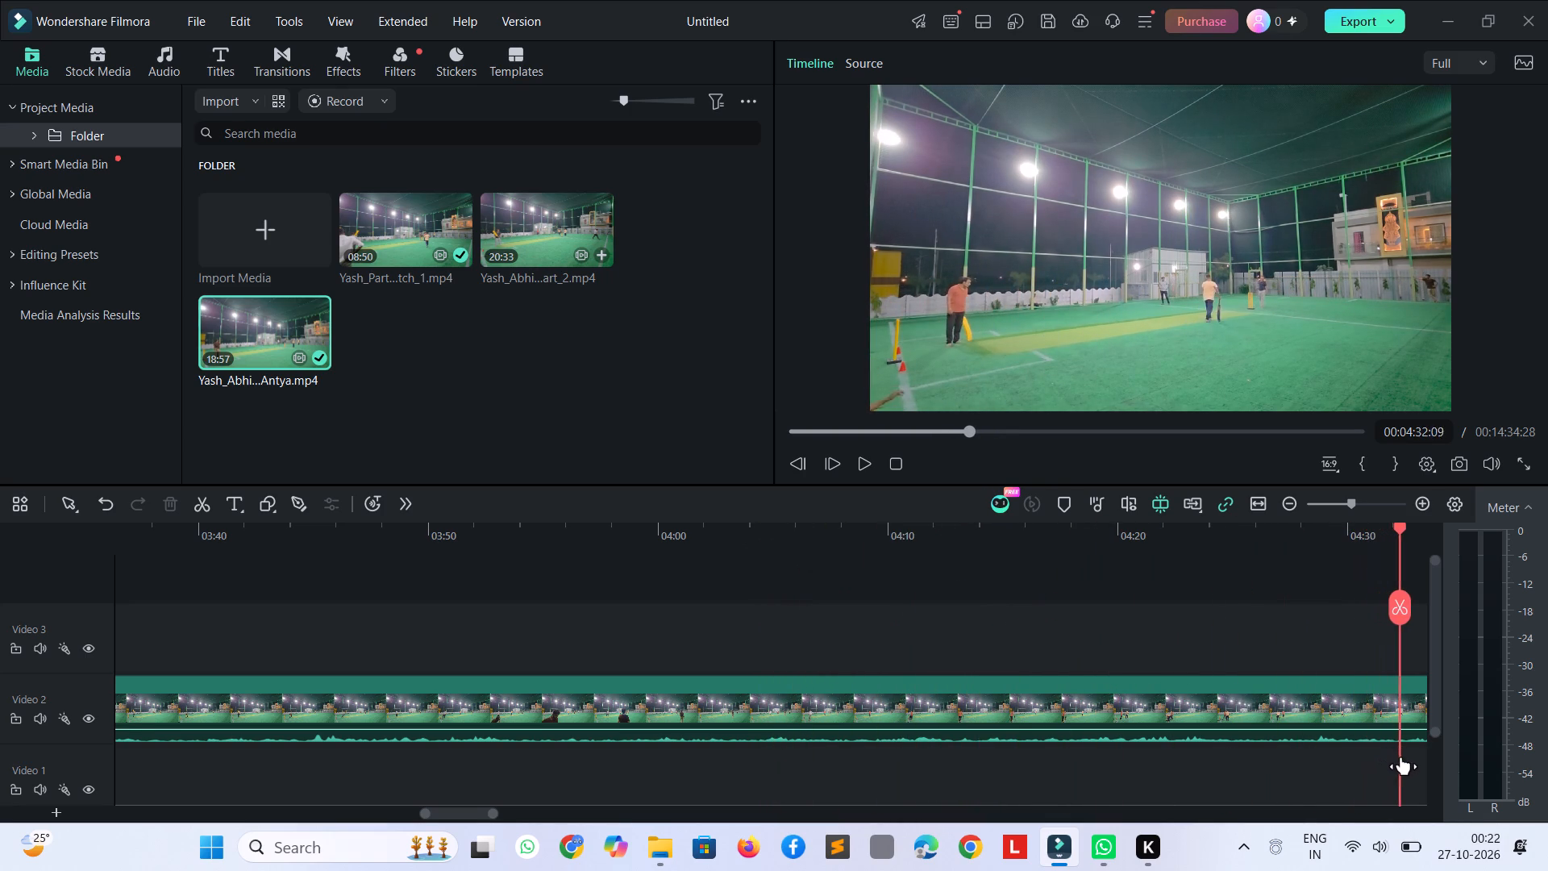
{"action": "left_click_drag", "start_coordinate": [1401, 756], "coordinate": [1406, 760]}
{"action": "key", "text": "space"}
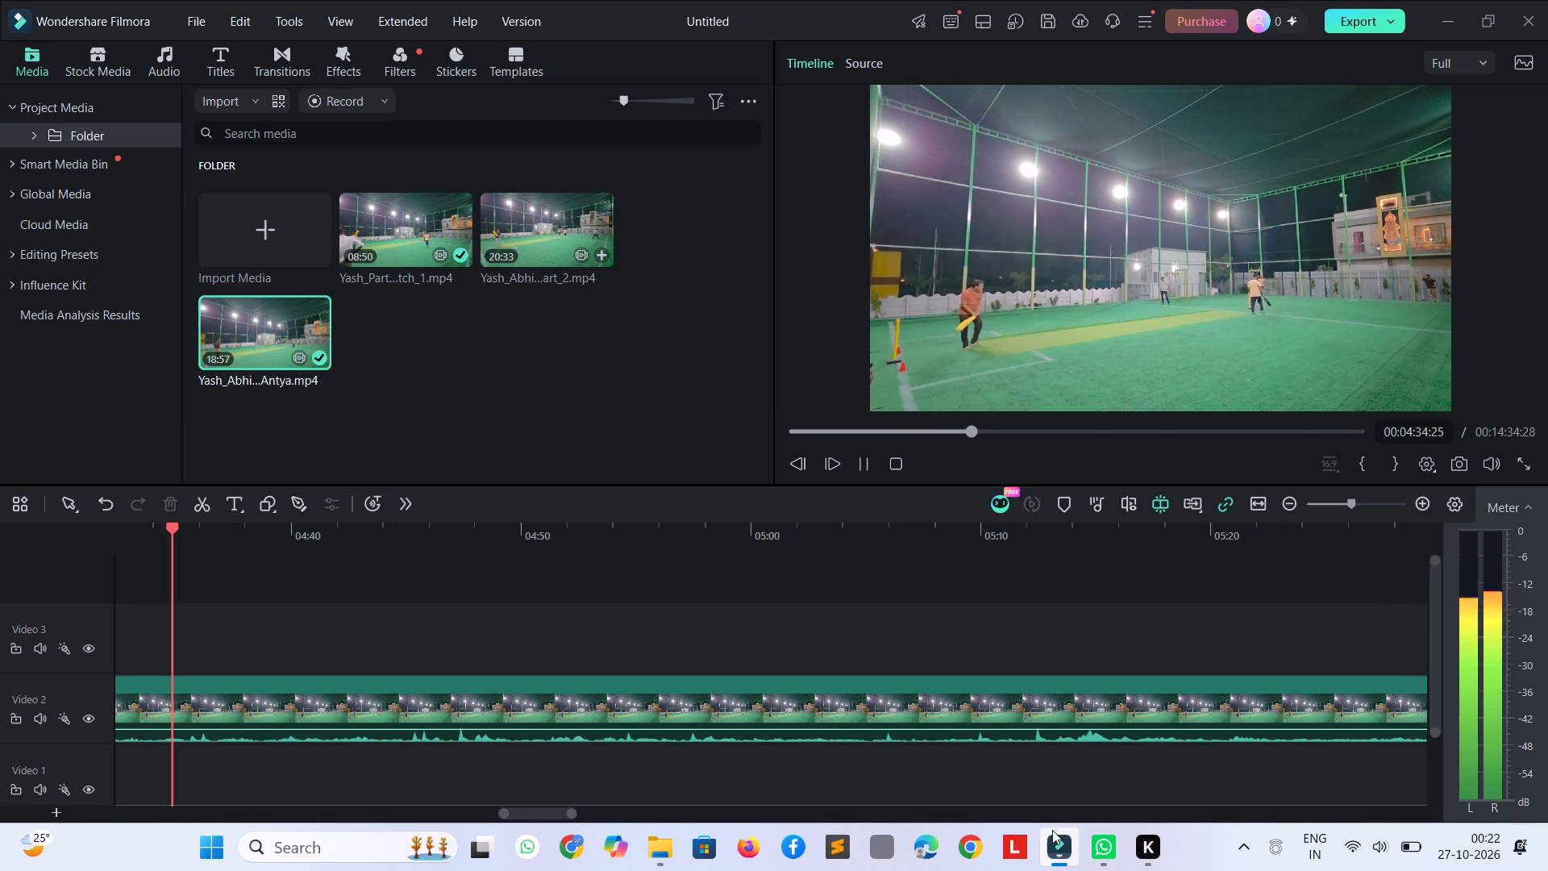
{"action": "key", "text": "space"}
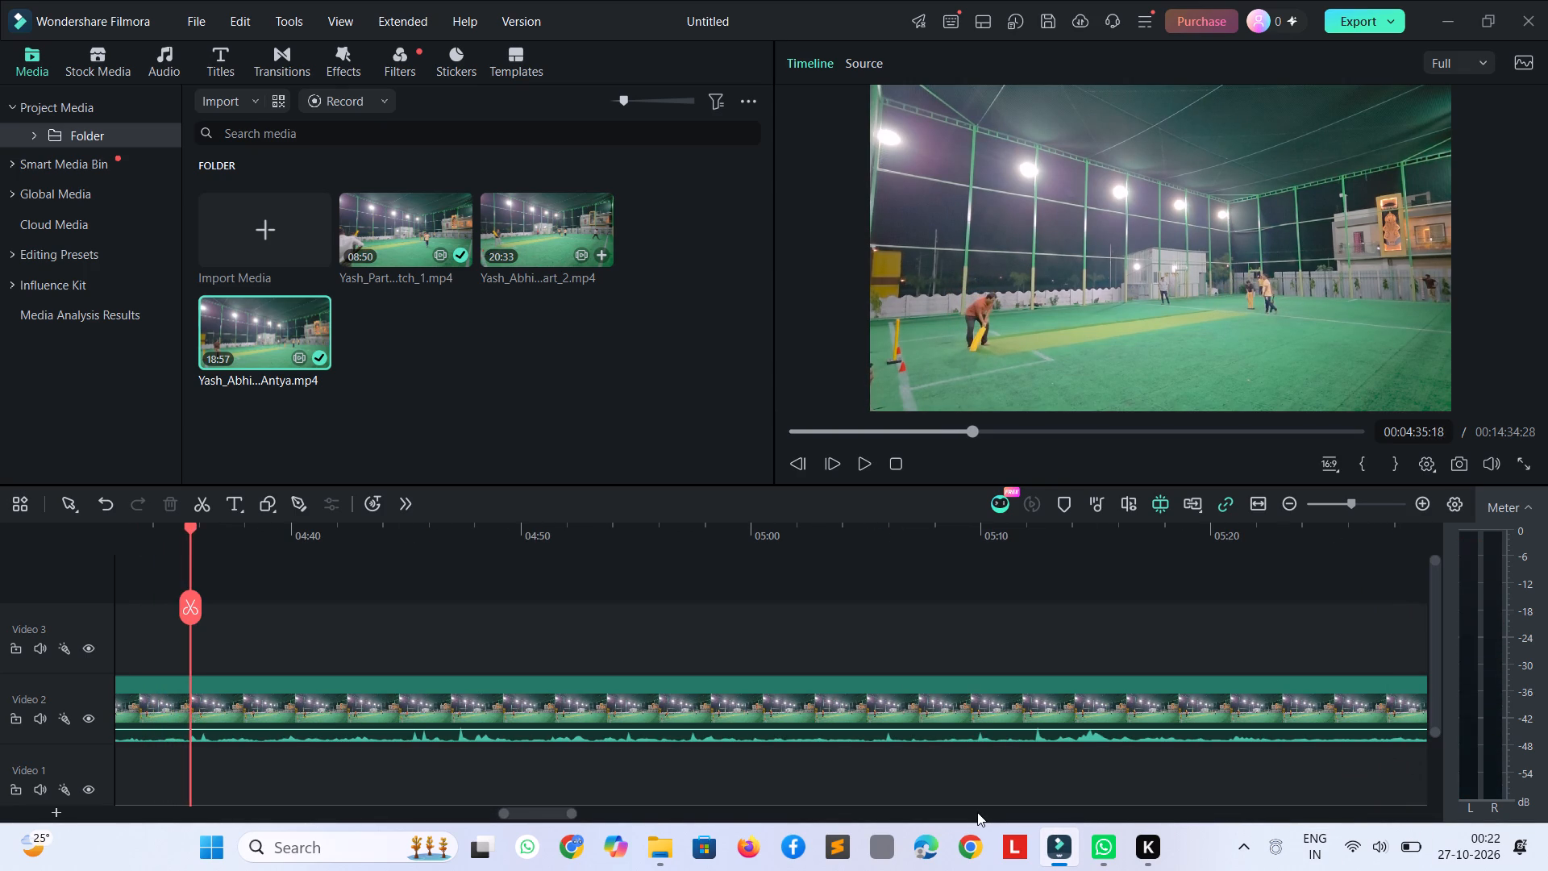
{"action": "key", "text": "ctrl+b"}
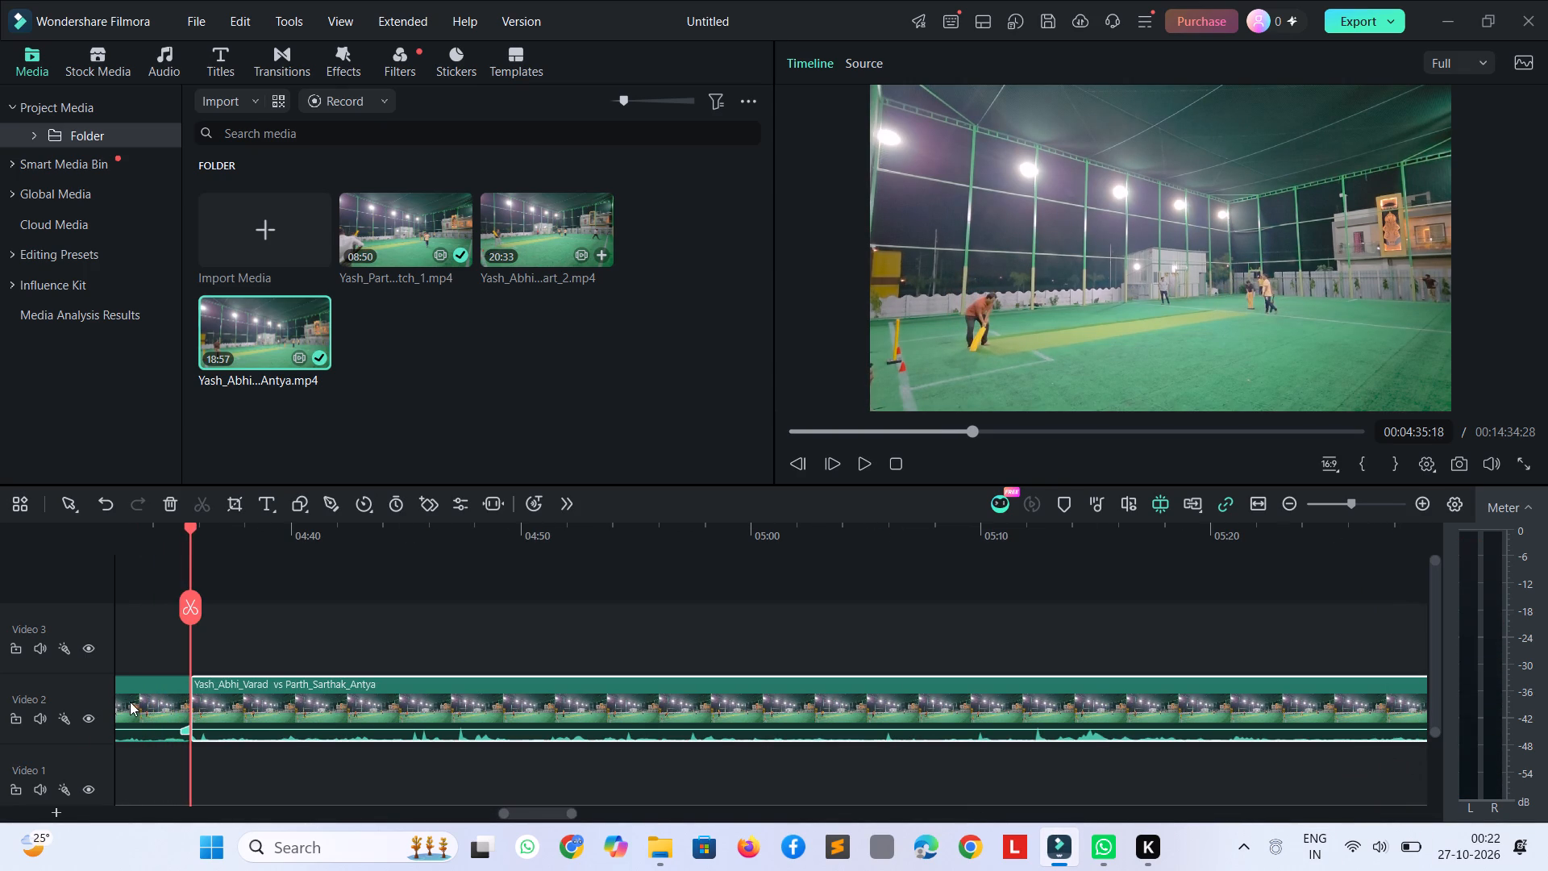
{"action": "left_click", "coordinate": [137, 702]}
{"action": "key", "text": "Delete"}
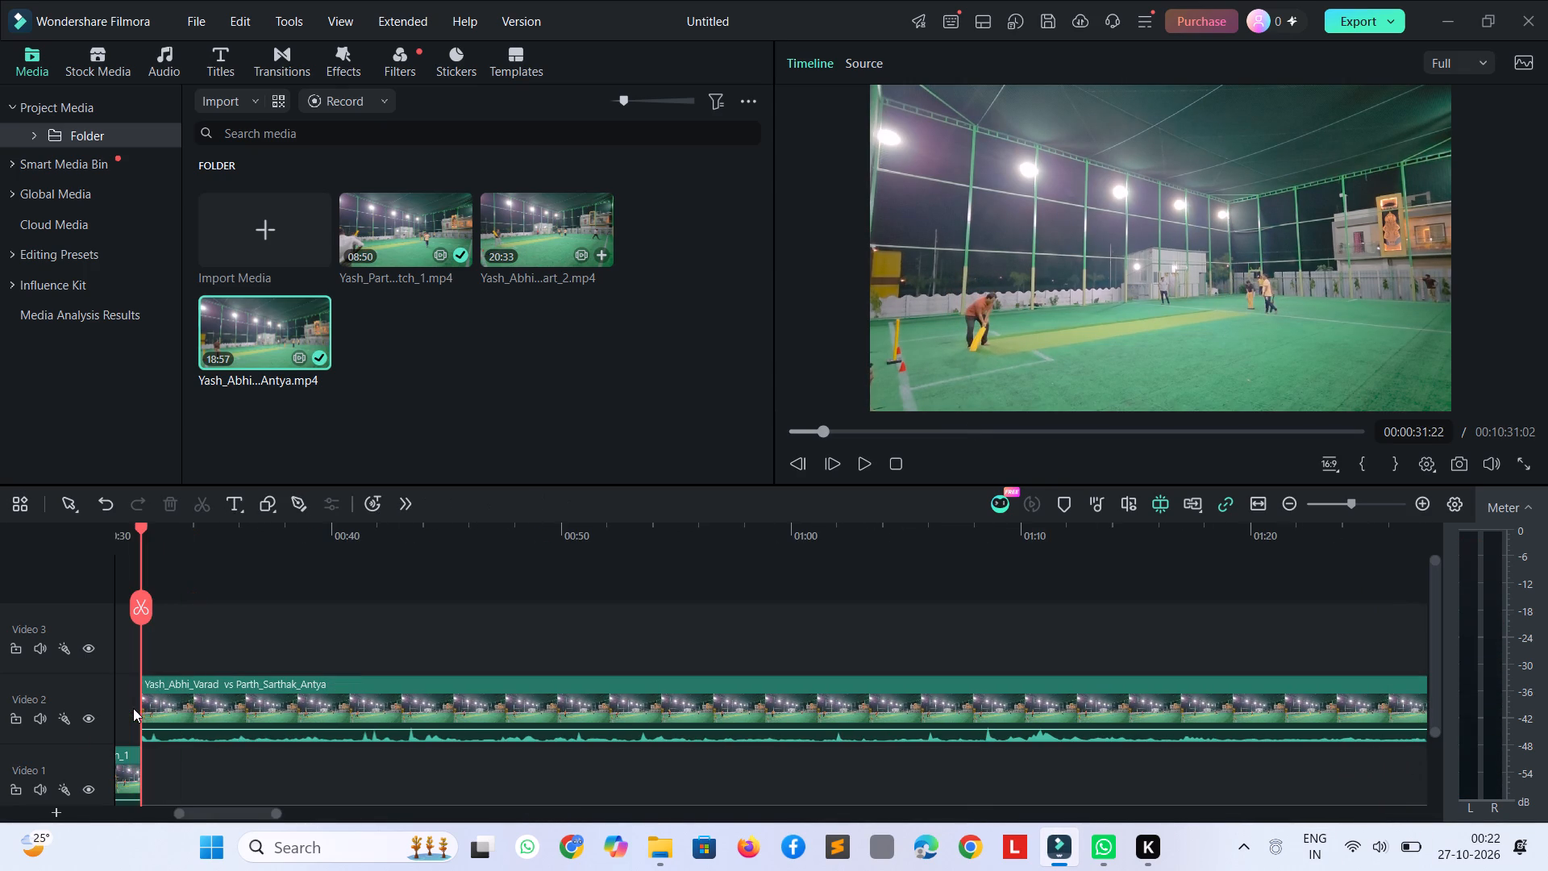
Split the Video 2 clip at 00:00:41:09 and ripple-delete the idle portion between 00:00:31:22 and the cut.
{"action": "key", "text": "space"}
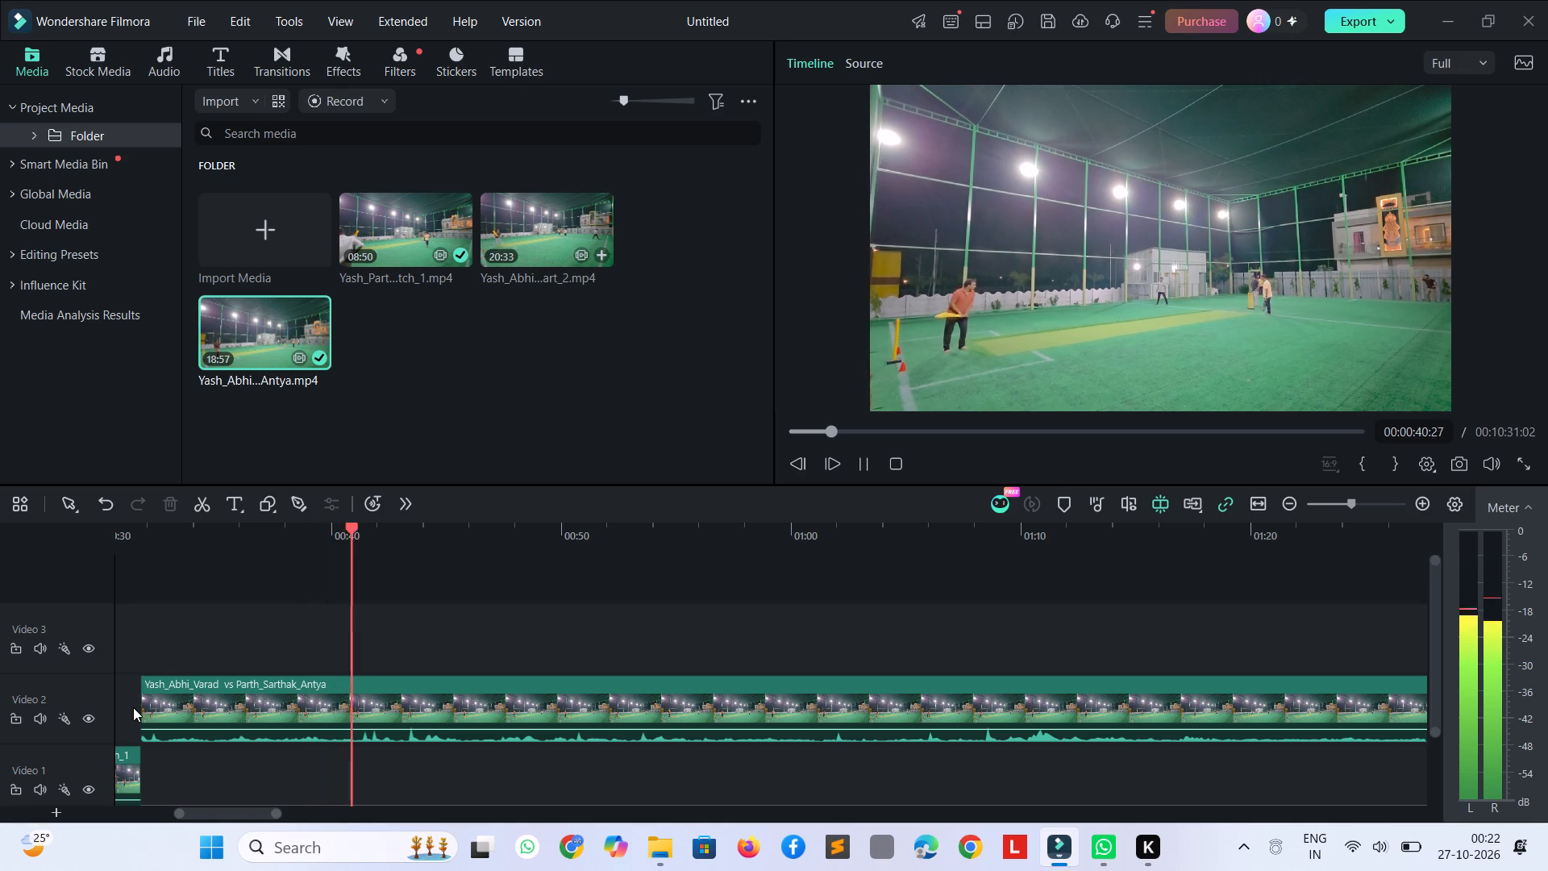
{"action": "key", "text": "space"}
{"action": "key", "text": "ctrl+b"}
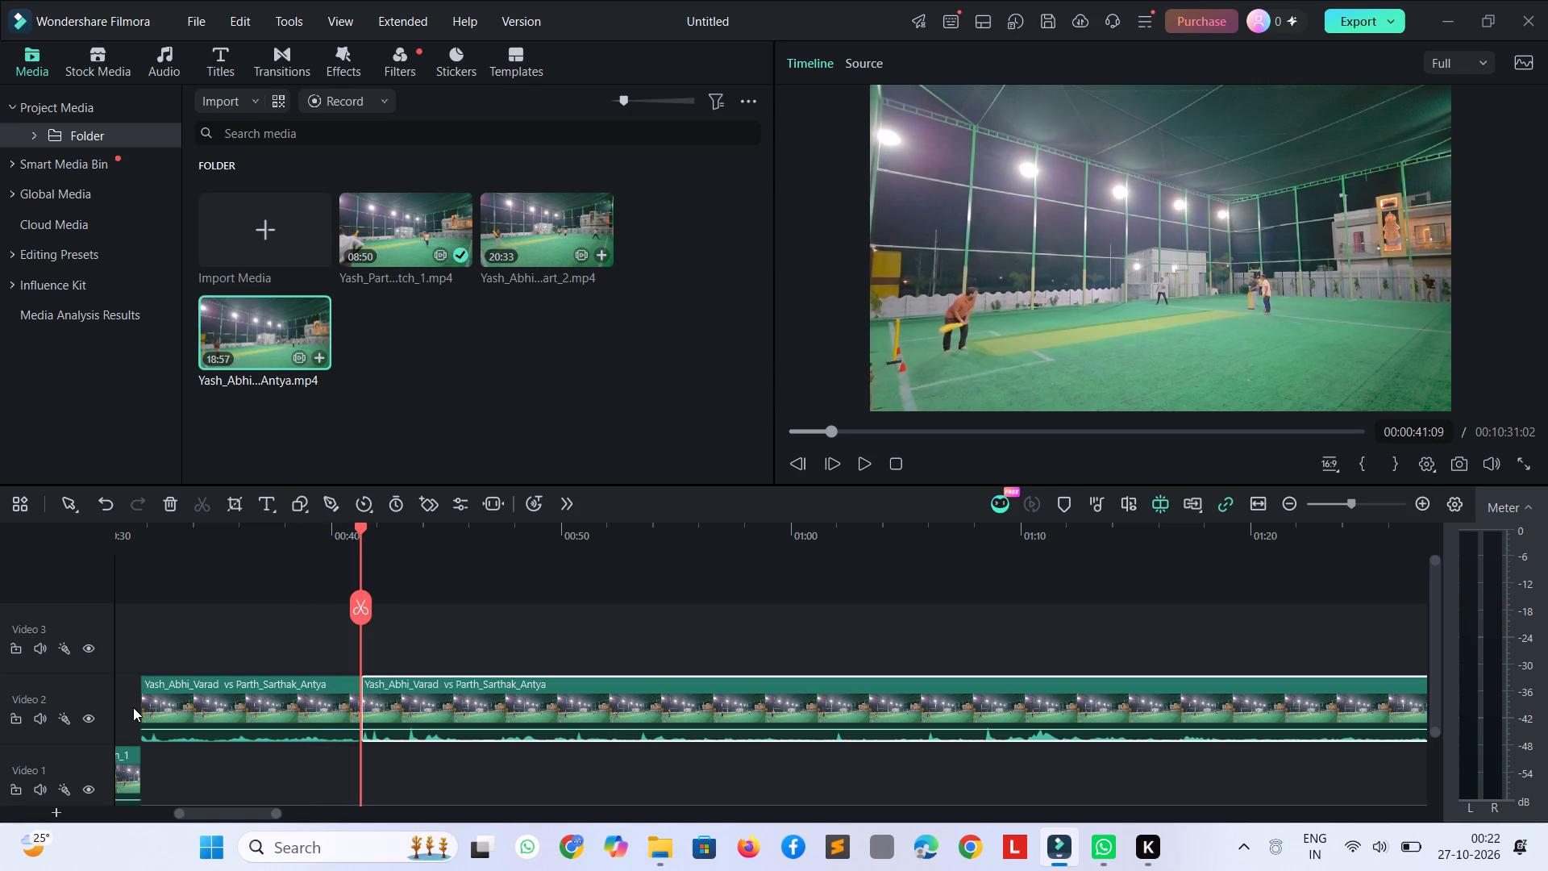
{"action": "left_click", "coordinate": [242, 702]}
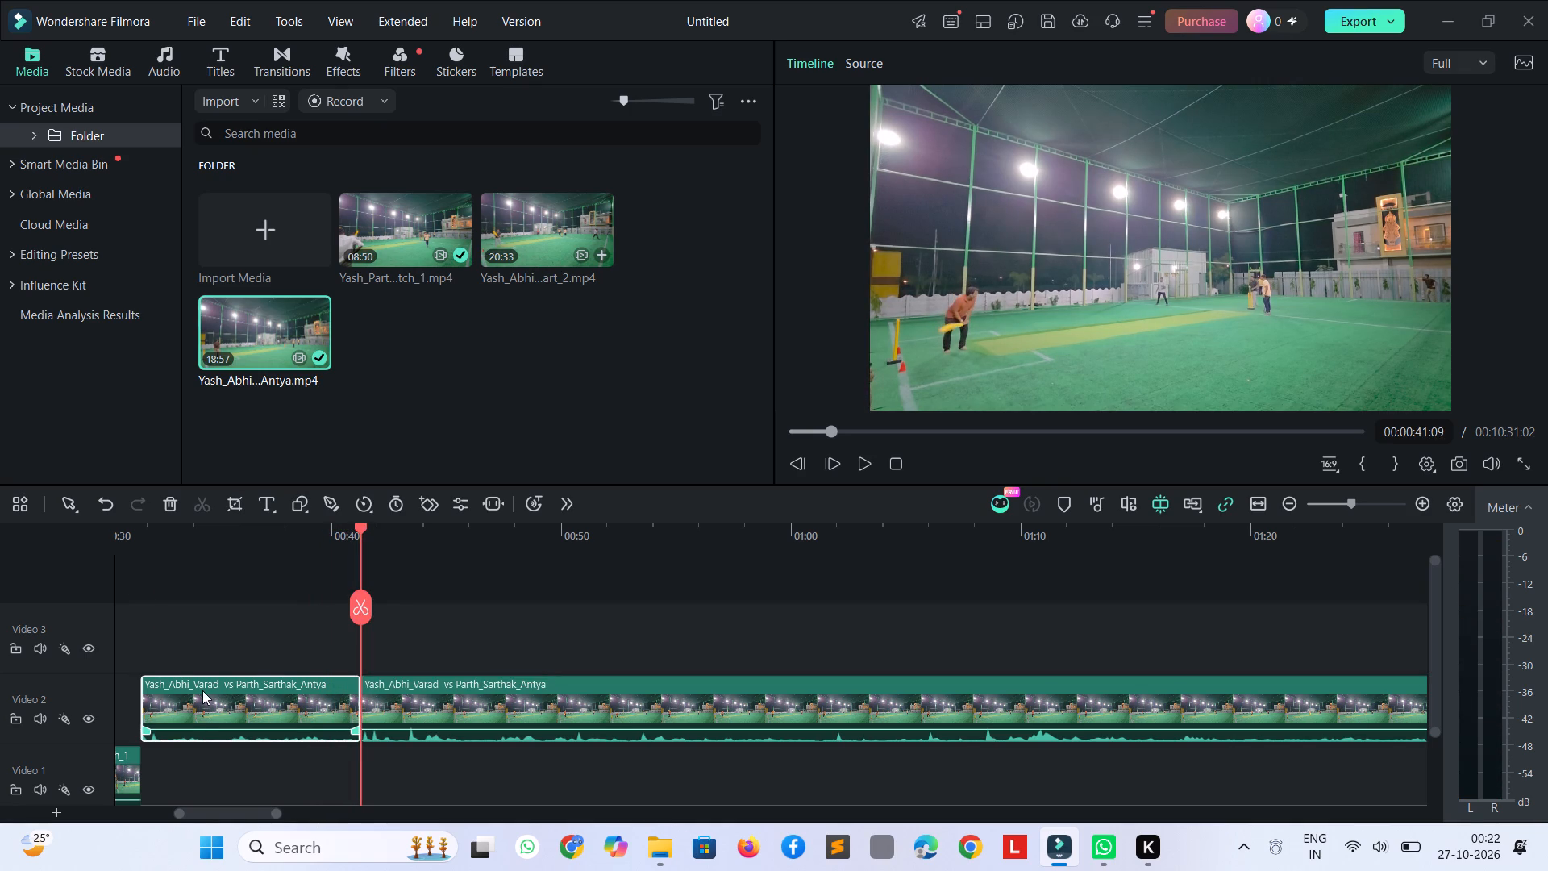
{"action": "key", "text": "Delete"}
Split the Video 2 clip at 00:00:35:29 and 00:00:42:16, and ripple-delete the idle segment between the two cuts.
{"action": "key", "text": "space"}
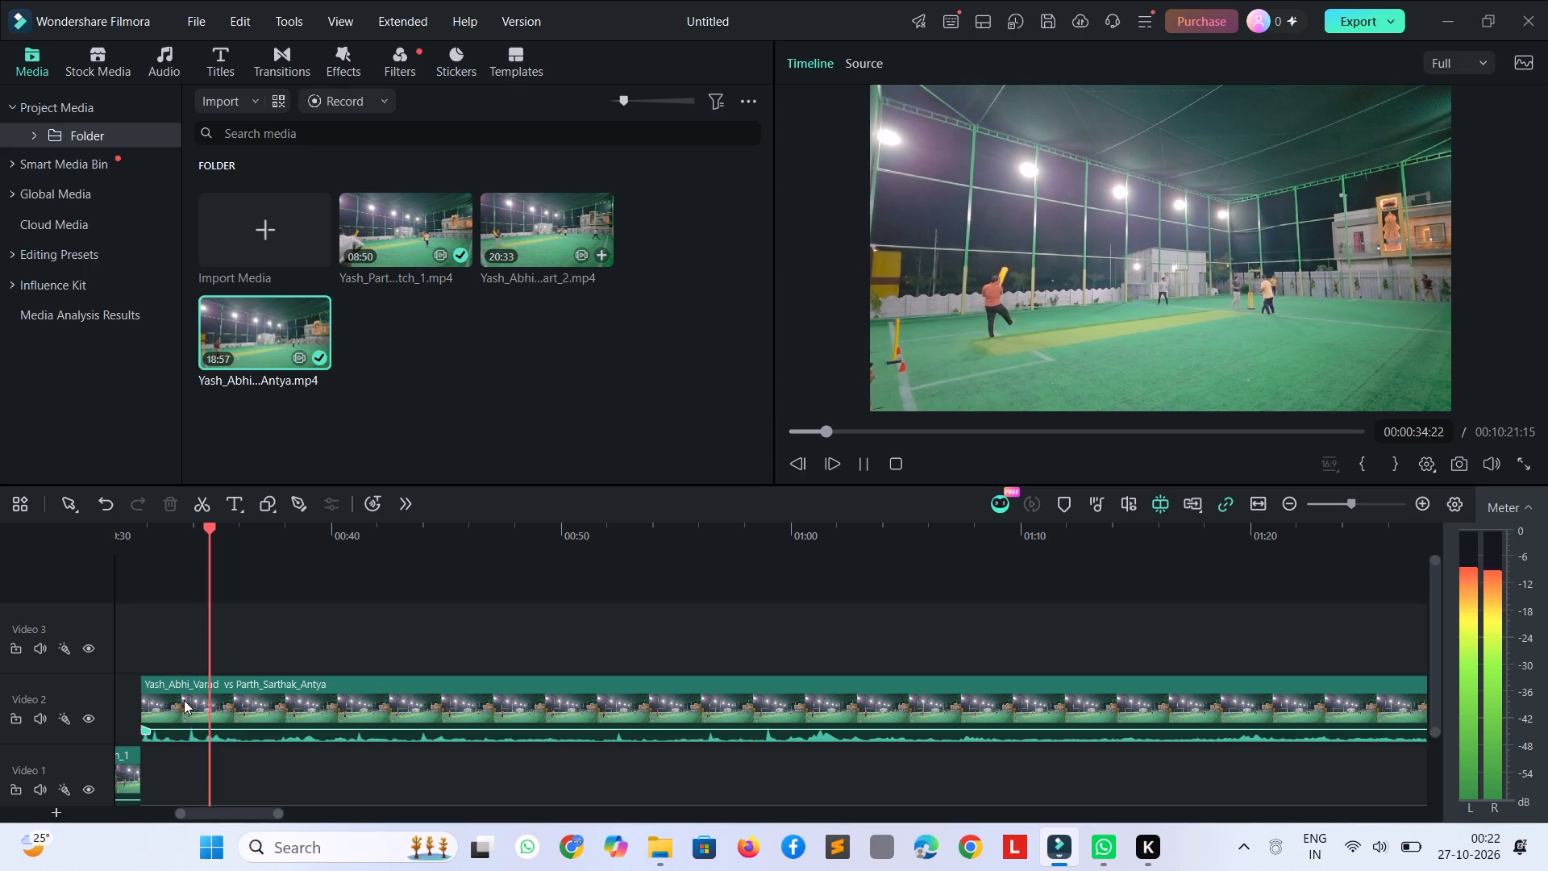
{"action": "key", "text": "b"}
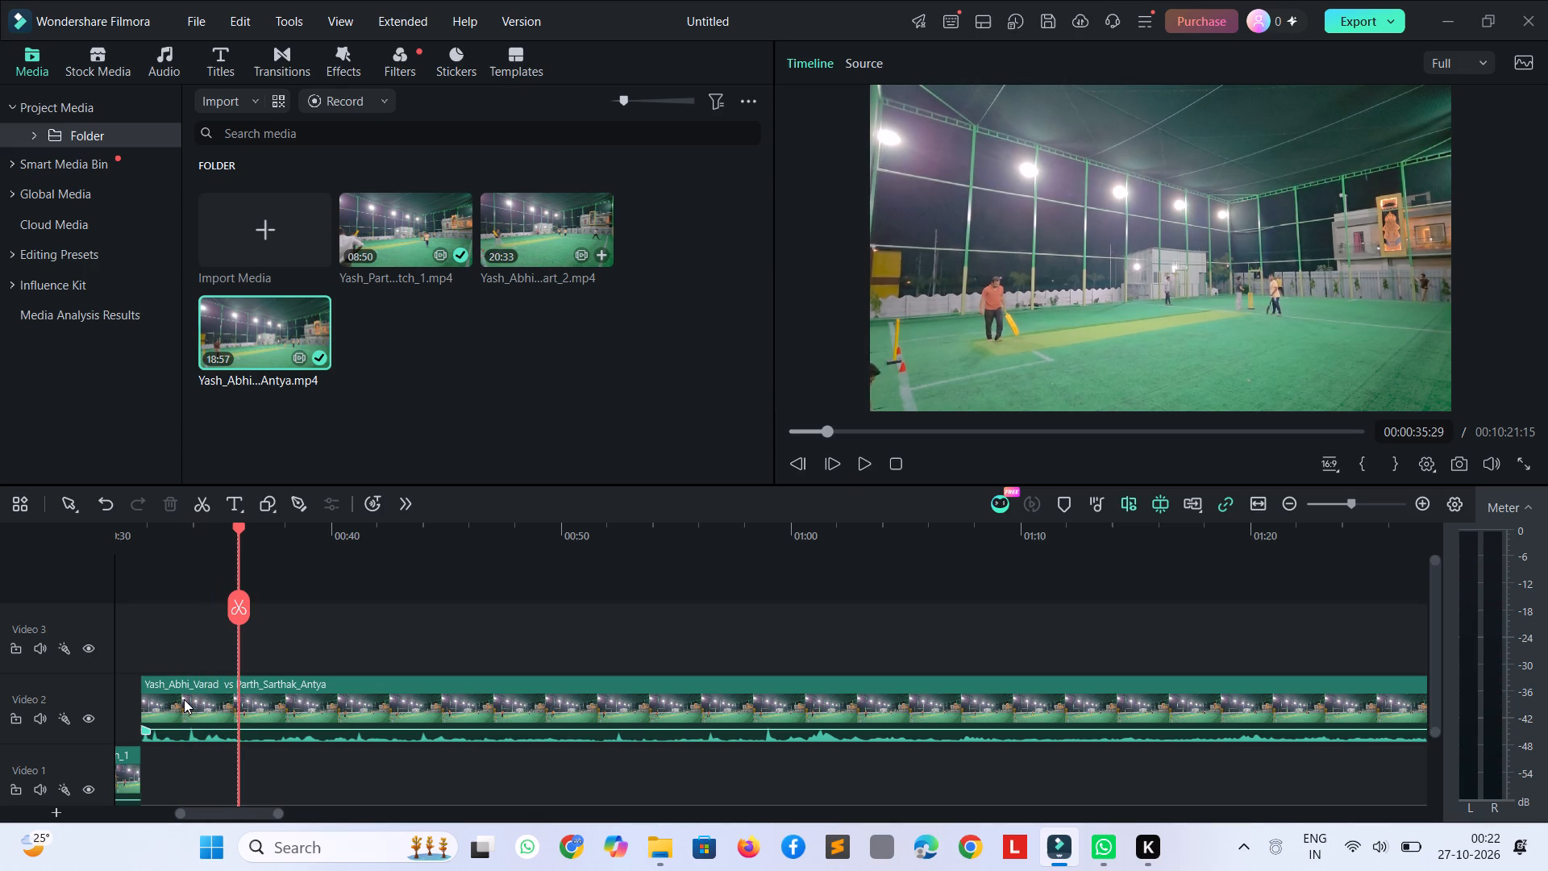
{"action": "key", "text": "ctrl+b"}
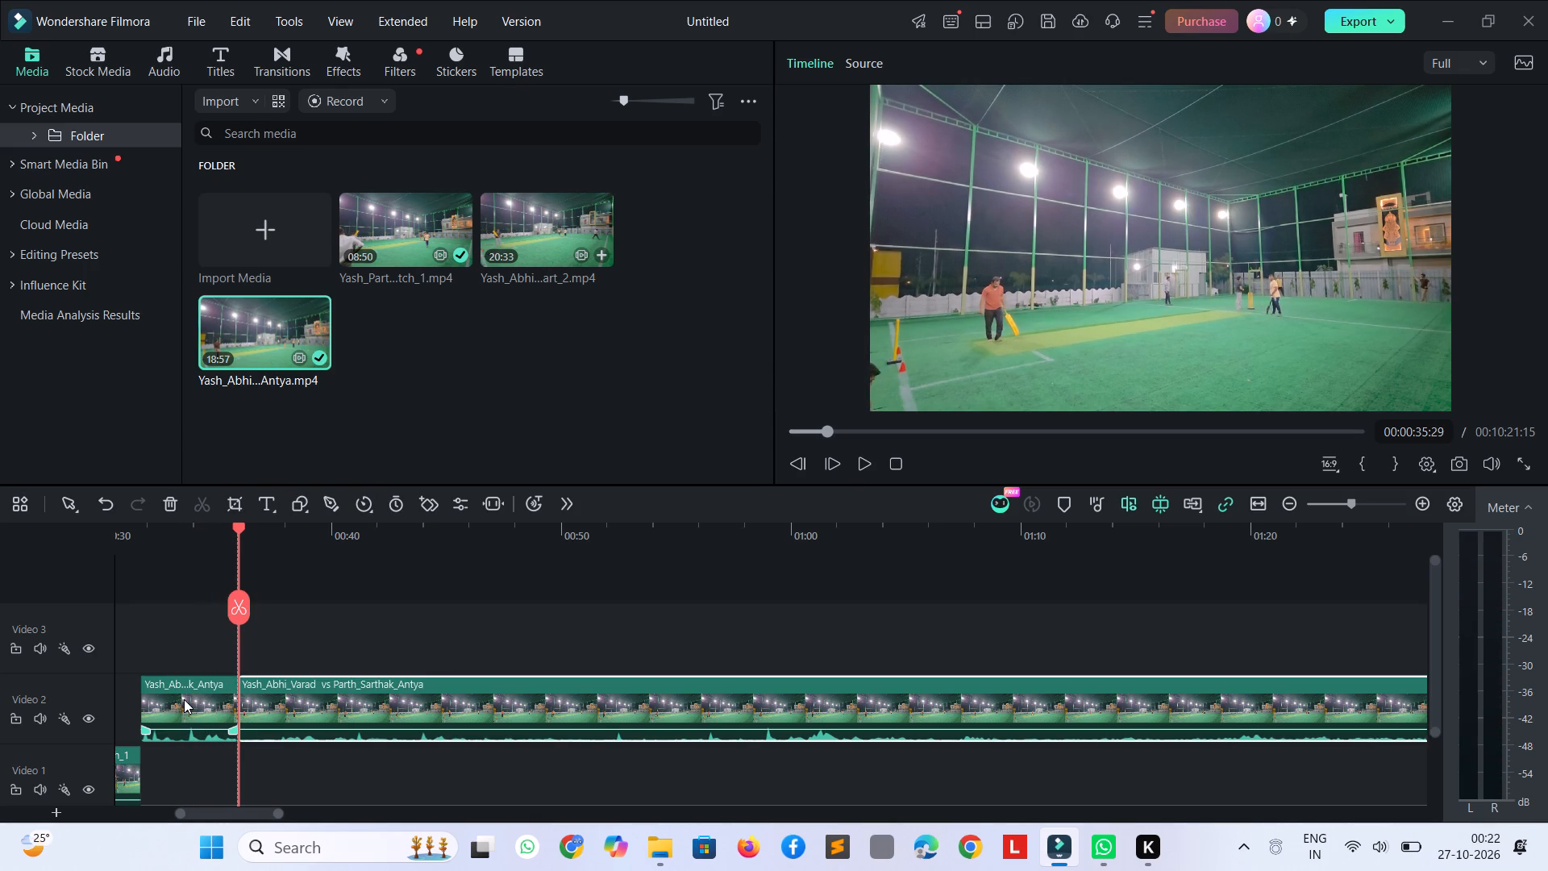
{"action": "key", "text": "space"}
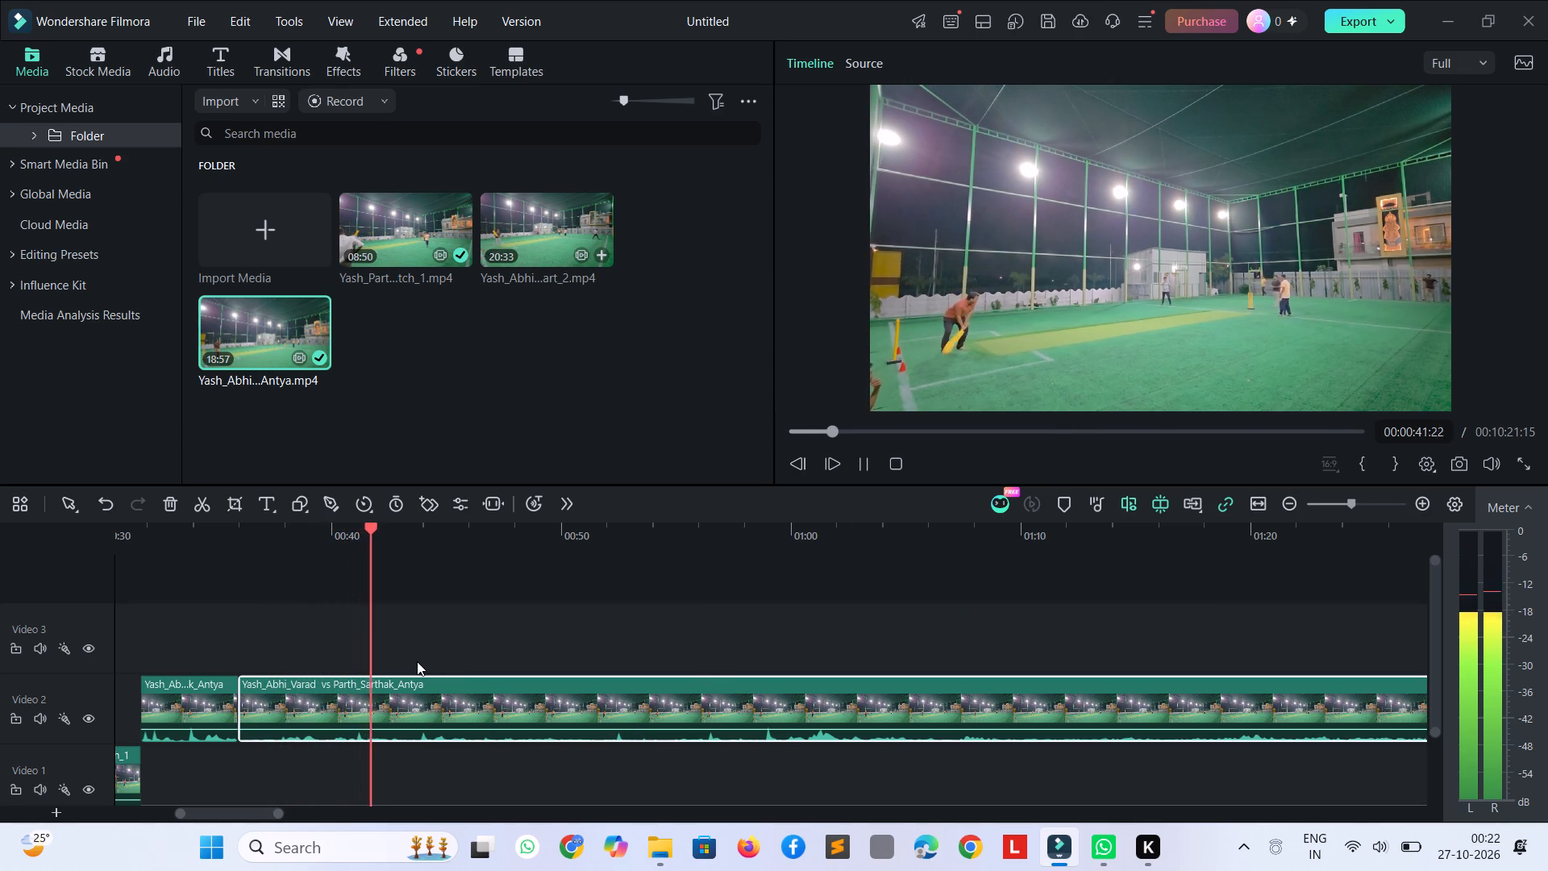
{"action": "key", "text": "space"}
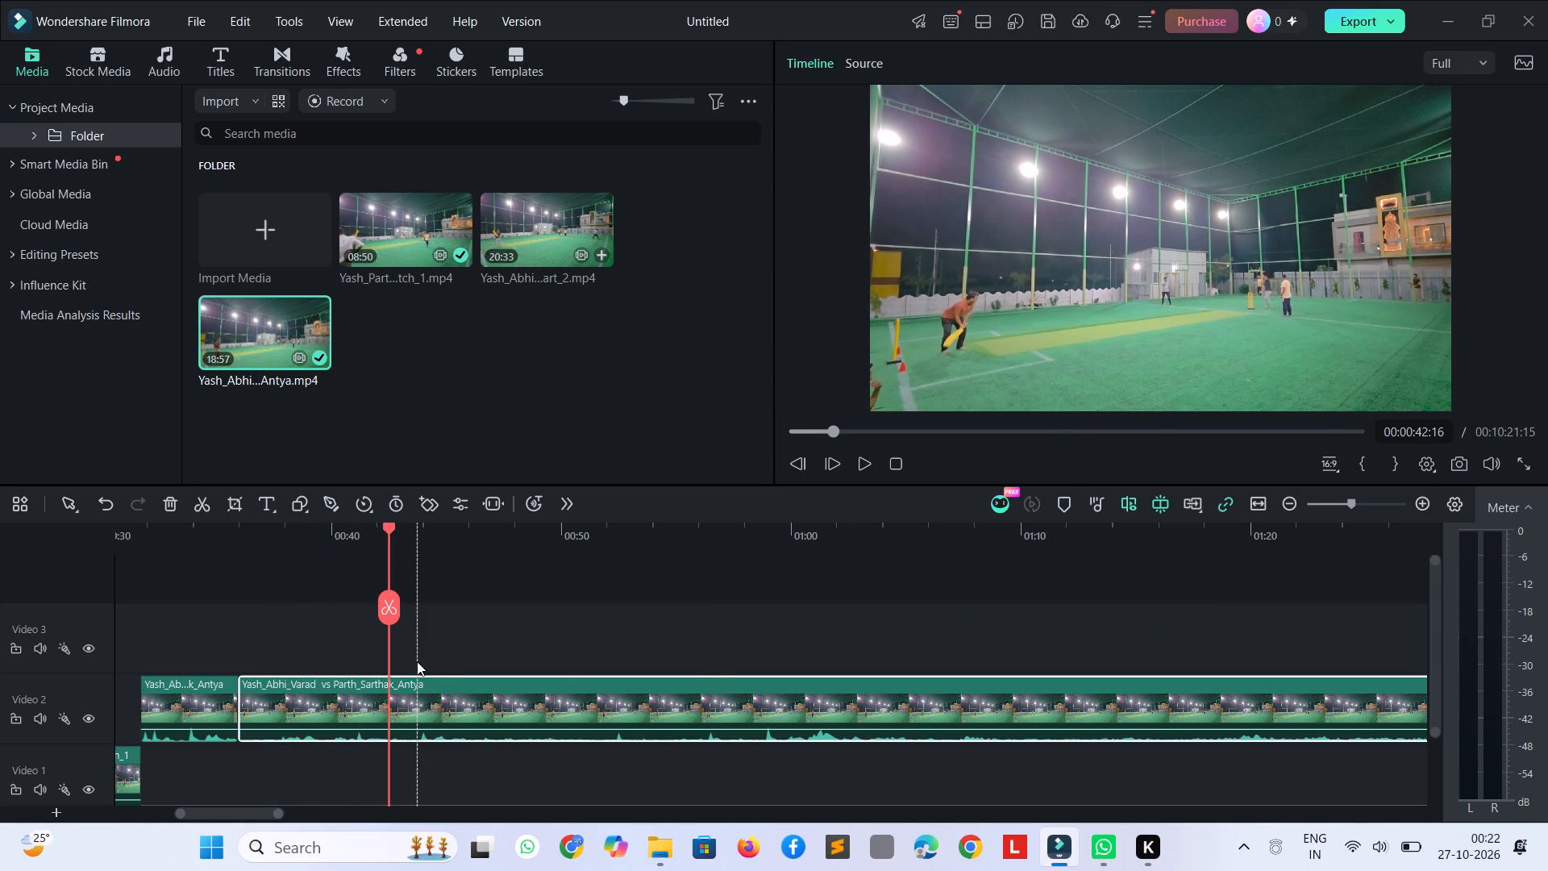
{"action": "key", "text": "ctrl+b"}
{"action": "left_click", "coordinate": [265, 686]}
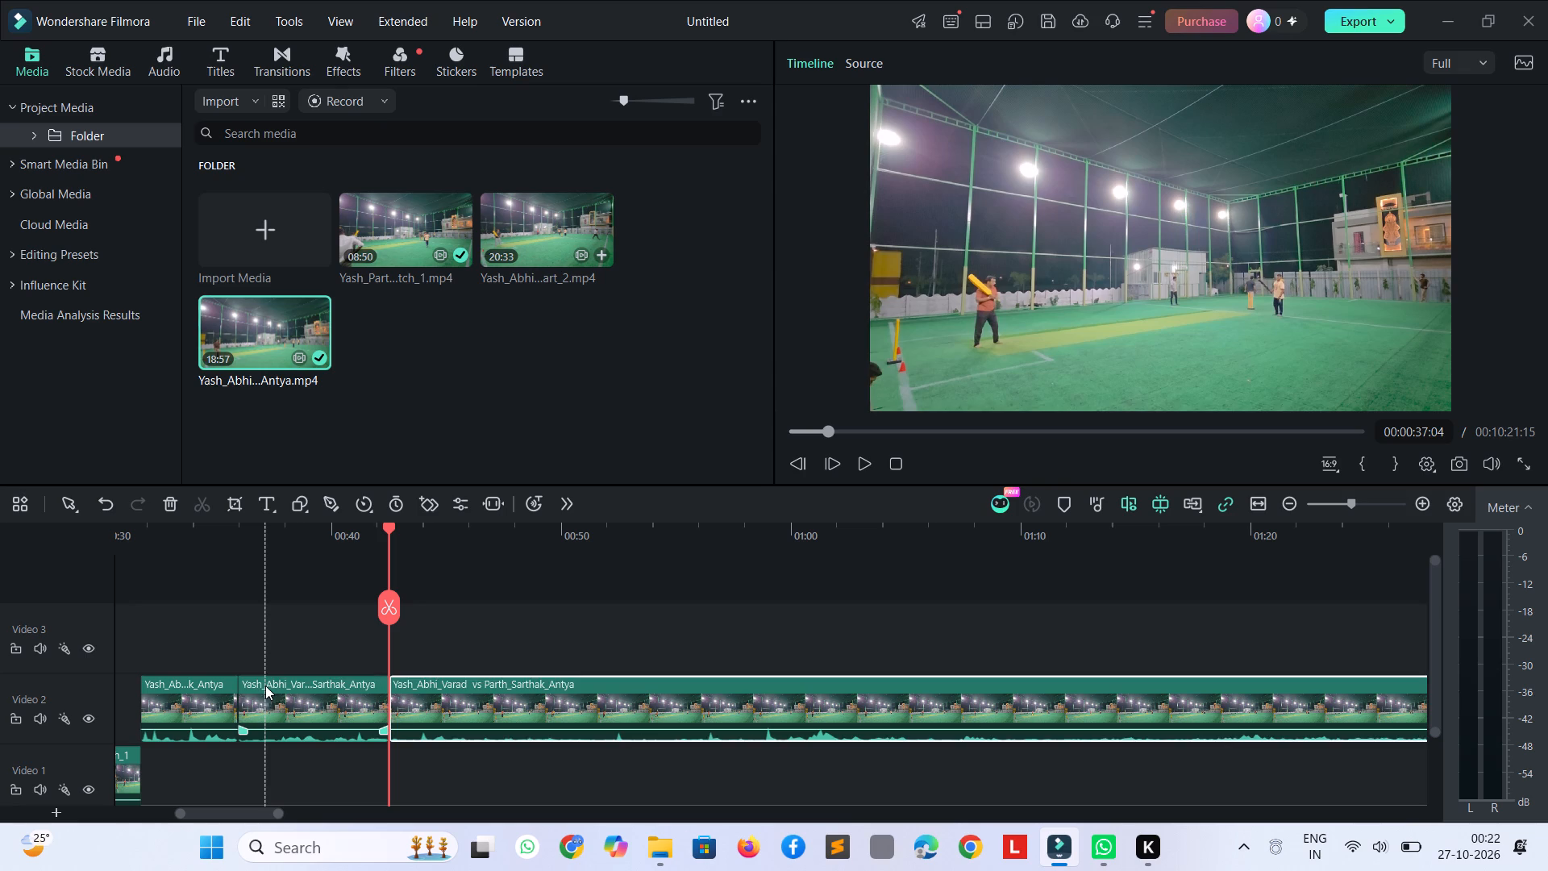
{"action": "key", "text": "Delete"}
Split the Video 2 clip at 00:00:40:00 and 00:00:50:29, and ripple-delete the idle segment between the two cuts.
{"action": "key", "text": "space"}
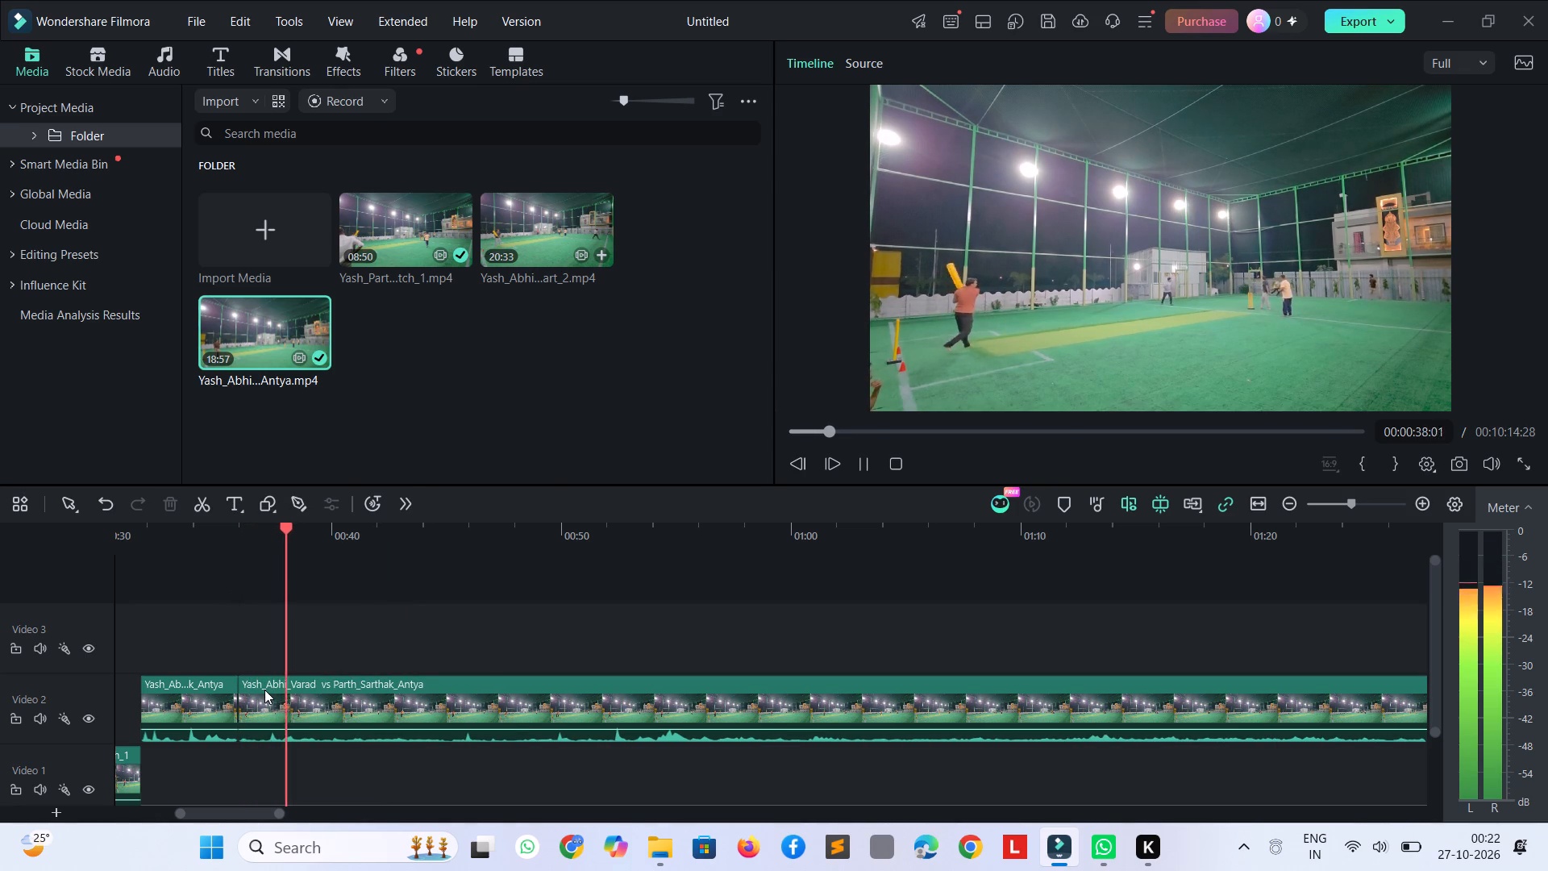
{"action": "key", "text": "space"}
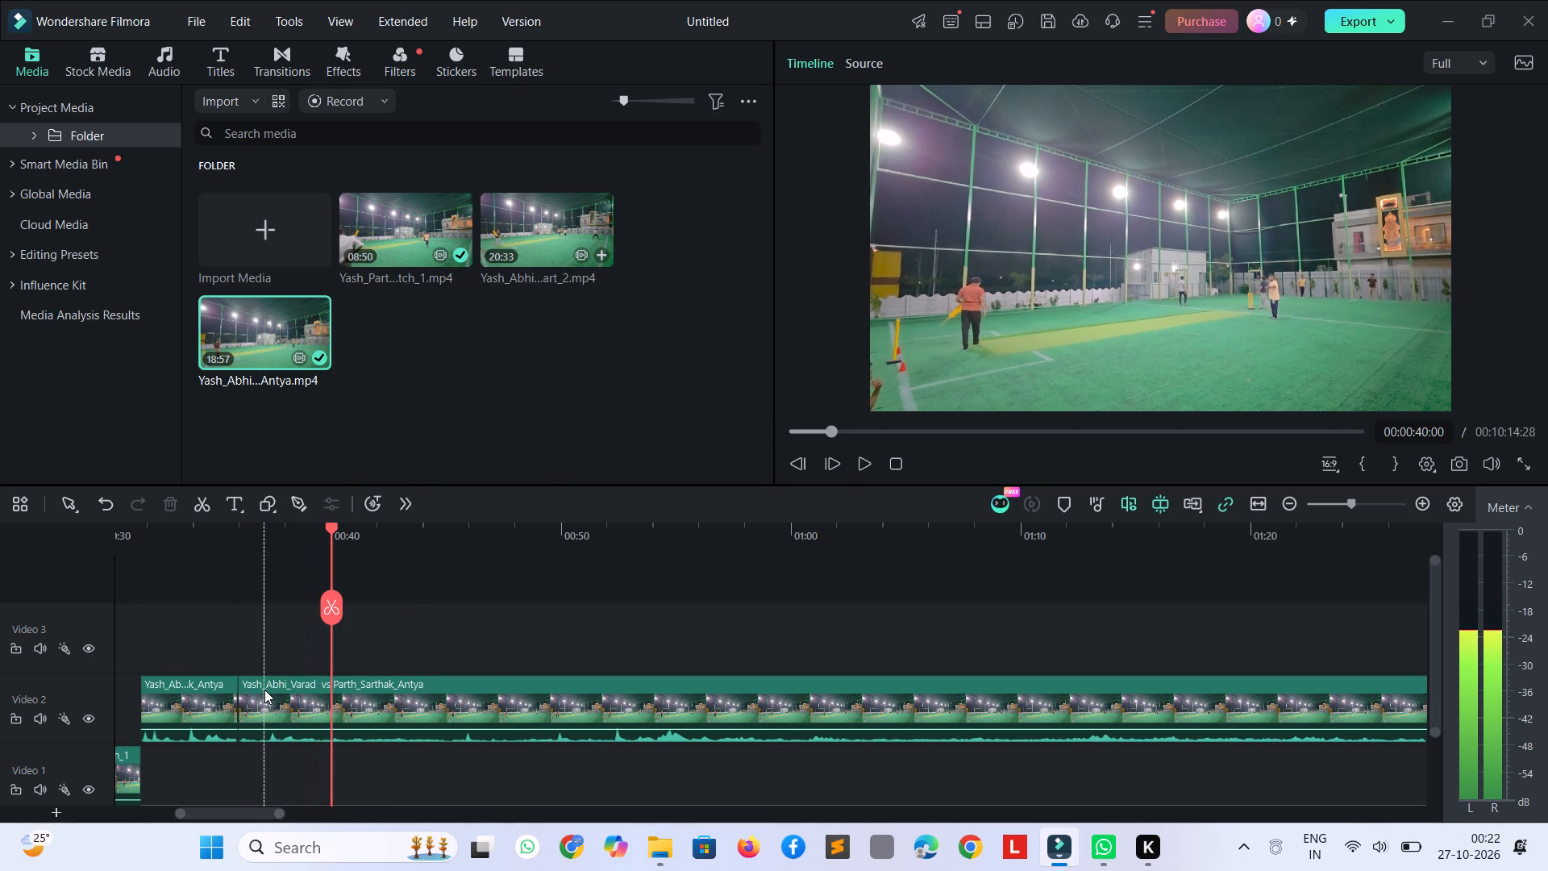
{"action": "key", "text": "ctrl+b"}
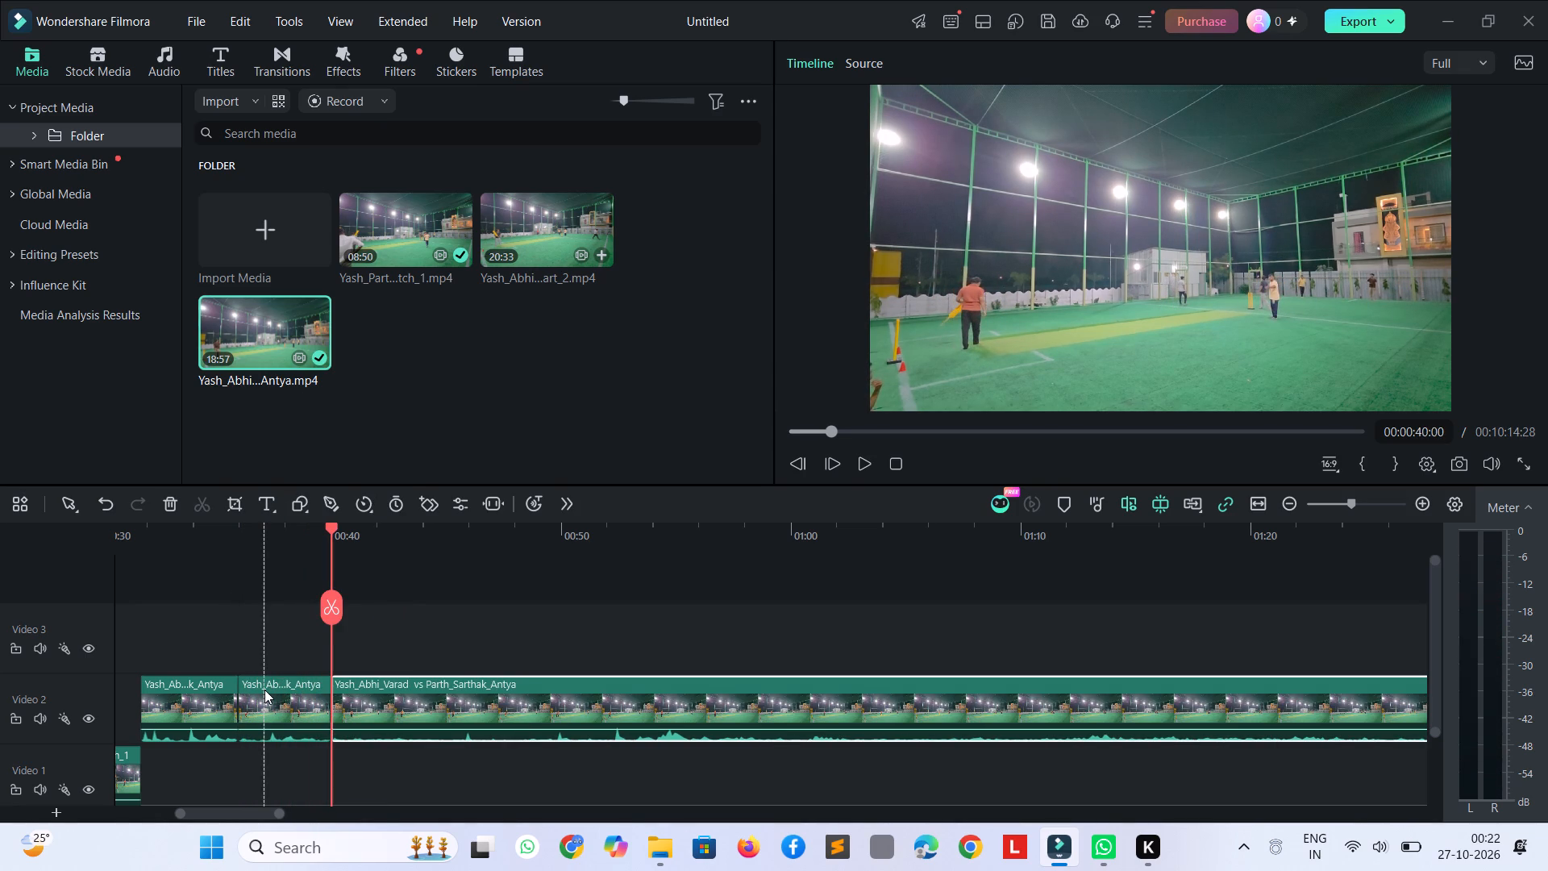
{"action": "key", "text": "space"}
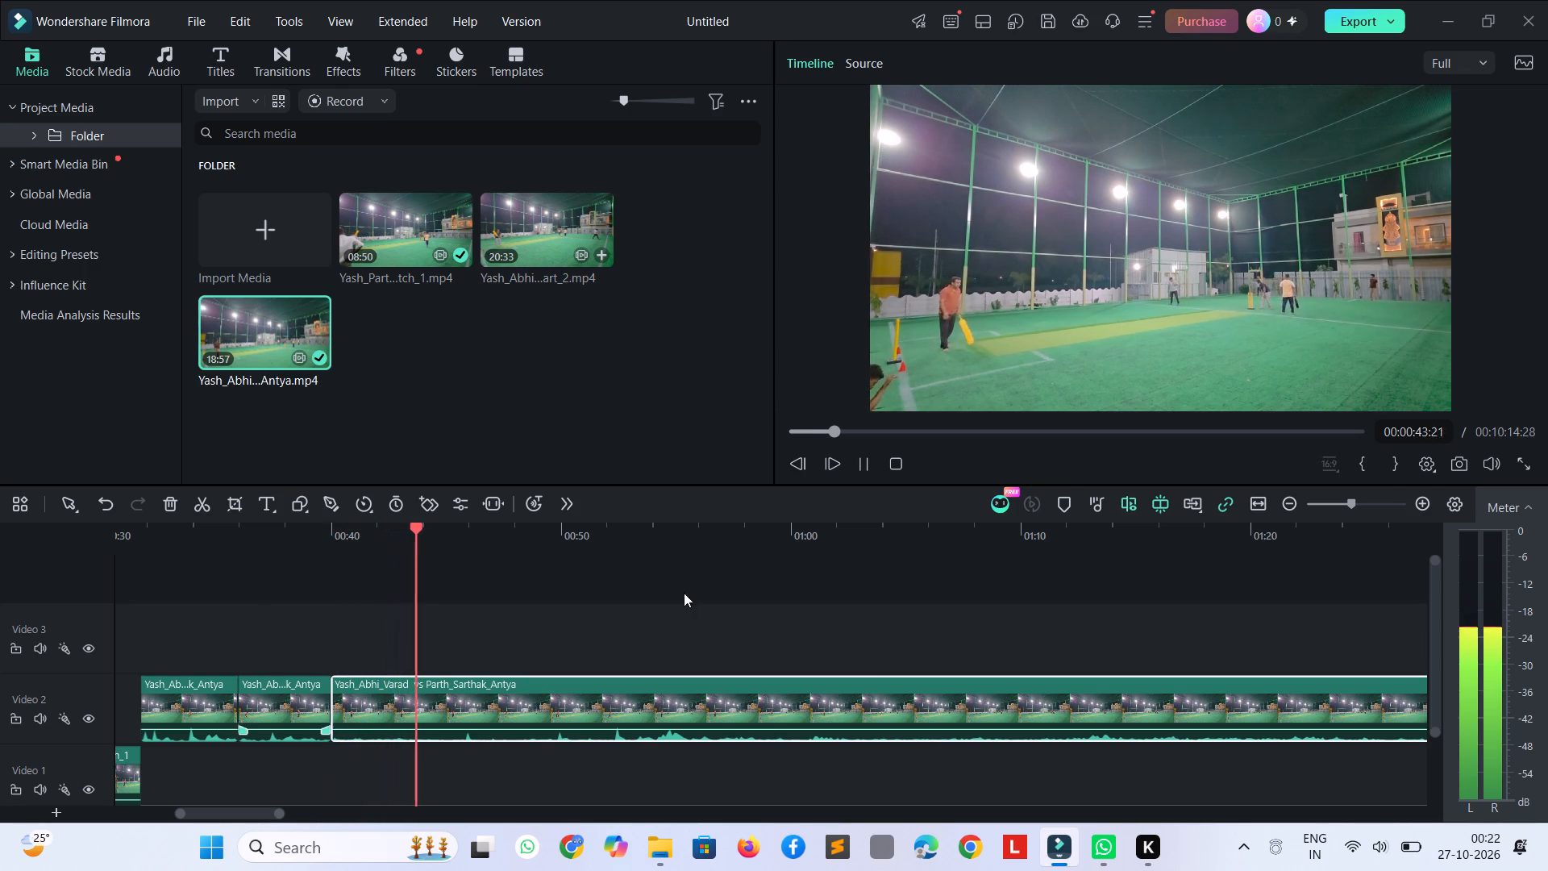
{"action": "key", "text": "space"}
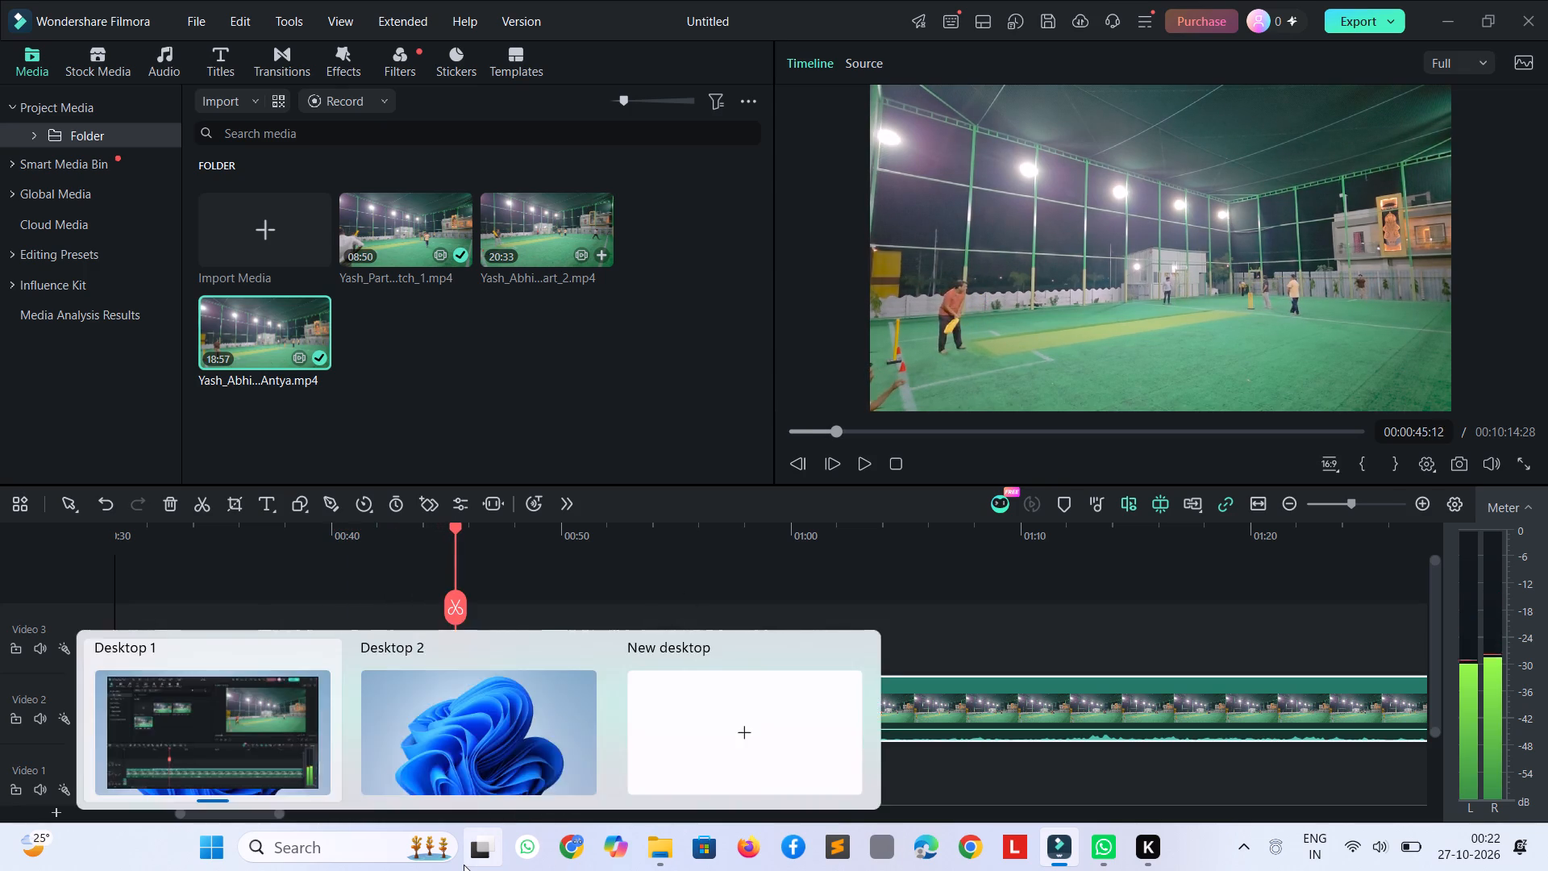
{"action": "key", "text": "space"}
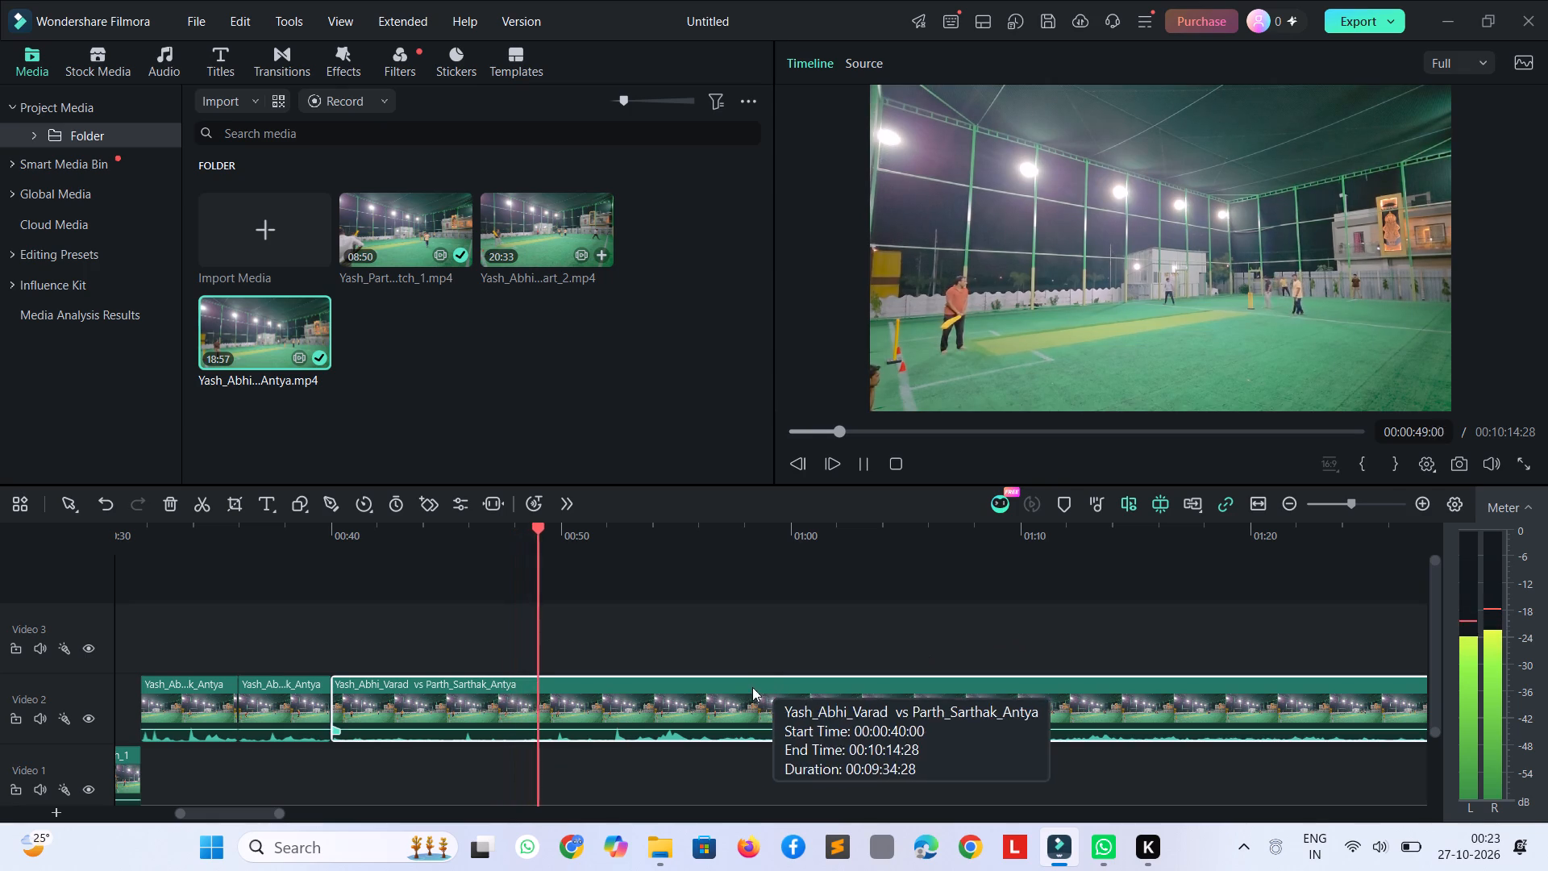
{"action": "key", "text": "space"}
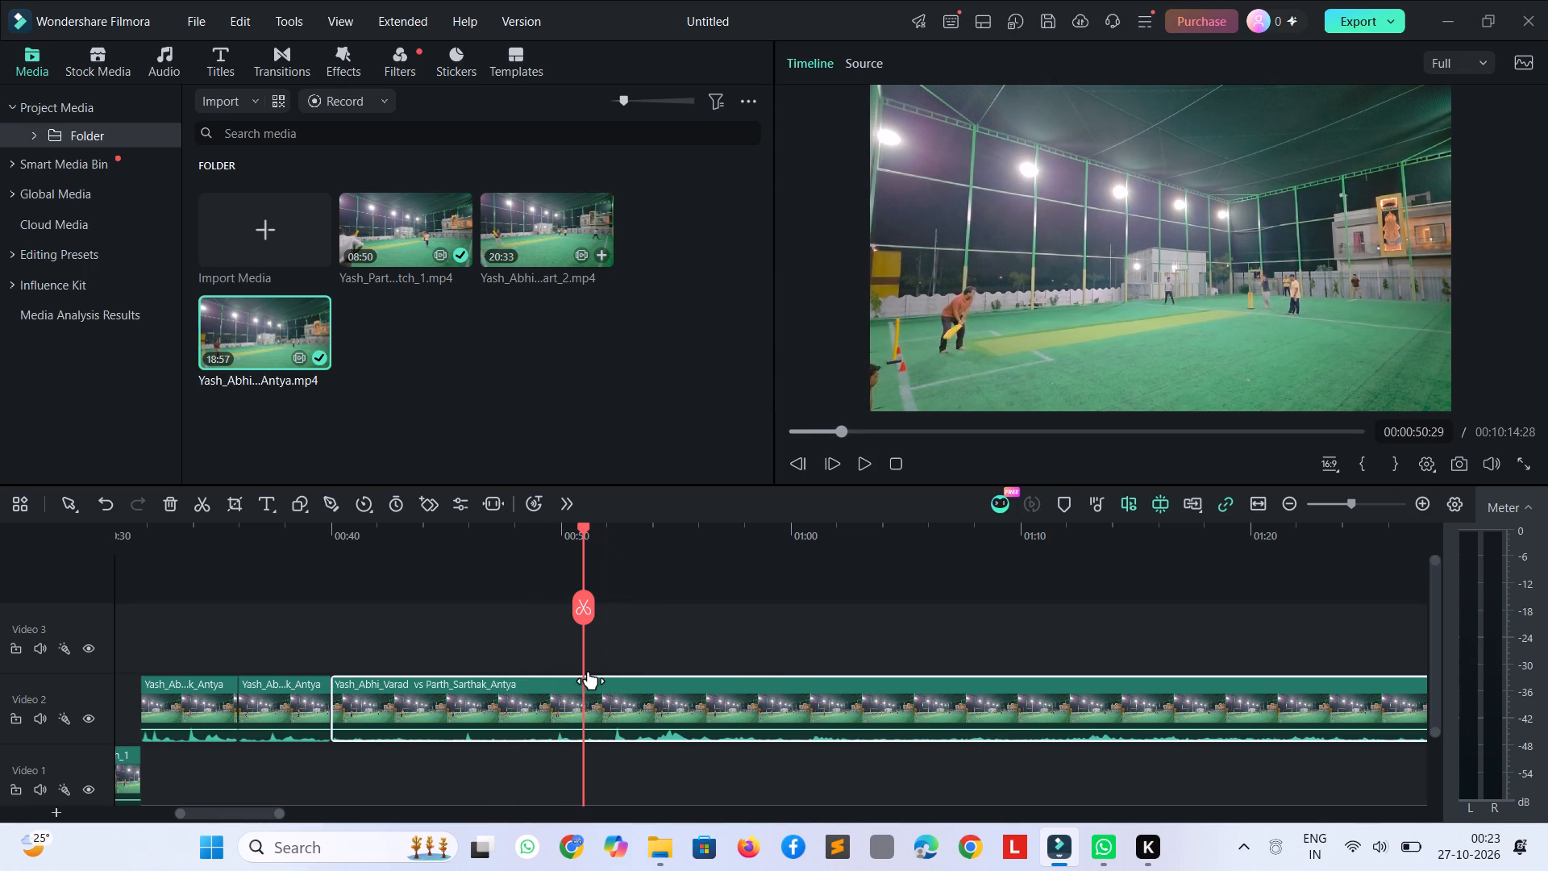
{"action": "key", "text": "ctrl+b"}
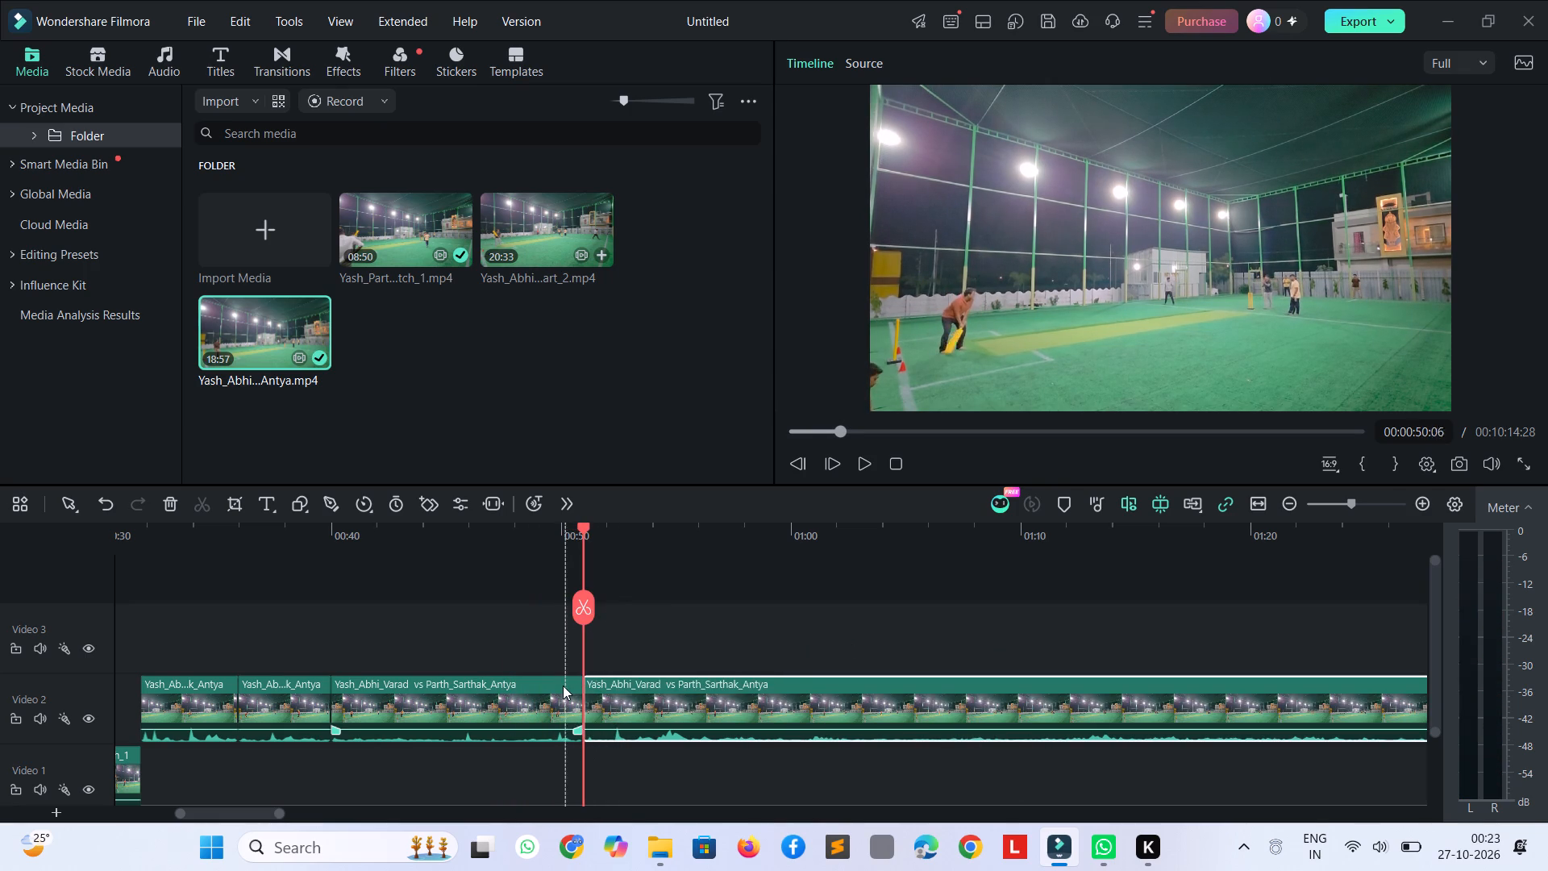
{"action": "left_click", "coordinate": [552, 684]}
{"action": "key", "text": "Delete"}
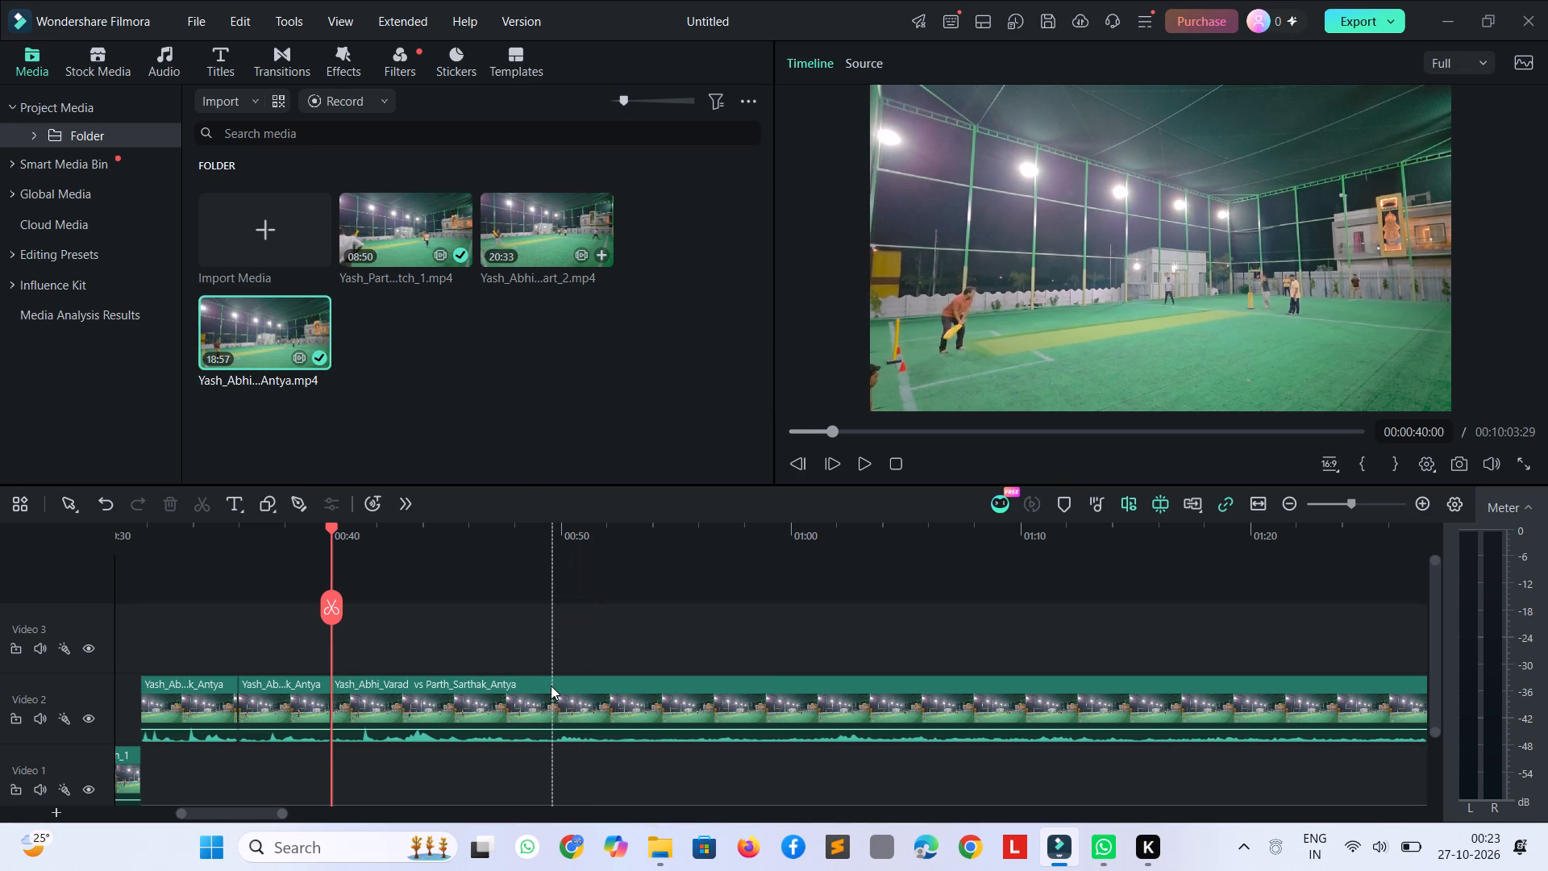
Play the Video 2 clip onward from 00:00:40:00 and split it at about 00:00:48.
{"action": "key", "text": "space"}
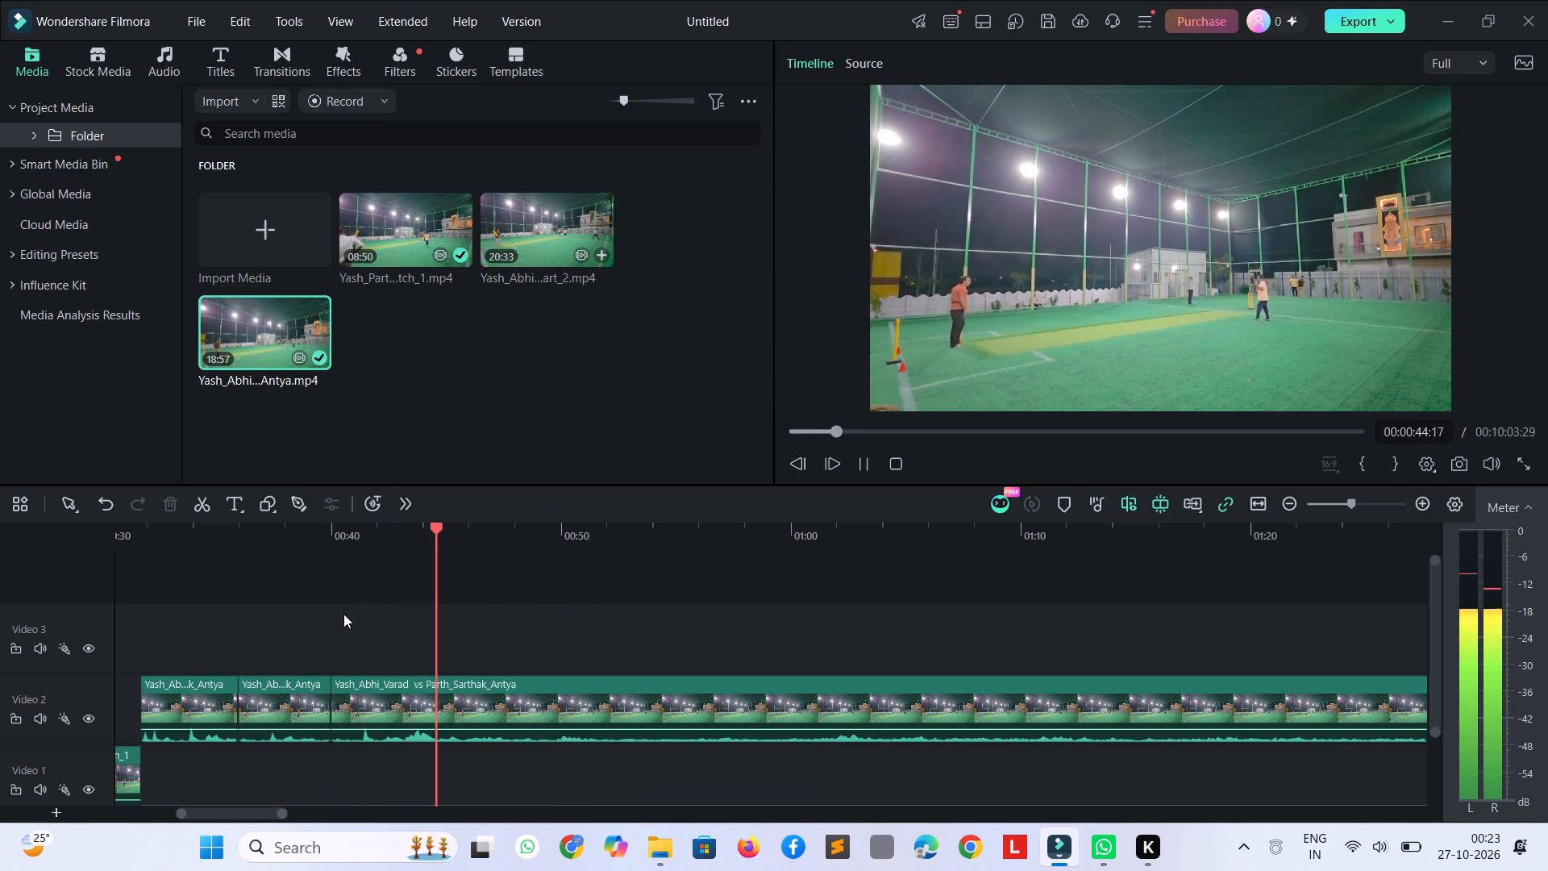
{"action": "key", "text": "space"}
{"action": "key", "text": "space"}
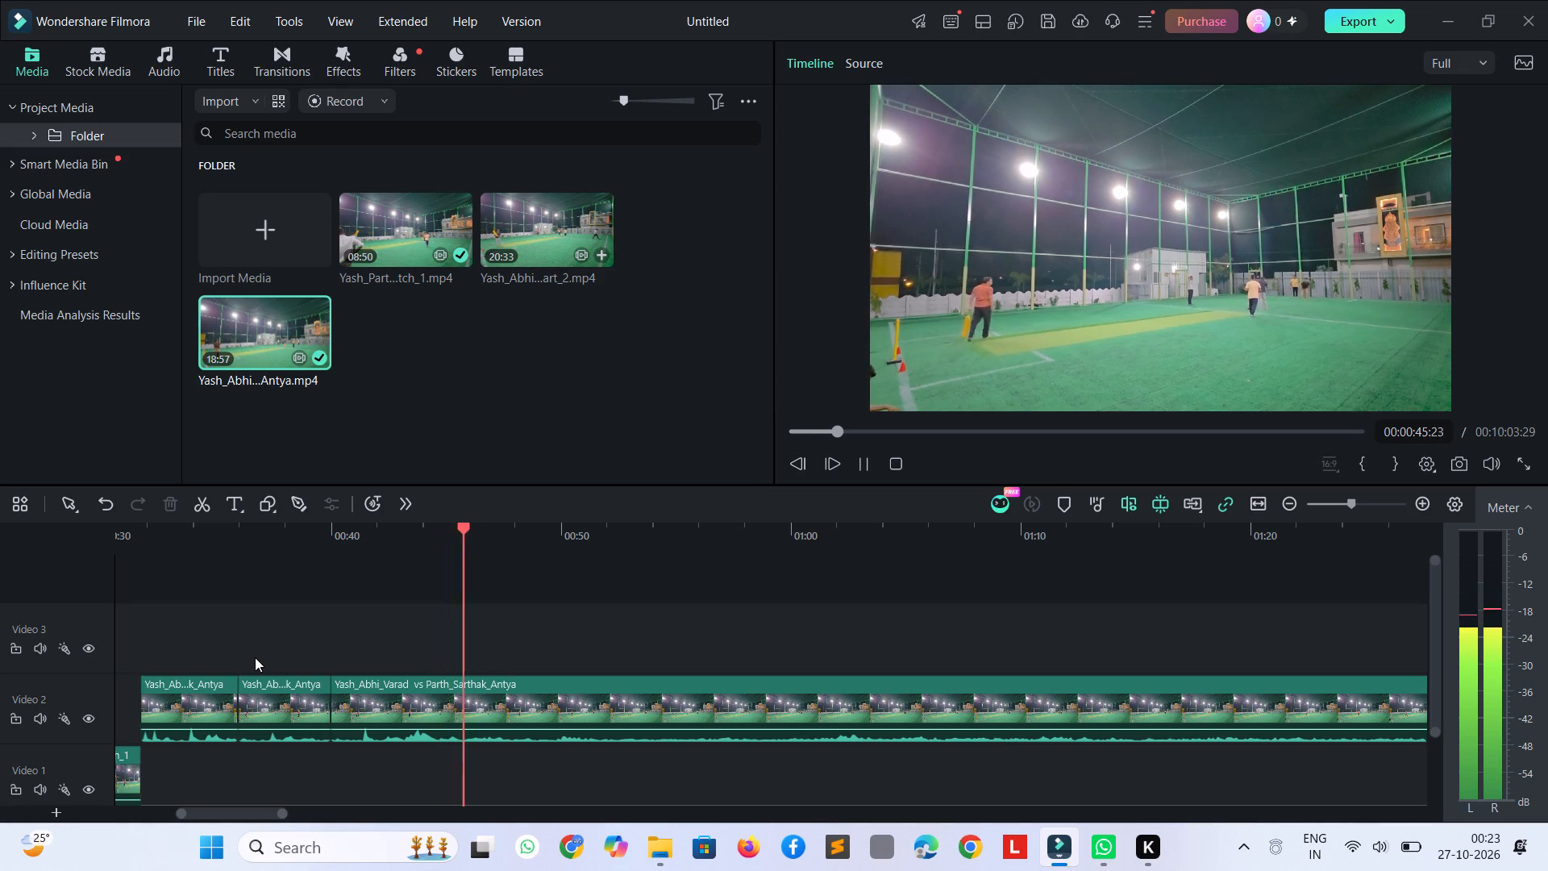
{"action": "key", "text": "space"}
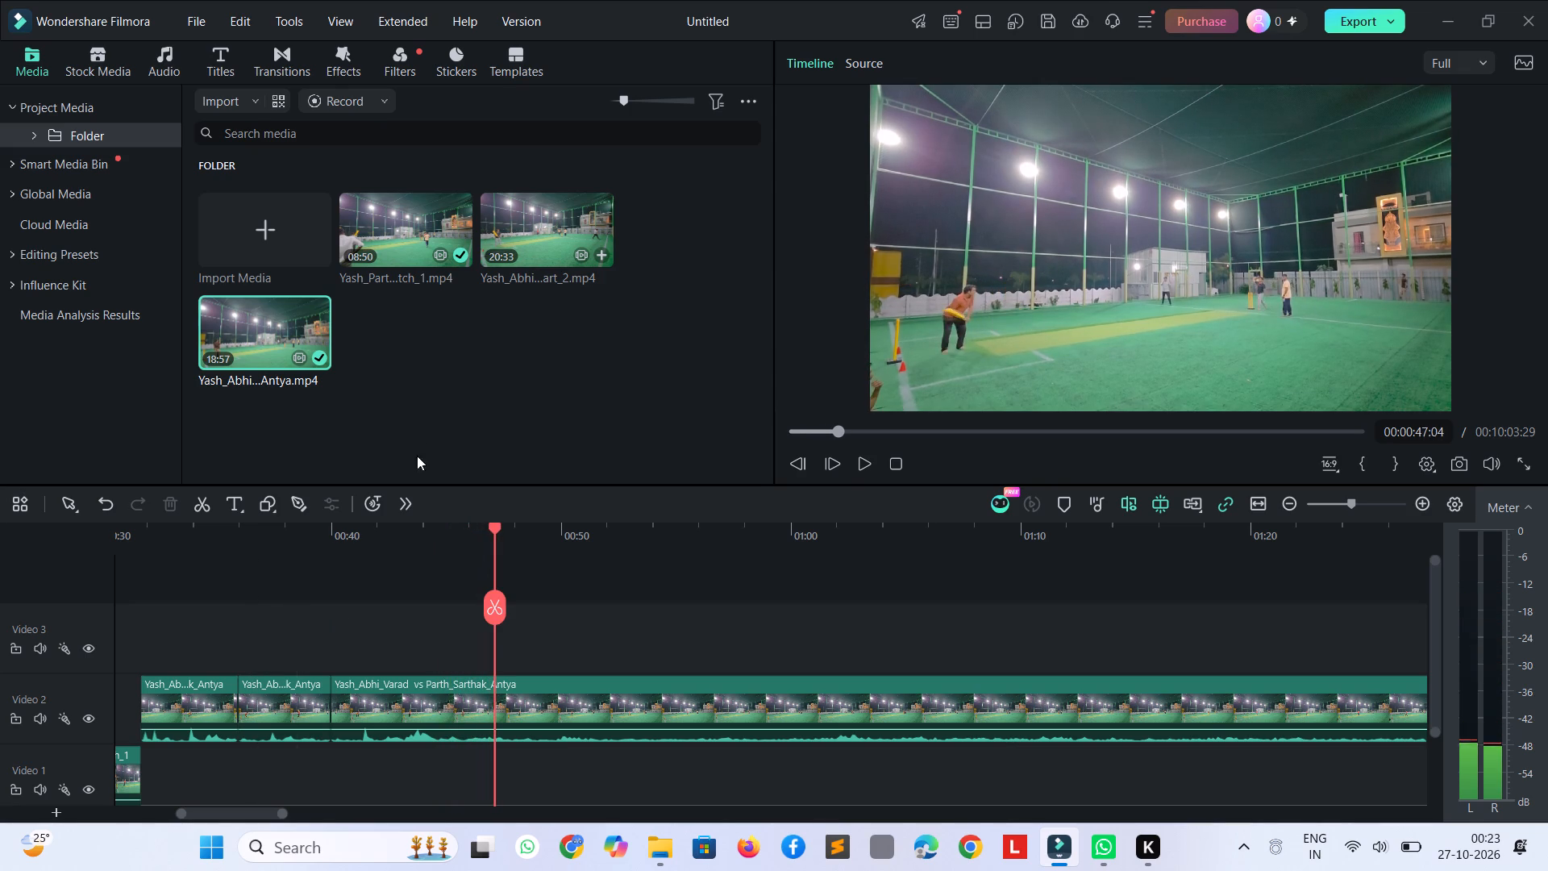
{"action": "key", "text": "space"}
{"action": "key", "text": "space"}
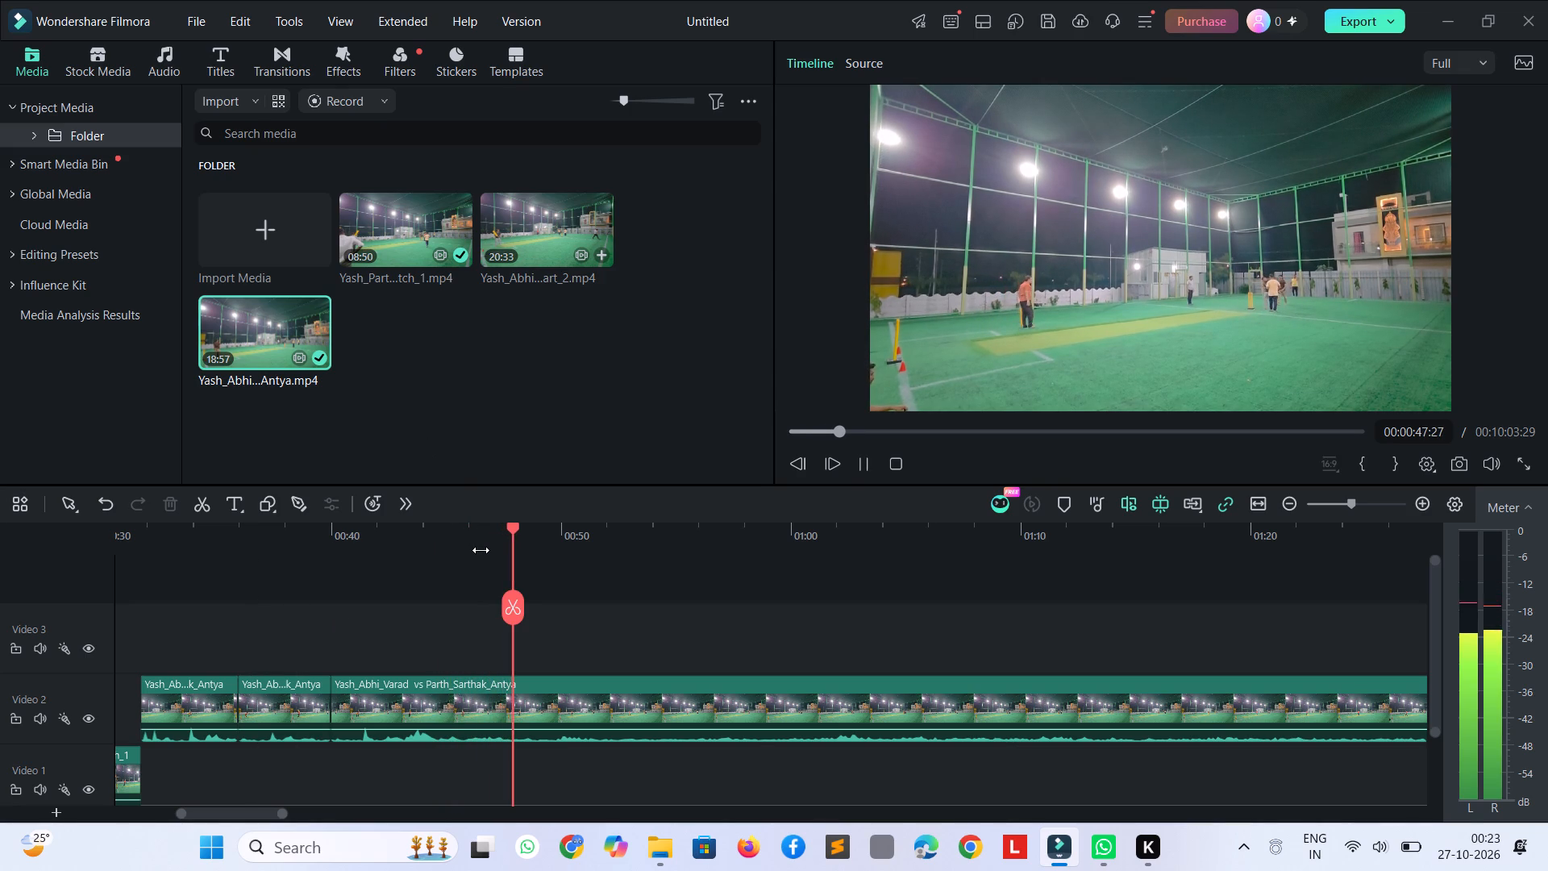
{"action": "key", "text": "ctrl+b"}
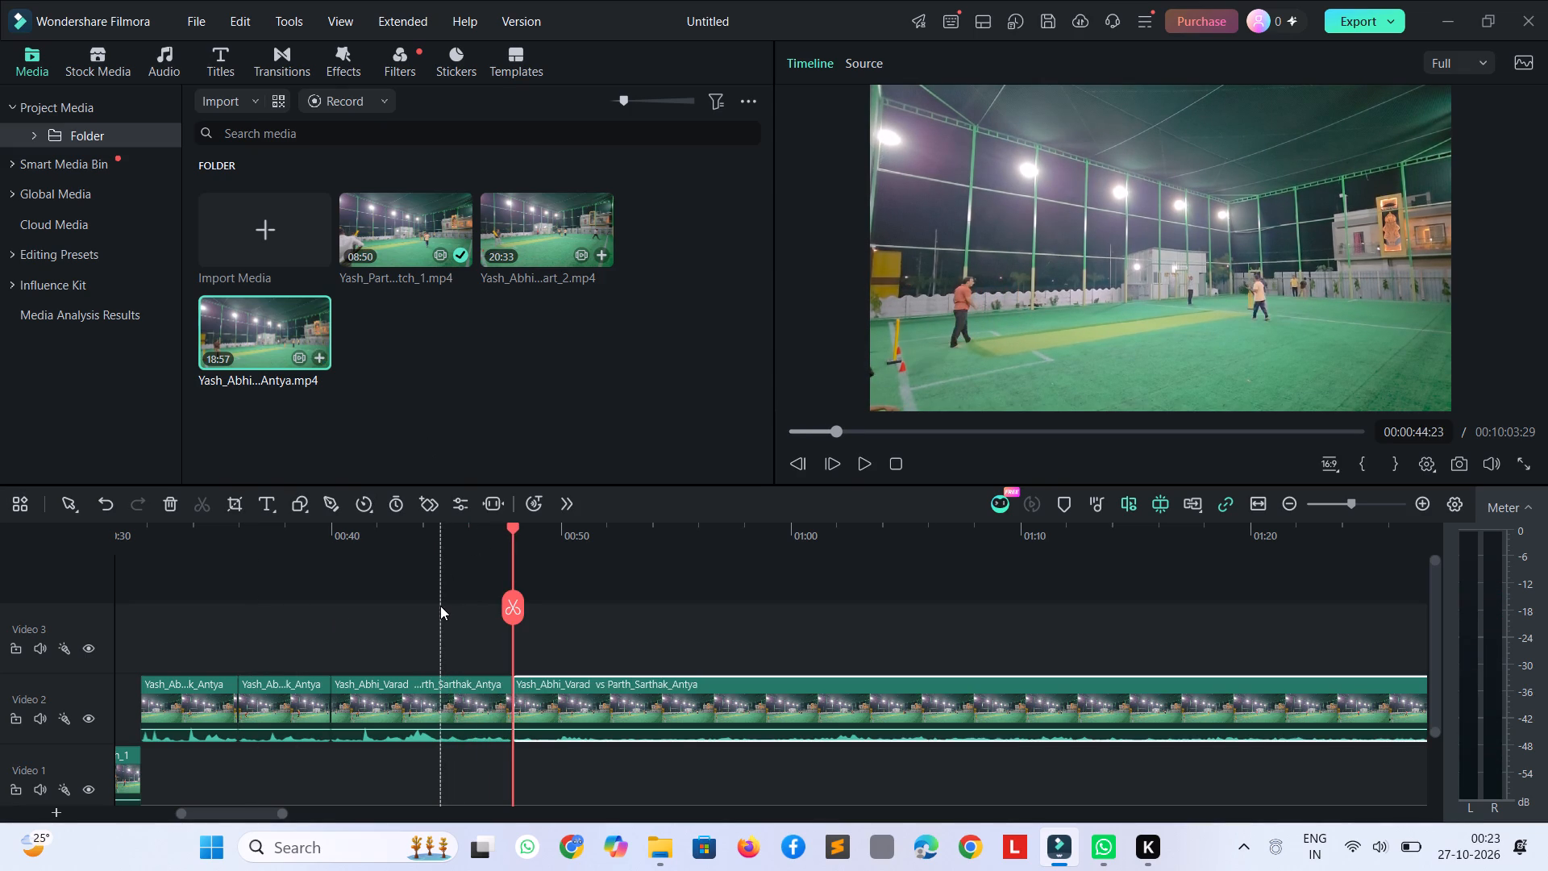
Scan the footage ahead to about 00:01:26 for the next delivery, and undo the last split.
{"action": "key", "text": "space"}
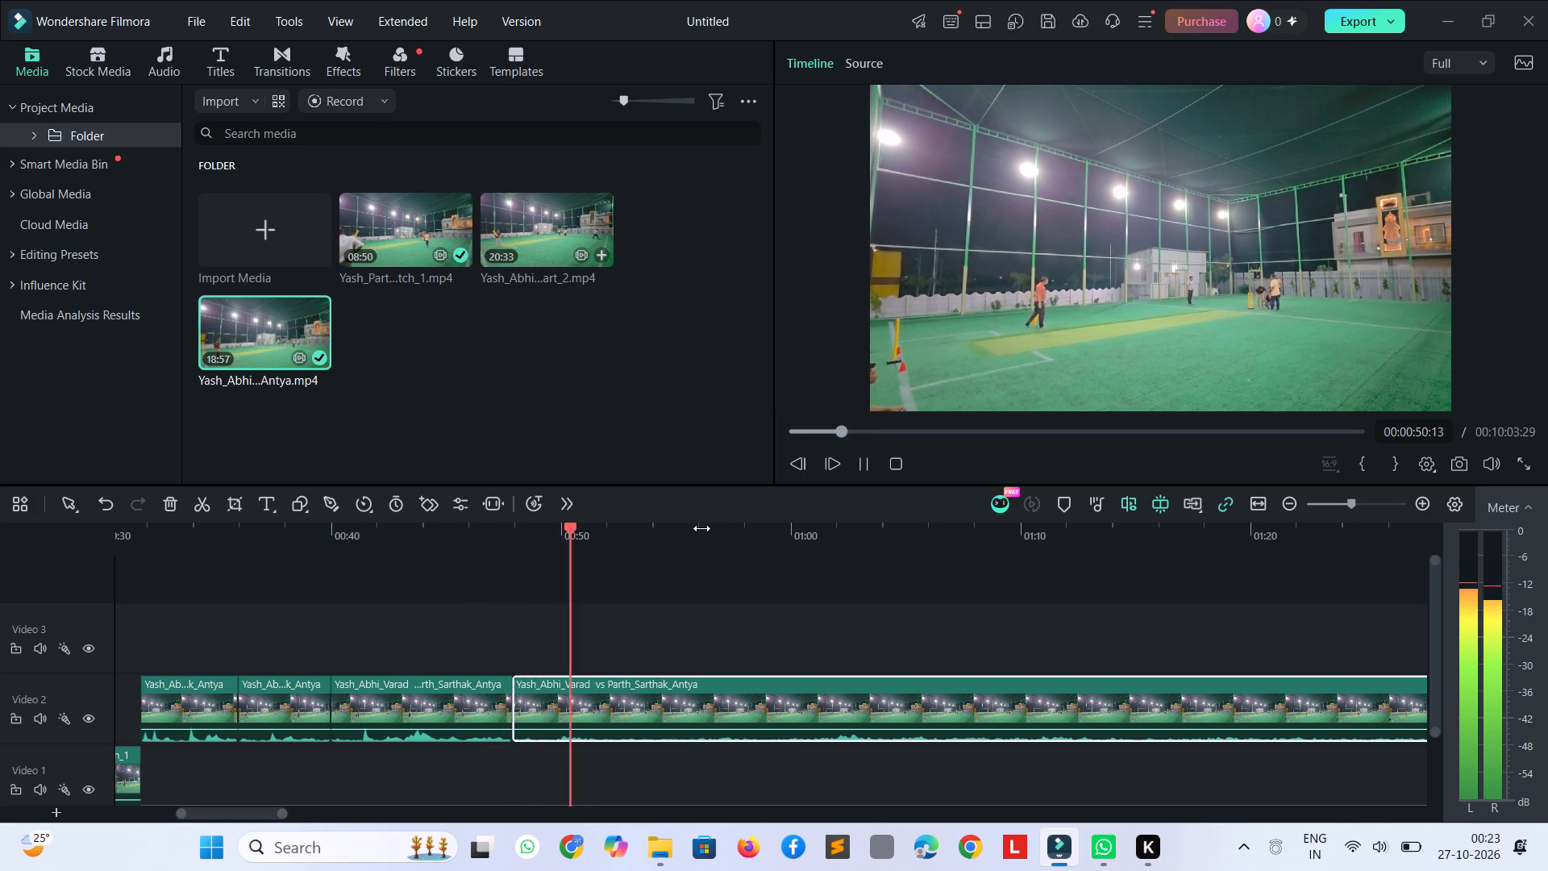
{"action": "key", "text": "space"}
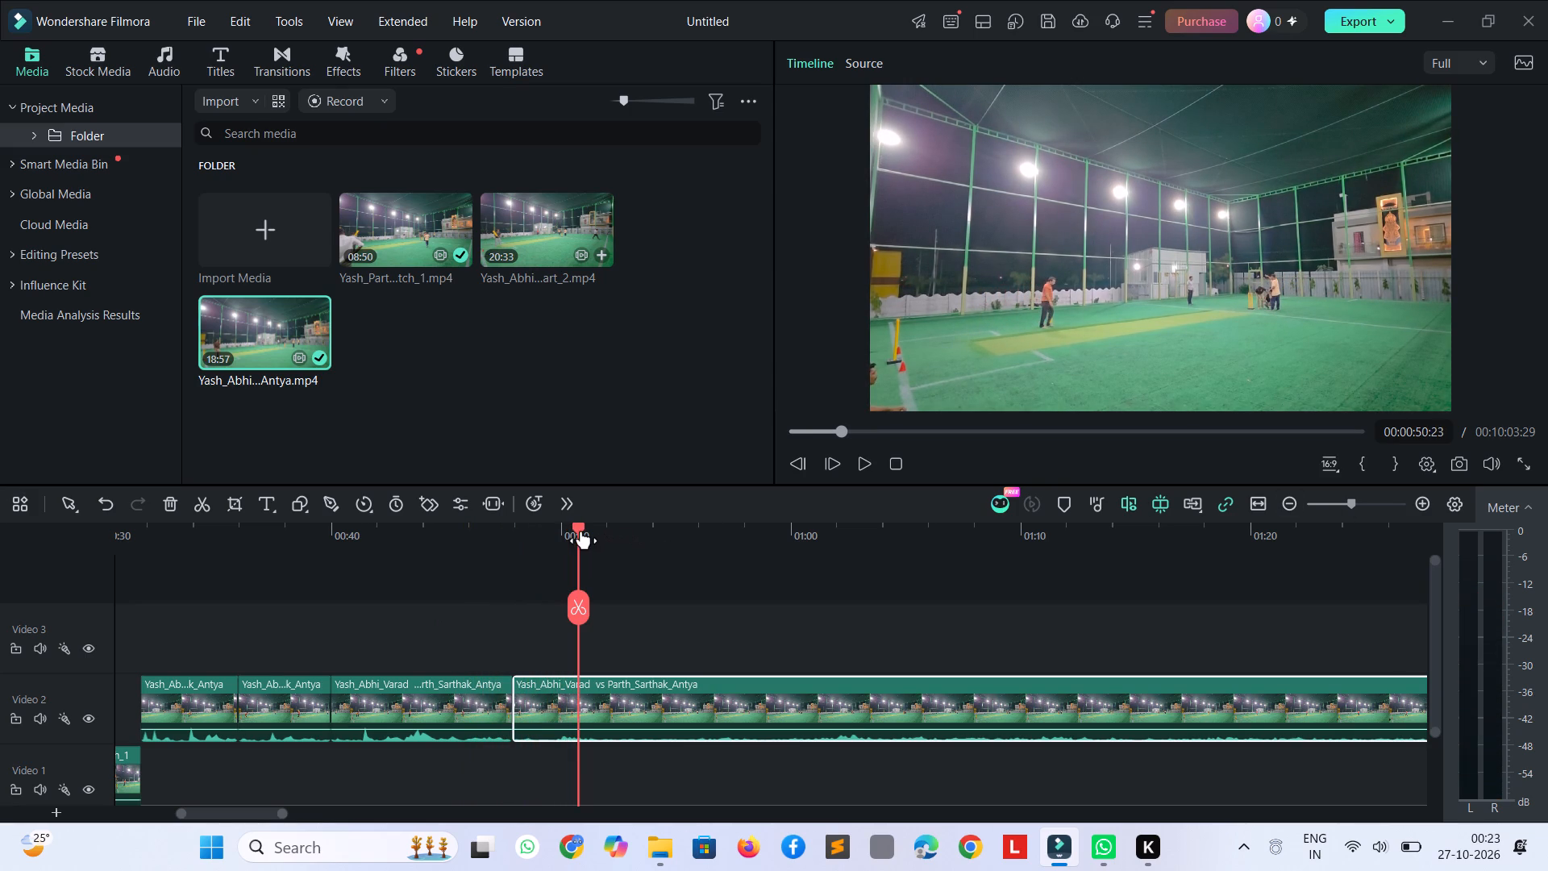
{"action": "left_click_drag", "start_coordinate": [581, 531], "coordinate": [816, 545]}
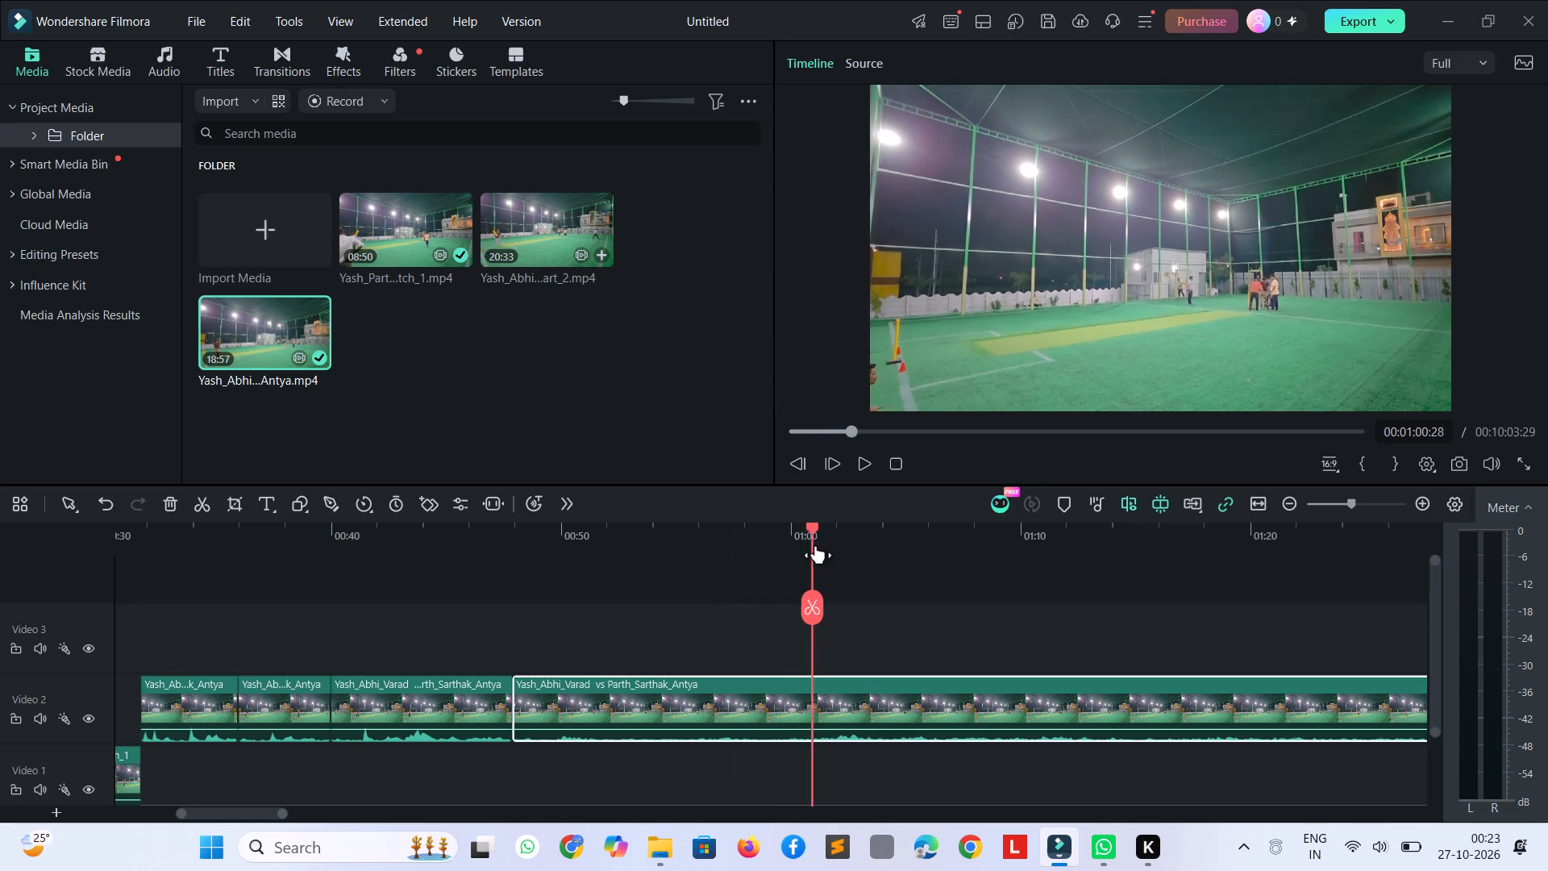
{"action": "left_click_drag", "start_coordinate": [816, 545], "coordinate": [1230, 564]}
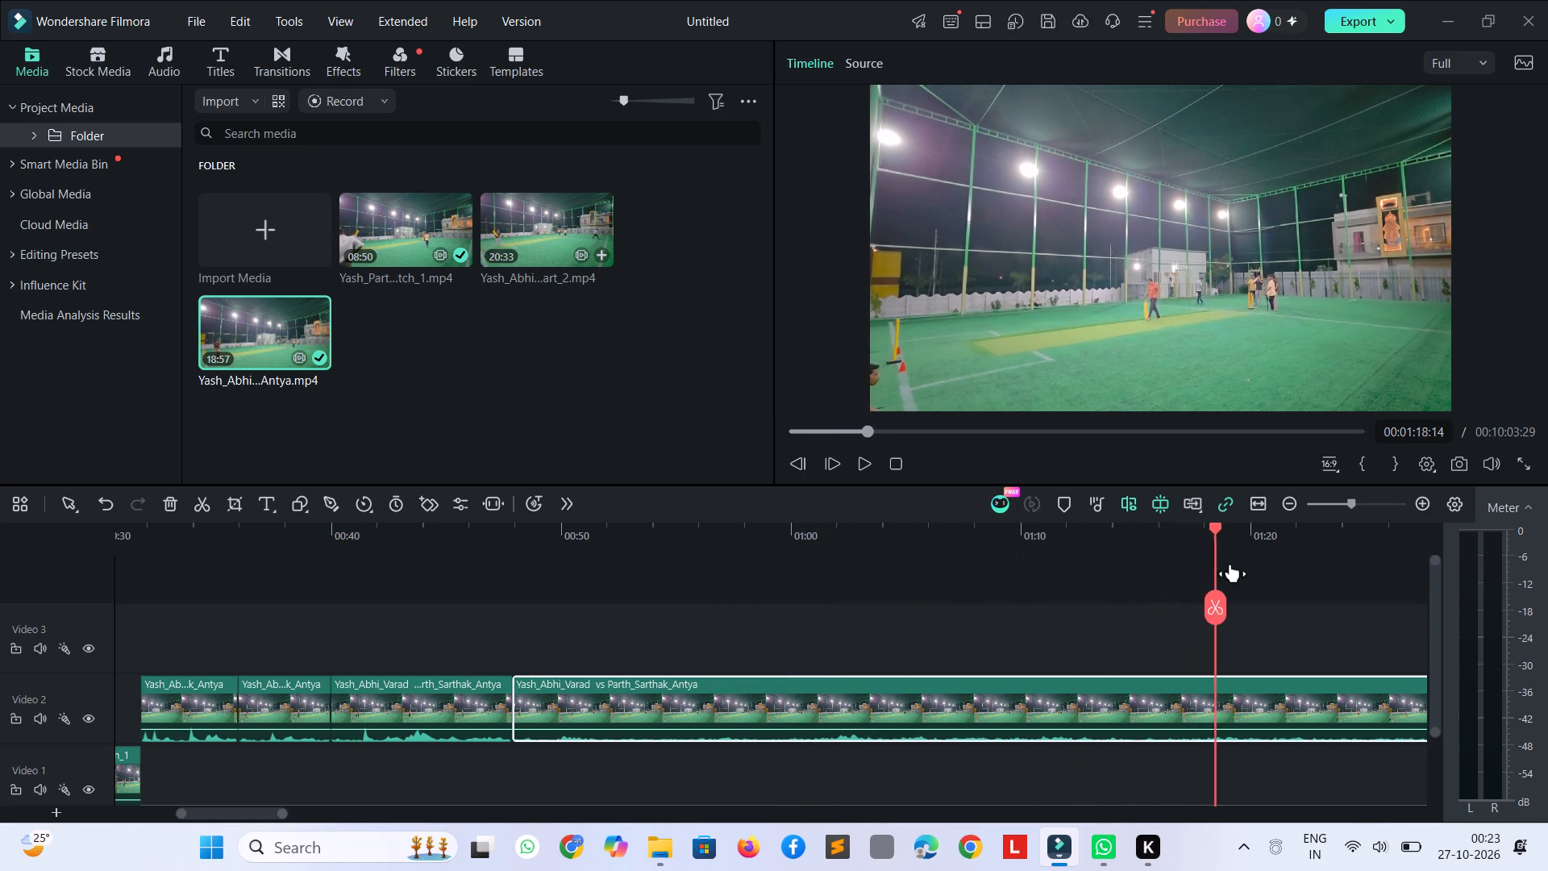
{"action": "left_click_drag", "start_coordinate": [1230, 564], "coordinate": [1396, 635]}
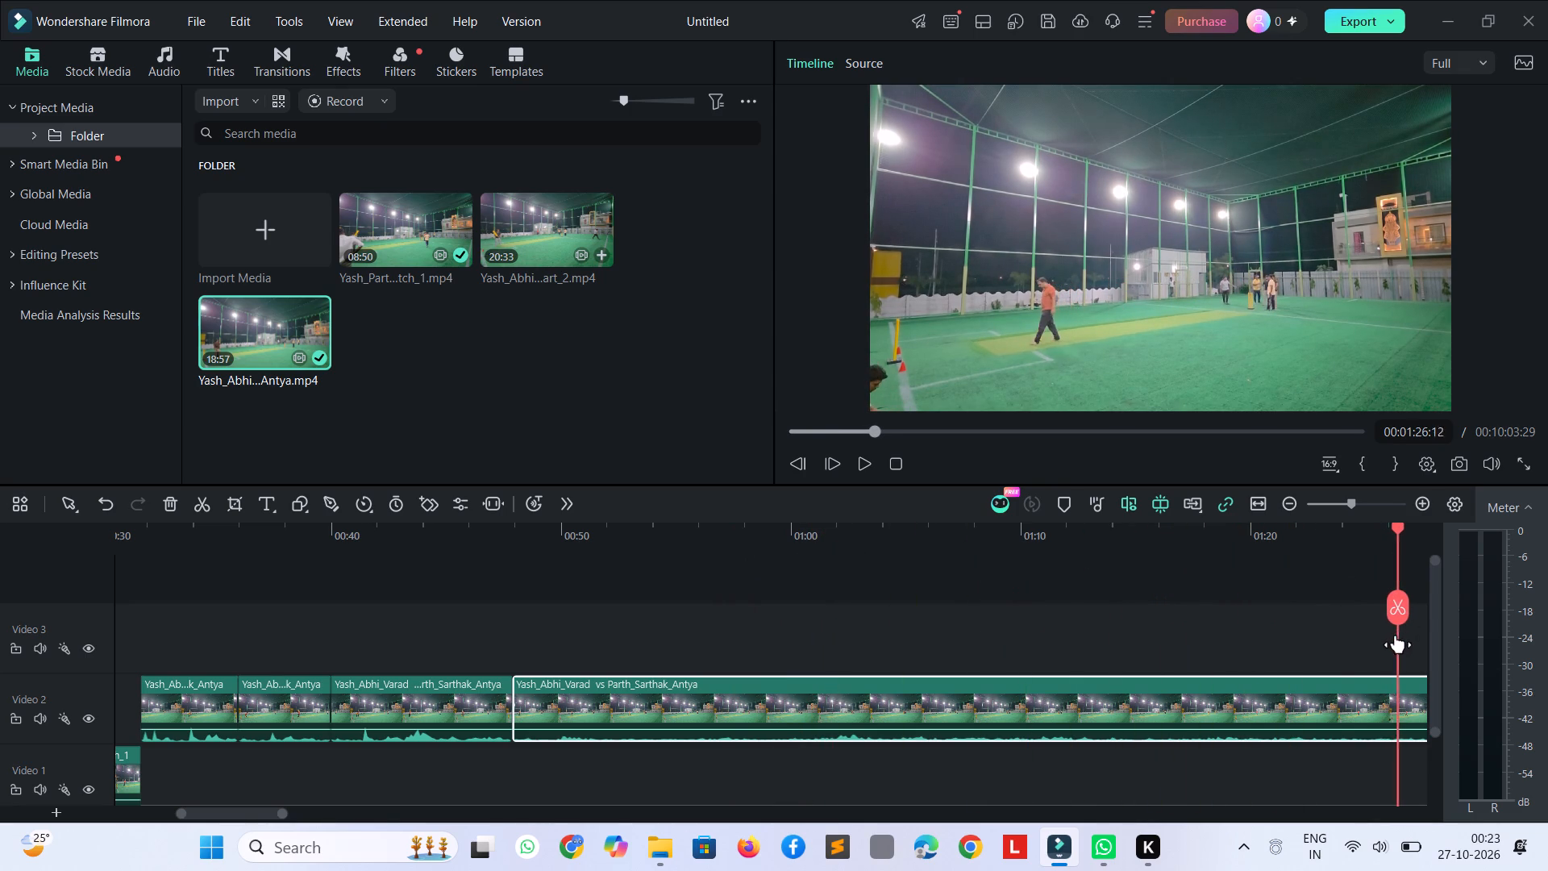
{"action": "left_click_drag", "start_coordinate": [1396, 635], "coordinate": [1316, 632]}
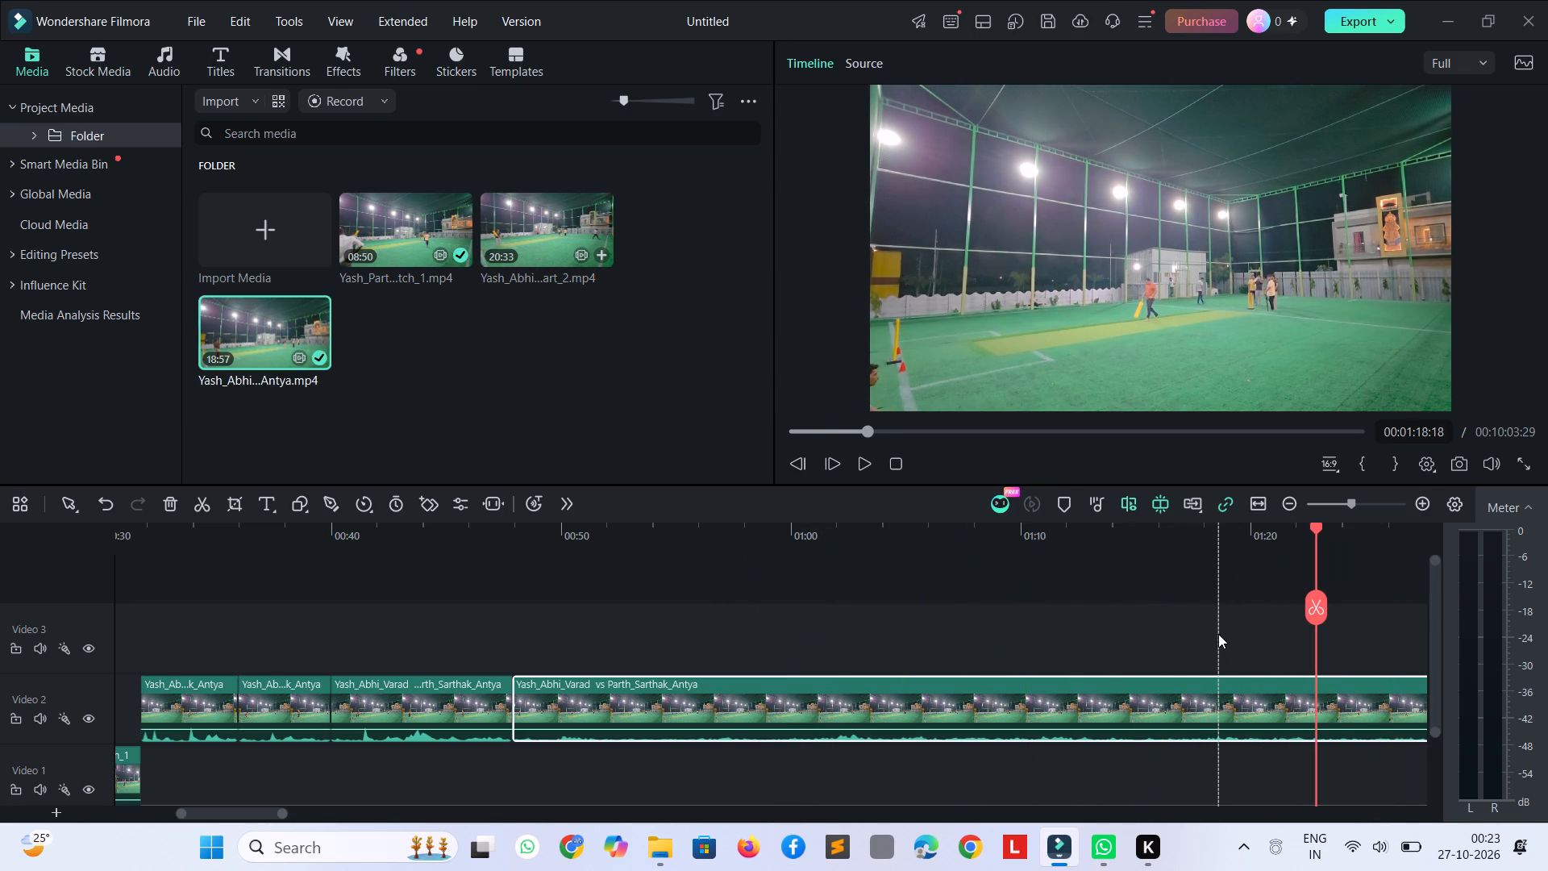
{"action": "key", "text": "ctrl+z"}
Play on past 00:00:51 and split the Video 2 clip at about 00:00:52.
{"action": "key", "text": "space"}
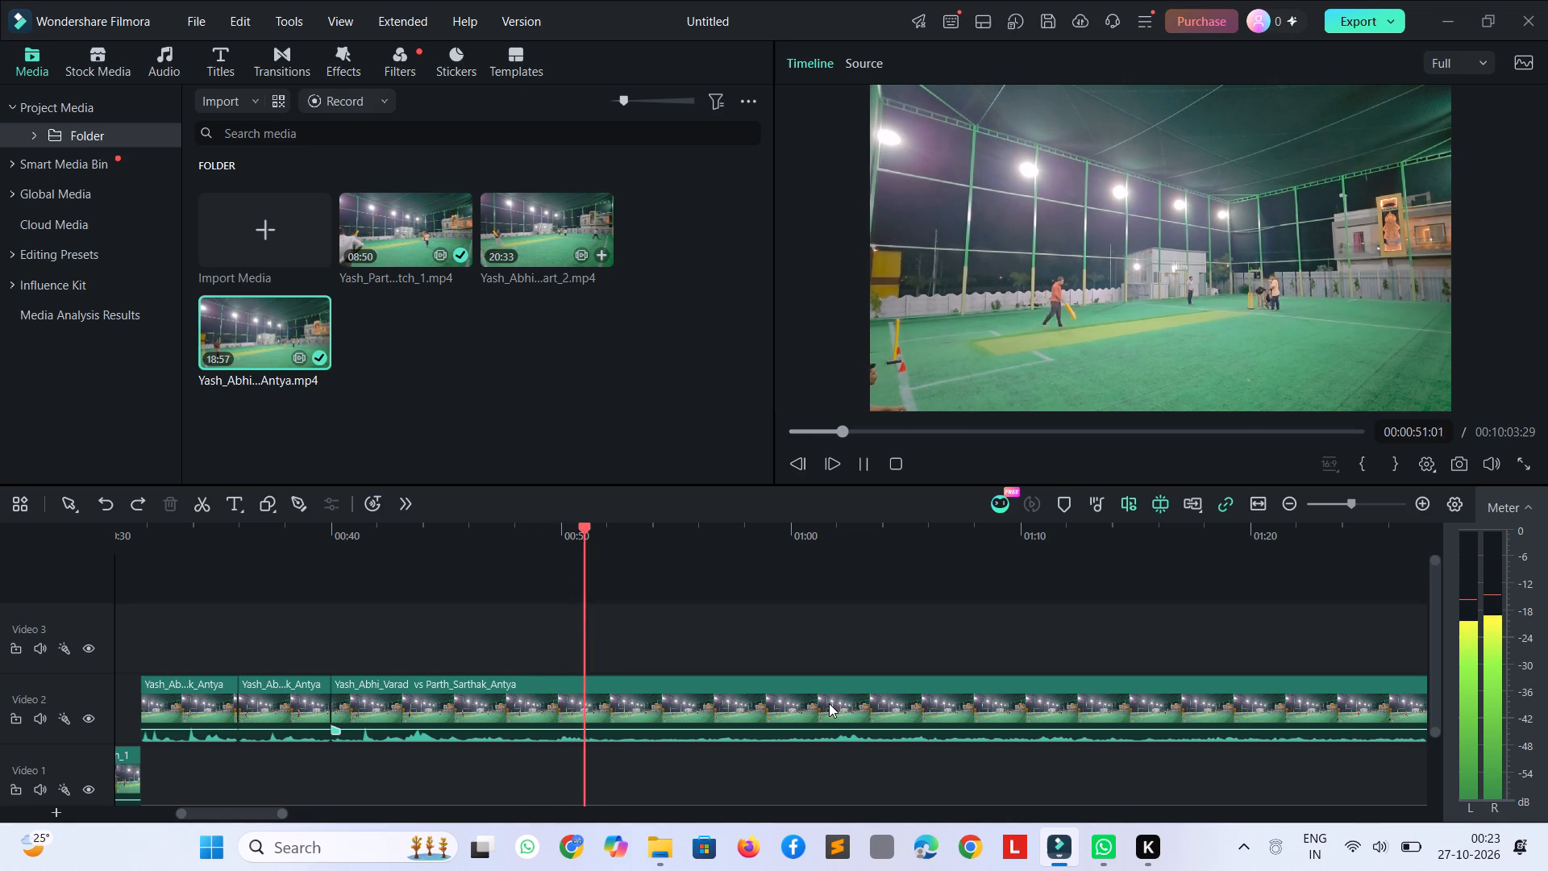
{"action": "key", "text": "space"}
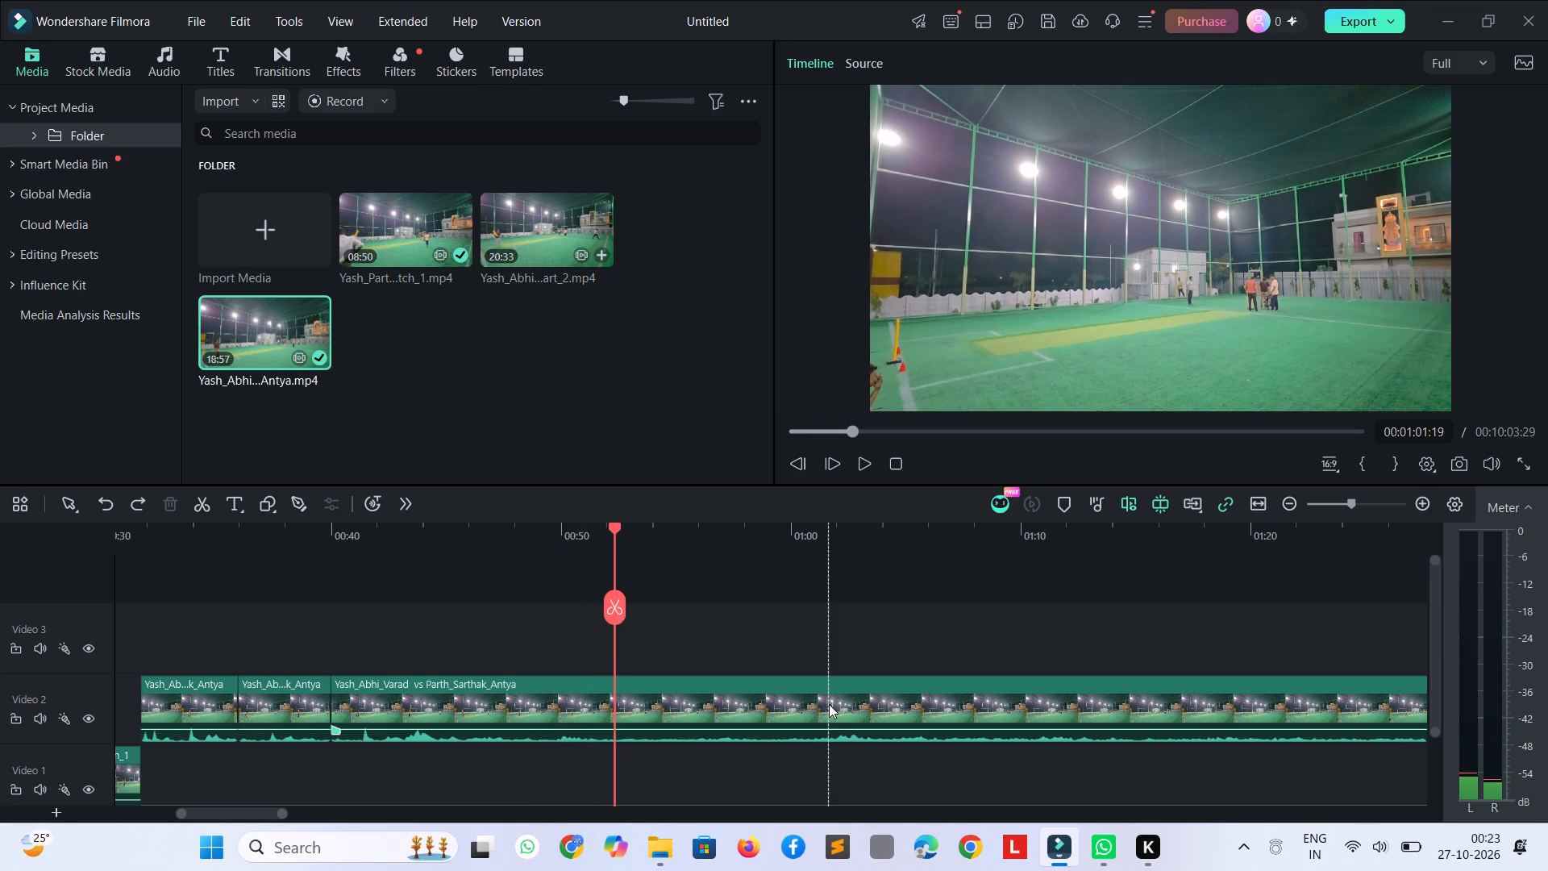
{"action": "key", "text": "ctrl+b"}
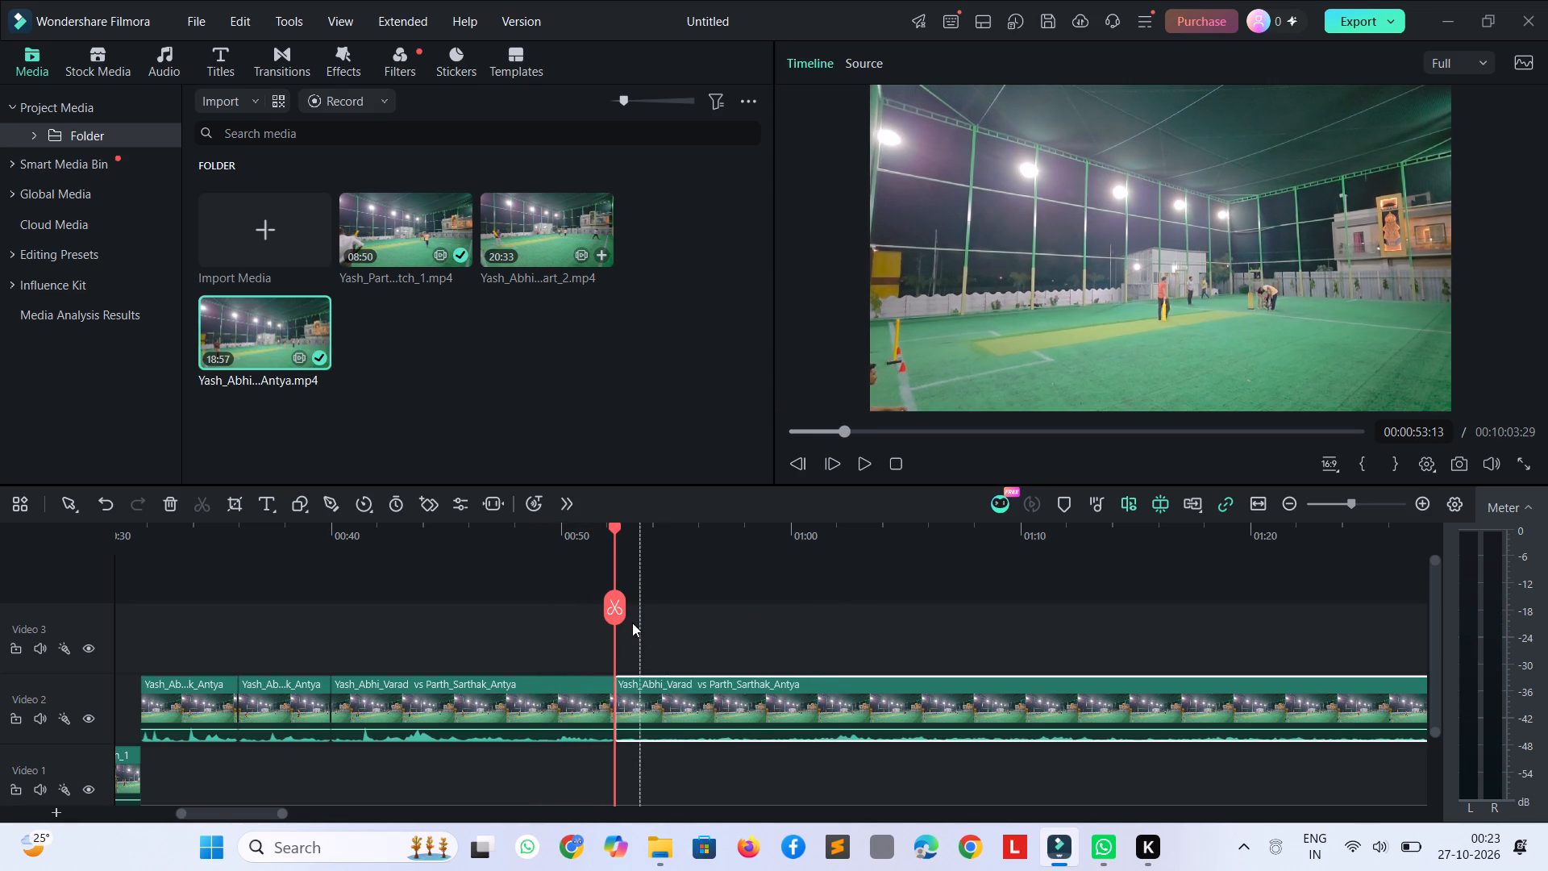
Replay the moments before the new cut, add a 3D title, and place it on the track above Video 2, starting at about 00:00:48.
{"action": "left_click_drag", "start_coordinate": [615, 558], "coordinate": [548, 557]}
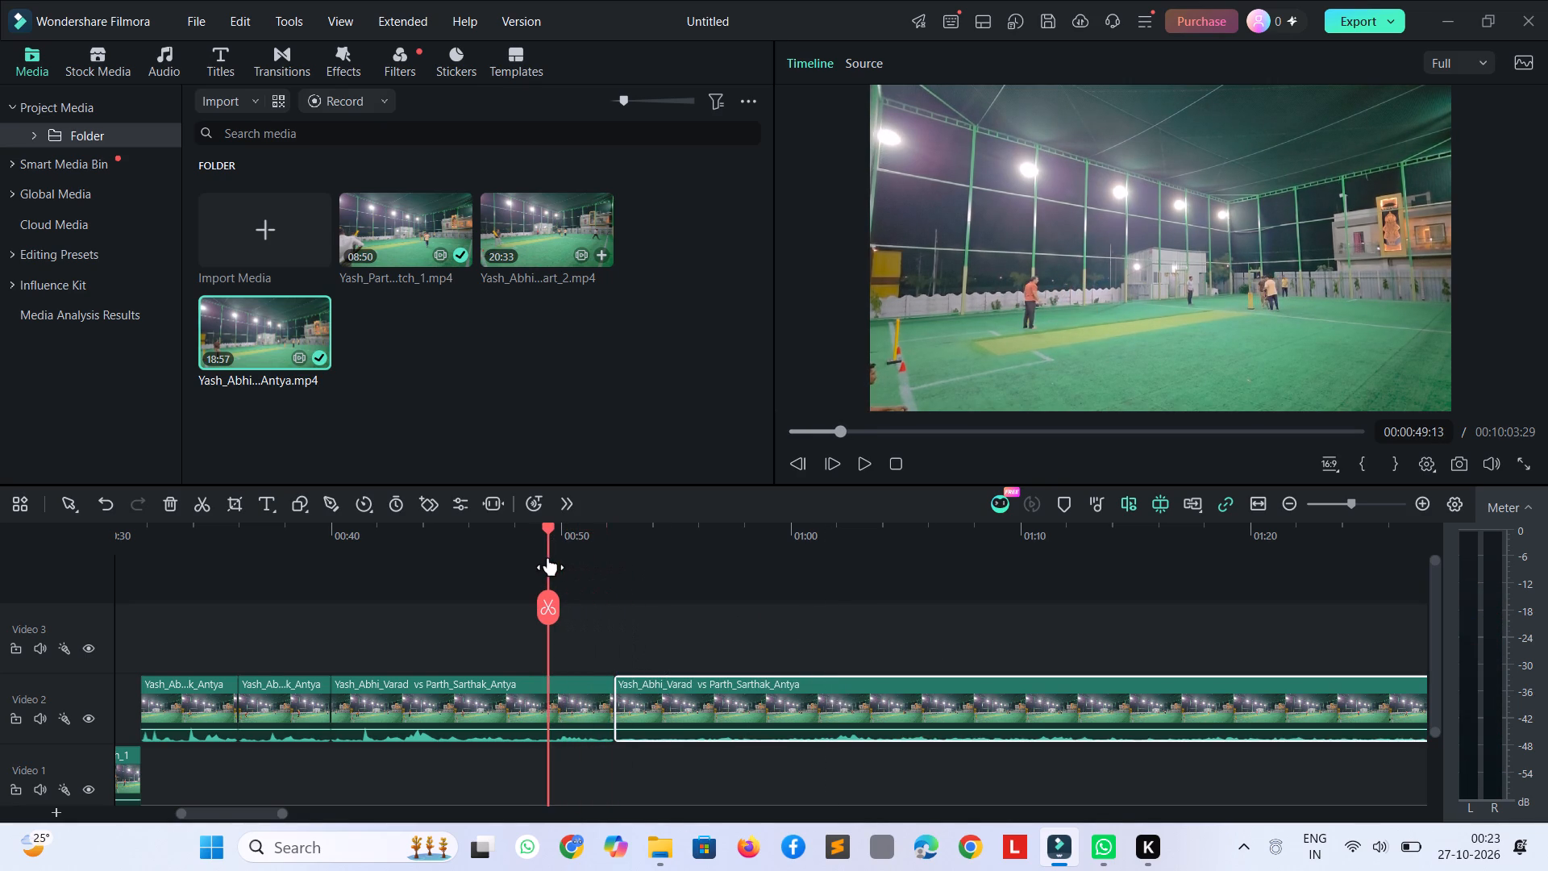
{"action": "left_click_drag", "start_coordinate": [548, 557], "coordinate": [476, 553]}
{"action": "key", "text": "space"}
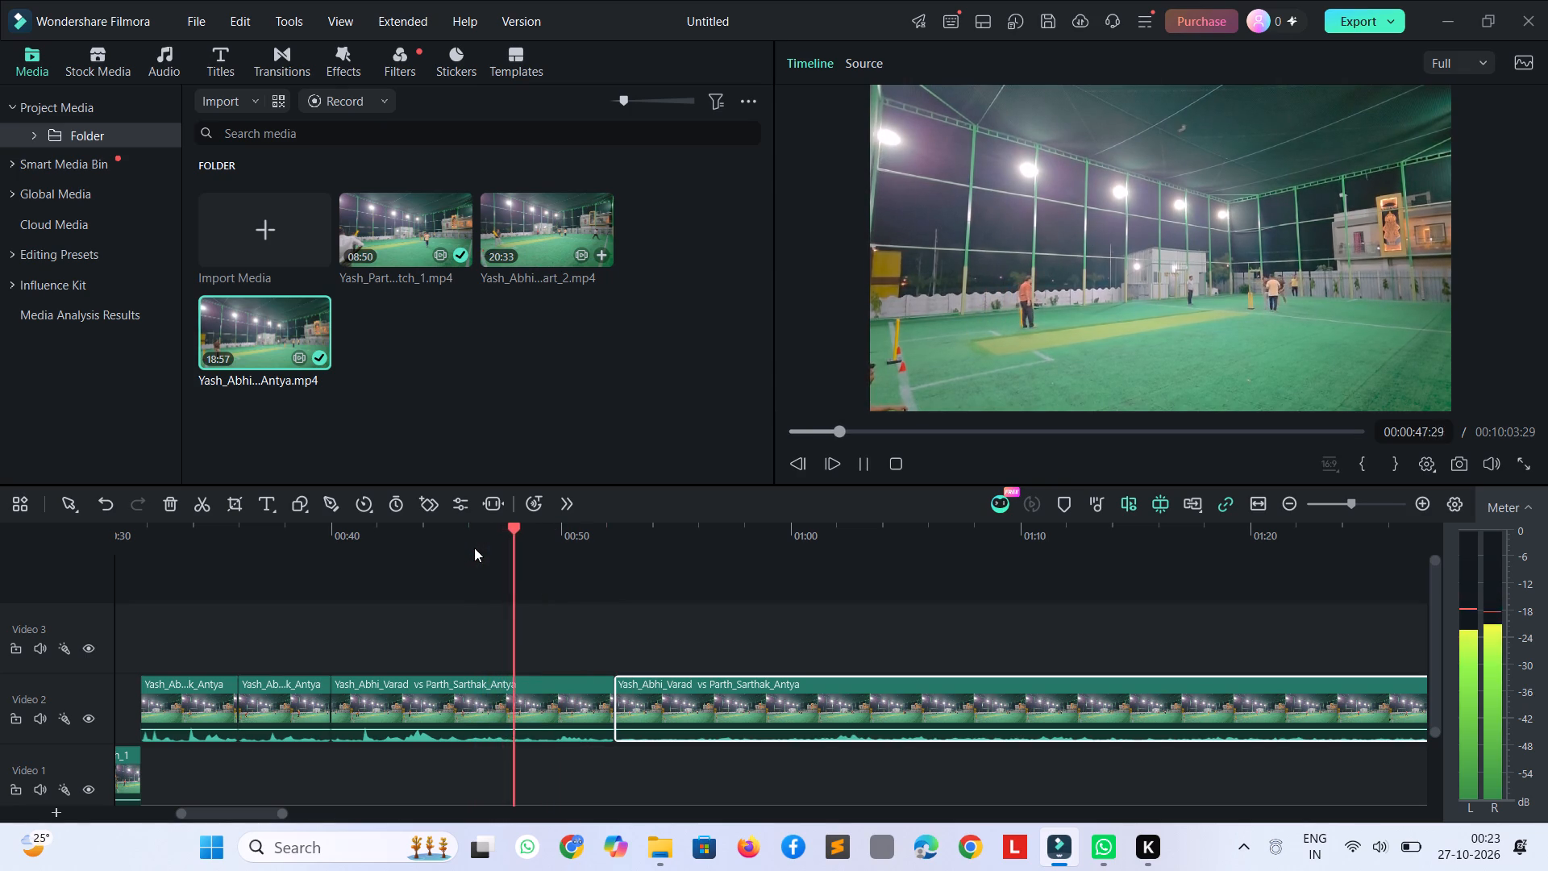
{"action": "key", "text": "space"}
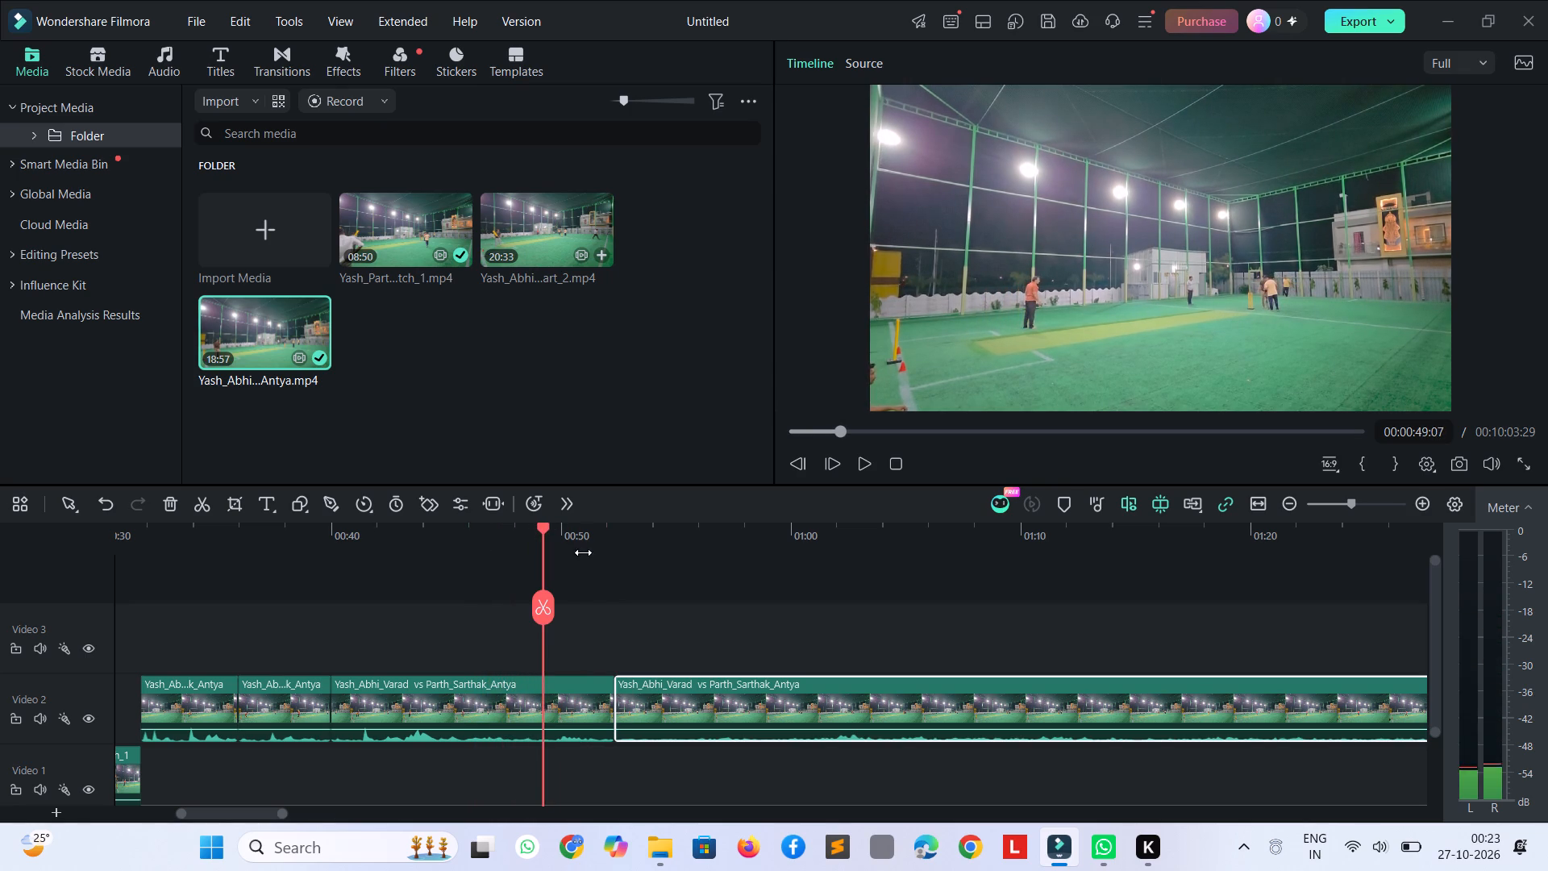
{"action": "left_click", "coordinate": [220, 57]}
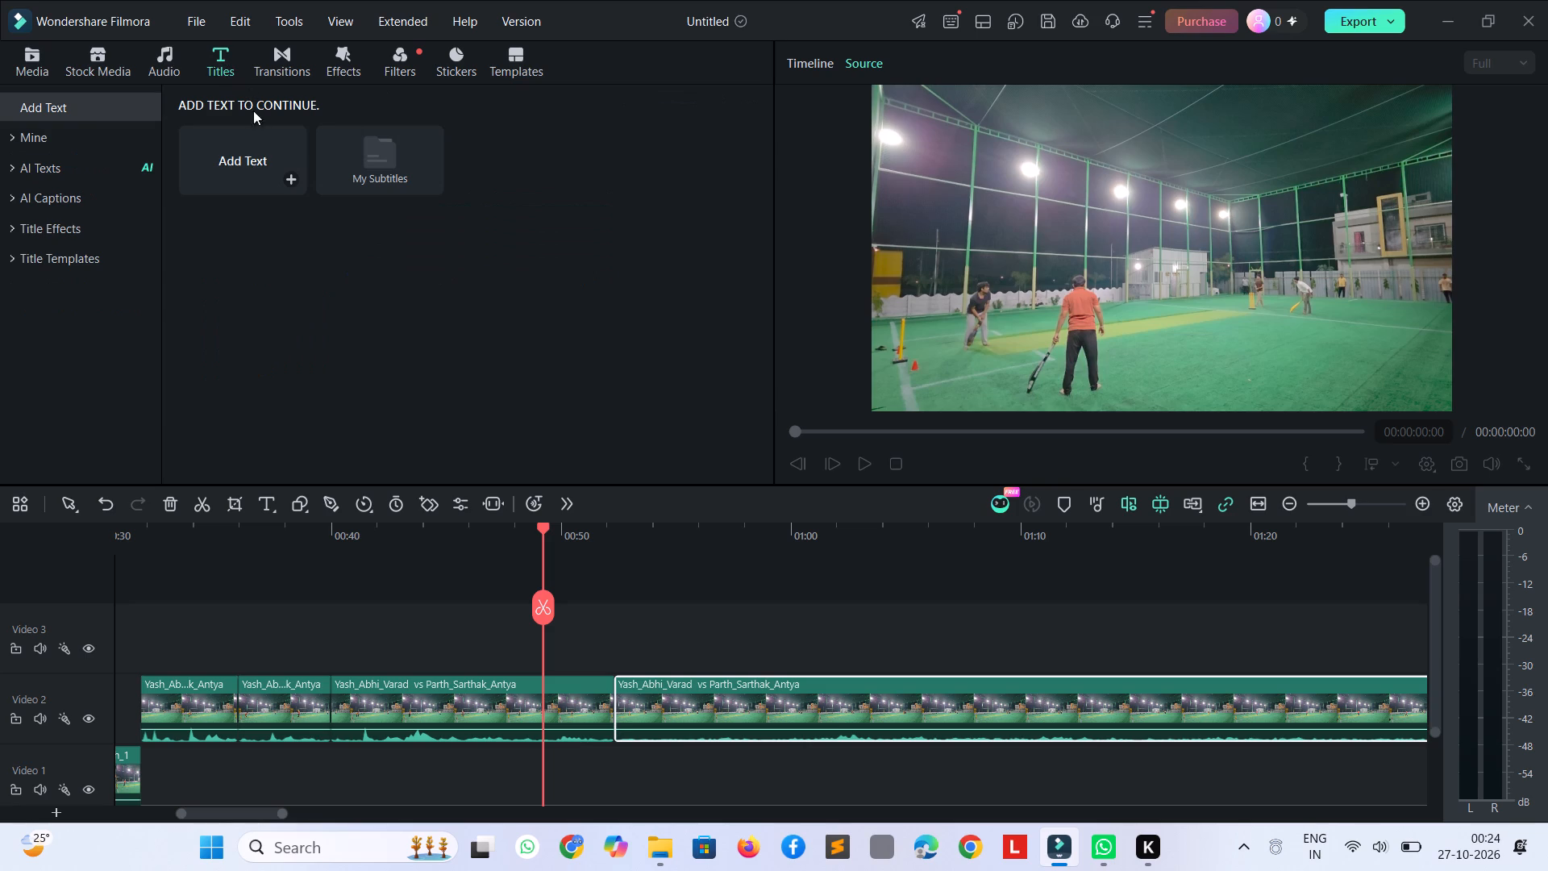
{"action": "left_click", "coordinate": [240, 173]}
{"action": "left_click", "coordinate": [264, 515]}
{"action": "left_click", "coordinate": [310, 556]}
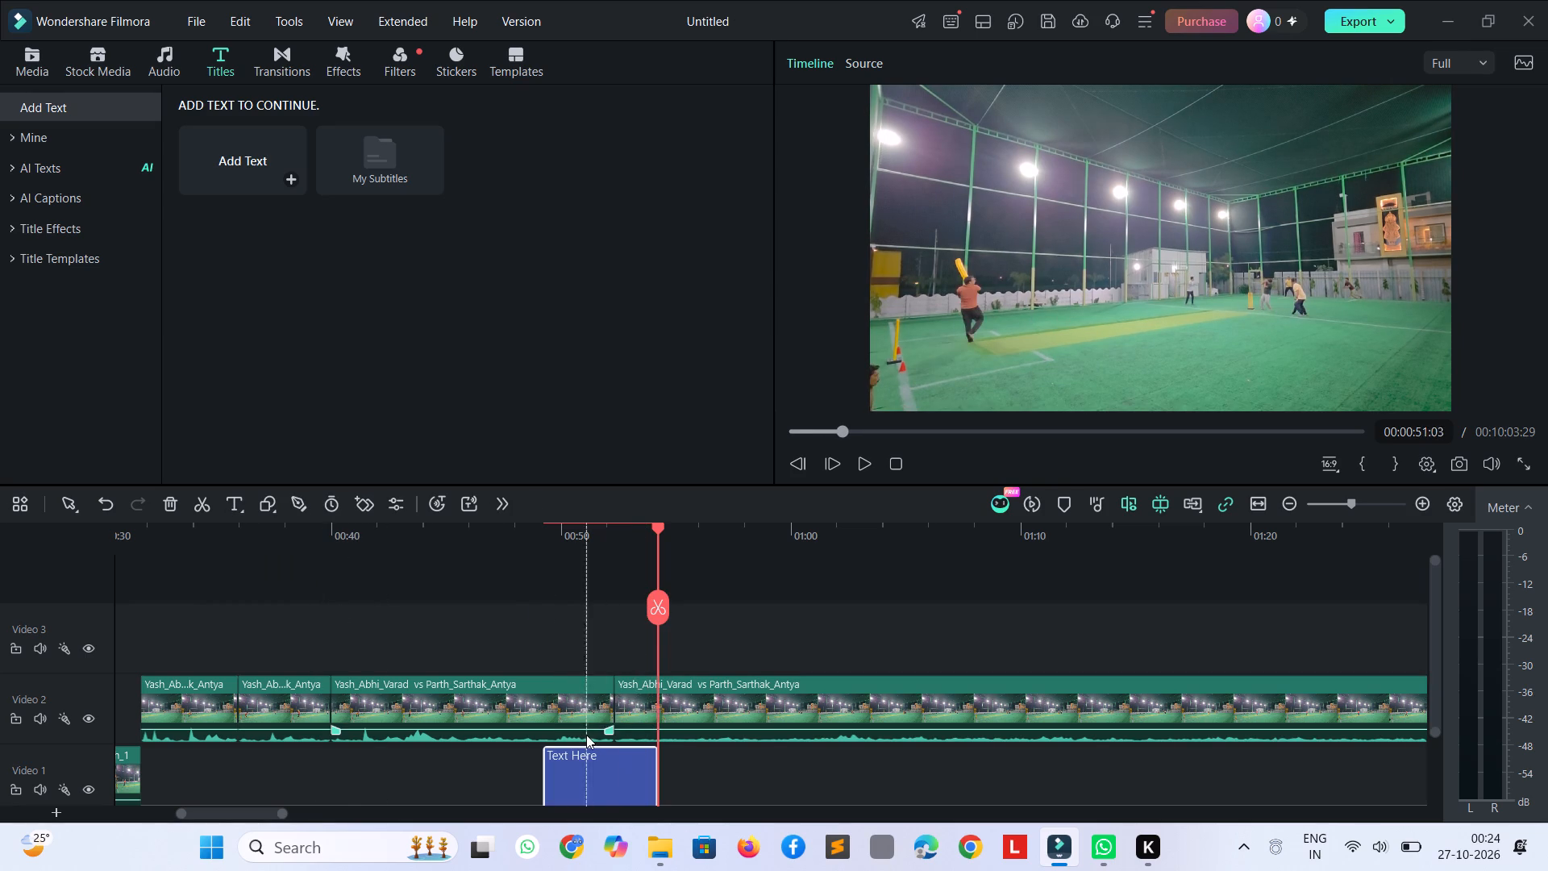
{"action": "left_click_drag", "start_coordinate": [577, 777], "coordinate": [568, 690]}
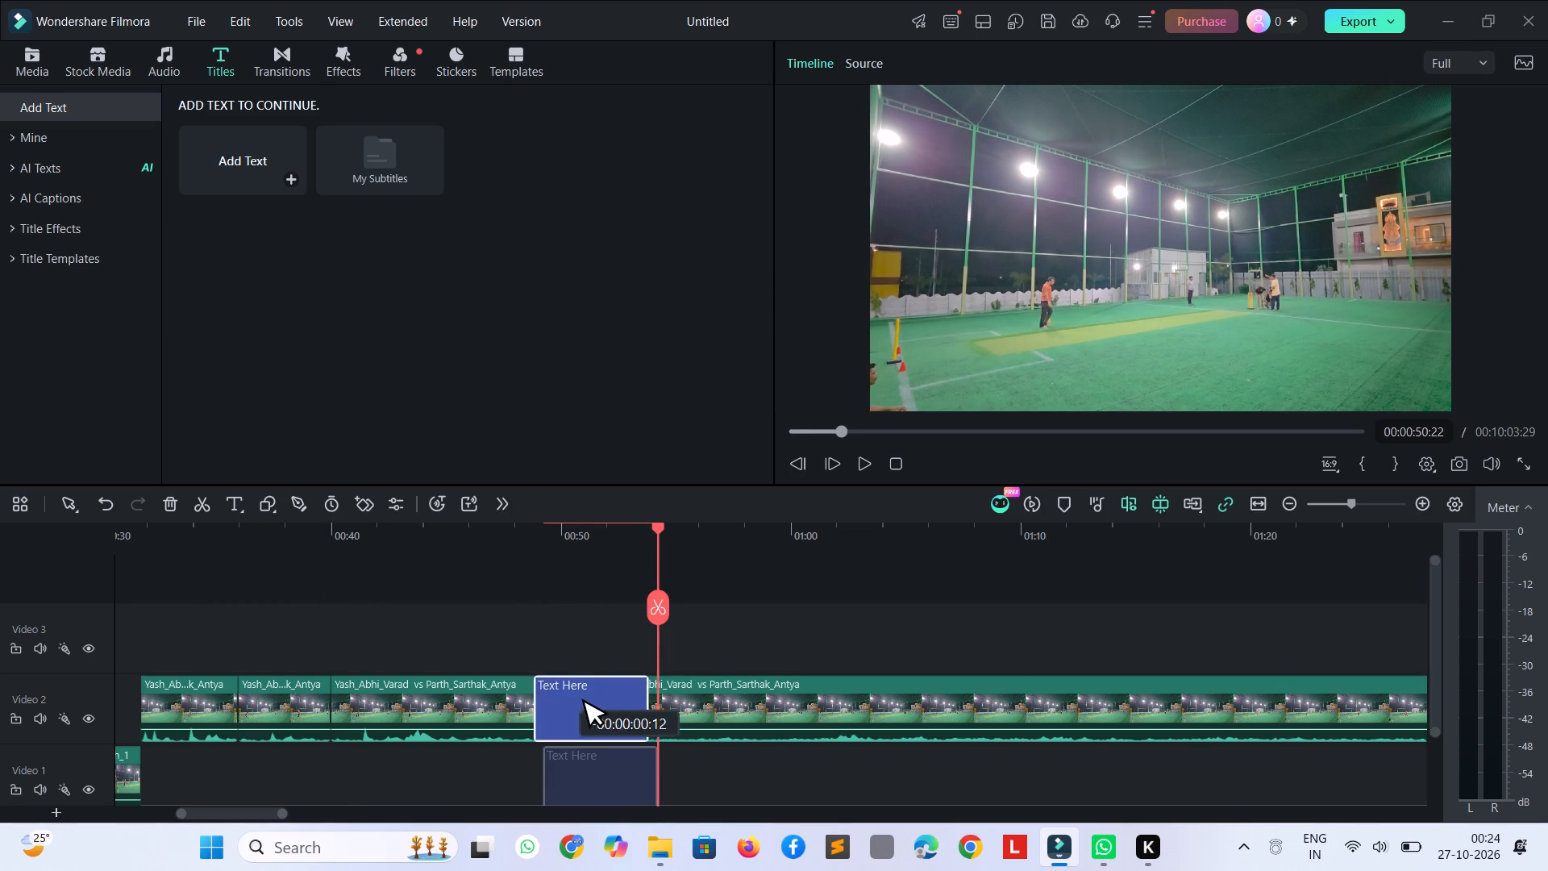
{"action": "left_click_drag", "start_coordinate": [568, 690], "coordinate": [556, 637]}
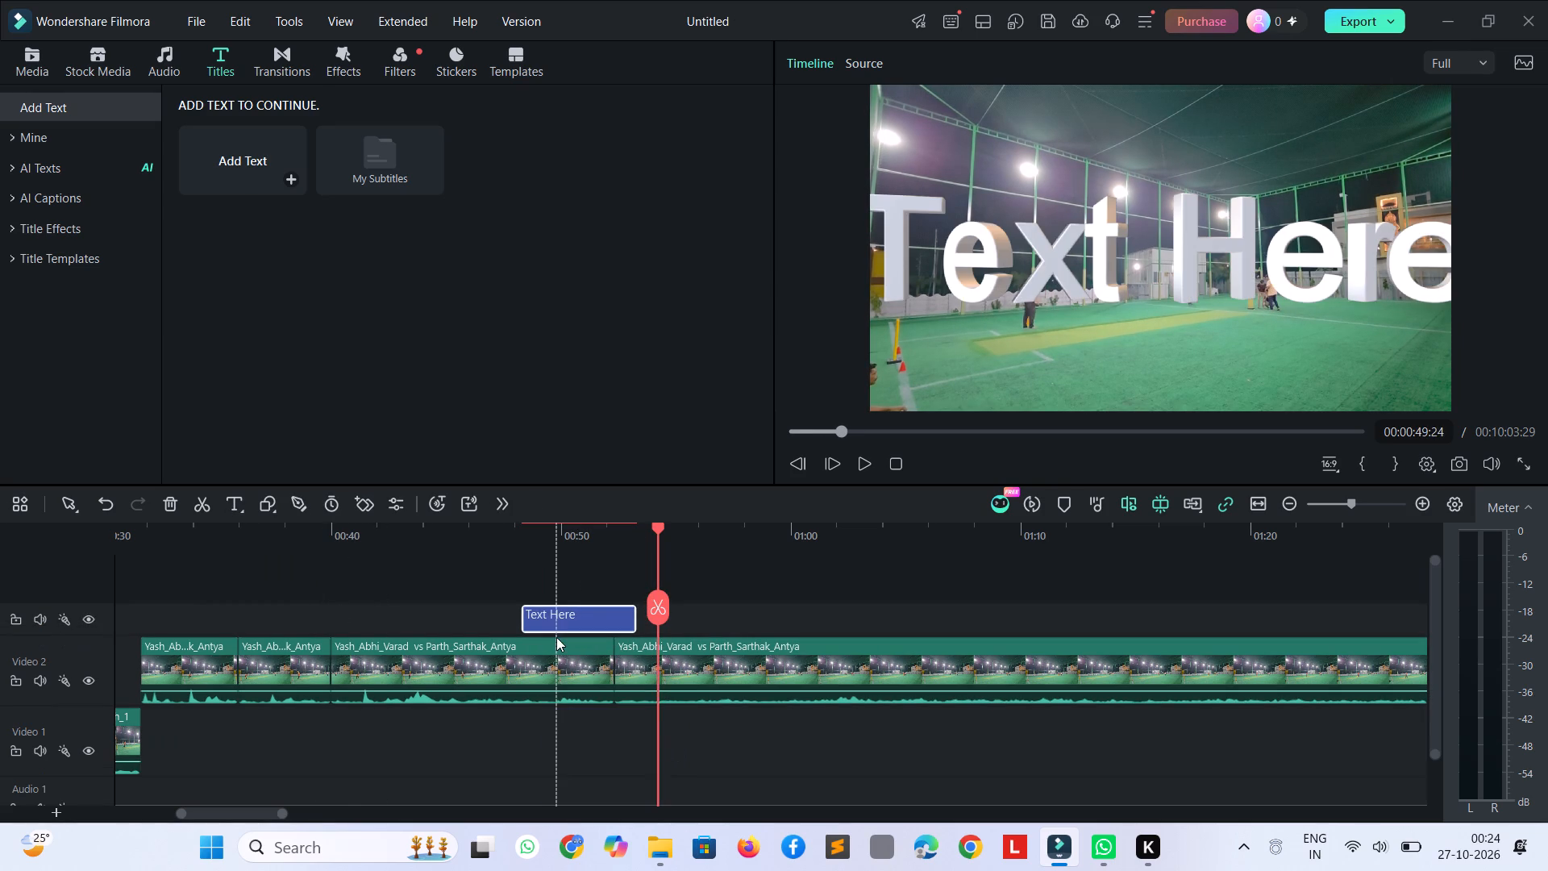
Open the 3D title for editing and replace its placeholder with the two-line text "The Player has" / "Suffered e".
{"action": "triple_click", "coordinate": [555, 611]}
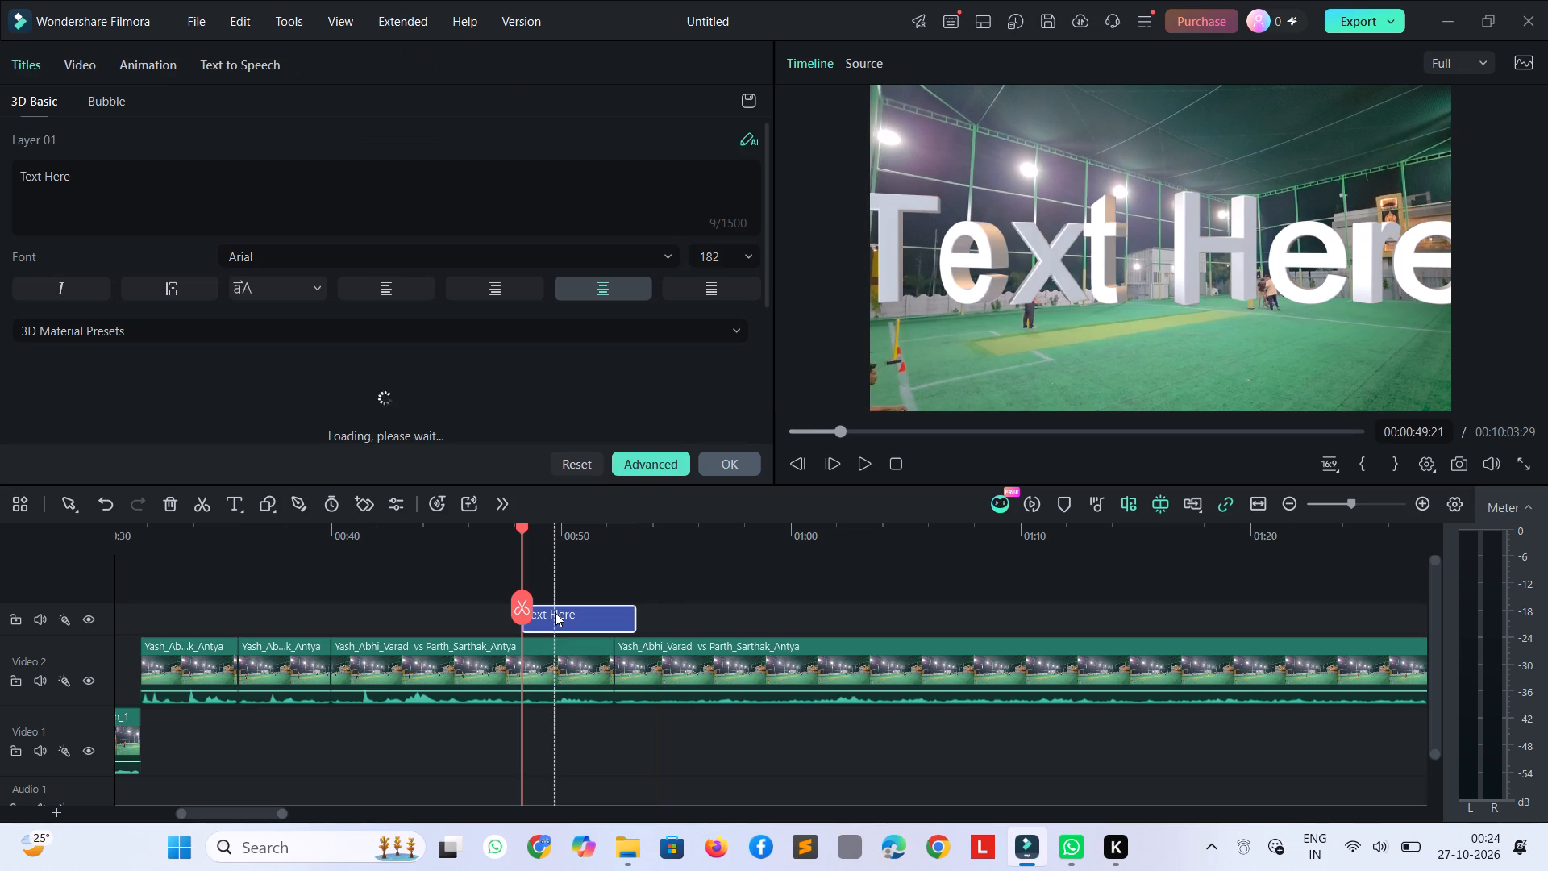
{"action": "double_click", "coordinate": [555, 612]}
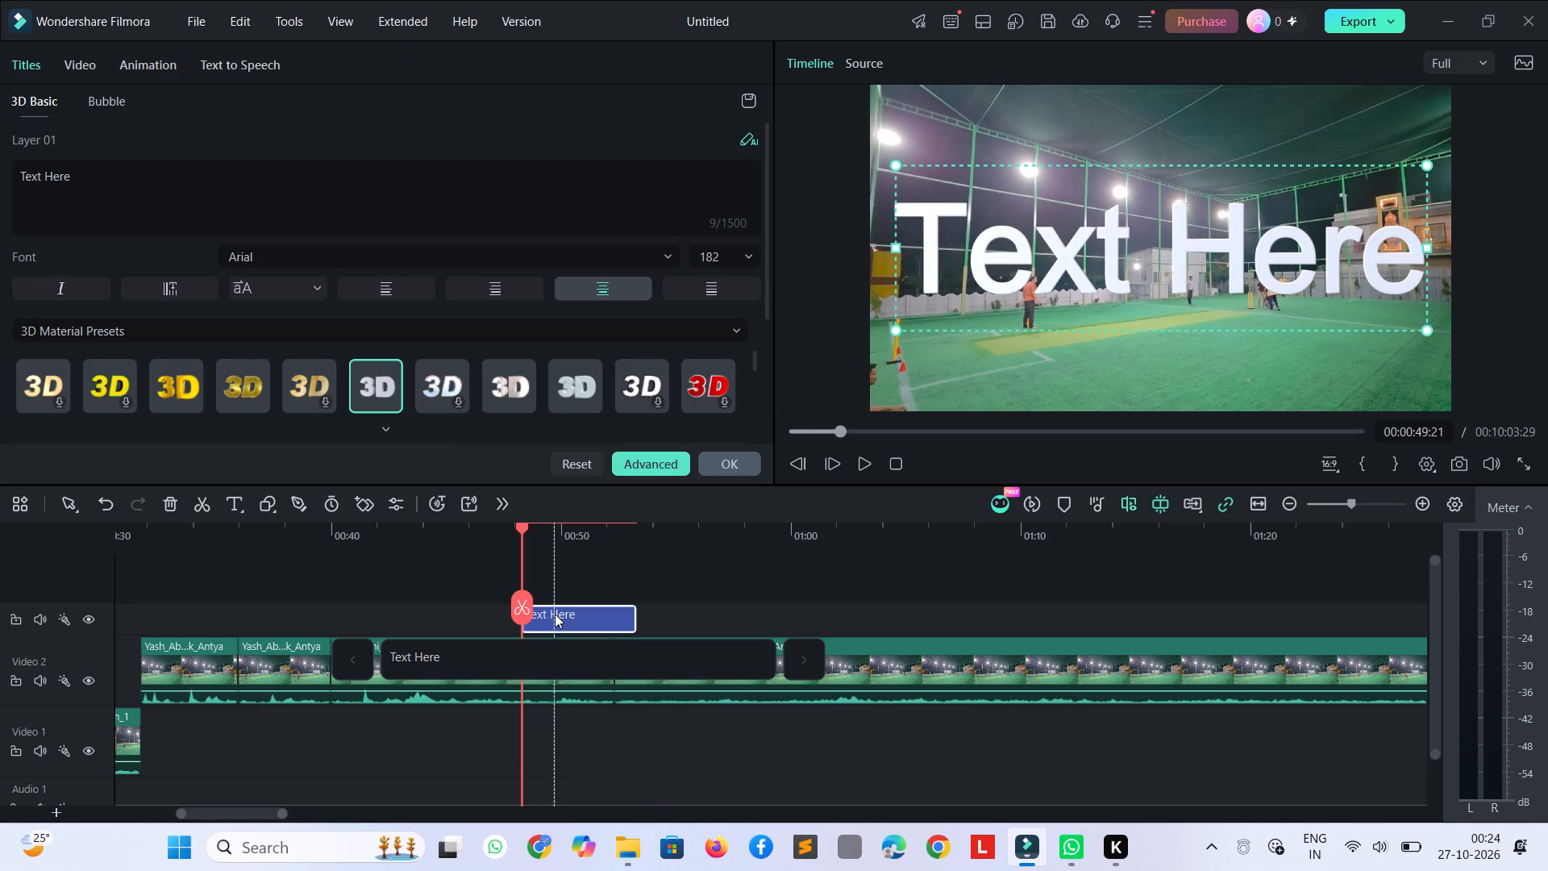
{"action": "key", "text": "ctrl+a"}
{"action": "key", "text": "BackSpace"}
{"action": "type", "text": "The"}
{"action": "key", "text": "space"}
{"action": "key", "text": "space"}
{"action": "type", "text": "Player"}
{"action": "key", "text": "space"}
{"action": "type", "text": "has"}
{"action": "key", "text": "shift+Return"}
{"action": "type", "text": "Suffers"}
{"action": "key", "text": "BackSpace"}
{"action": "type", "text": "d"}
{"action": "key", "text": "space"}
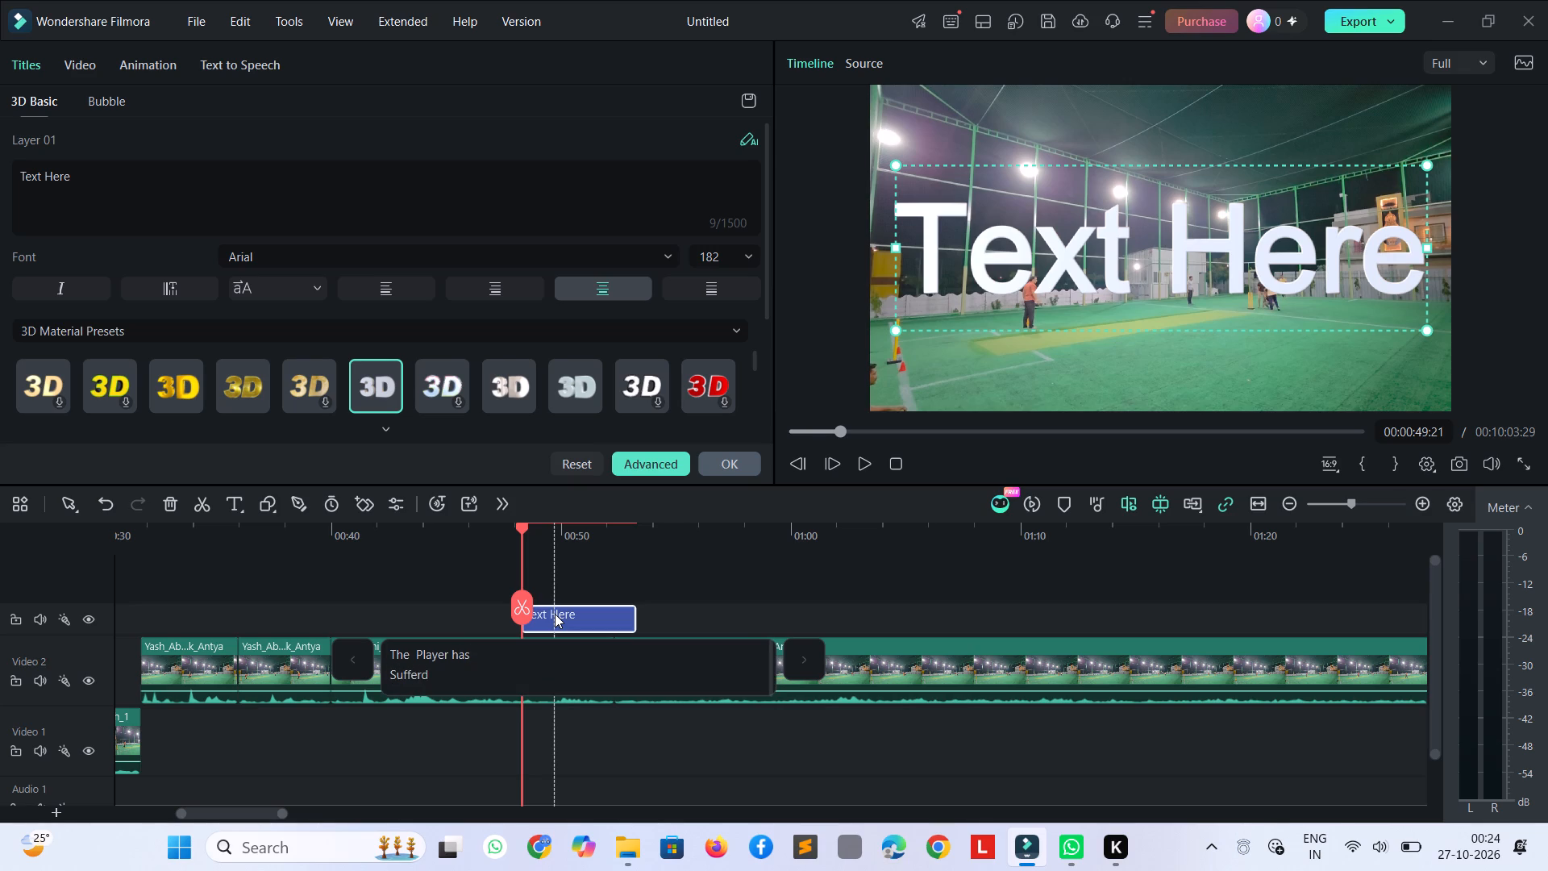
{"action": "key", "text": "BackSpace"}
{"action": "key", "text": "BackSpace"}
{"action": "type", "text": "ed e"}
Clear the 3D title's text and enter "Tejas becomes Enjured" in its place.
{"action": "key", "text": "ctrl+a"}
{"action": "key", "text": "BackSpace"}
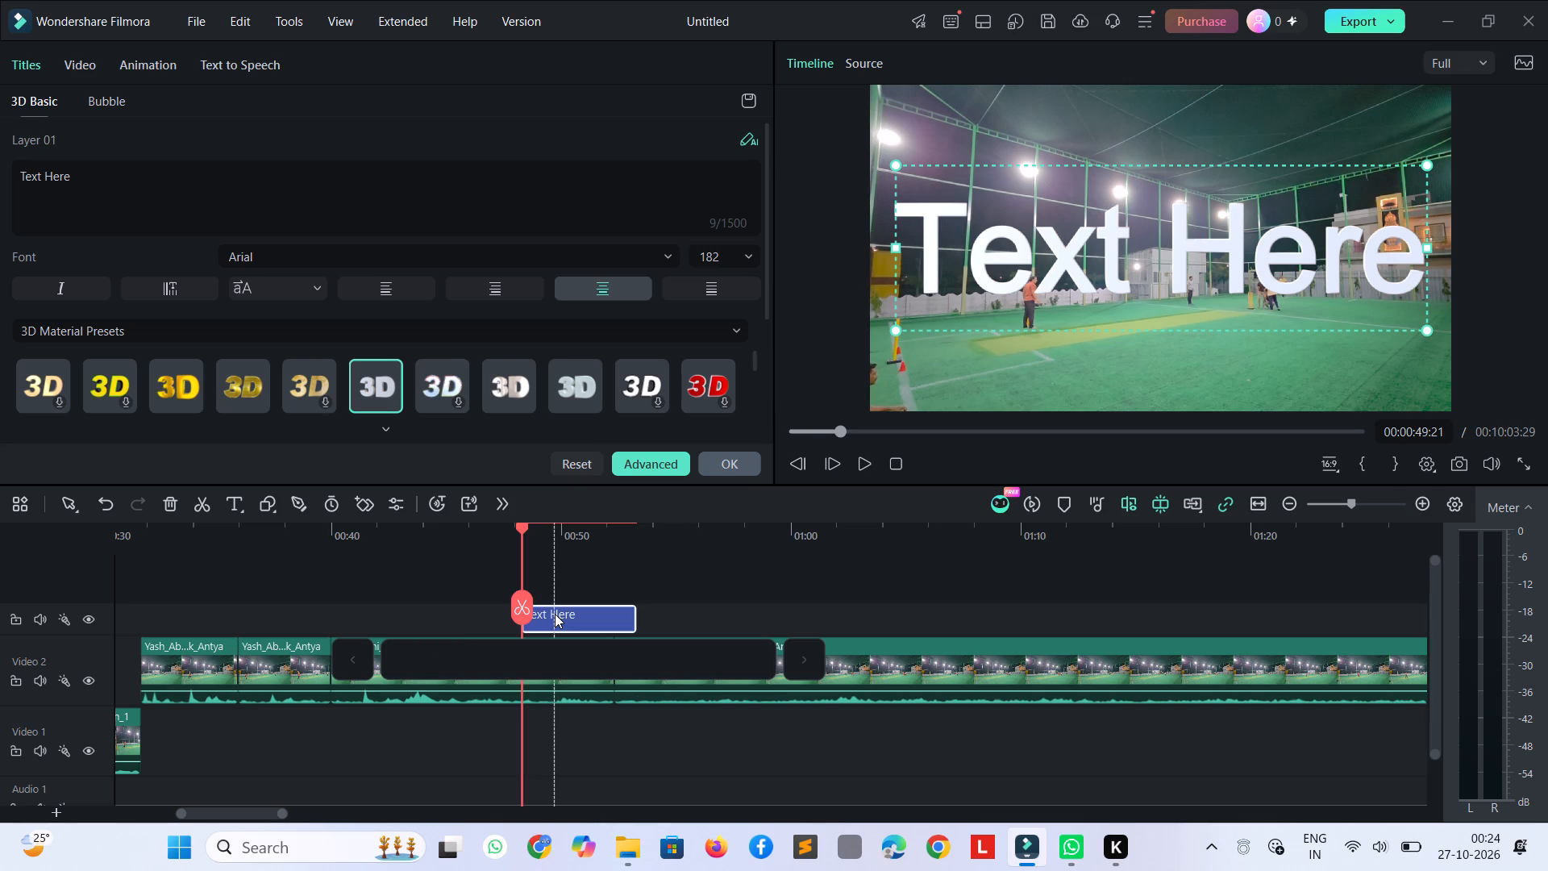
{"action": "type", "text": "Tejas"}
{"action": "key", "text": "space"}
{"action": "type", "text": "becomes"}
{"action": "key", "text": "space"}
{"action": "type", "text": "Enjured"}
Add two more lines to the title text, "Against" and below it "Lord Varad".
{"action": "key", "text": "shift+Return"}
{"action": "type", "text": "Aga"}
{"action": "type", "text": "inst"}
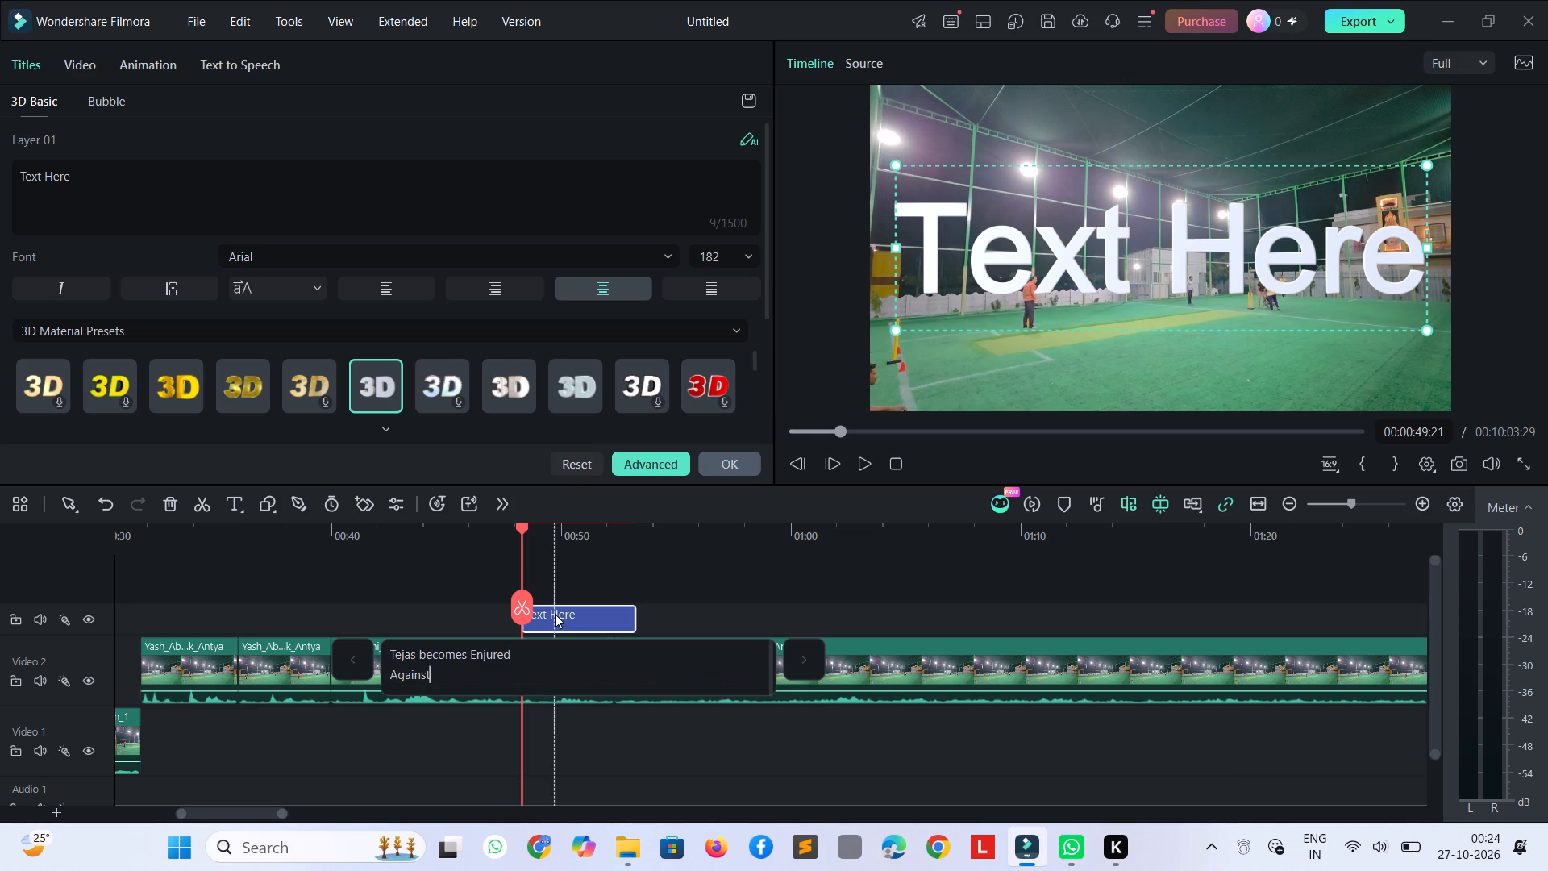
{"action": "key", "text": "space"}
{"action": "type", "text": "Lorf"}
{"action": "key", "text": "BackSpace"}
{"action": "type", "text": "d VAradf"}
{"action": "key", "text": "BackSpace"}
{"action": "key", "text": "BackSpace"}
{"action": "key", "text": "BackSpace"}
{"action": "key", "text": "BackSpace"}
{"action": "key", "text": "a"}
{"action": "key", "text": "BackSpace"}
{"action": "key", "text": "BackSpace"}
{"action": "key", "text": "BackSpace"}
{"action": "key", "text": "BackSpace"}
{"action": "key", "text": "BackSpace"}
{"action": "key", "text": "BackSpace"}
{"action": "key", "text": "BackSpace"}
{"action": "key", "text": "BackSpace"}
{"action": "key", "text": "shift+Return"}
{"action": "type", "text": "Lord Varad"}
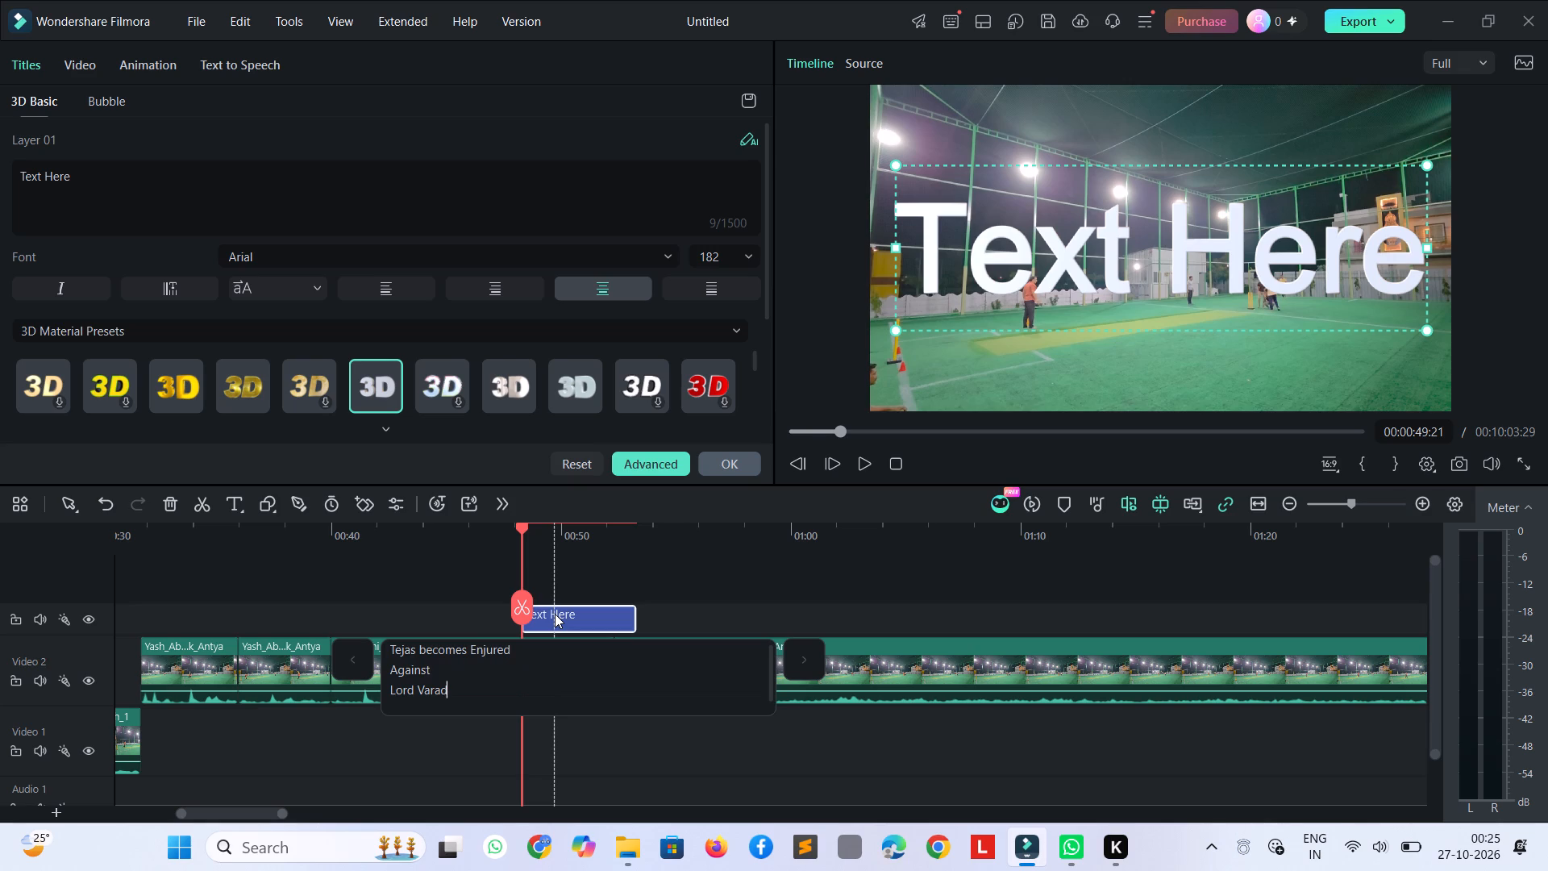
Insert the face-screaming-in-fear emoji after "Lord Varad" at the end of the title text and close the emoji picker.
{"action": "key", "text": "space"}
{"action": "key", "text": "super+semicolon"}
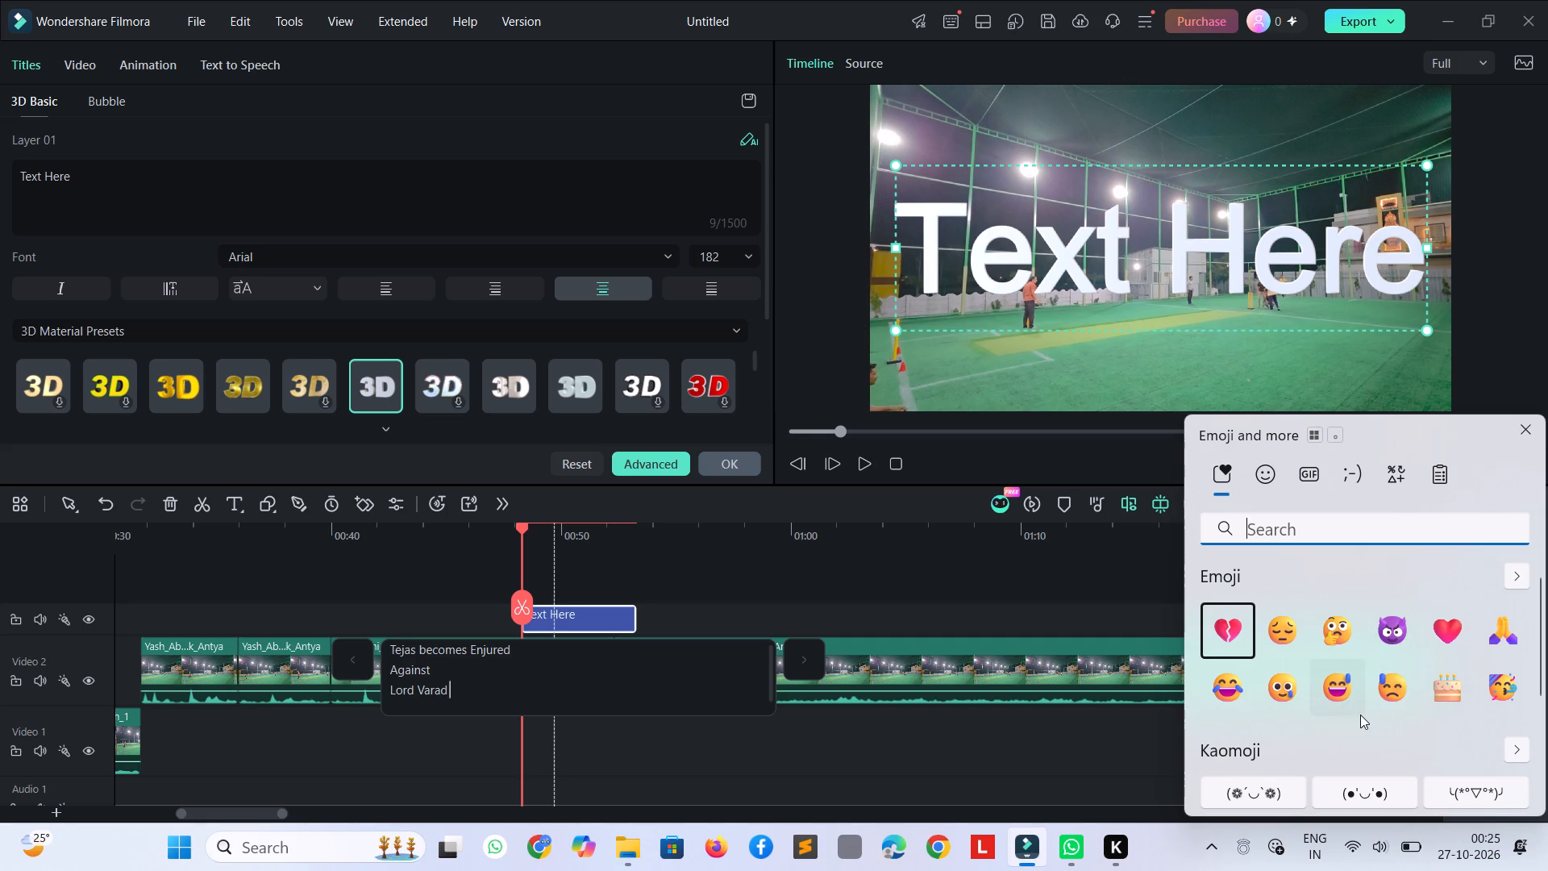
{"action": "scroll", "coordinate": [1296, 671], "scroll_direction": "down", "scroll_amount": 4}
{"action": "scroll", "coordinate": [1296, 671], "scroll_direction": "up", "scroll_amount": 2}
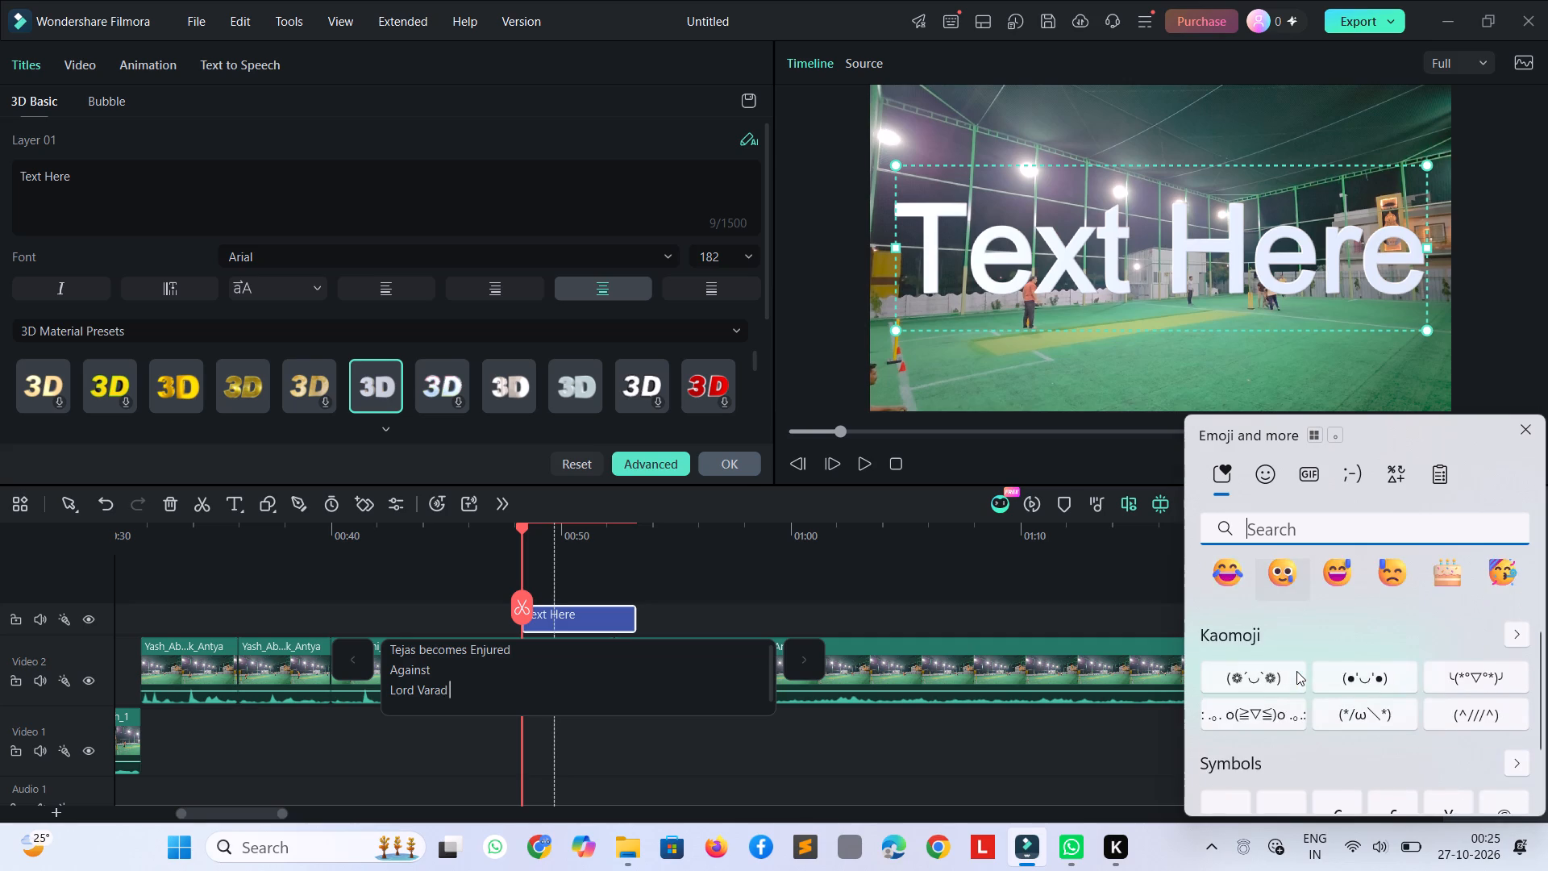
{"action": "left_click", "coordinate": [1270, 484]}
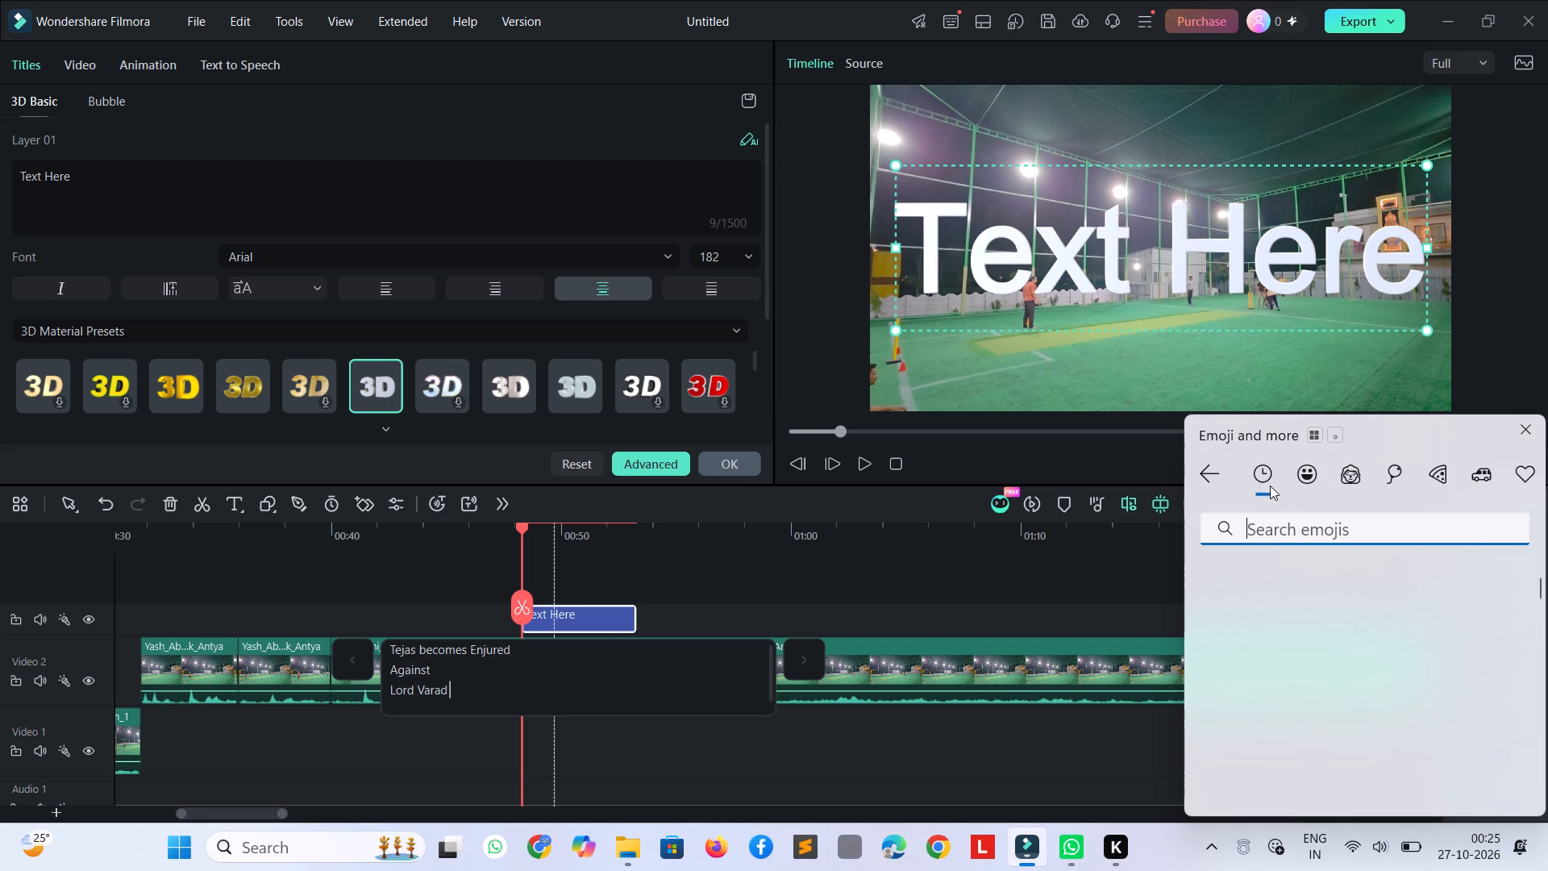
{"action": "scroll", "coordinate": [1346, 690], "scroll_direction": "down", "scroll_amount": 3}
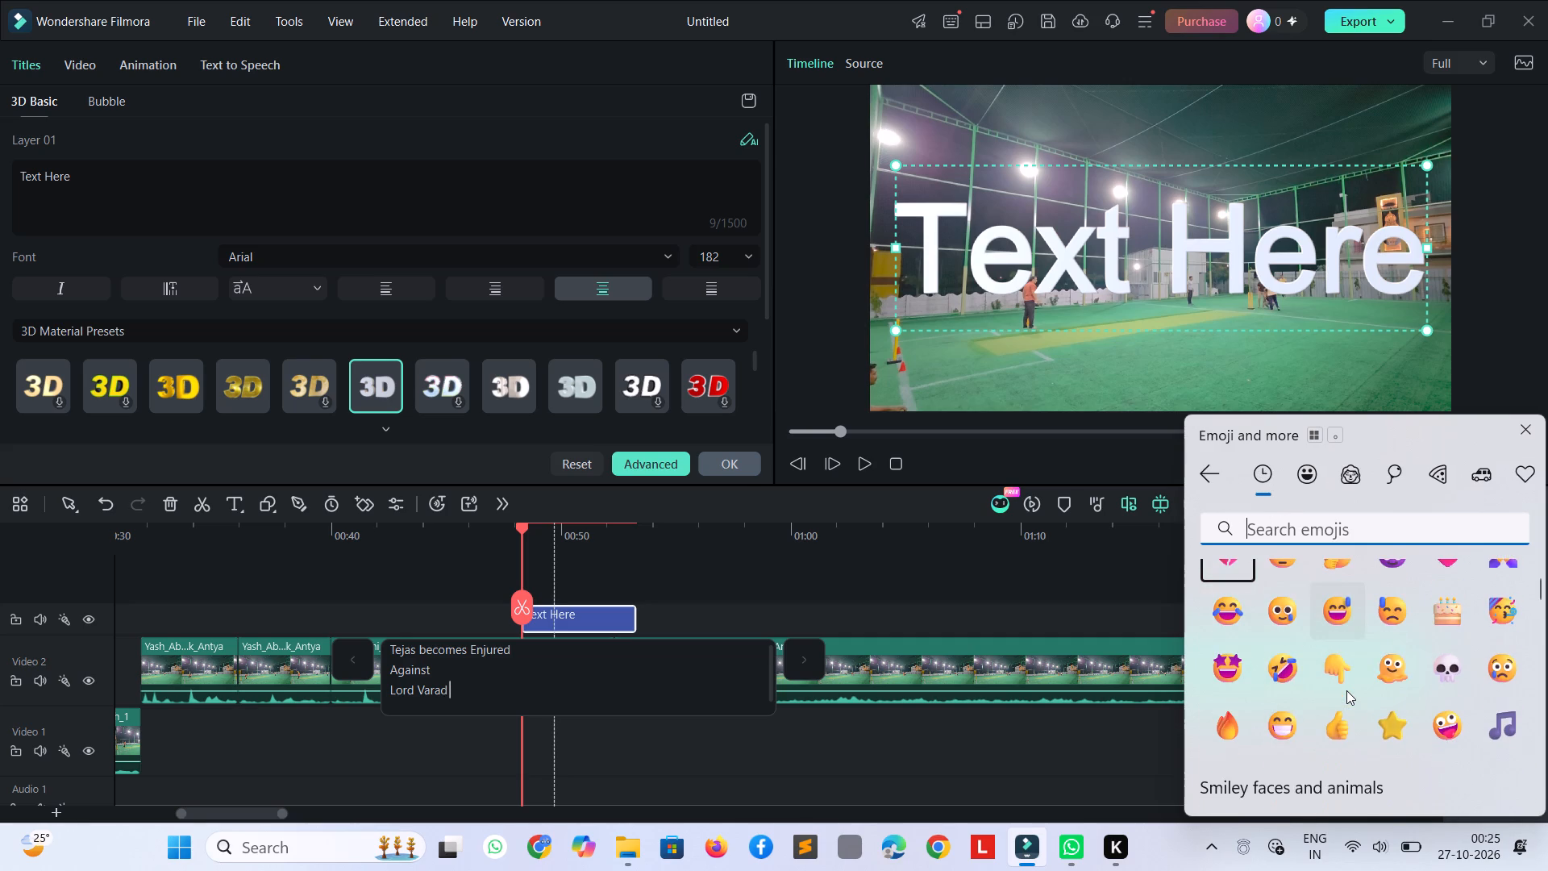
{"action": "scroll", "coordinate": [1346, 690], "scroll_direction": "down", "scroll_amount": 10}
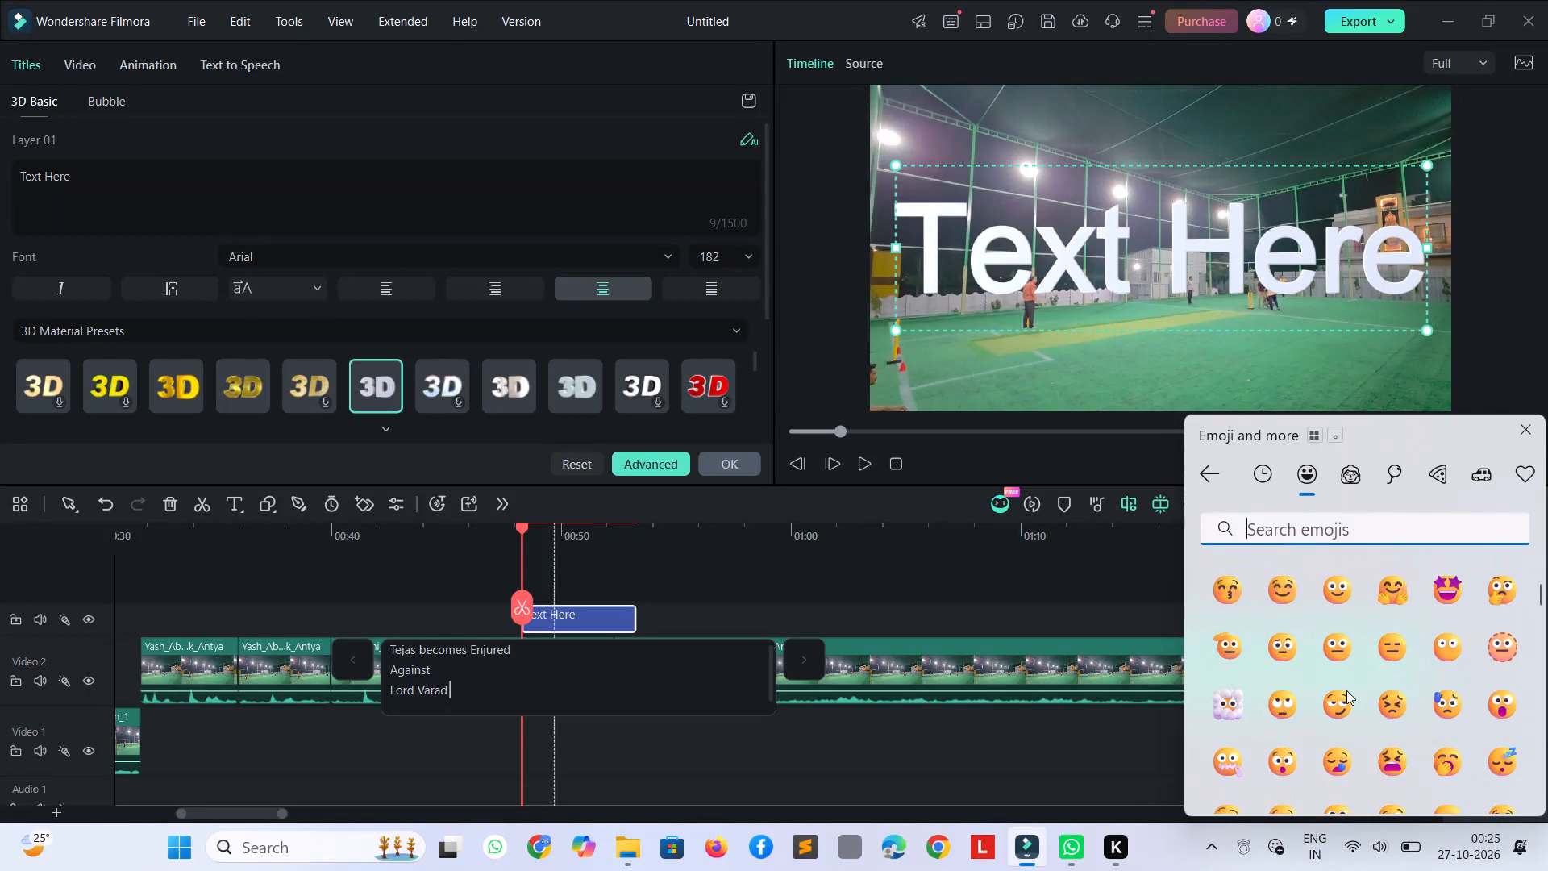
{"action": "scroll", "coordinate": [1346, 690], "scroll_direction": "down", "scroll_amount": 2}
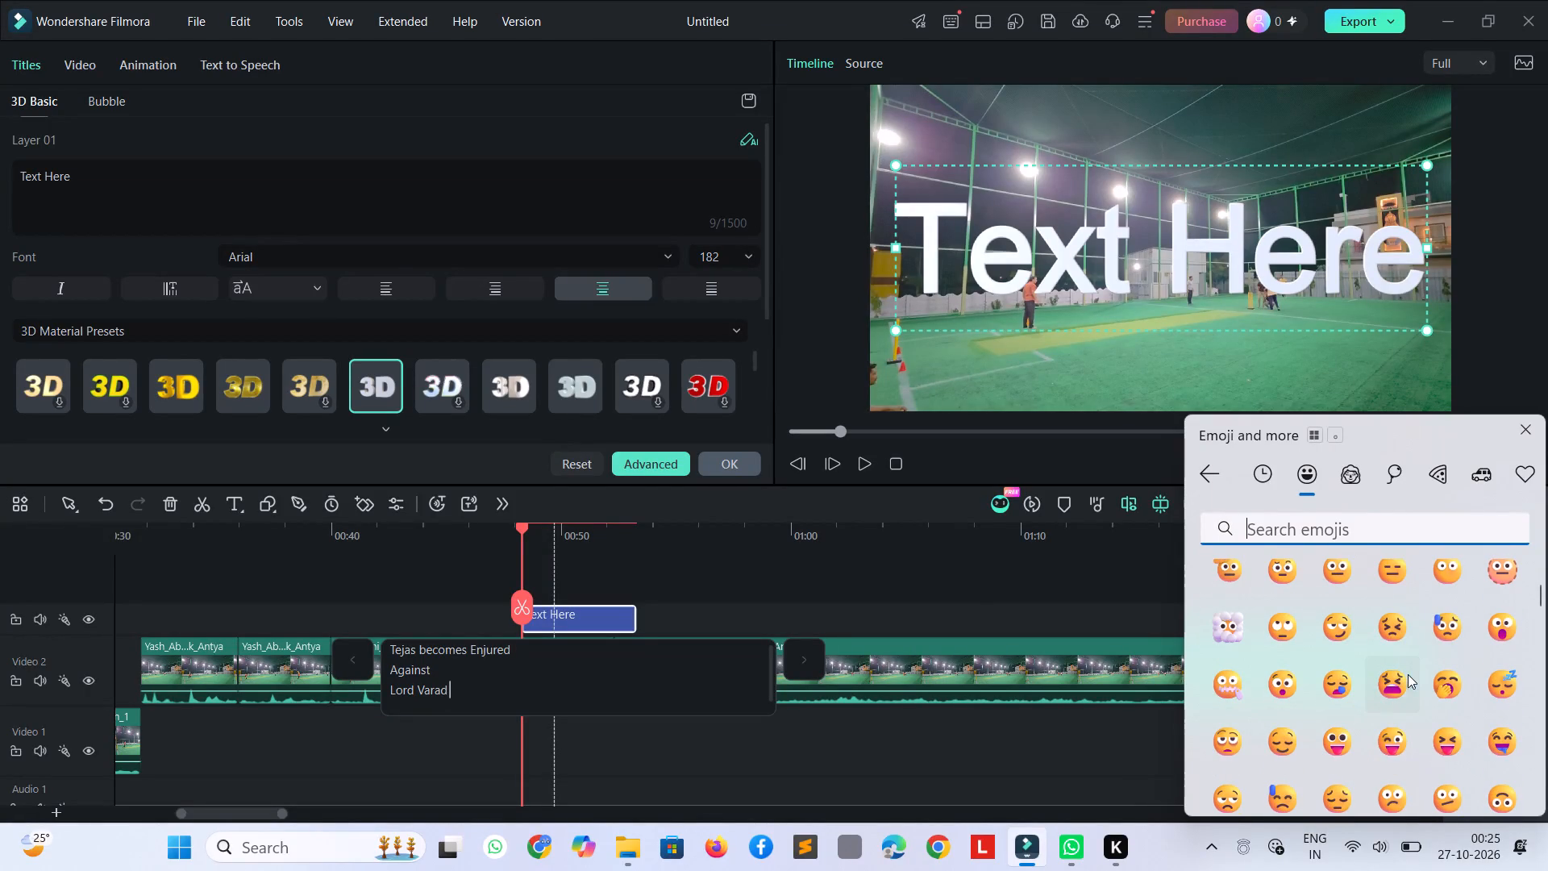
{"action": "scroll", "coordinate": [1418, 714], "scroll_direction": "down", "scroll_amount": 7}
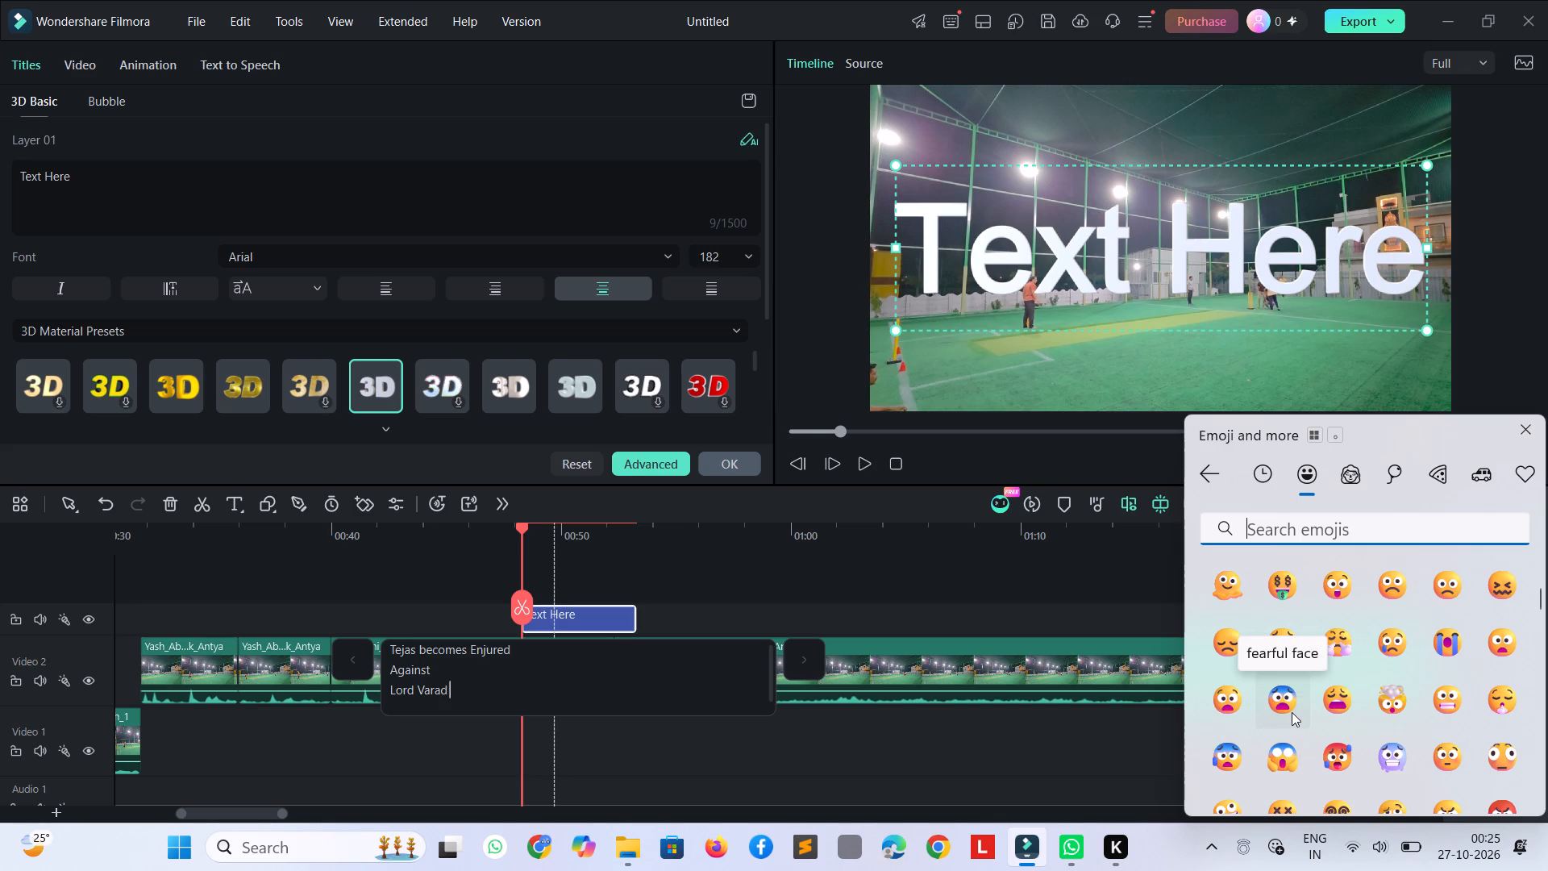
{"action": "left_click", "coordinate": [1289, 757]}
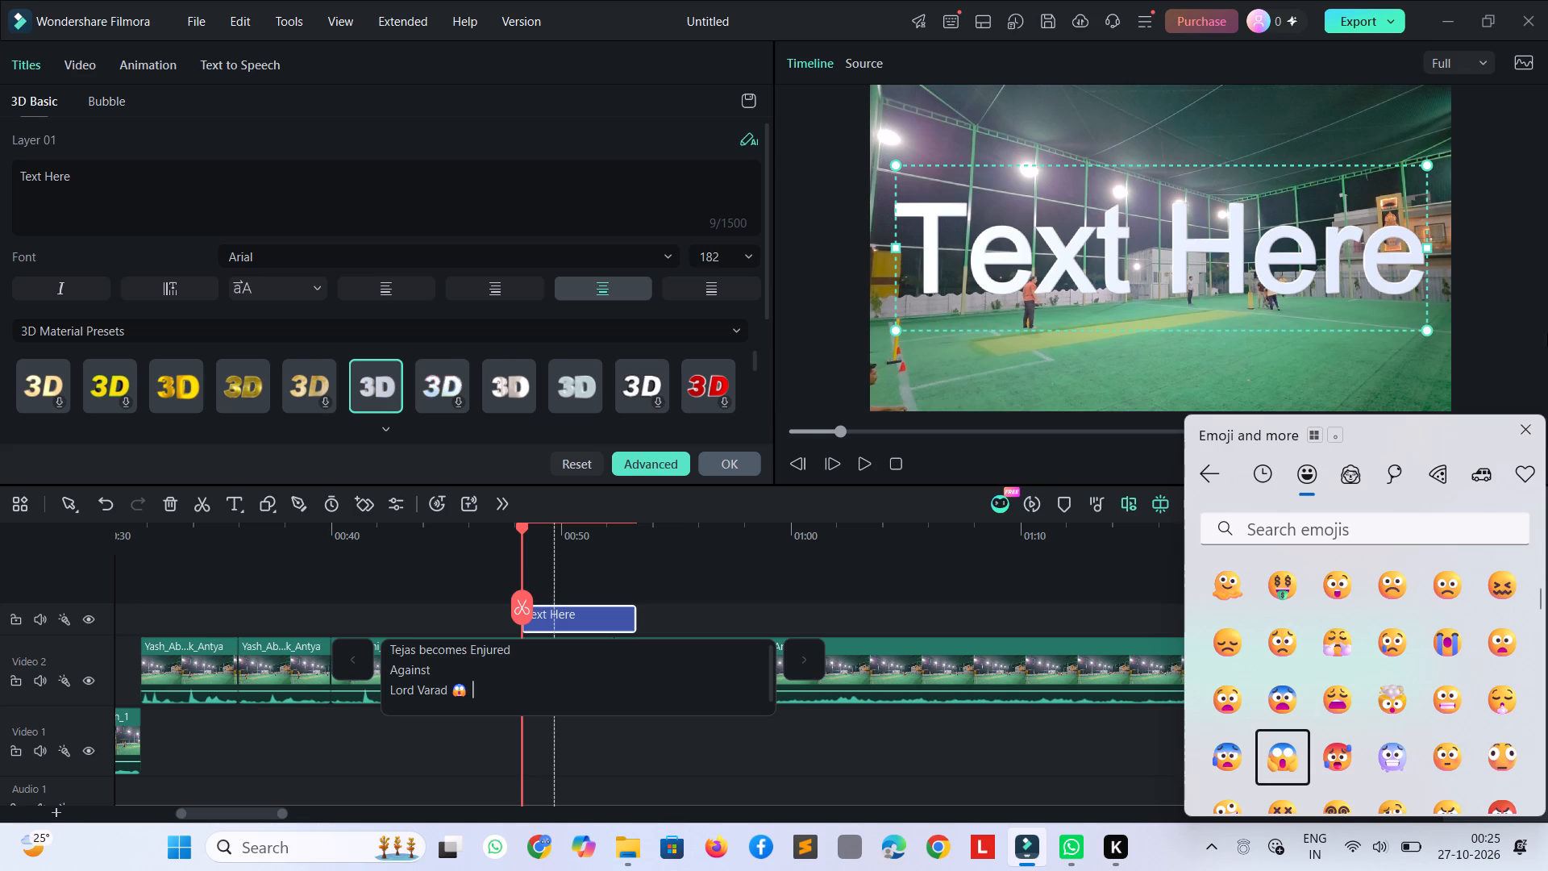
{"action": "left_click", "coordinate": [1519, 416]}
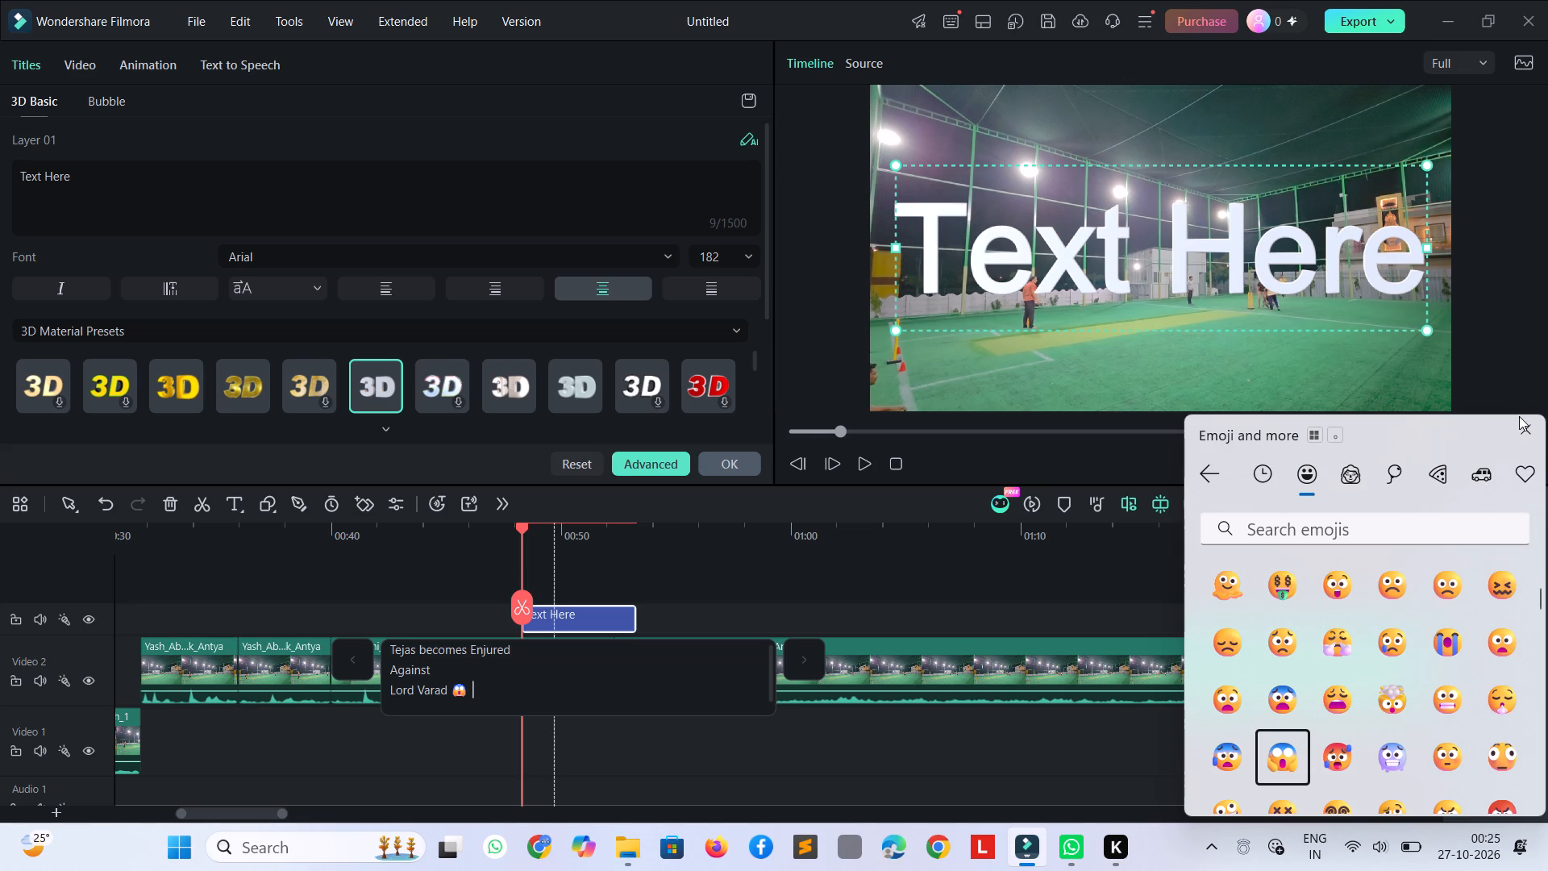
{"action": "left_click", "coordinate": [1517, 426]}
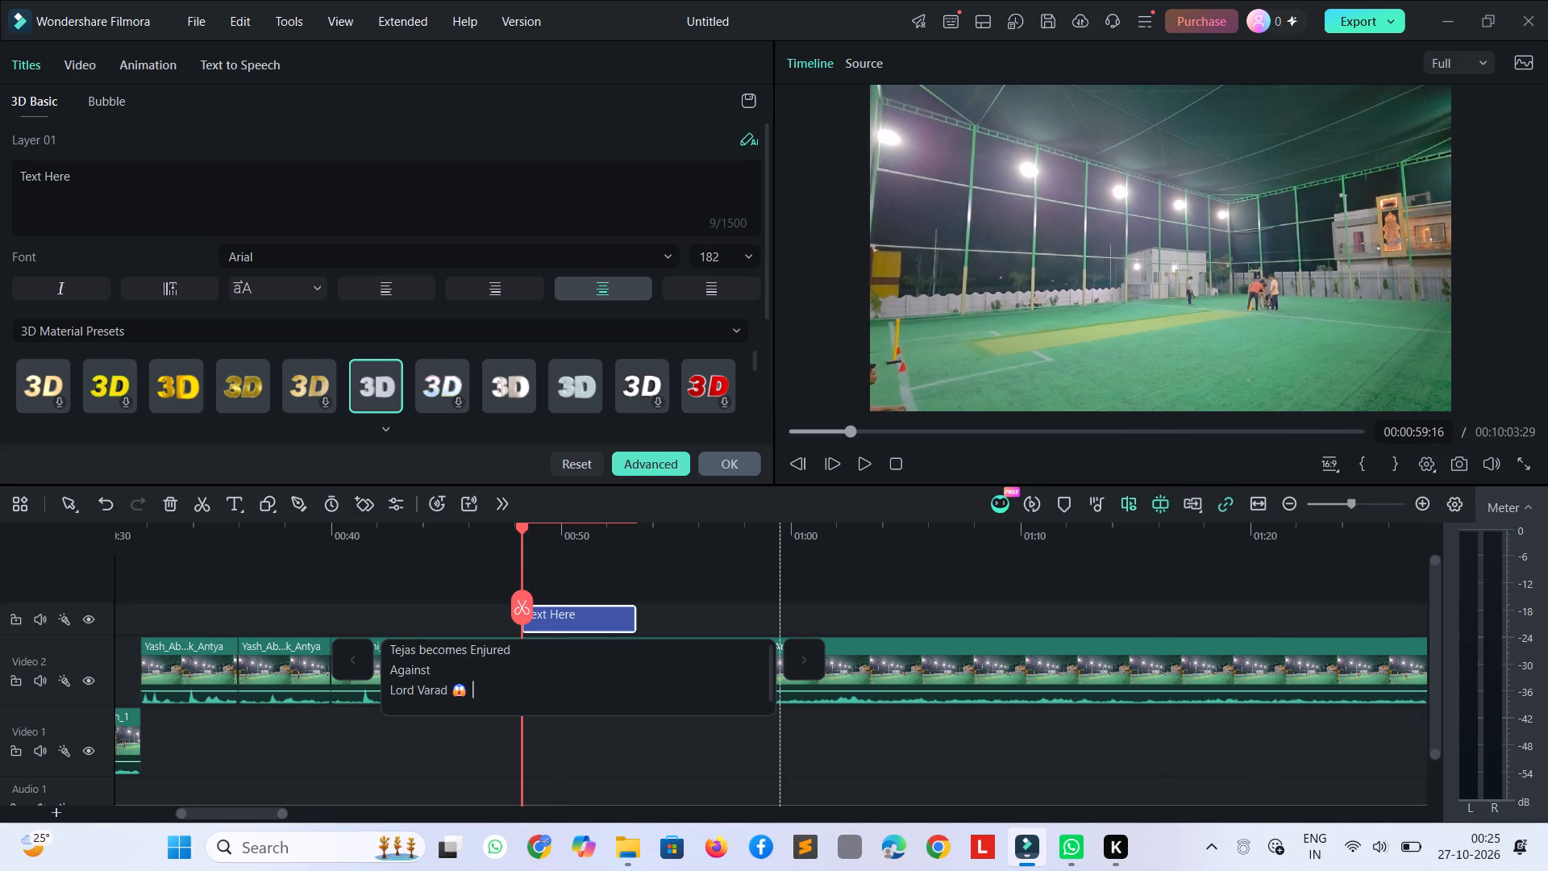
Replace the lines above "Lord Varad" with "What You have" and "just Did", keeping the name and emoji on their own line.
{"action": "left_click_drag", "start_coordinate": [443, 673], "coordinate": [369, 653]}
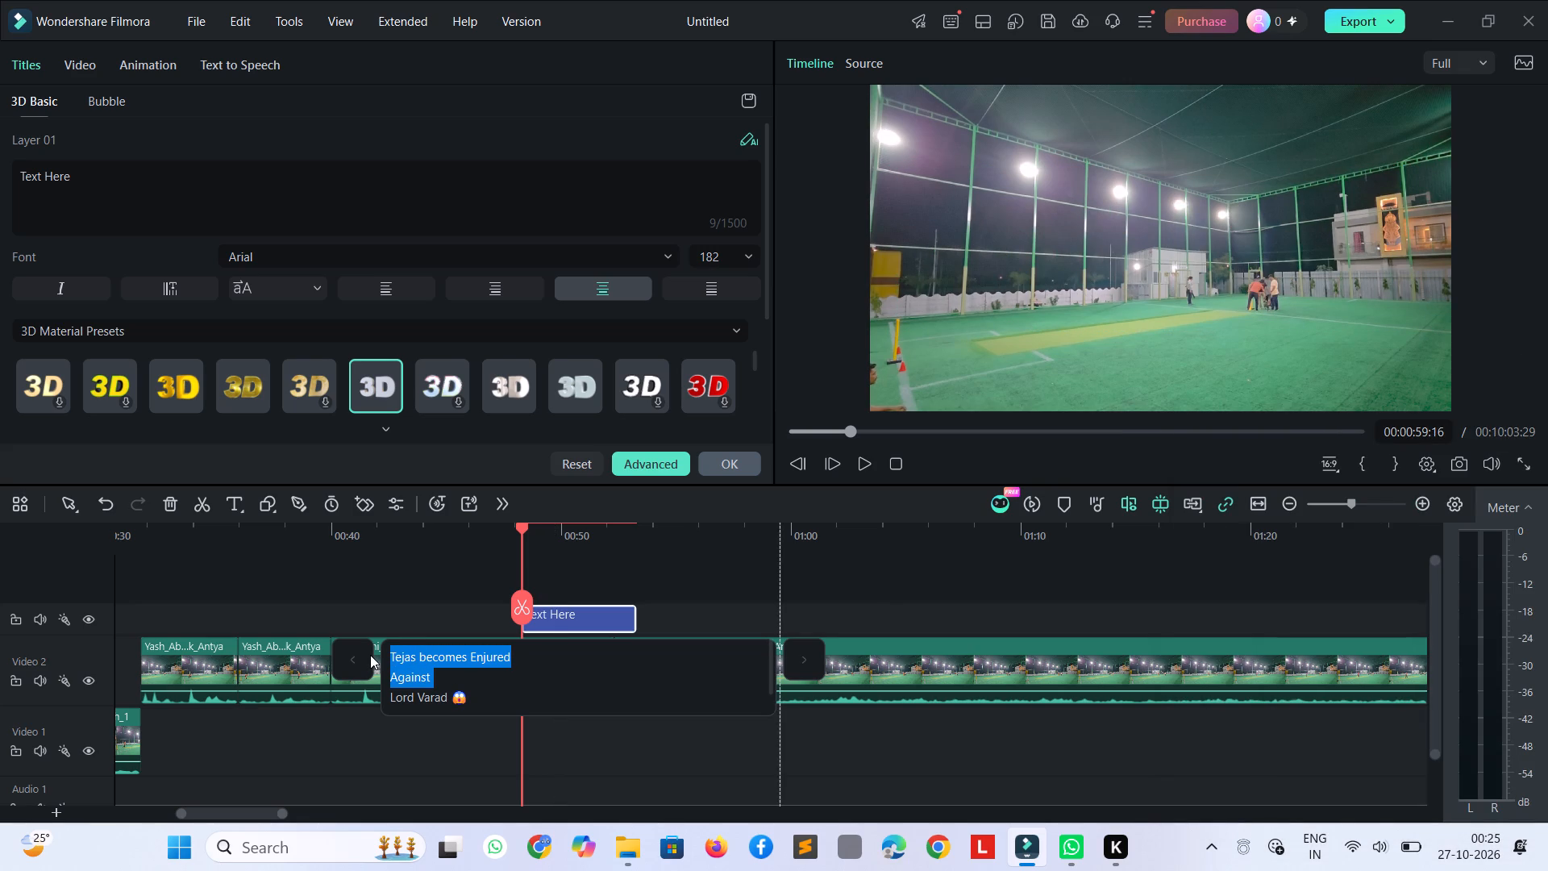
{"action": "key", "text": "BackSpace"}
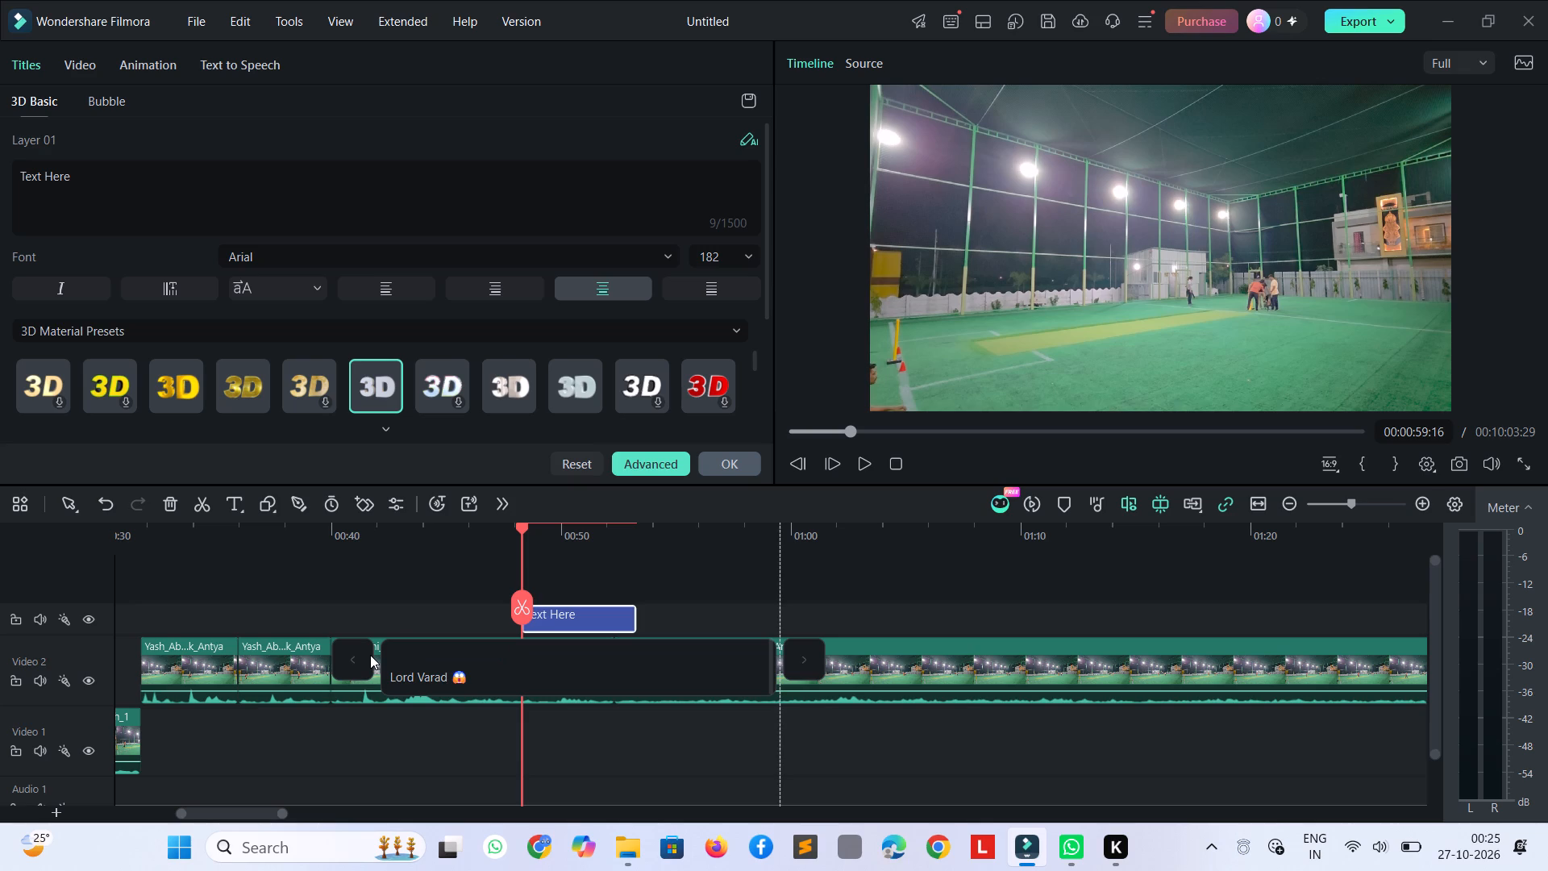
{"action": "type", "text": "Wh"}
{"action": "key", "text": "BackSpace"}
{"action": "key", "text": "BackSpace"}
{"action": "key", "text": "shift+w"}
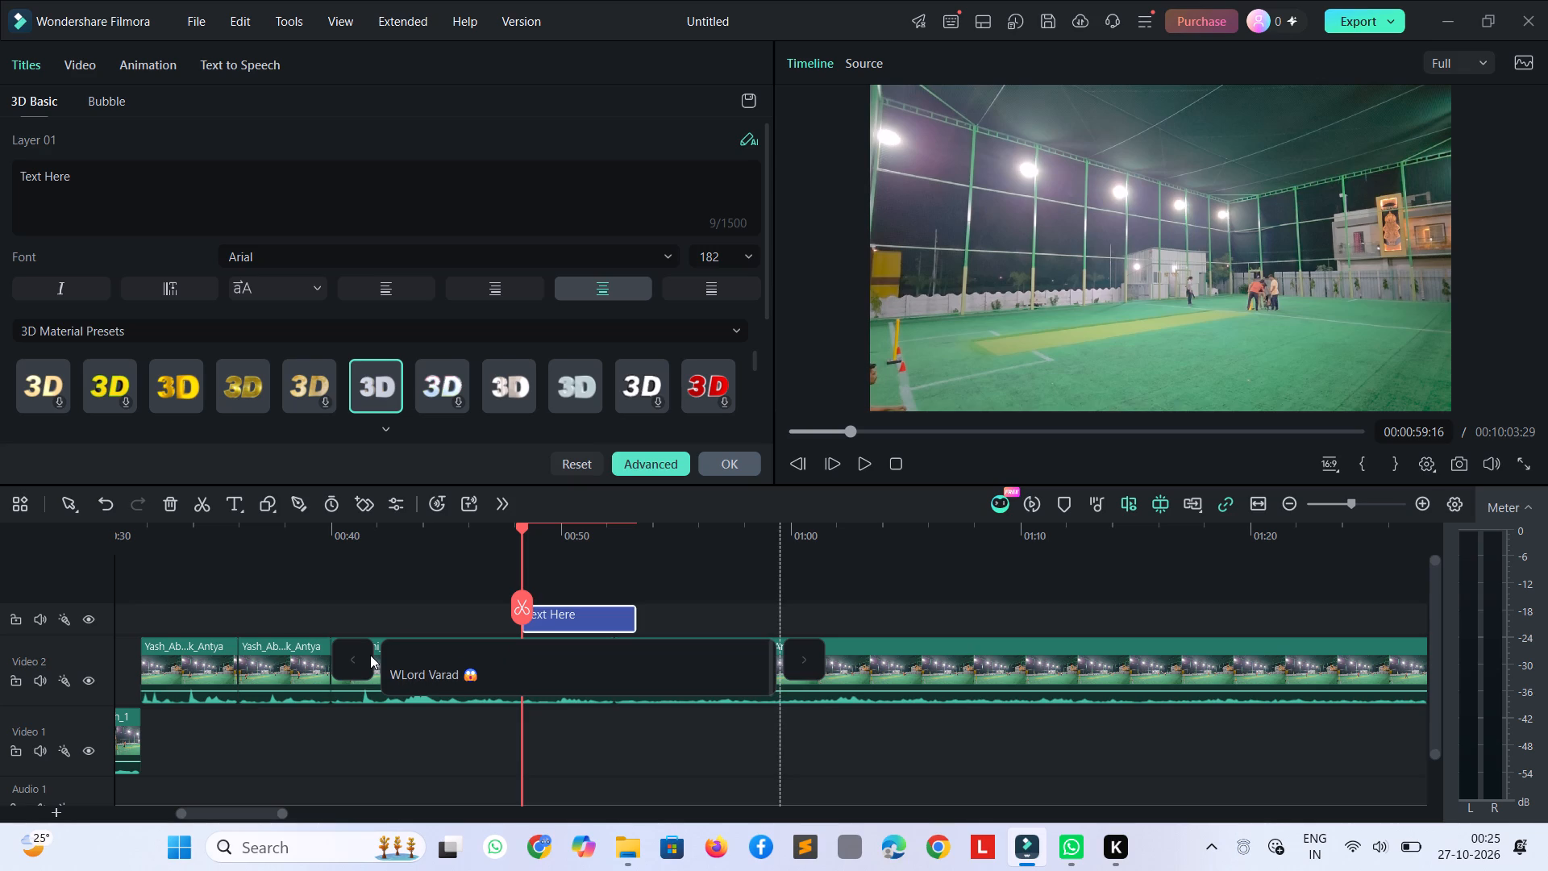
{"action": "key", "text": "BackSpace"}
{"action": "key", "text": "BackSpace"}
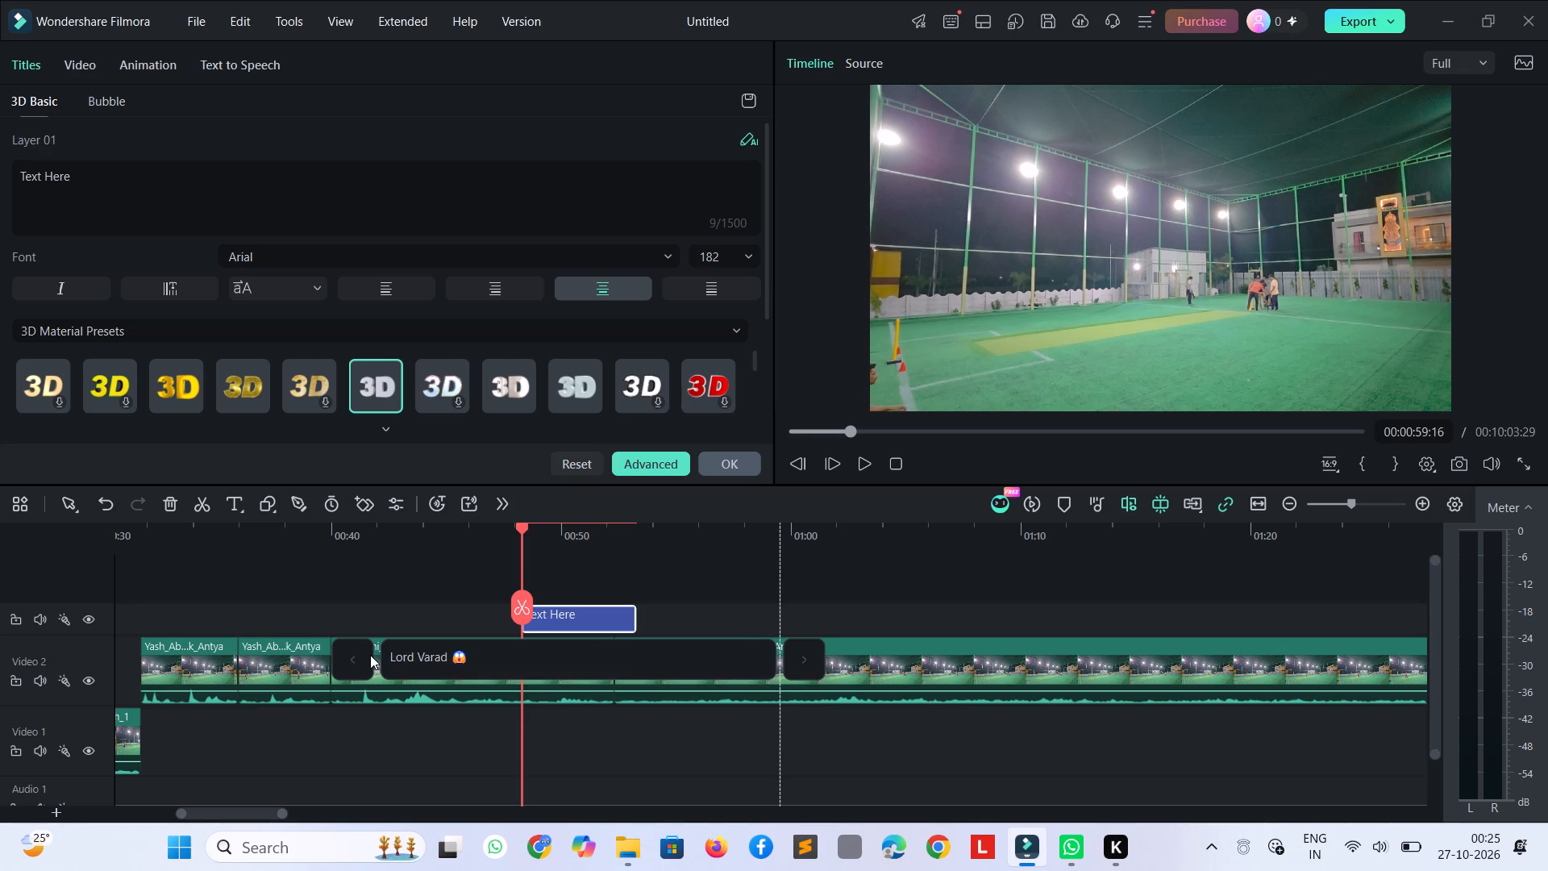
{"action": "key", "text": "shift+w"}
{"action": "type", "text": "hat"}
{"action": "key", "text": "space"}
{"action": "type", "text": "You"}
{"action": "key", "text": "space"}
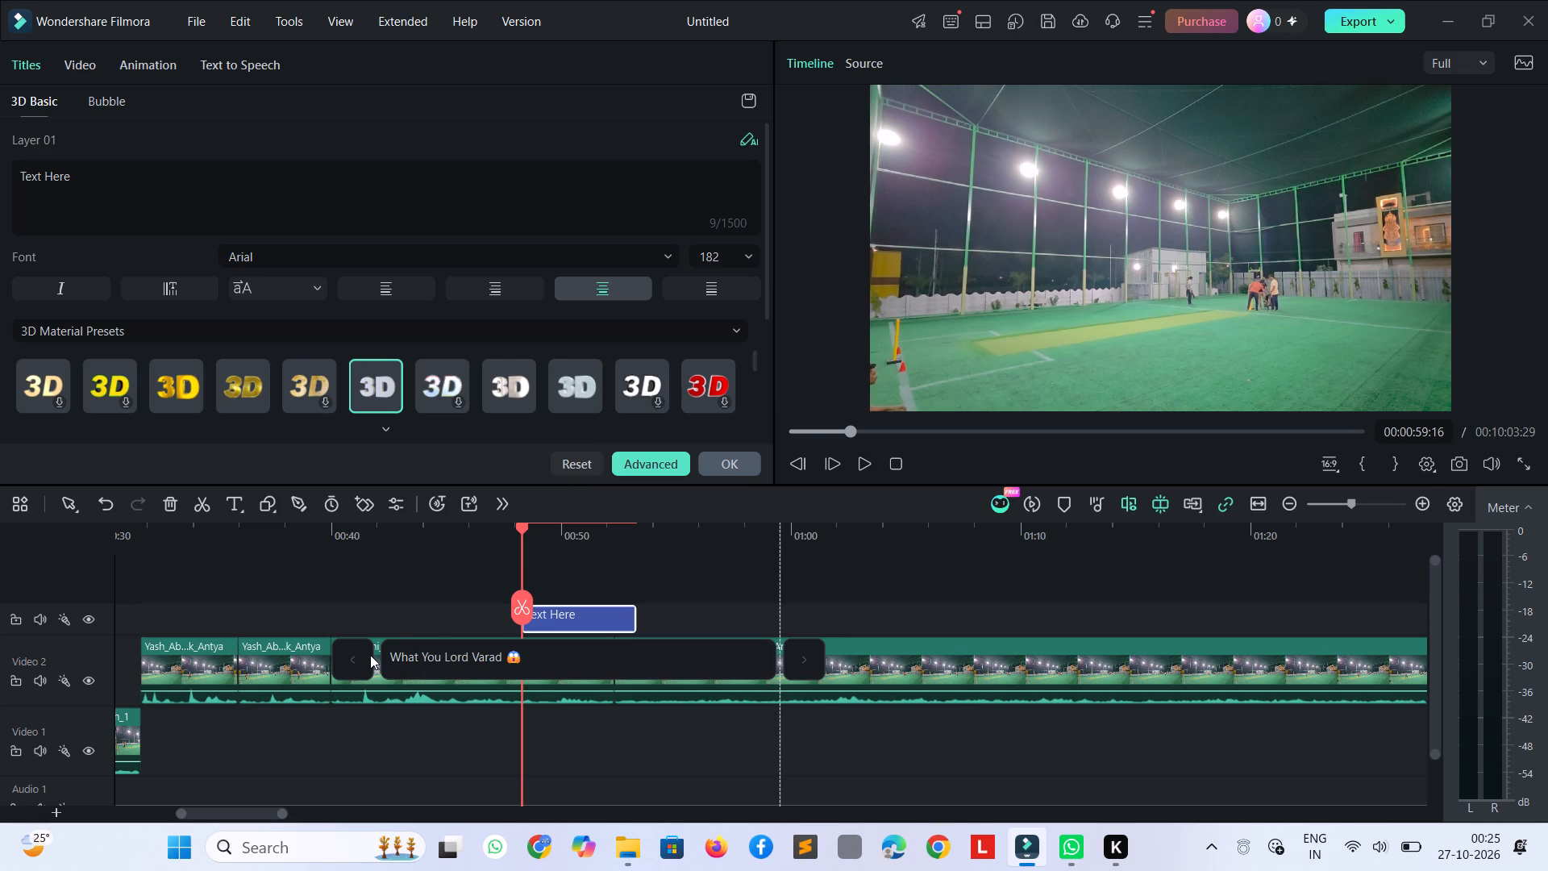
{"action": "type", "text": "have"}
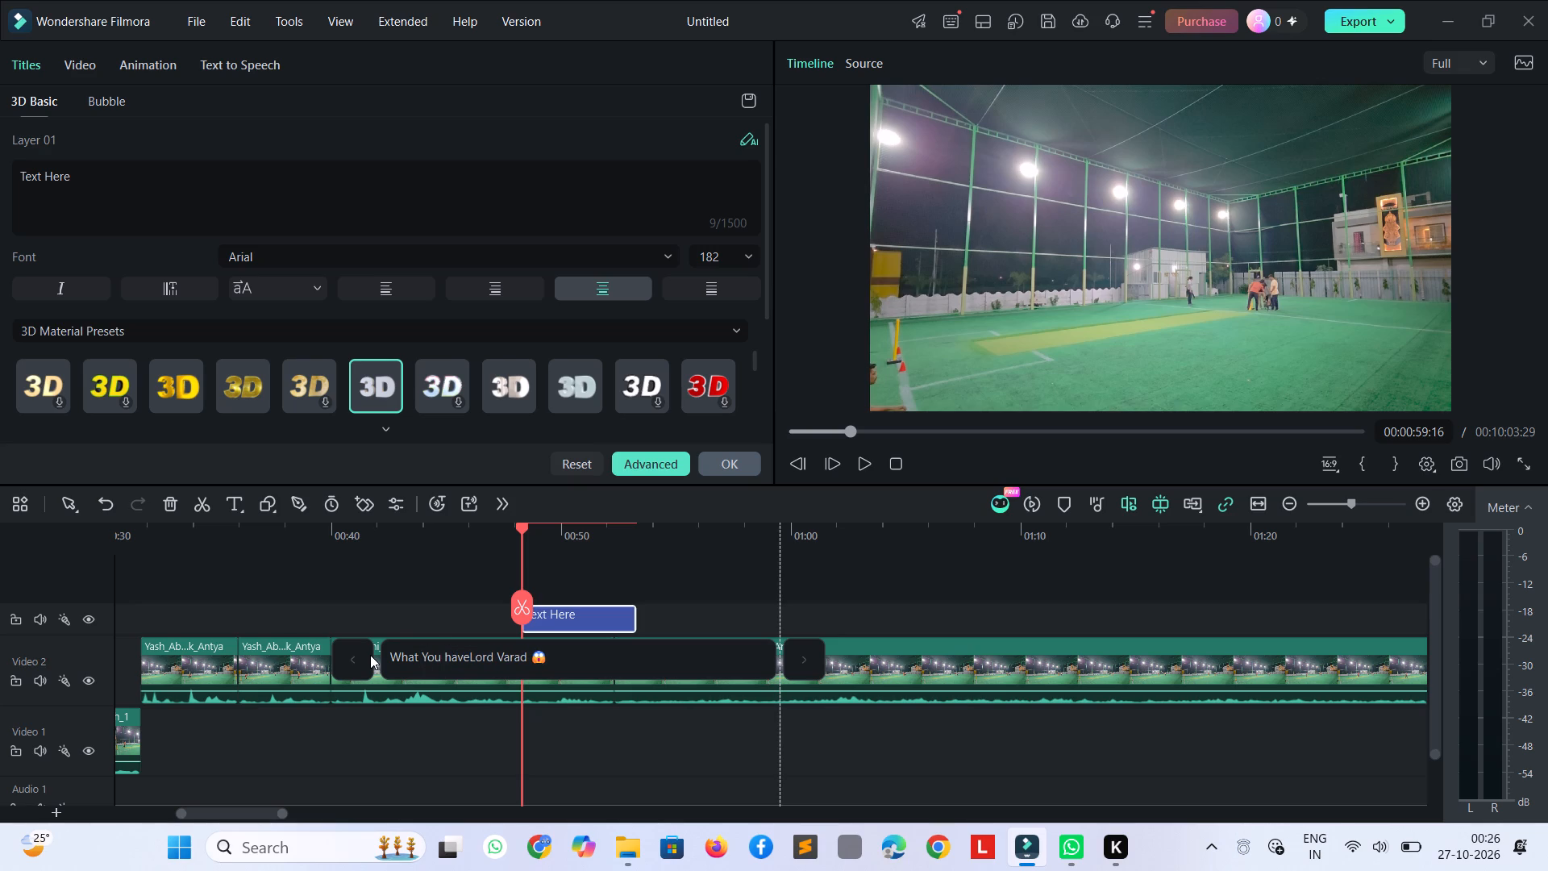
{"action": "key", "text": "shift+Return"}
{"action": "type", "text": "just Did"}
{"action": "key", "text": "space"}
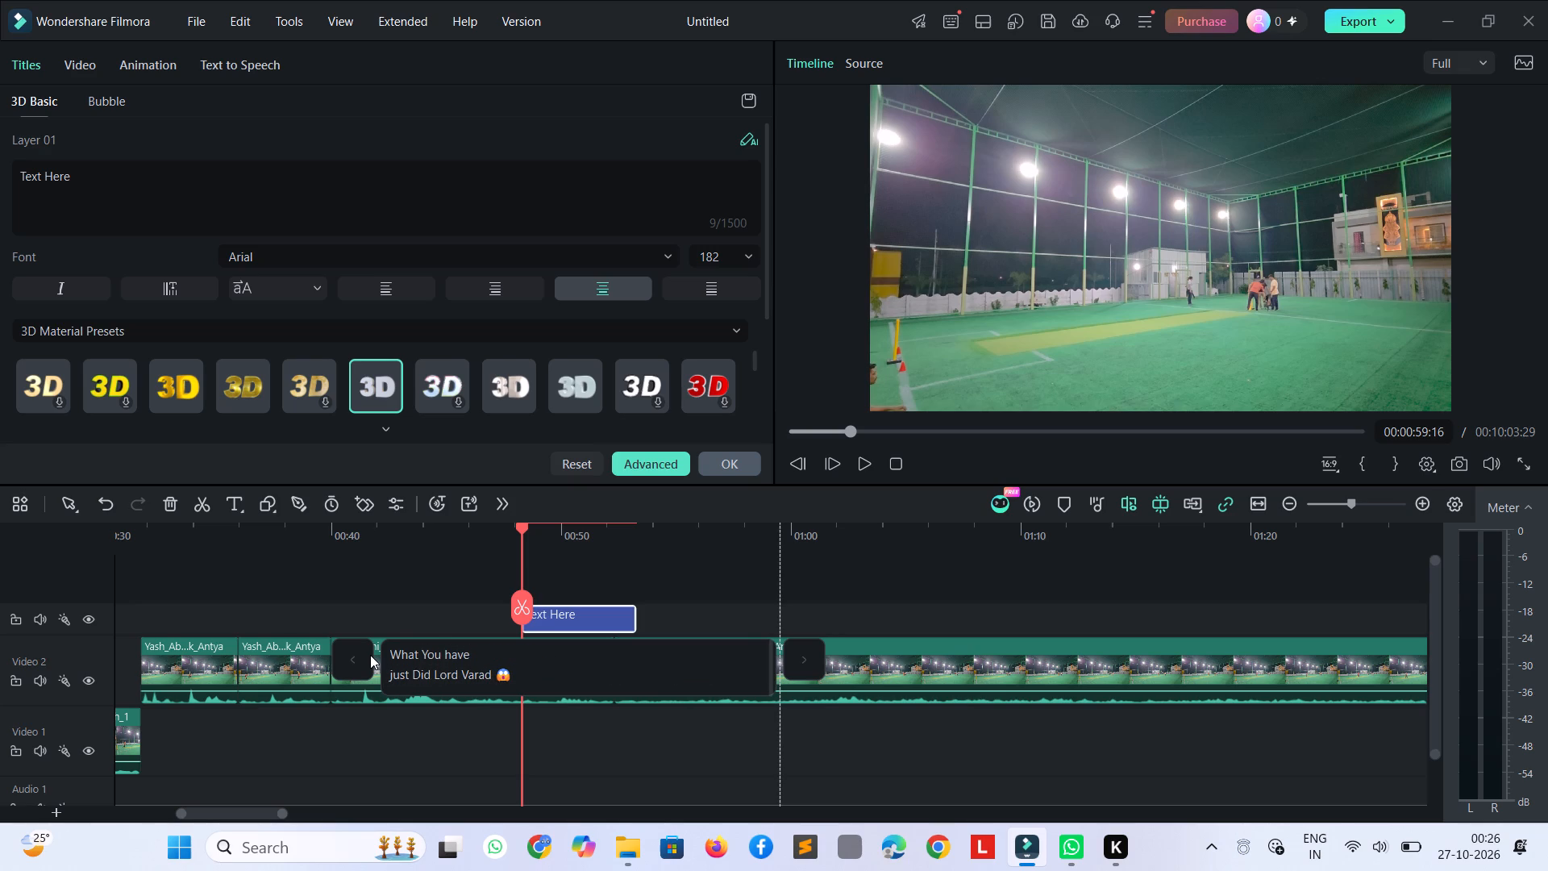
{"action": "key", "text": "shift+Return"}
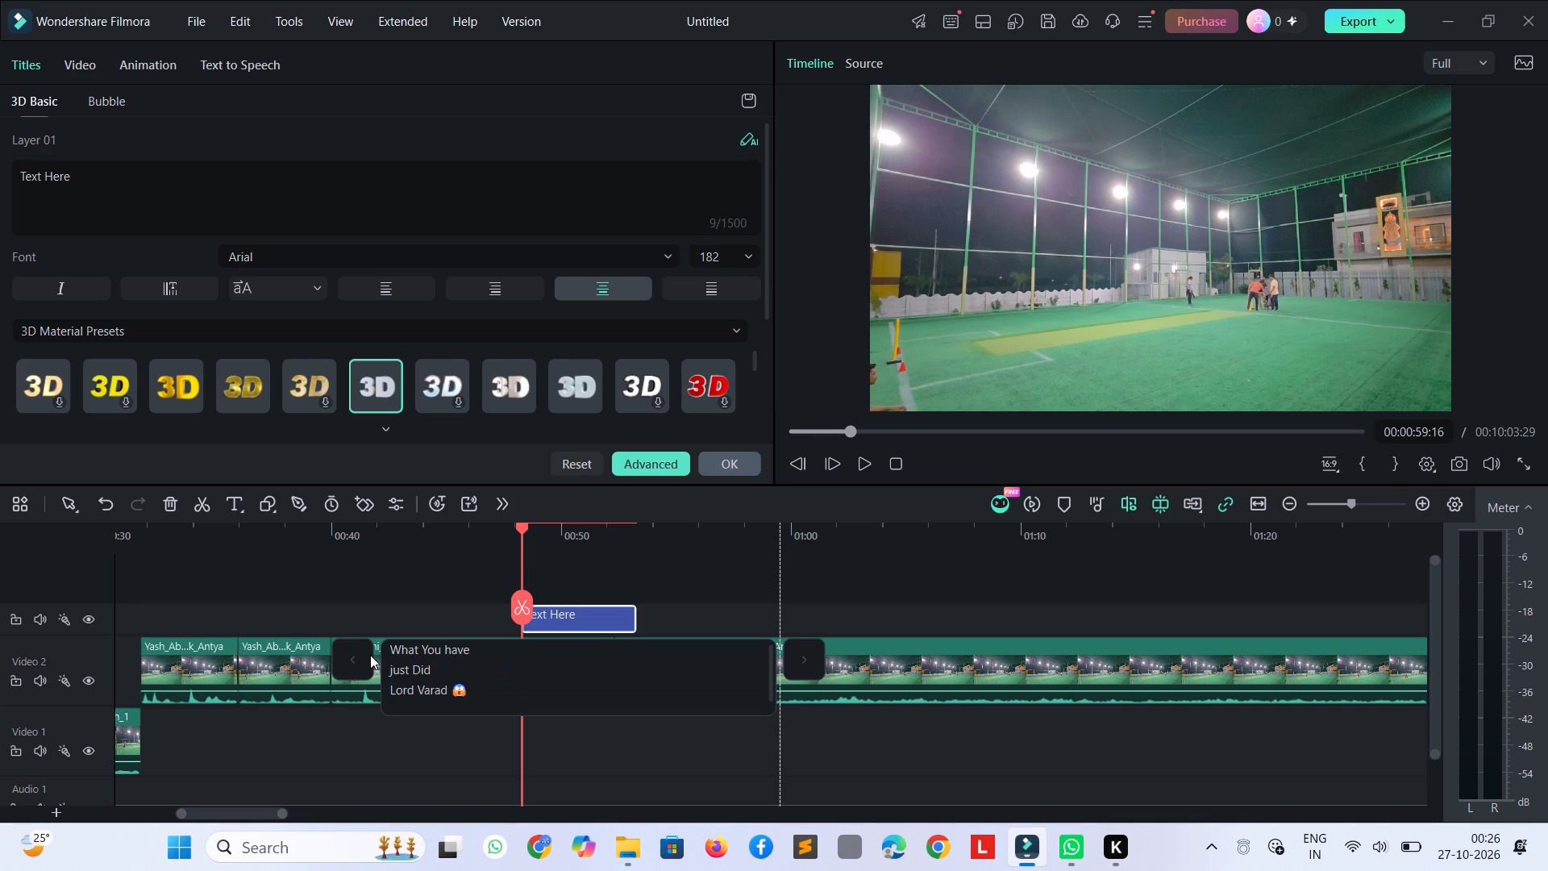
Clear the whole title text and enter "Lord Varad" instead.
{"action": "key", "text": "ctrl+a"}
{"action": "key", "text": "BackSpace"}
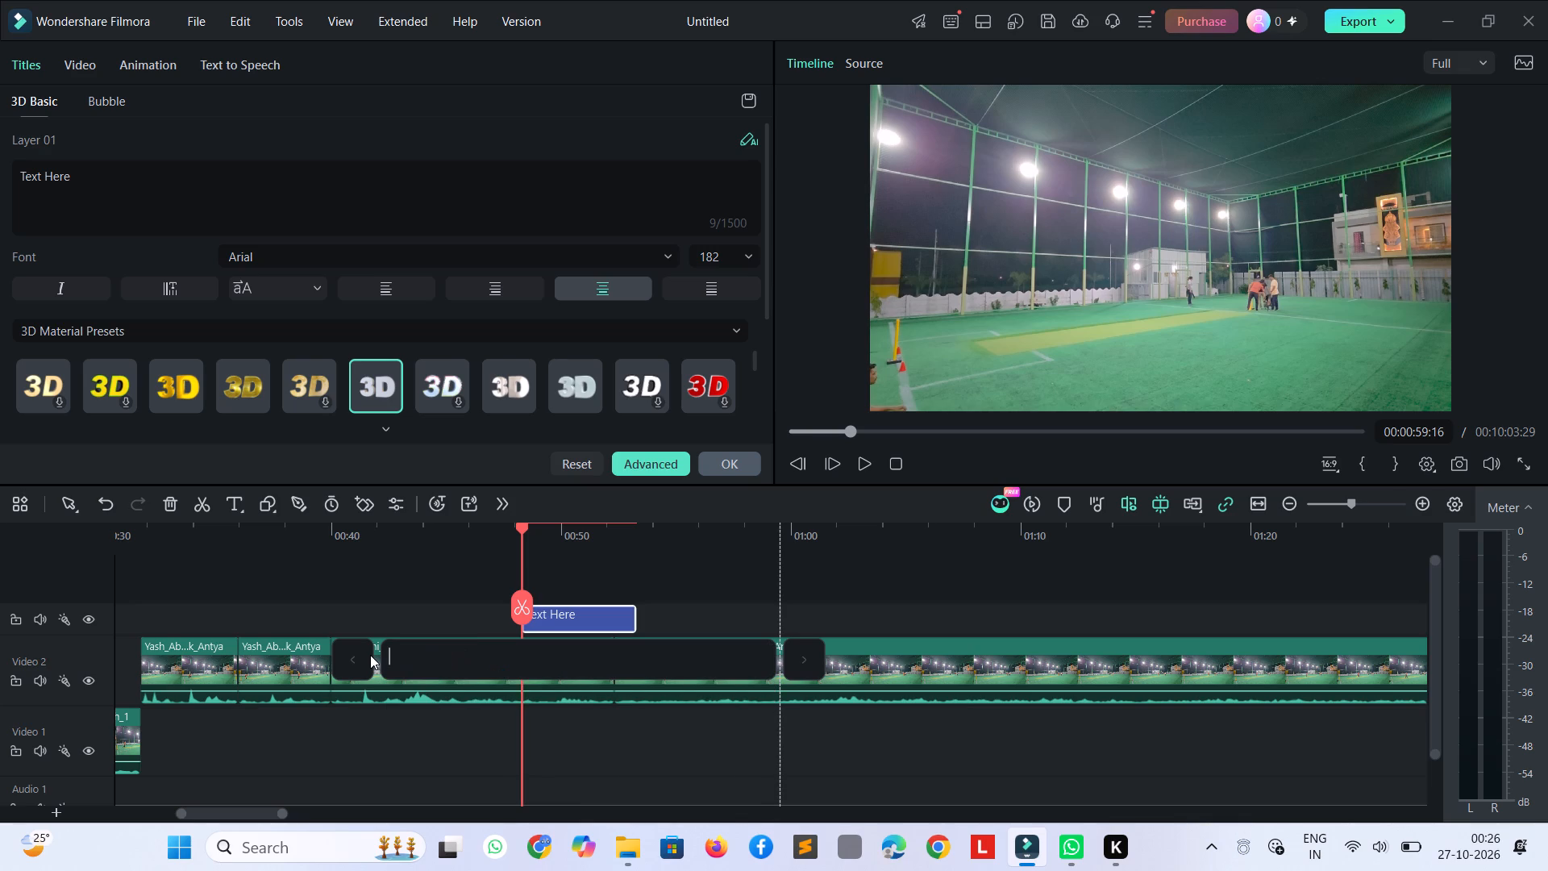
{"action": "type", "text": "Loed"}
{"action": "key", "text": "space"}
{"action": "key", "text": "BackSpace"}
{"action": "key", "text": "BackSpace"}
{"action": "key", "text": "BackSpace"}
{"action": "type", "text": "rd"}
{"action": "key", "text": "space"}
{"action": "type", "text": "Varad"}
Insert two lines above "Lord Varad" in the title text, "Bat Force" and below it "OF".
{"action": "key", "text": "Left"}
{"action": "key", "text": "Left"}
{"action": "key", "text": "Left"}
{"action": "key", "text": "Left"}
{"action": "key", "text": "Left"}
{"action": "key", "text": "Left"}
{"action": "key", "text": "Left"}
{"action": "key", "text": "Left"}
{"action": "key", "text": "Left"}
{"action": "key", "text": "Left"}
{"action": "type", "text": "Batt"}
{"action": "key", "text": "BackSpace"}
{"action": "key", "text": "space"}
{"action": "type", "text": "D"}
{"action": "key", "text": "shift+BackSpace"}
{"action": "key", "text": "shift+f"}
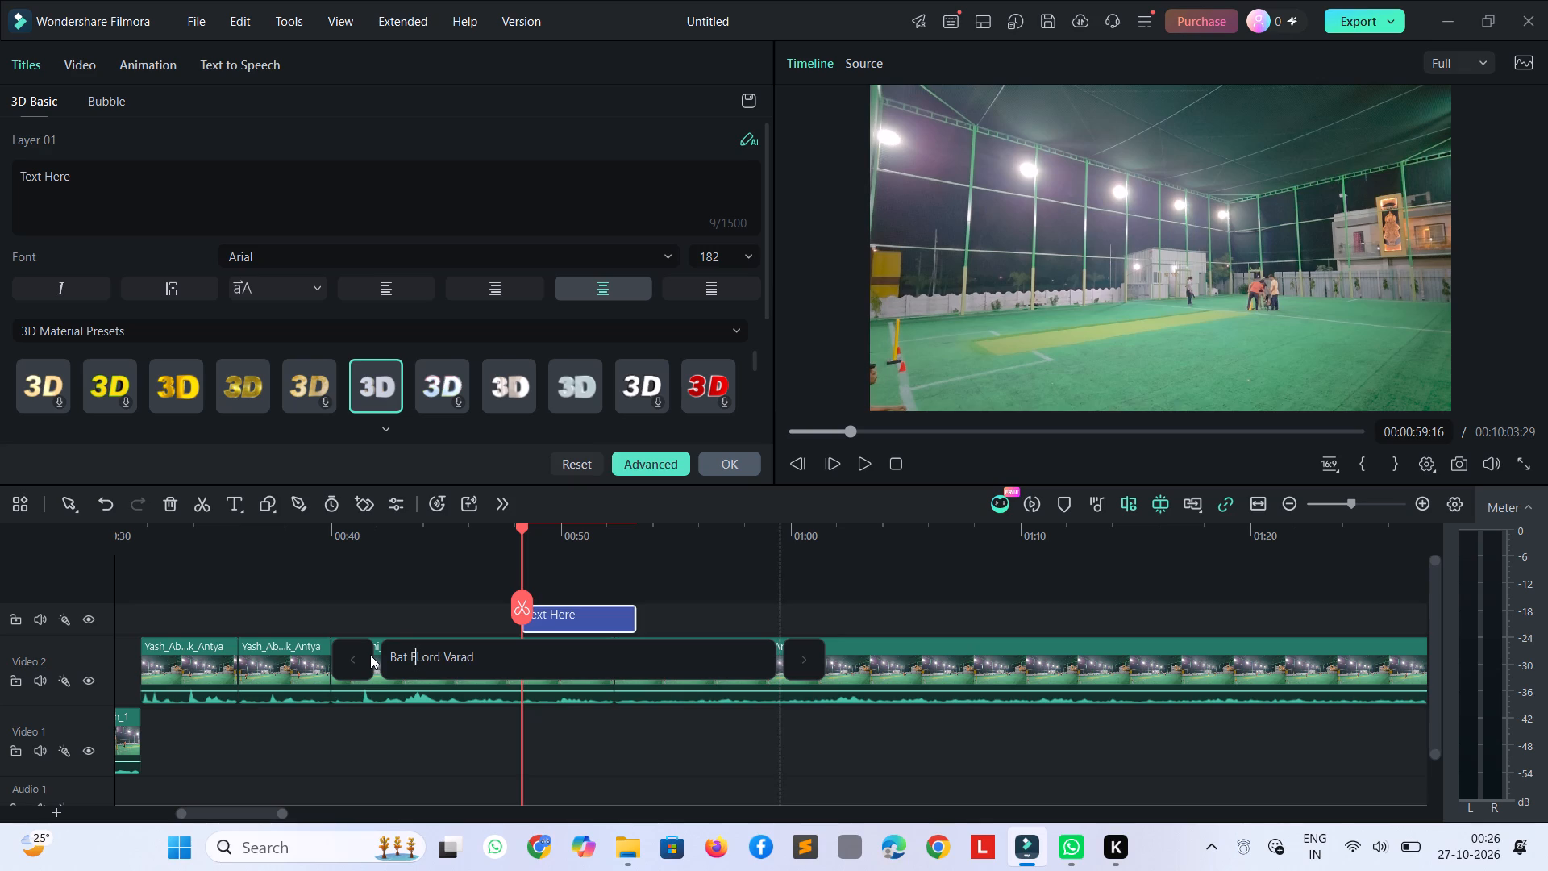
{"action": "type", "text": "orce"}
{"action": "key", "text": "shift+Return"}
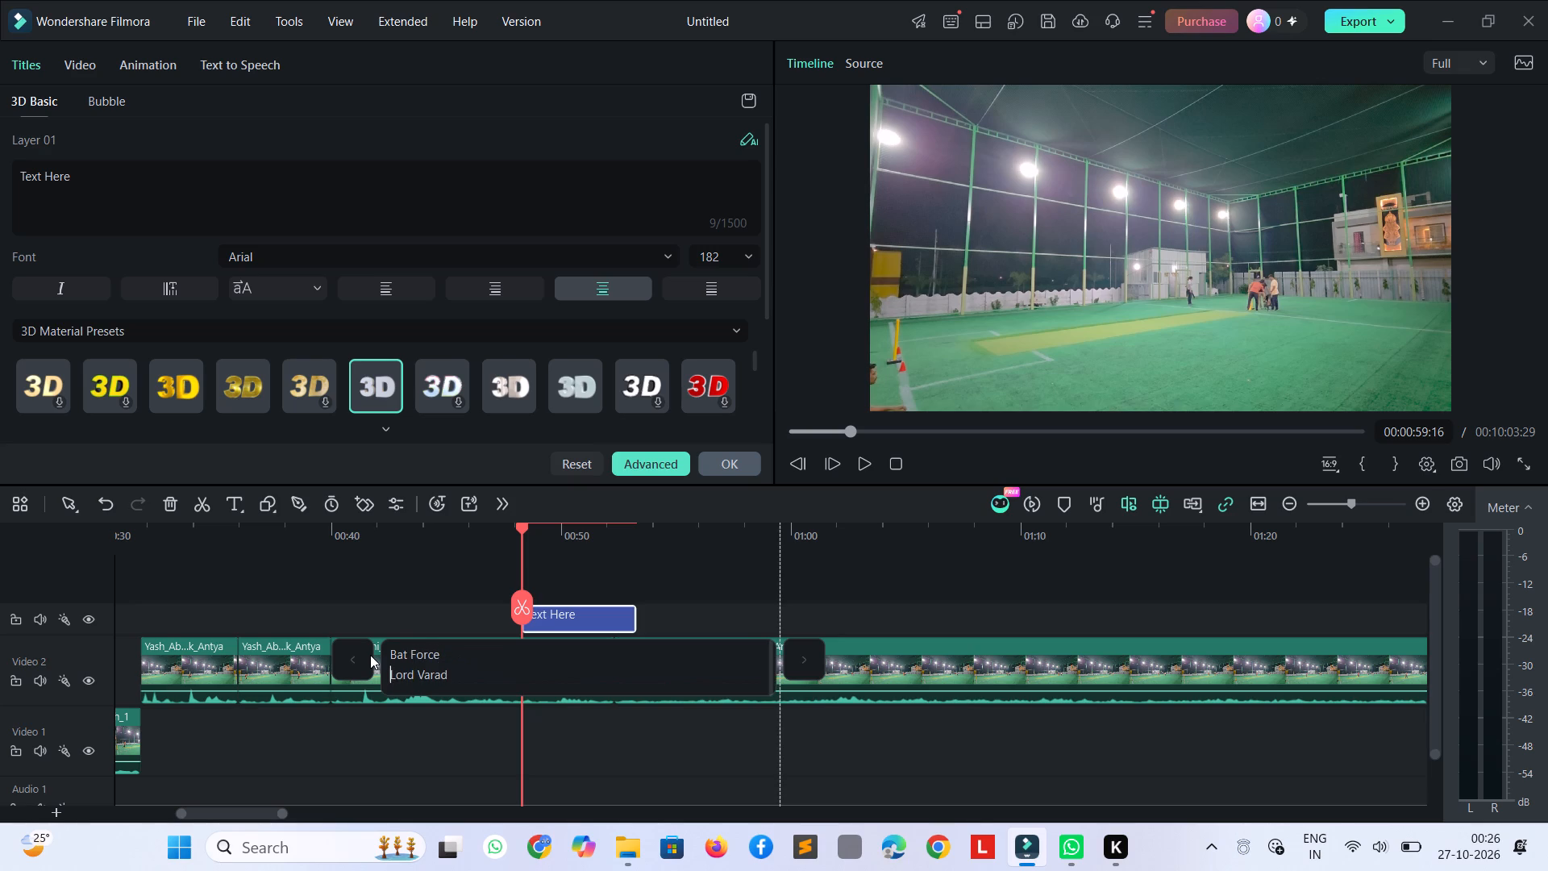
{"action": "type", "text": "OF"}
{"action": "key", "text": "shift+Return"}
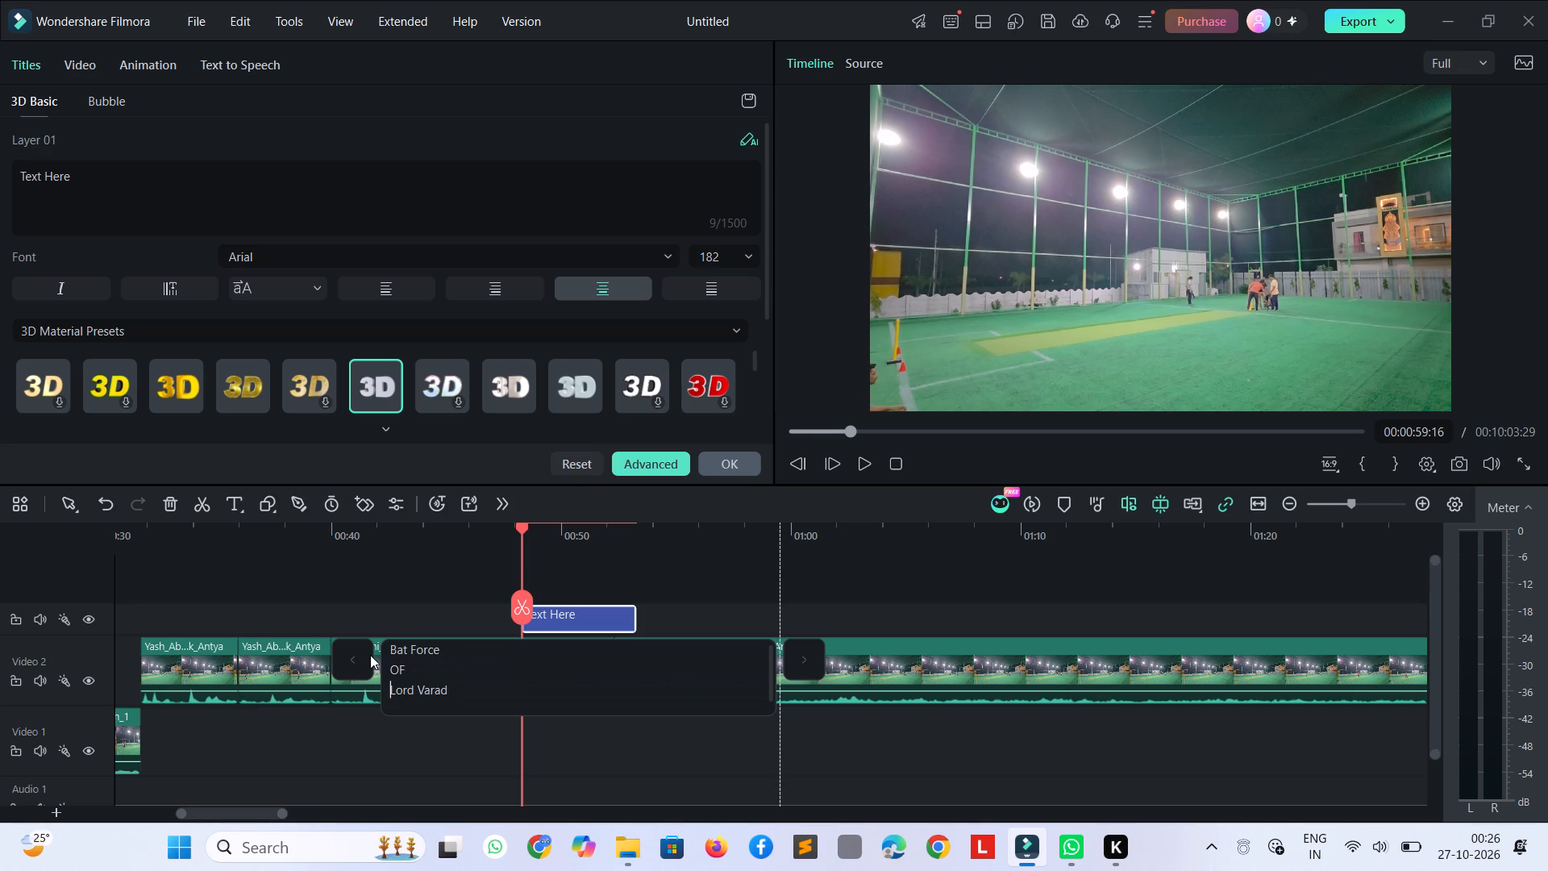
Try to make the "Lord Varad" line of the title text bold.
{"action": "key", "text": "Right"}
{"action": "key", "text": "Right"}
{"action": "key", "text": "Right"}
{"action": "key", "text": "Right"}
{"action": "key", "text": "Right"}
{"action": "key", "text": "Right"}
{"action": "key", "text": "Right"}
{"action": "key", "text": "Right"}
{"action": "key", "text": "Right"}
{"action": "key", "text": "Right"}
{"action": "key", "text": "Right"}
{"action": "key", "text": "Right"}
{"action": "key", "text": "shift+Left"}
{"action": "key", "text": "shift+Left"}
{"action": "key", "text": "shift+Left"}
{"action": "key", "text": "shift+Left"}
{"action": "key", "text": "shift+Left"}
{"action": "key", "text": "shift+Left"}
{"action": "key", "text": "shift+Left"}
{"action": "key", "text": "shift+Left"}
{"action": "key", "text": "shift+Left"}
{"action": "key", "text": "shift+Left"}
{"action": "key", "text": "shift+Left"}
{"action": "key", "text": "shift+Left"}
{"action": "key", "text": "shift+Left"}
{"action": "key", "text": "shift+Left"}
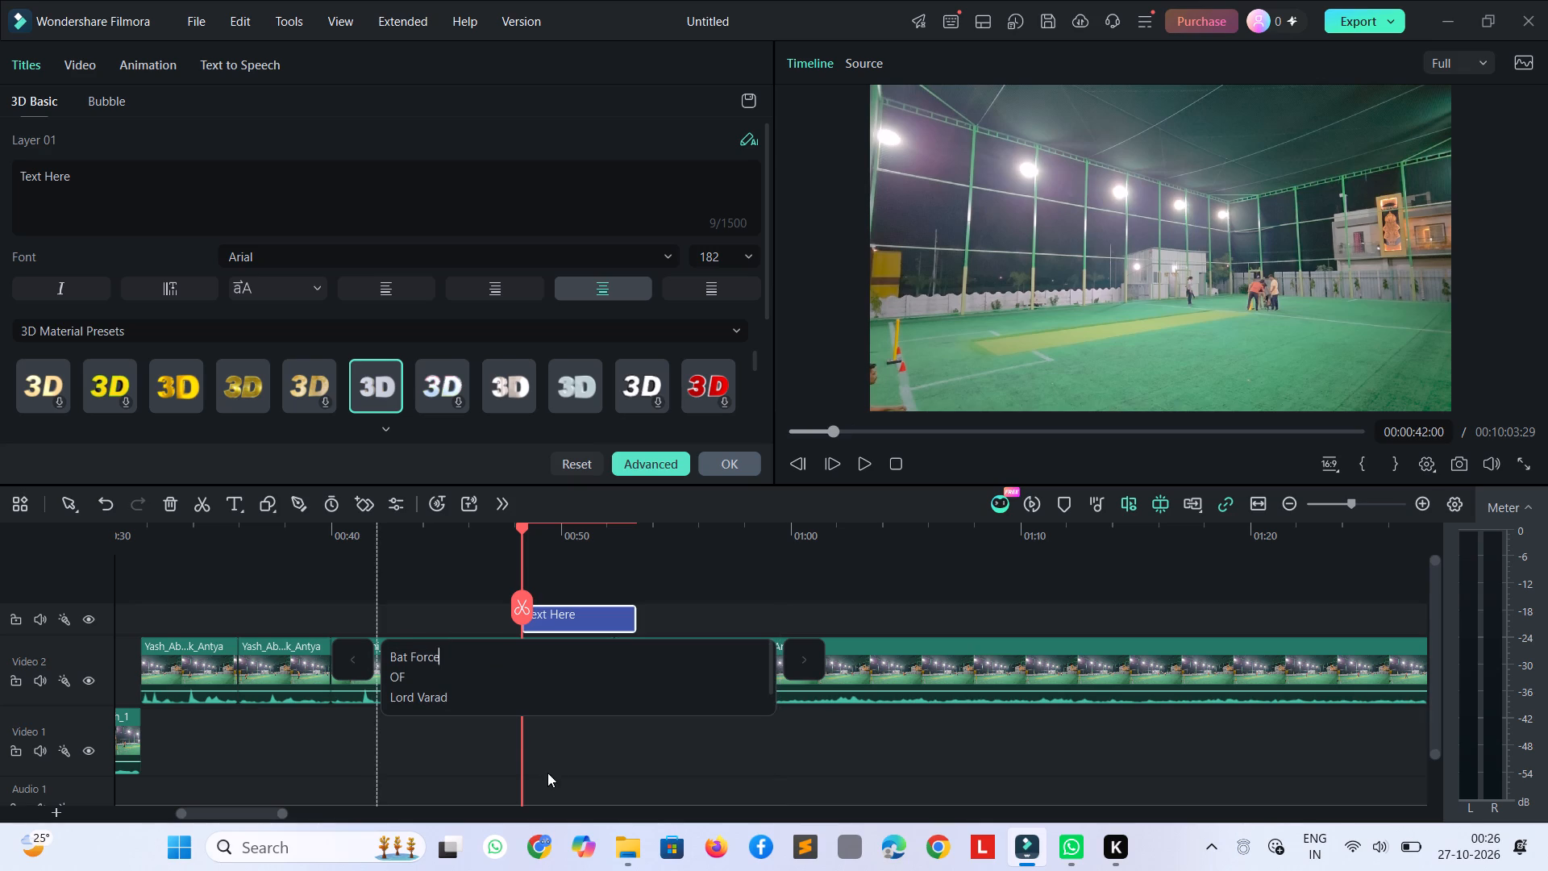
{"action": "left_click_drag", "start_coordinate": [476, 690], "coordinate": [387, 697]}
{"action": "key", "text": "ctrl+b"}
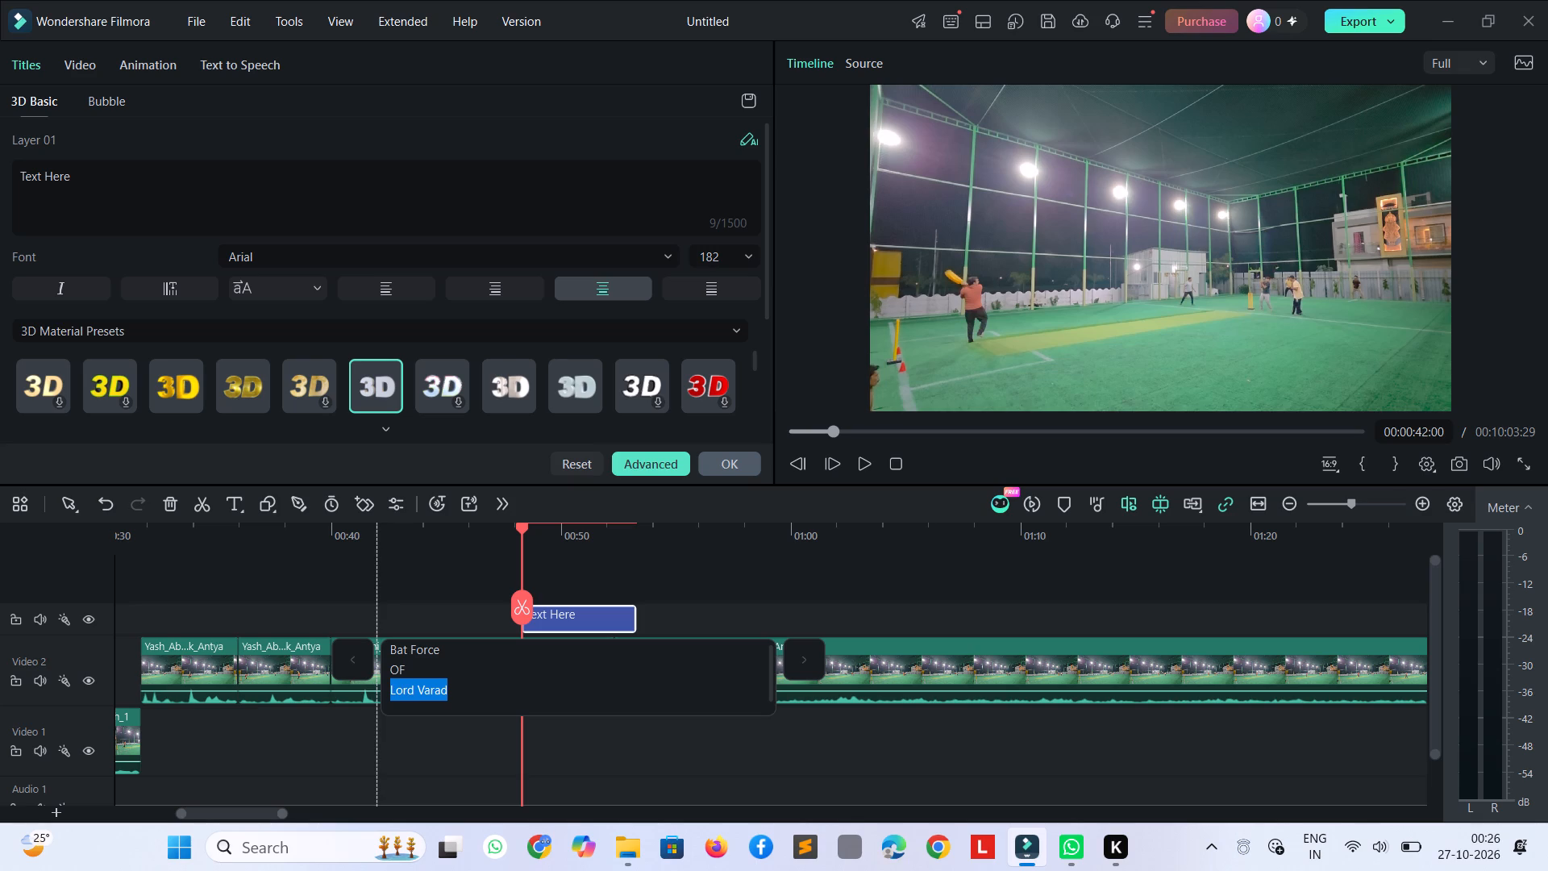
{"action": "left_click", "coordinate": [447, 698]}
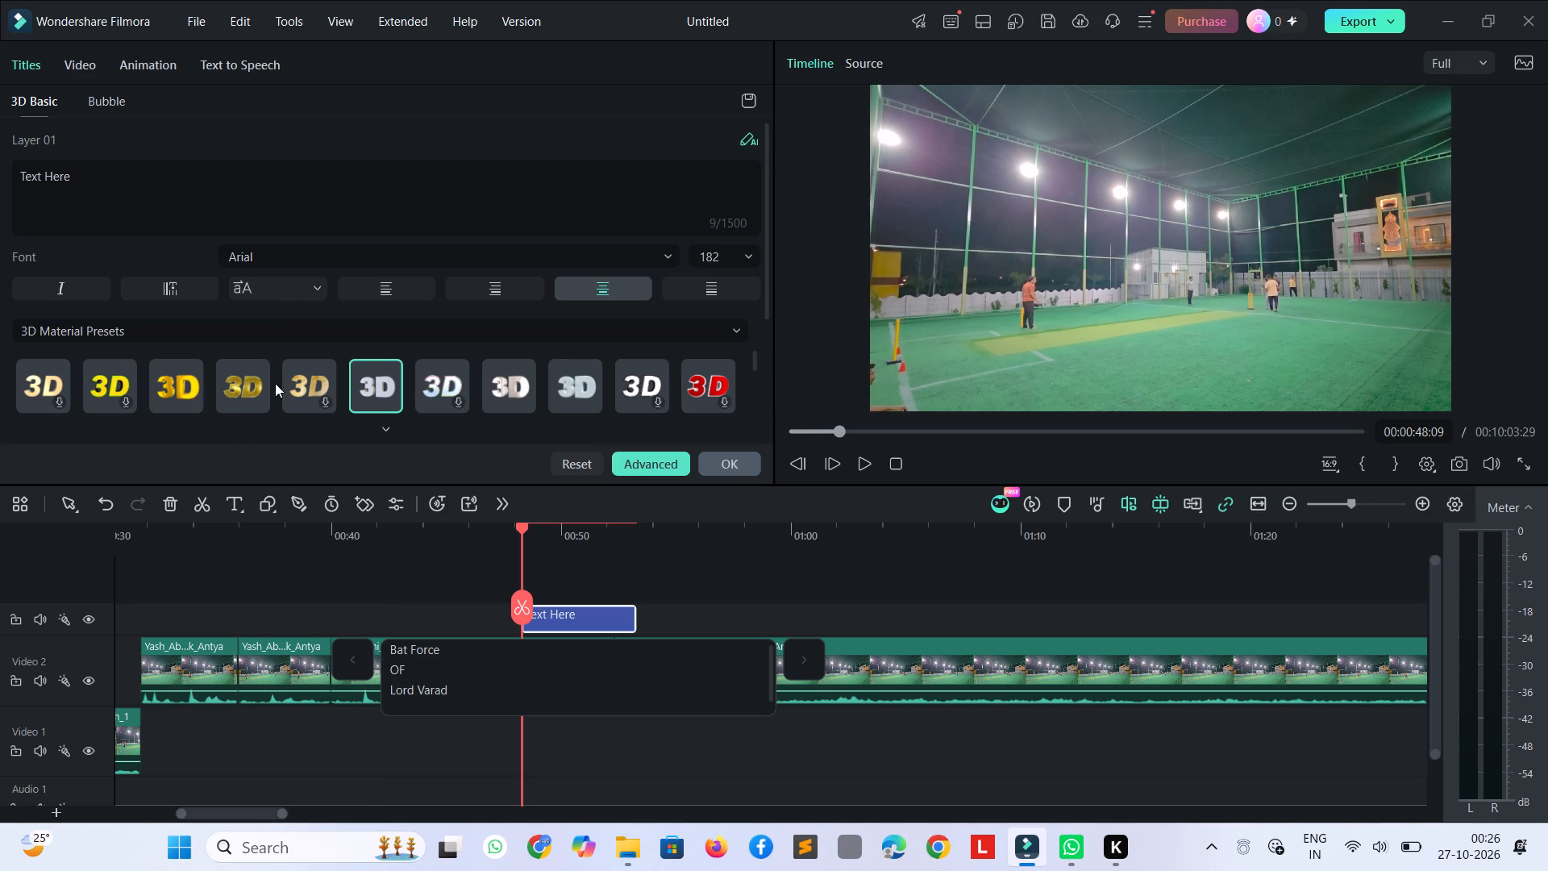
Apply the red 3D material preset with white edges to the title and play it back briefly.
{"action": "left_click", "coordinate": [708, 366]}
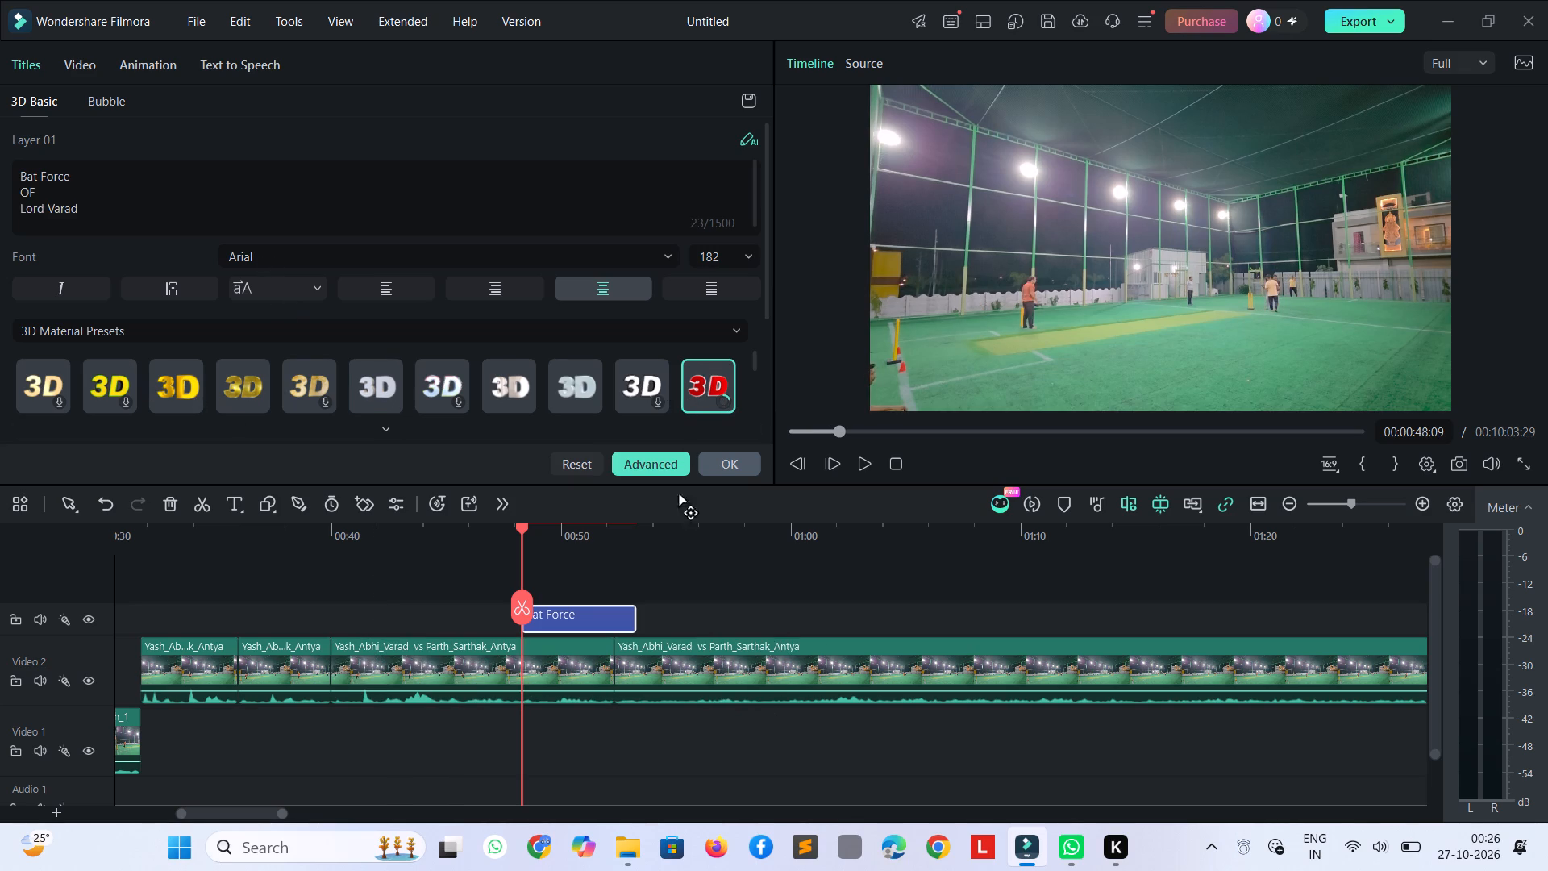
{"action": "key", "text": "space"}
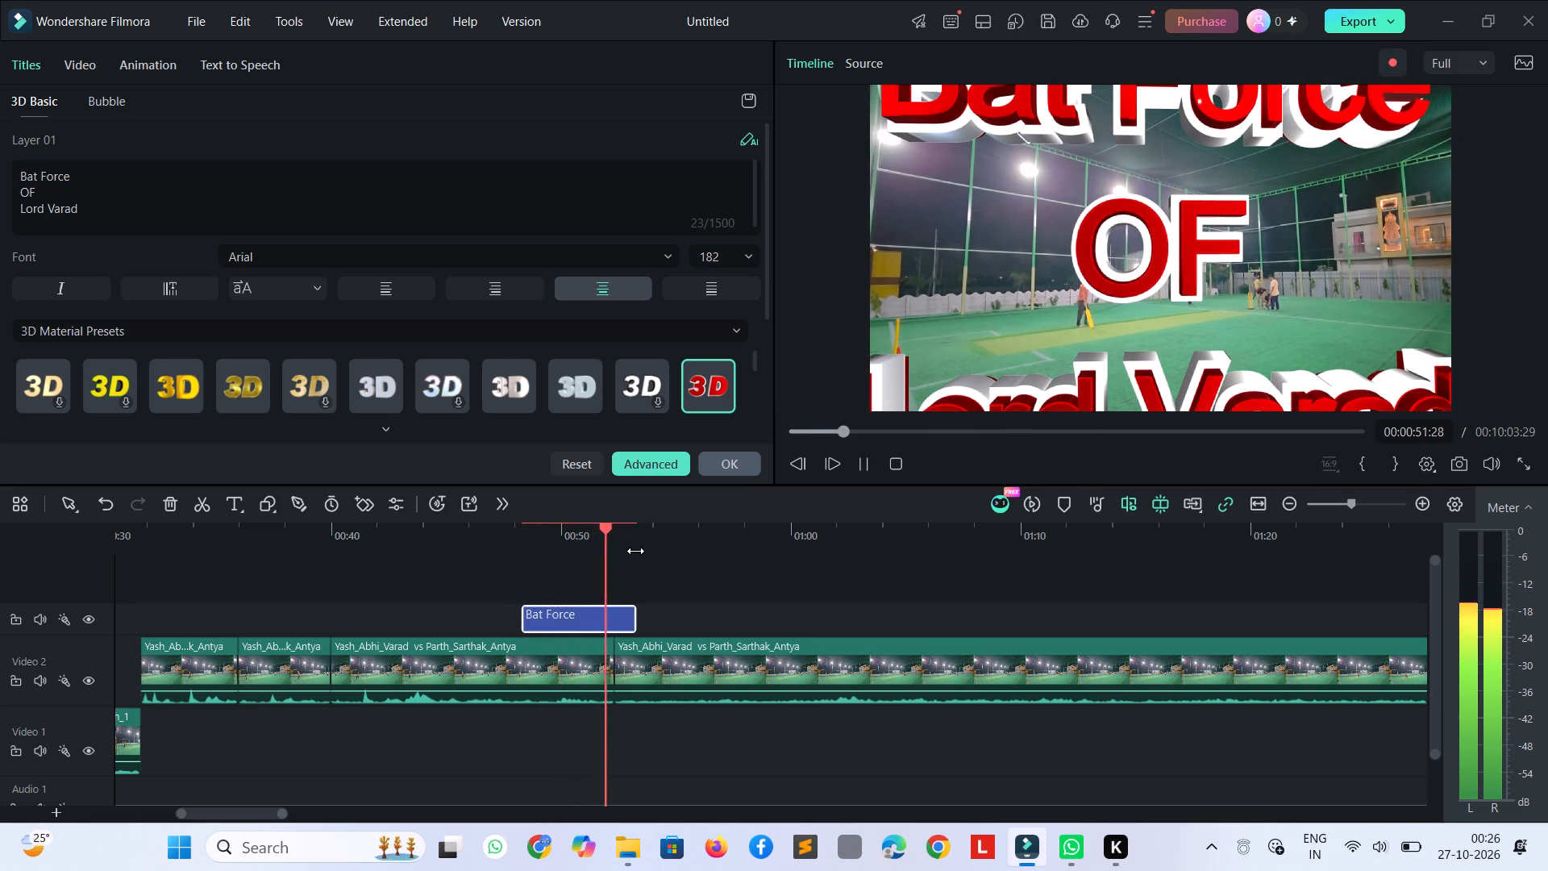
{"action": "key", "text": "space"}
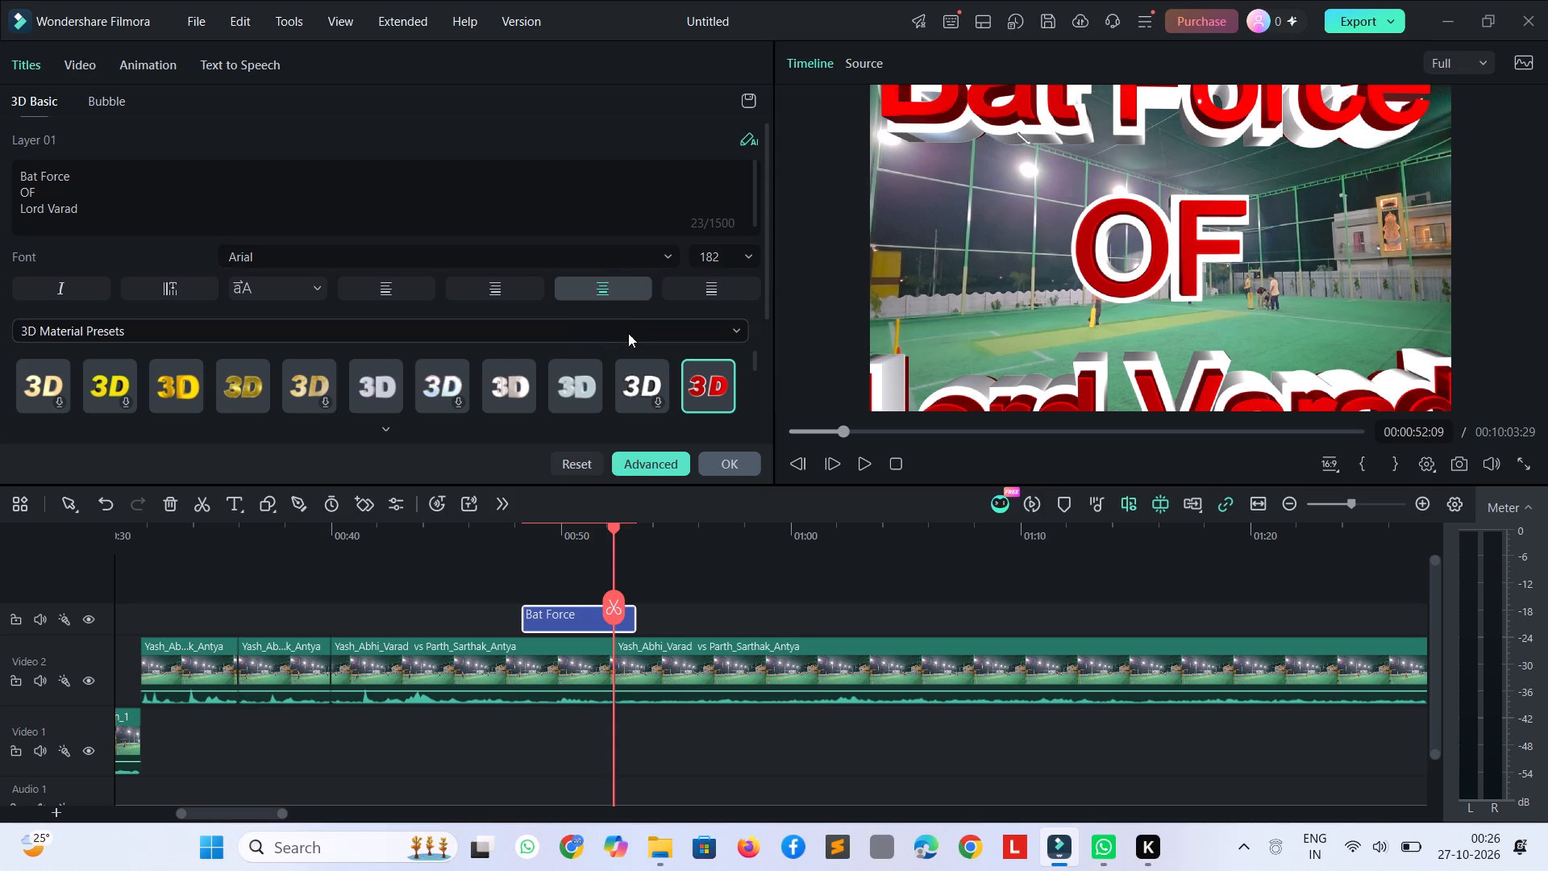
Reduce the title's scale to about 46 so all three lines fit within the frame.
{"action": "scroll", "coordinate": [635, 341], "scroll_direction": "down", "scroll_amount": 2}
{"action": "scroll", "coordinate": [501, 336], "scroll_direction": "down", "scroll_amount": 3}
{"action": "scroll", "coordinate": [183, 370], "scroll_direction": "down", "scroll_amount": 2}
{"action": "scroll", "coordinate": [108, 394], "scroll_direction": "down", "scroll_amount": 1}
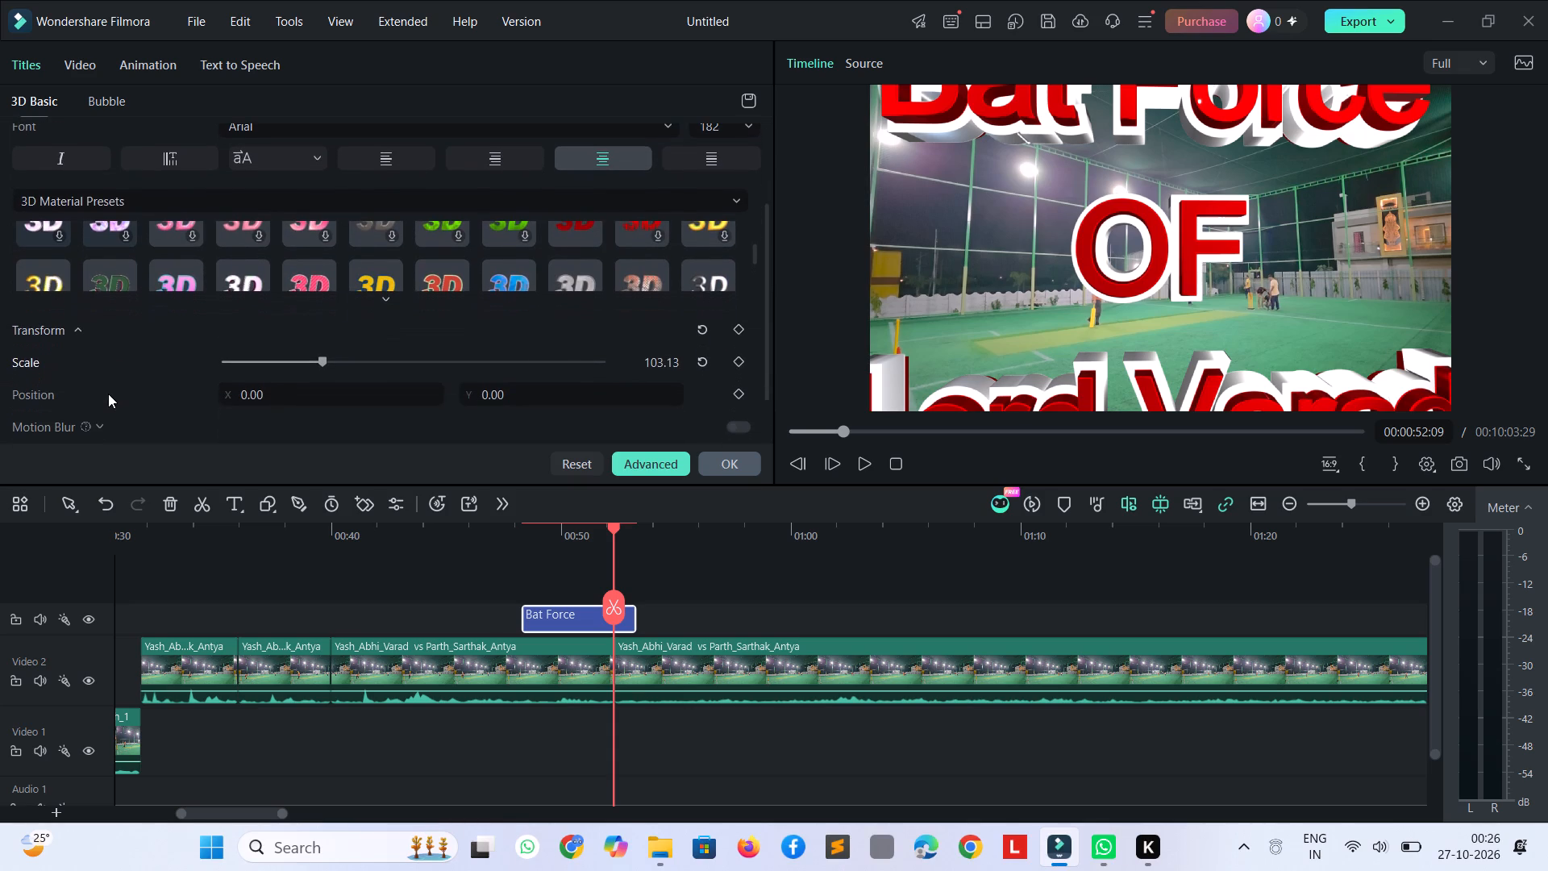
{"action": "left_click_drag", "start_coordinate": [318, 356], "coordinate": [275, 362]}
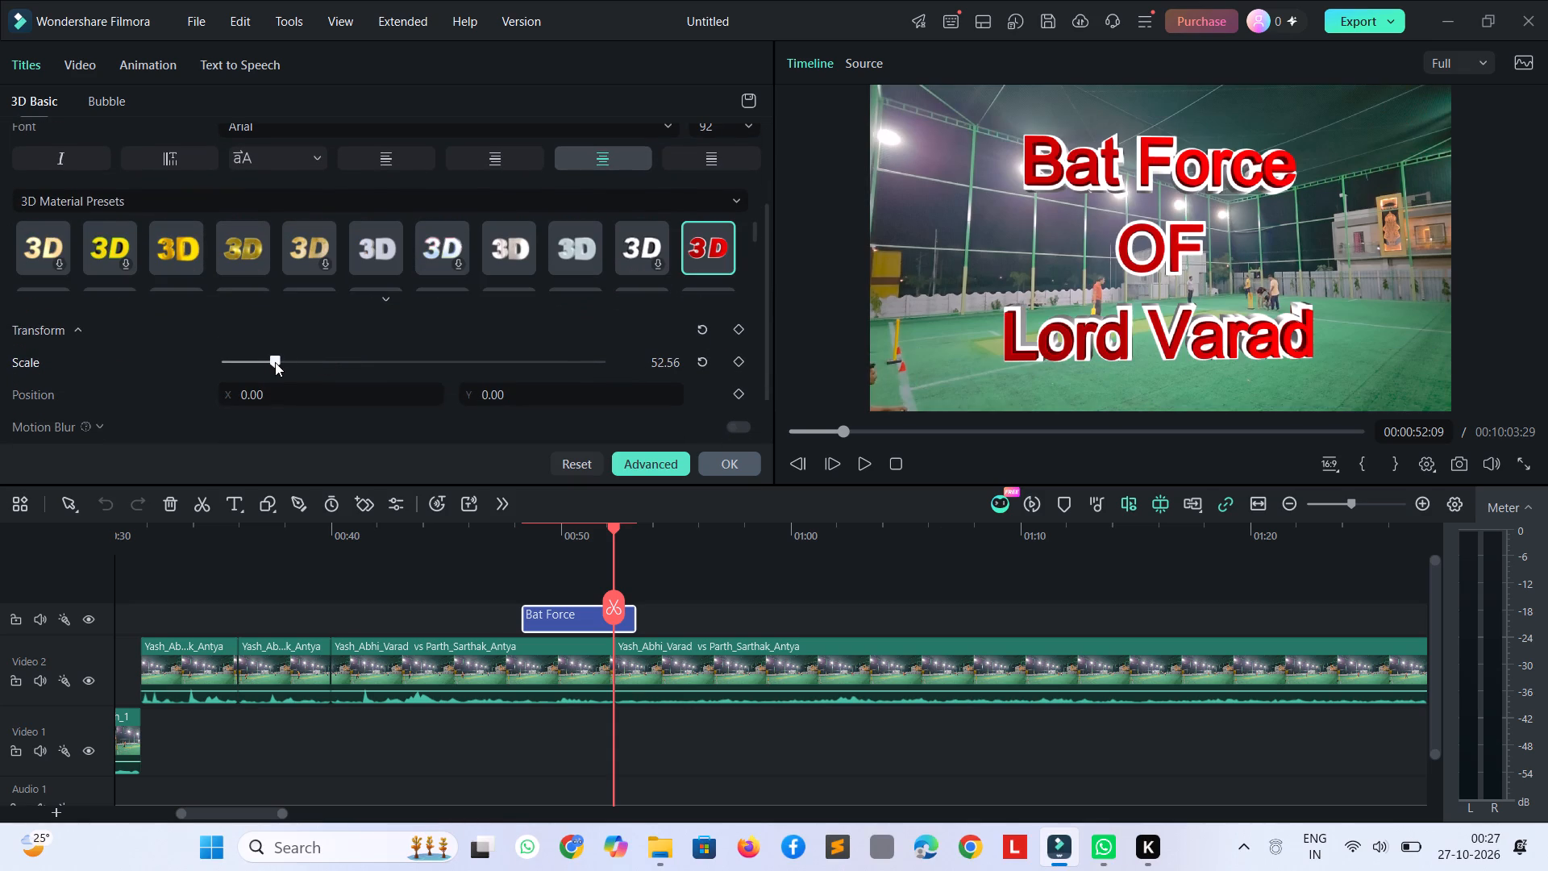
{"action": "left_click_drag", "start_coordinate": [275, 362], "coordinate": [272, 363]}
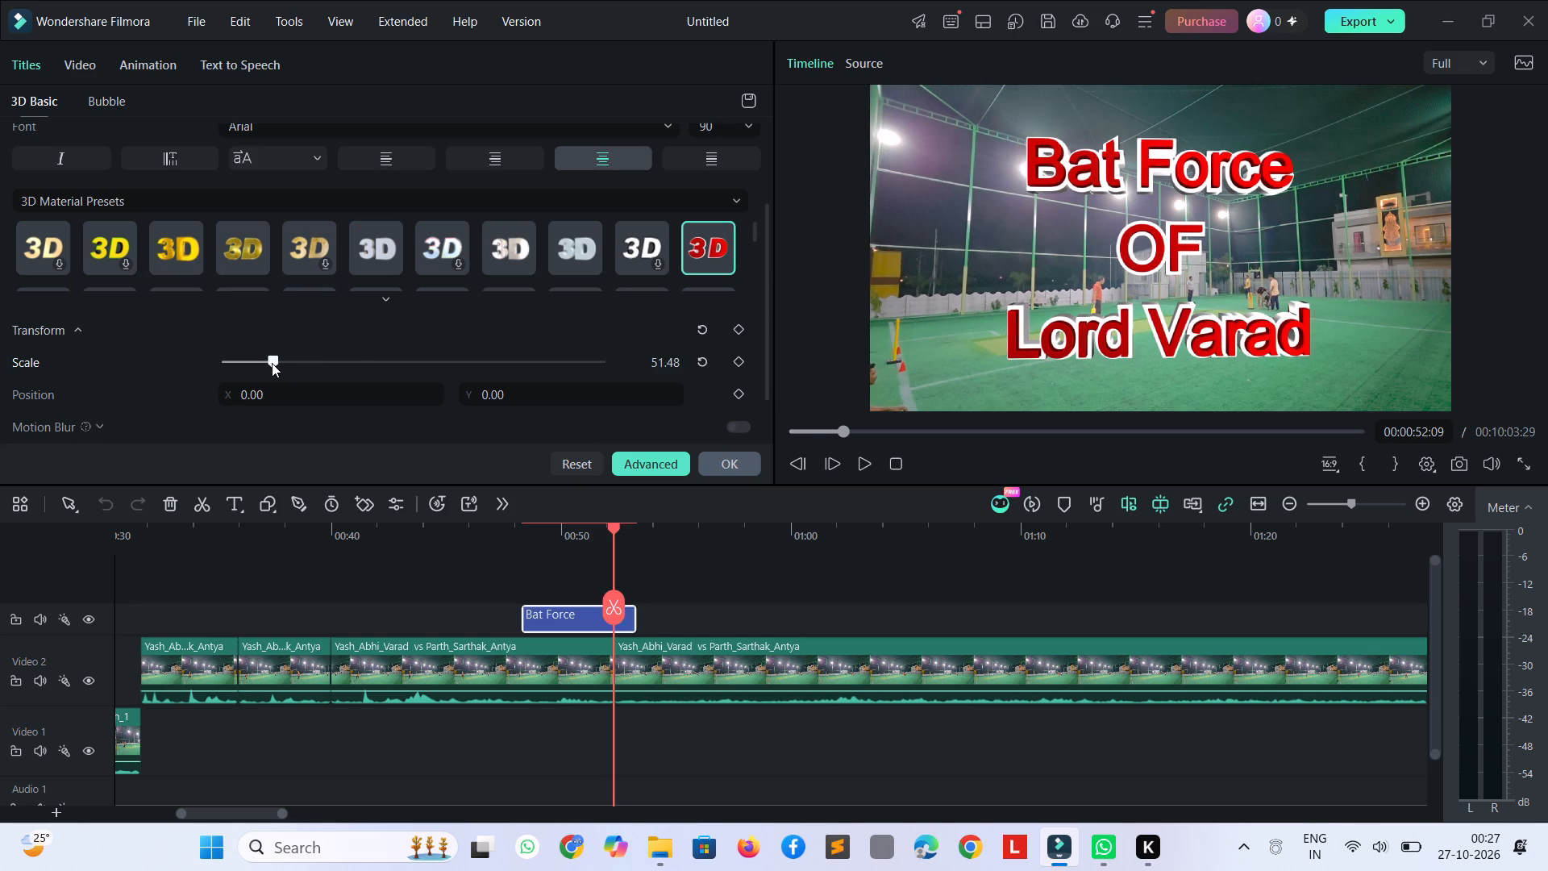
{"action": "left_click_drag", "start_coordinate": [272, 363], "coordinate": [269, 363]}
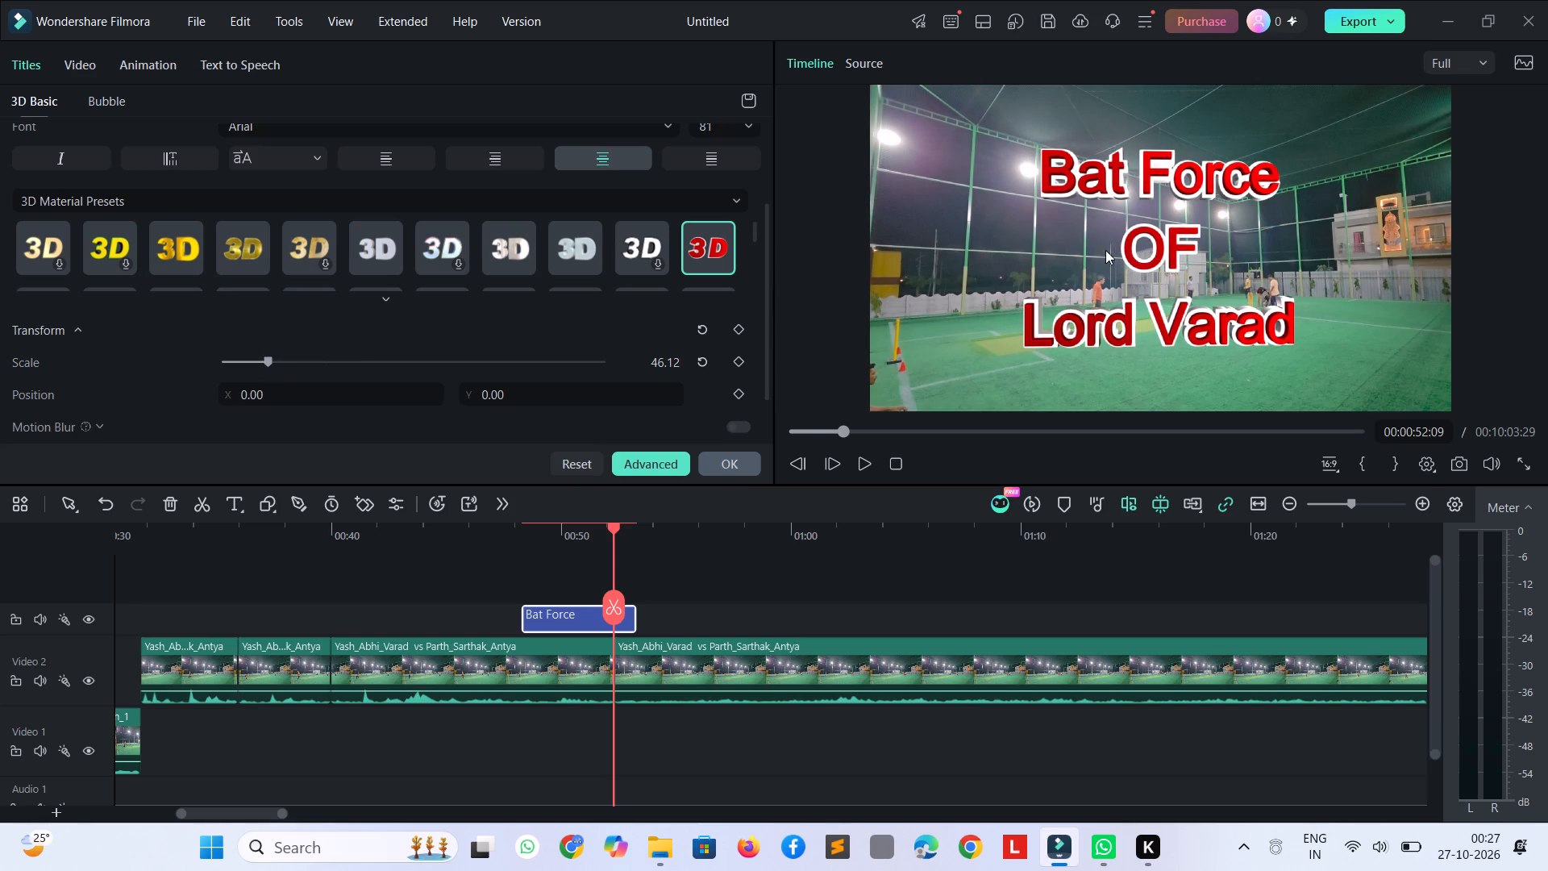
Shrink the title in the preview to a scale of about 39.4 and place it at about X -35, Y 0.
{"action": "left_click", "coordinate": [1117, 250]}
{"action": "left_click_drag", "start_coordinate": [1132, 248], "coordinate": [1117, 204]}
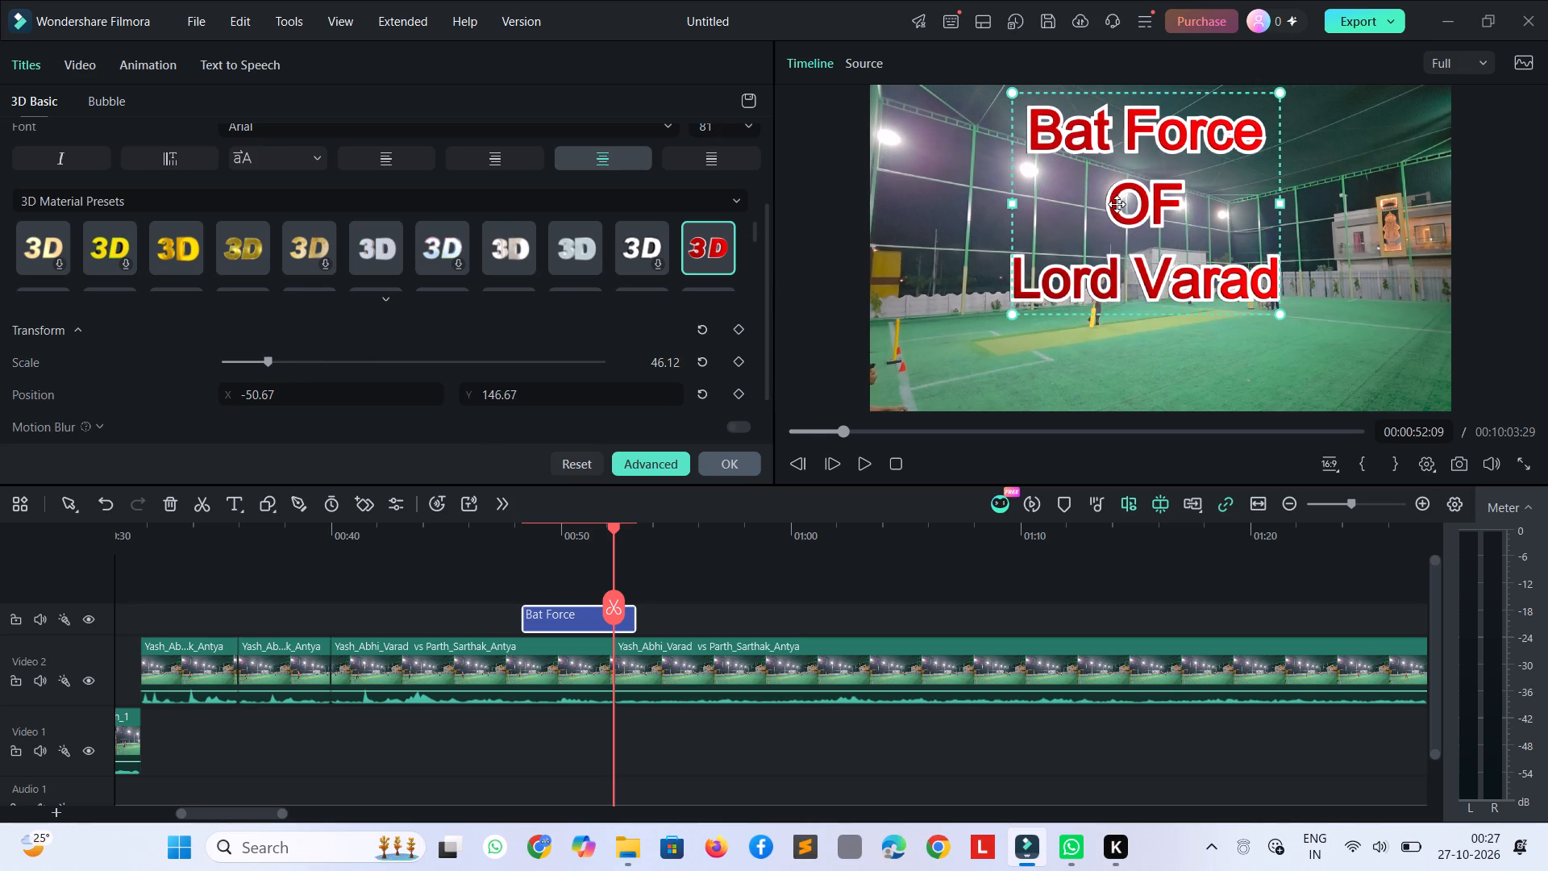
{"action": "left_click_drag", "start_coordinate": [1117, 204], "coordinate": [1131, 210]}
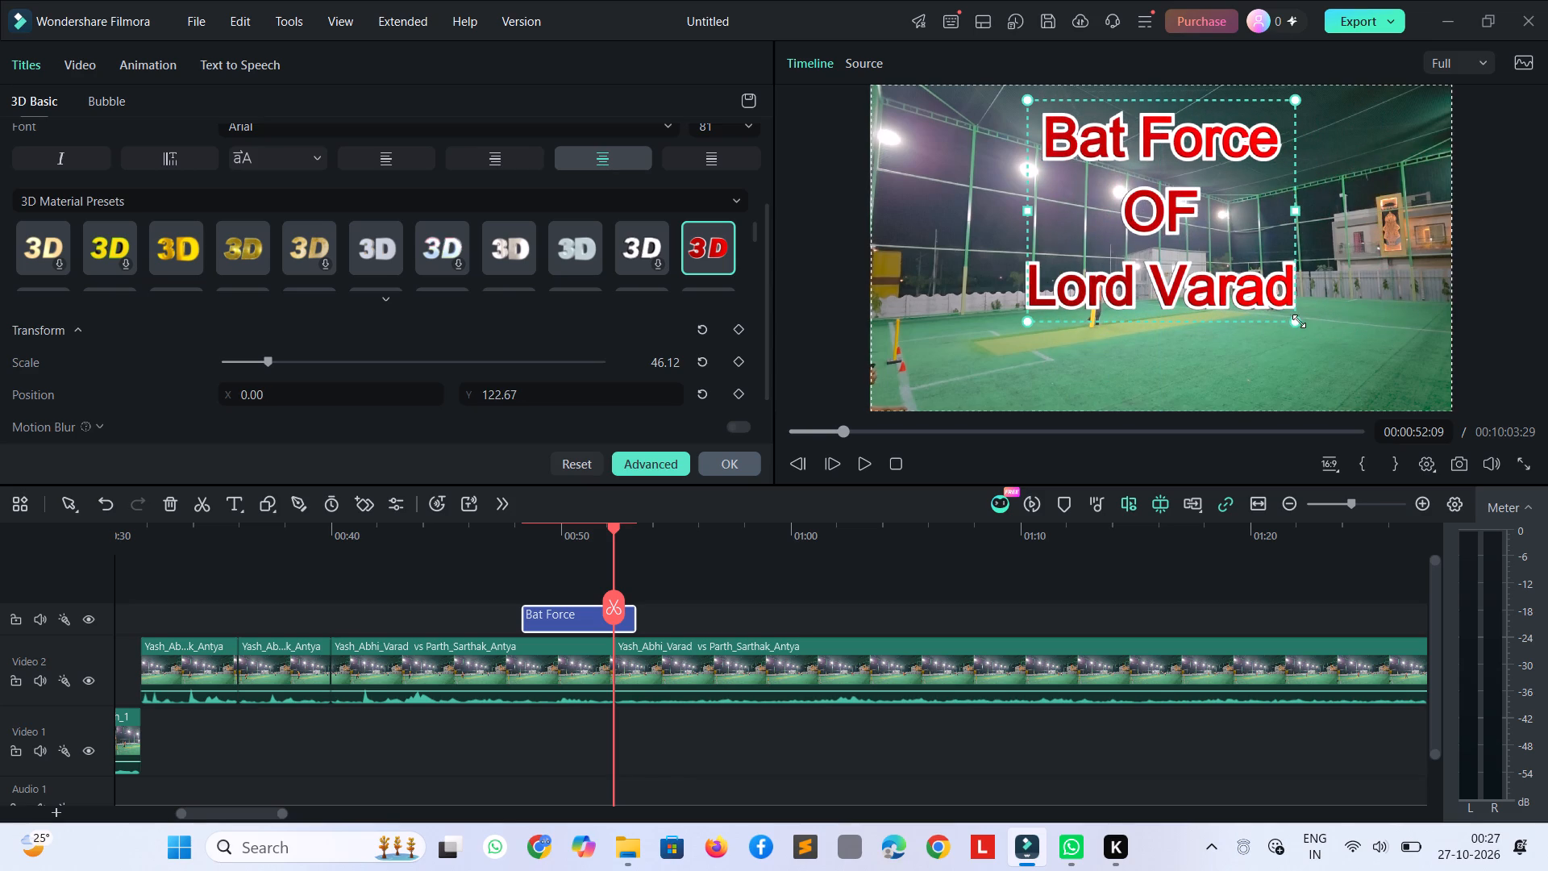
{"action": "left_click_drag", "start_coordinate": [1293, 315], "coordinate": [1298, 326]}
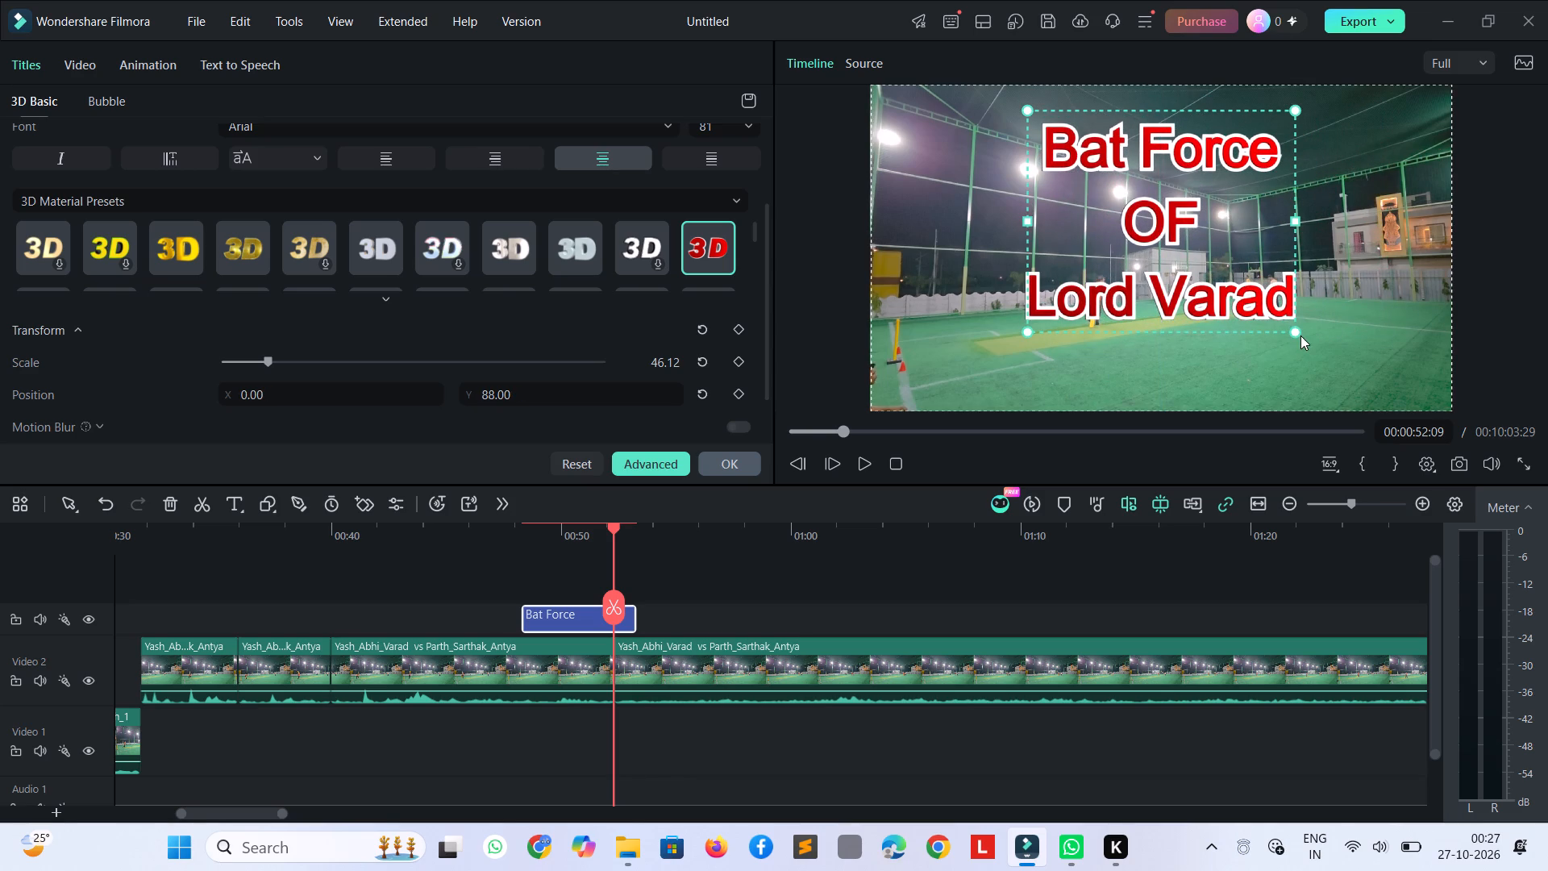
{"action": "left_click_drag", "start_coordinate": [1292, 332], "coordinate": [1255, 300]}
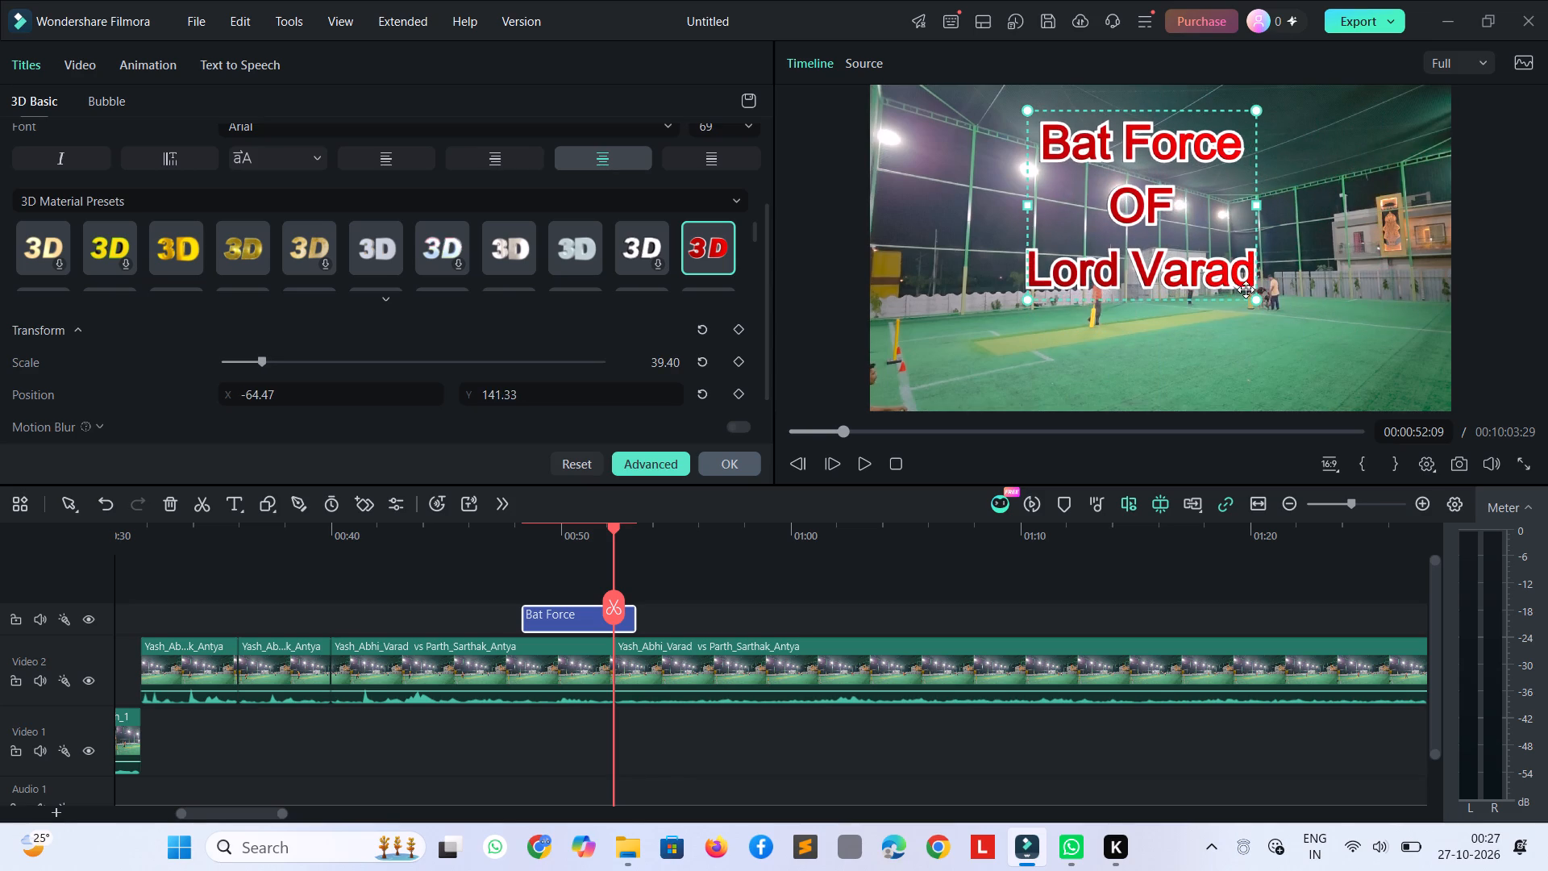
{"action": "left_click_drag", "start_coordinate": [1168, 204], "coordinate": [1177, 248]}
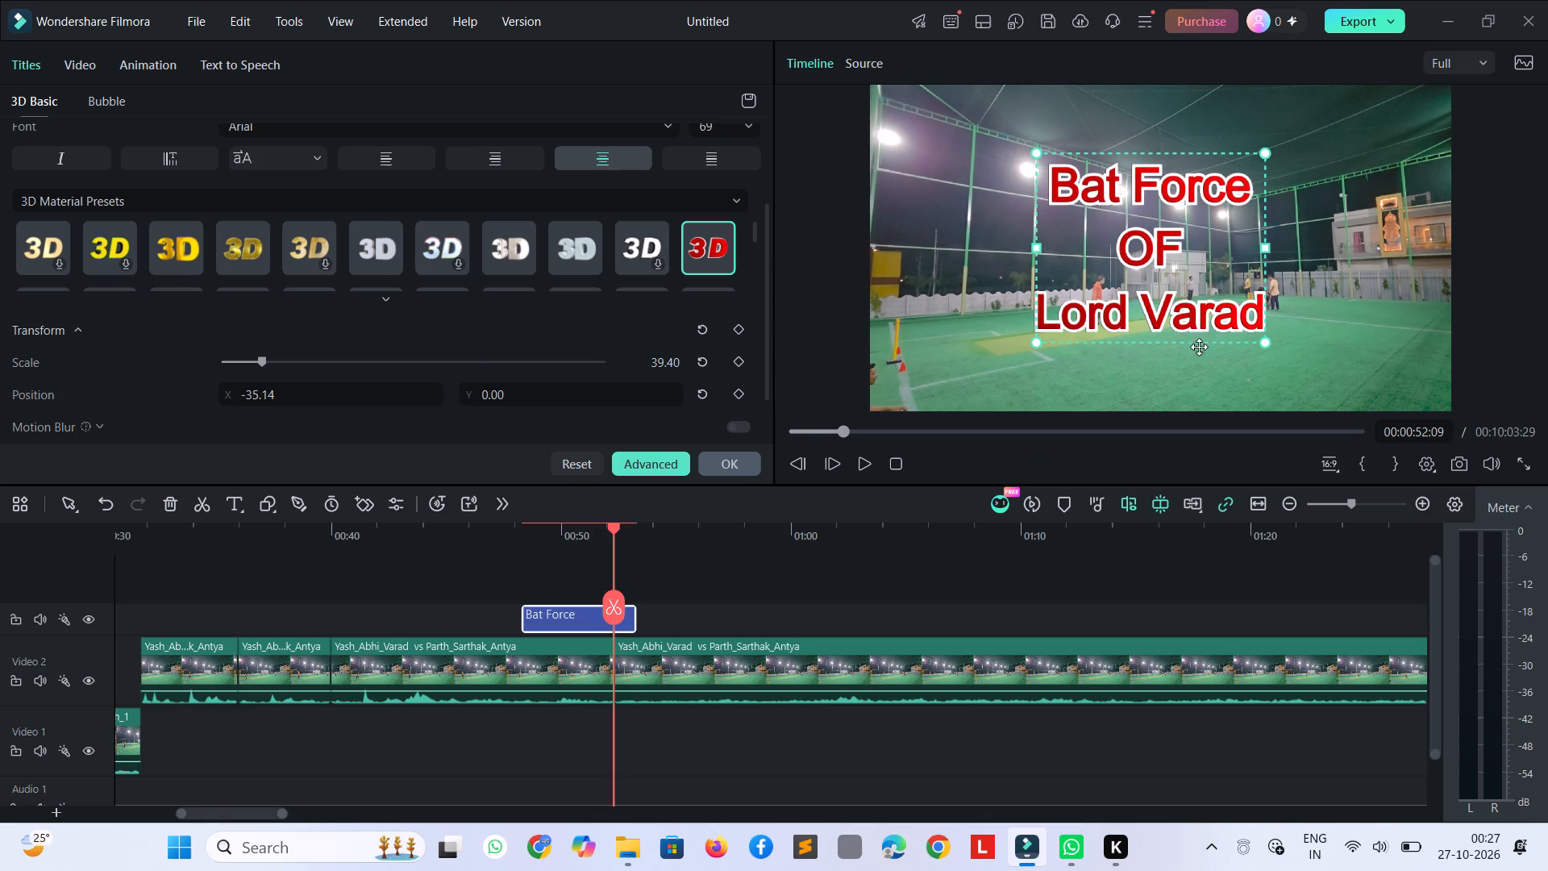
Append "Terrifying" and two face-screaming-in-fear emojis after "Lord Varad" in the title text and finish the text edit.
{"action": "double_click", "coordinate": [570, 623]}
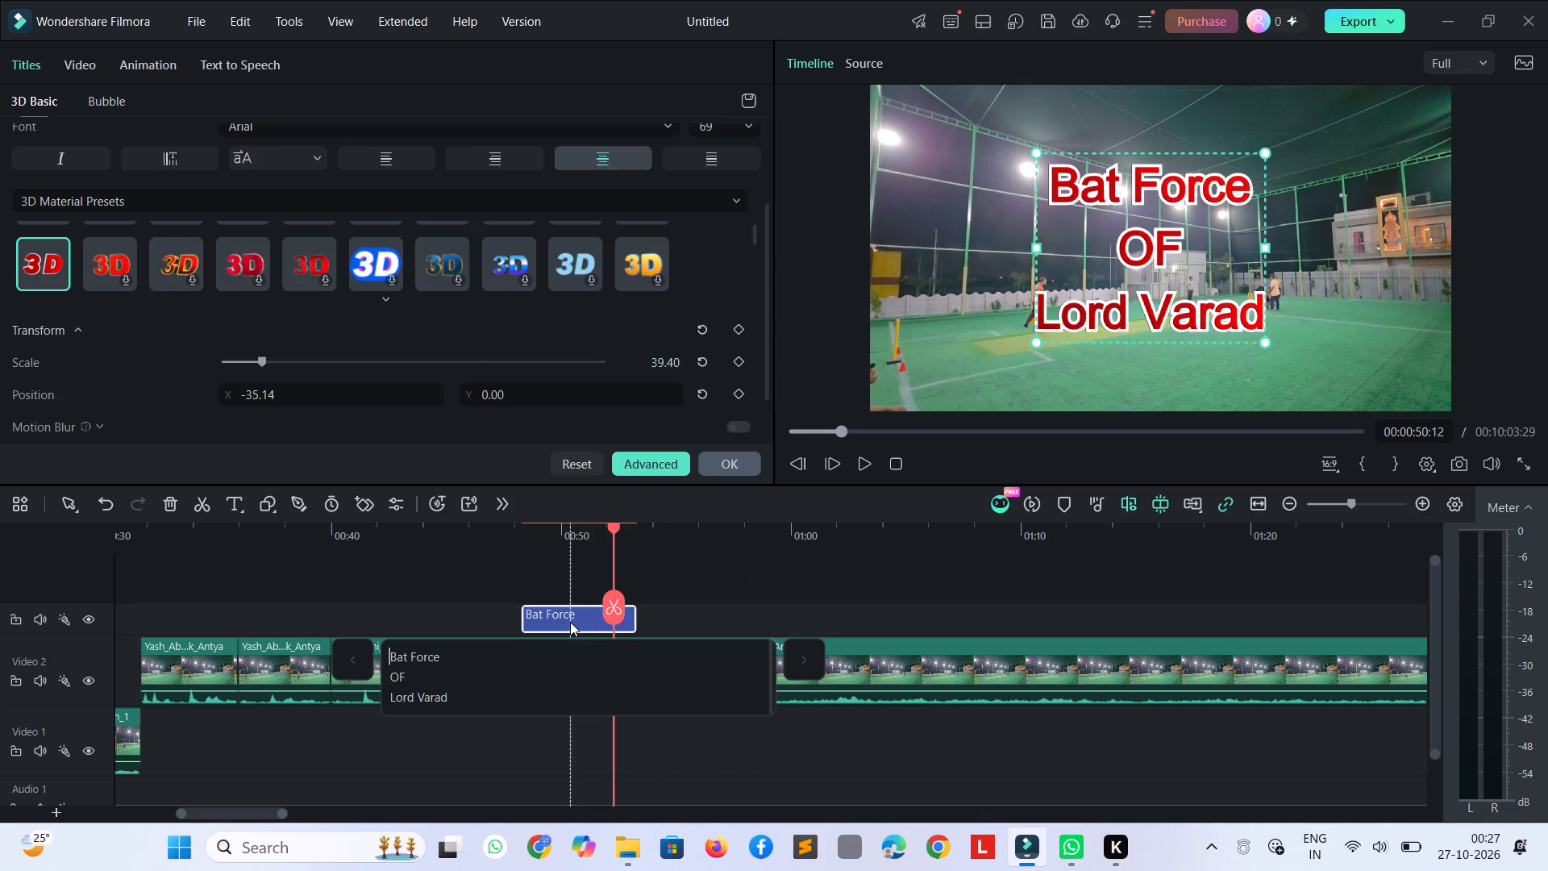
{"action": "left_click", "coordinate": [460, 704]}
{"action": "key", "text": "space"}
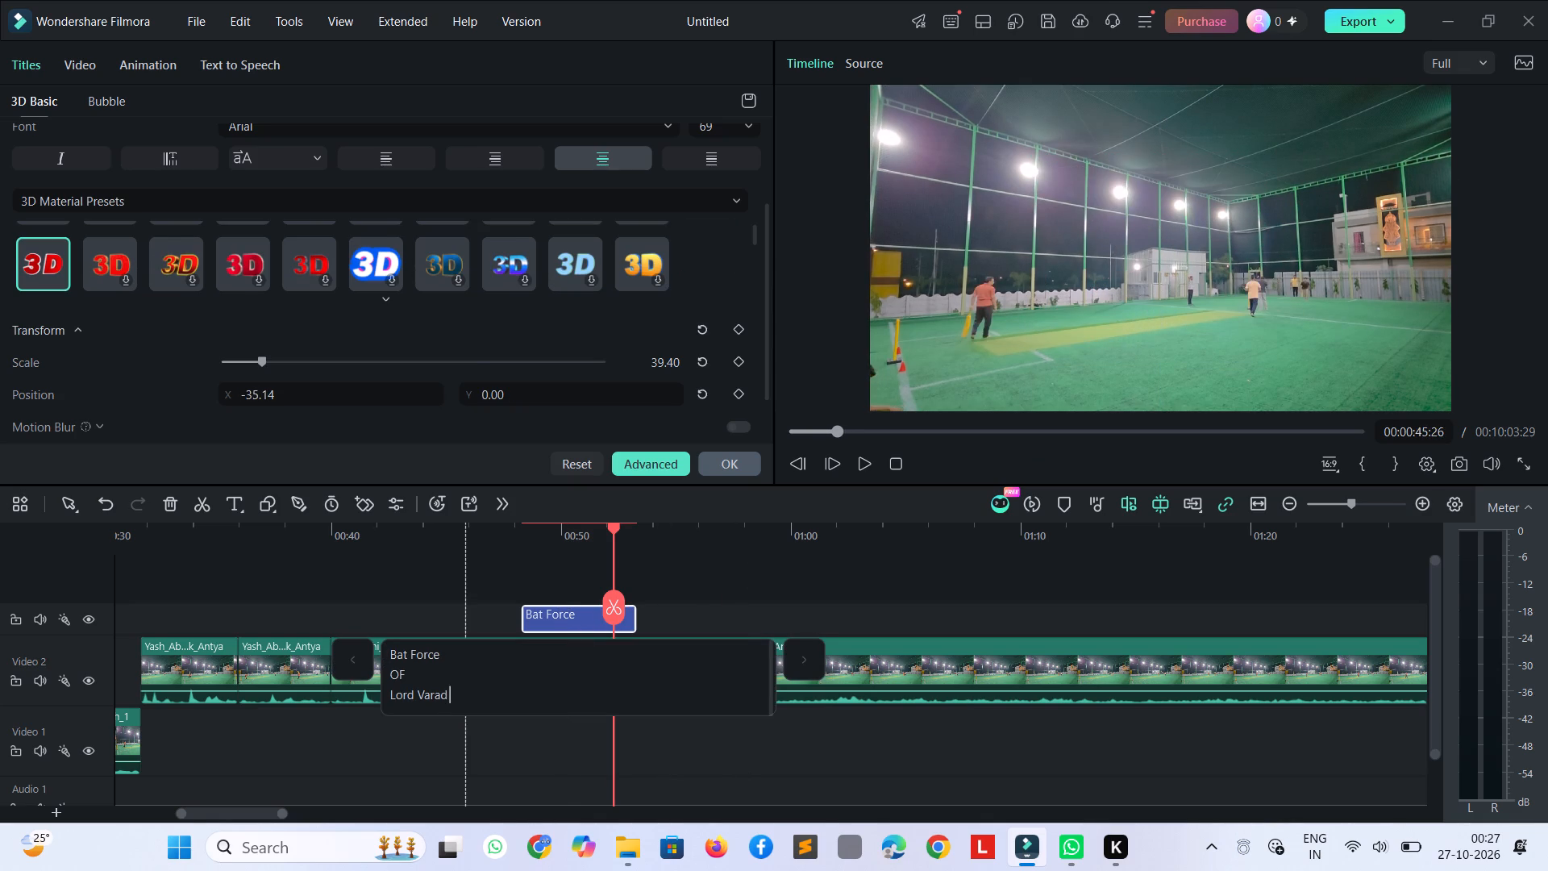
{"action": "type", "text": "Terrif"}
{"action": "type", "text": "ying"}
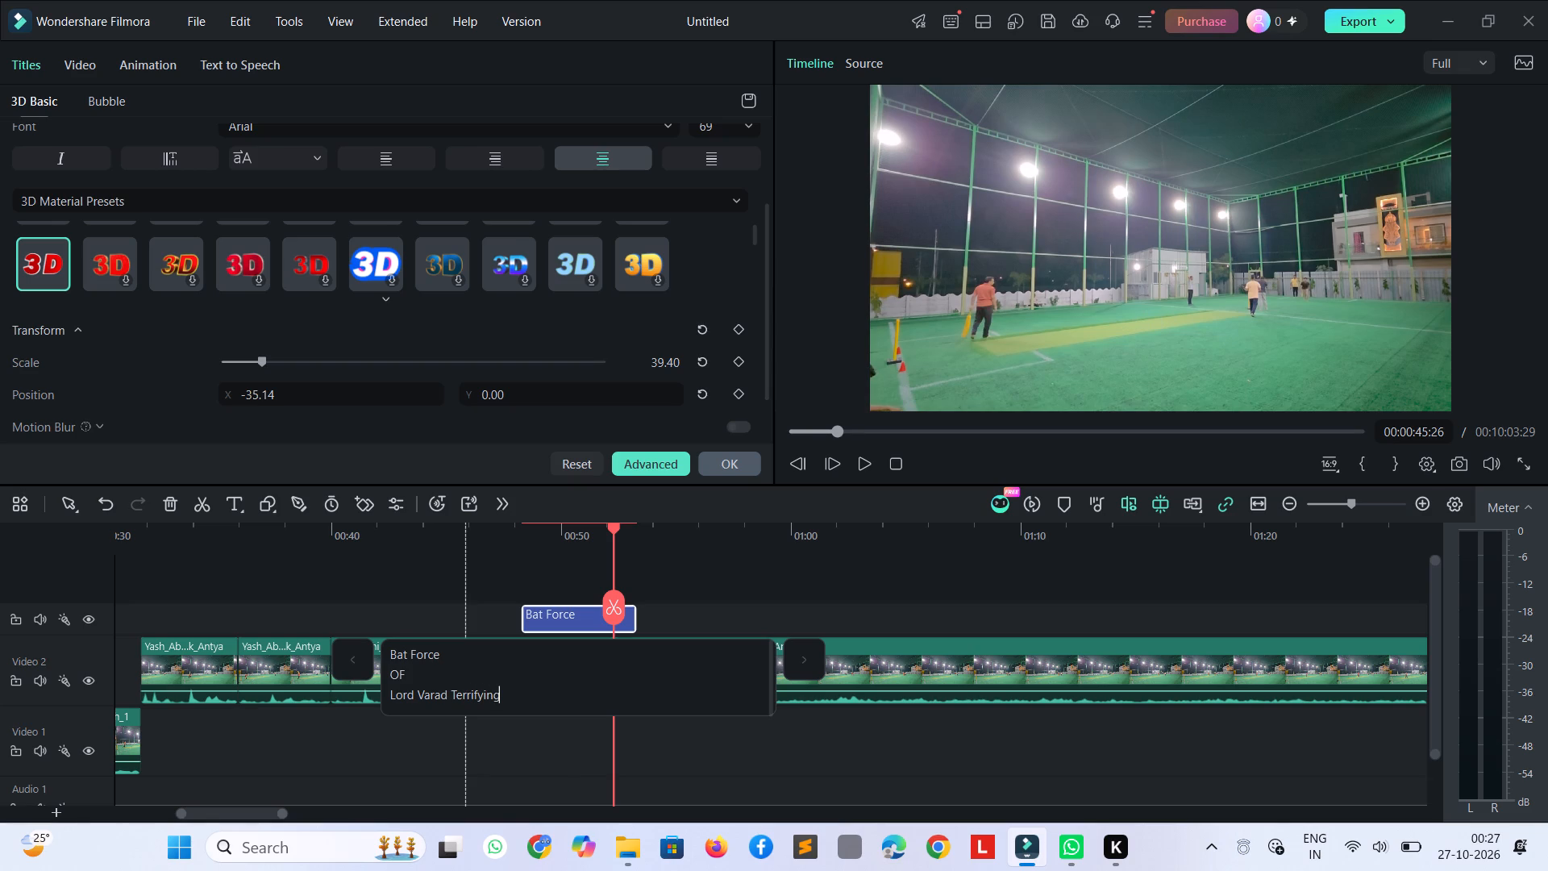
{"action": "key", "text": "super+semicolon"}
{"action": "right_click", "coordinate": [460, 703]}
{"action": "key", "text": "super+semicolon"}
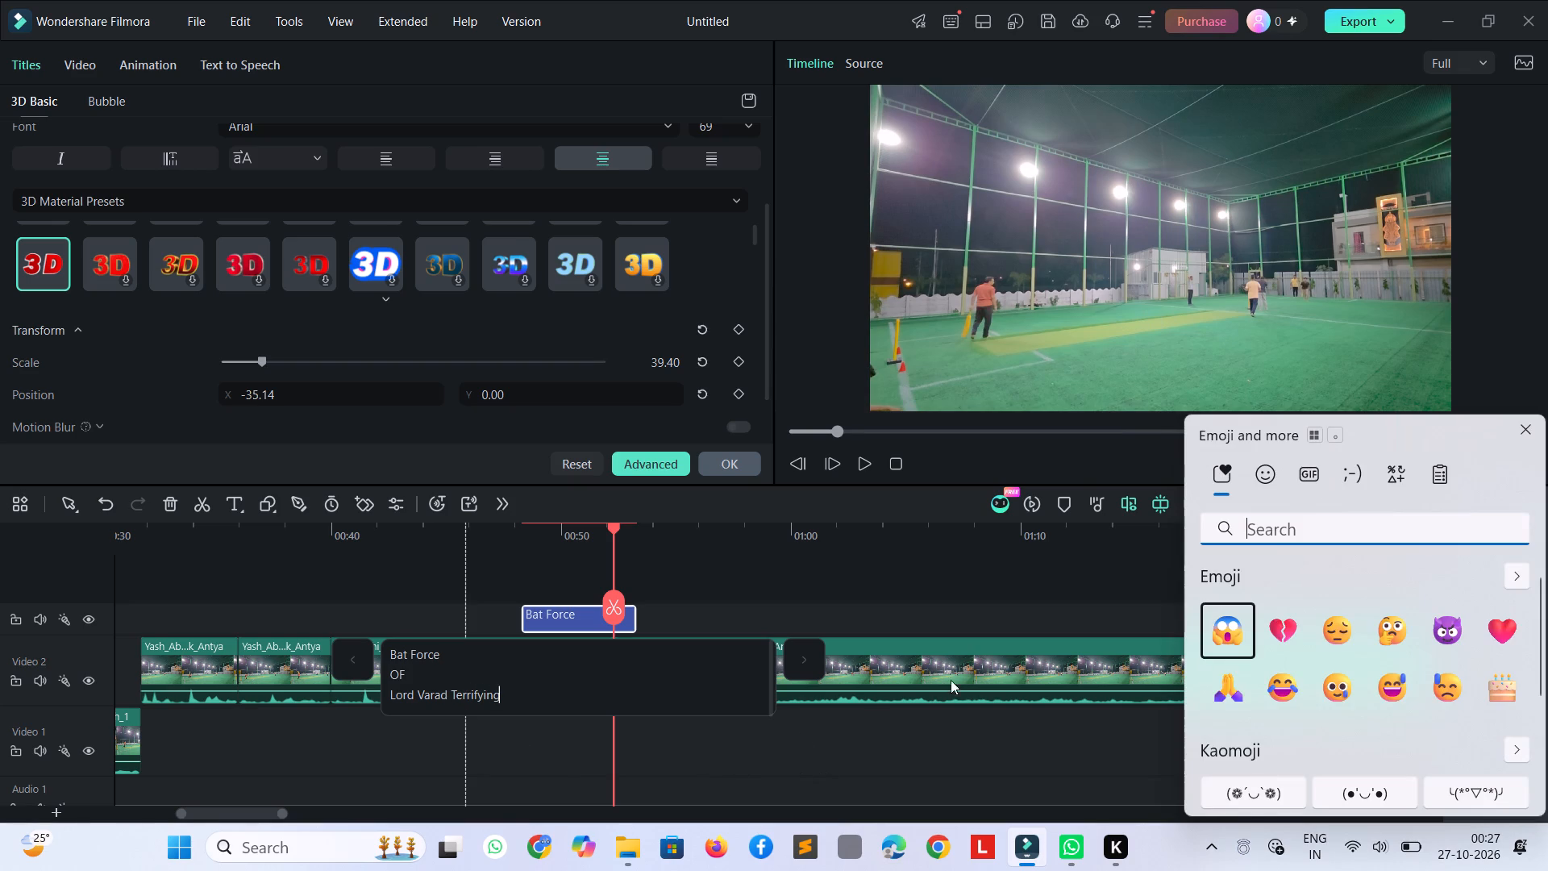
{"action": "double_click", "coordinate": [1239, 631]}
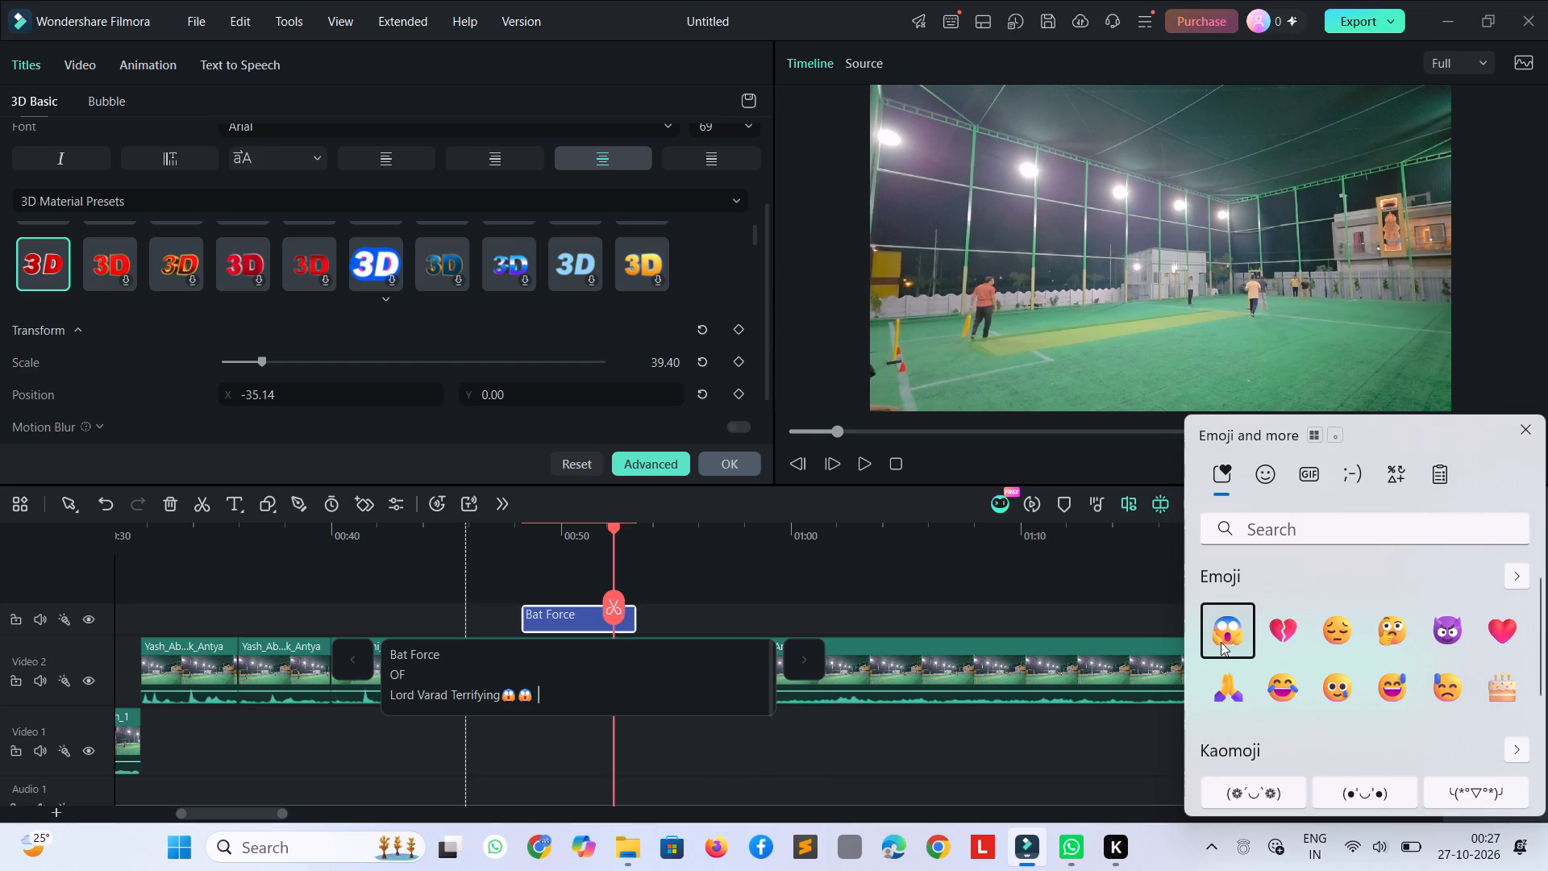
{"action": "left_click", "coordinate": [1134, 350]}
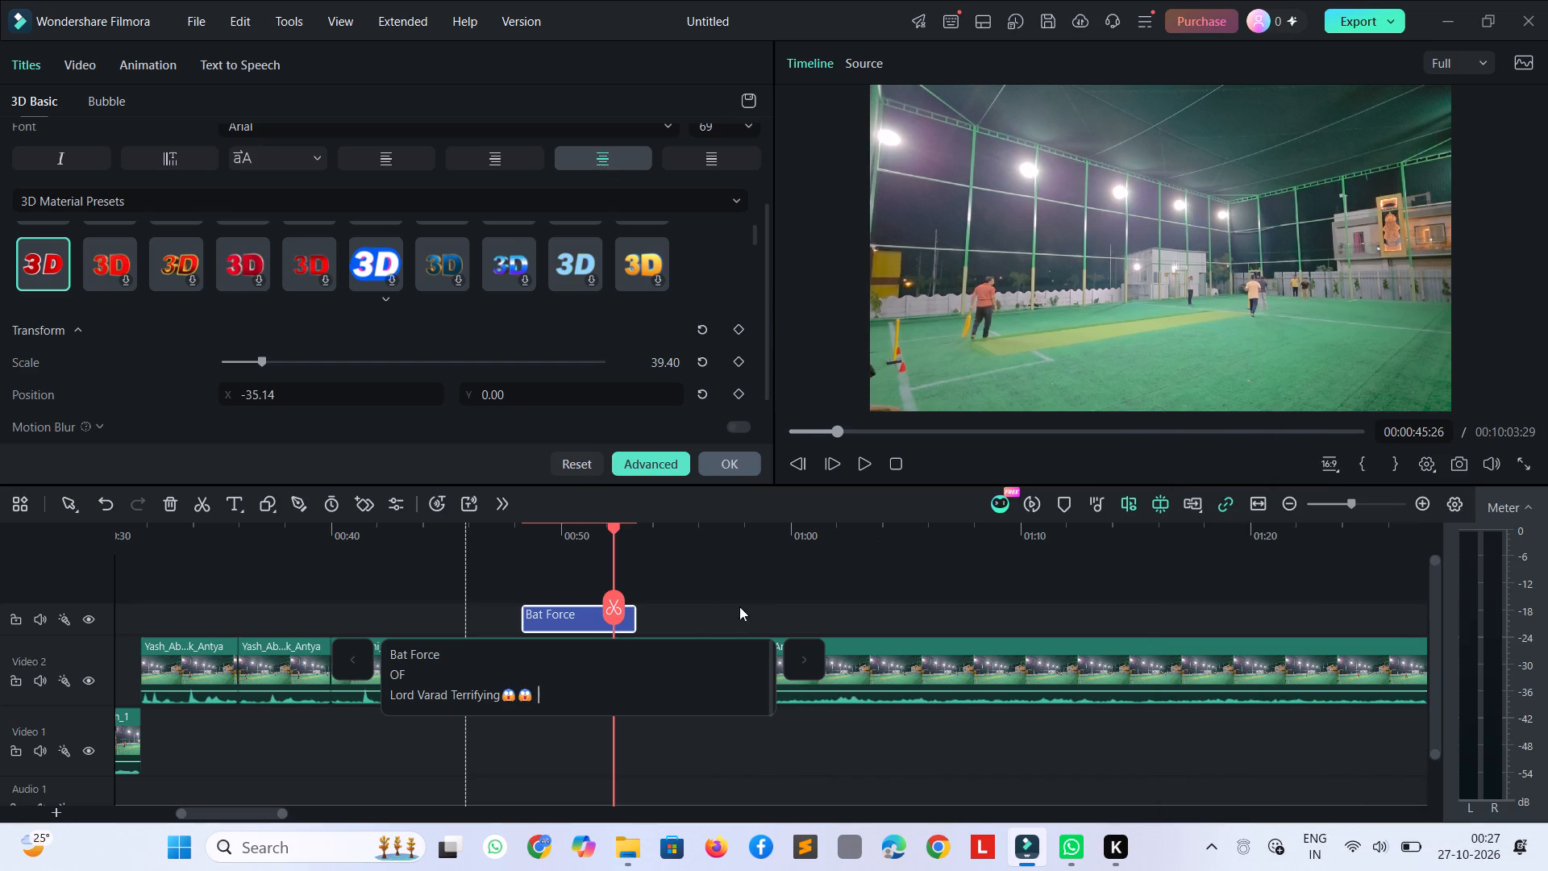
{"action": "left_click", "coordinate": [701, 604]}
Move the "Bat Force" title clip earlier on its track so it starts at about 00:46.
{"action": "left_click", "coordinate": [558, 612]}
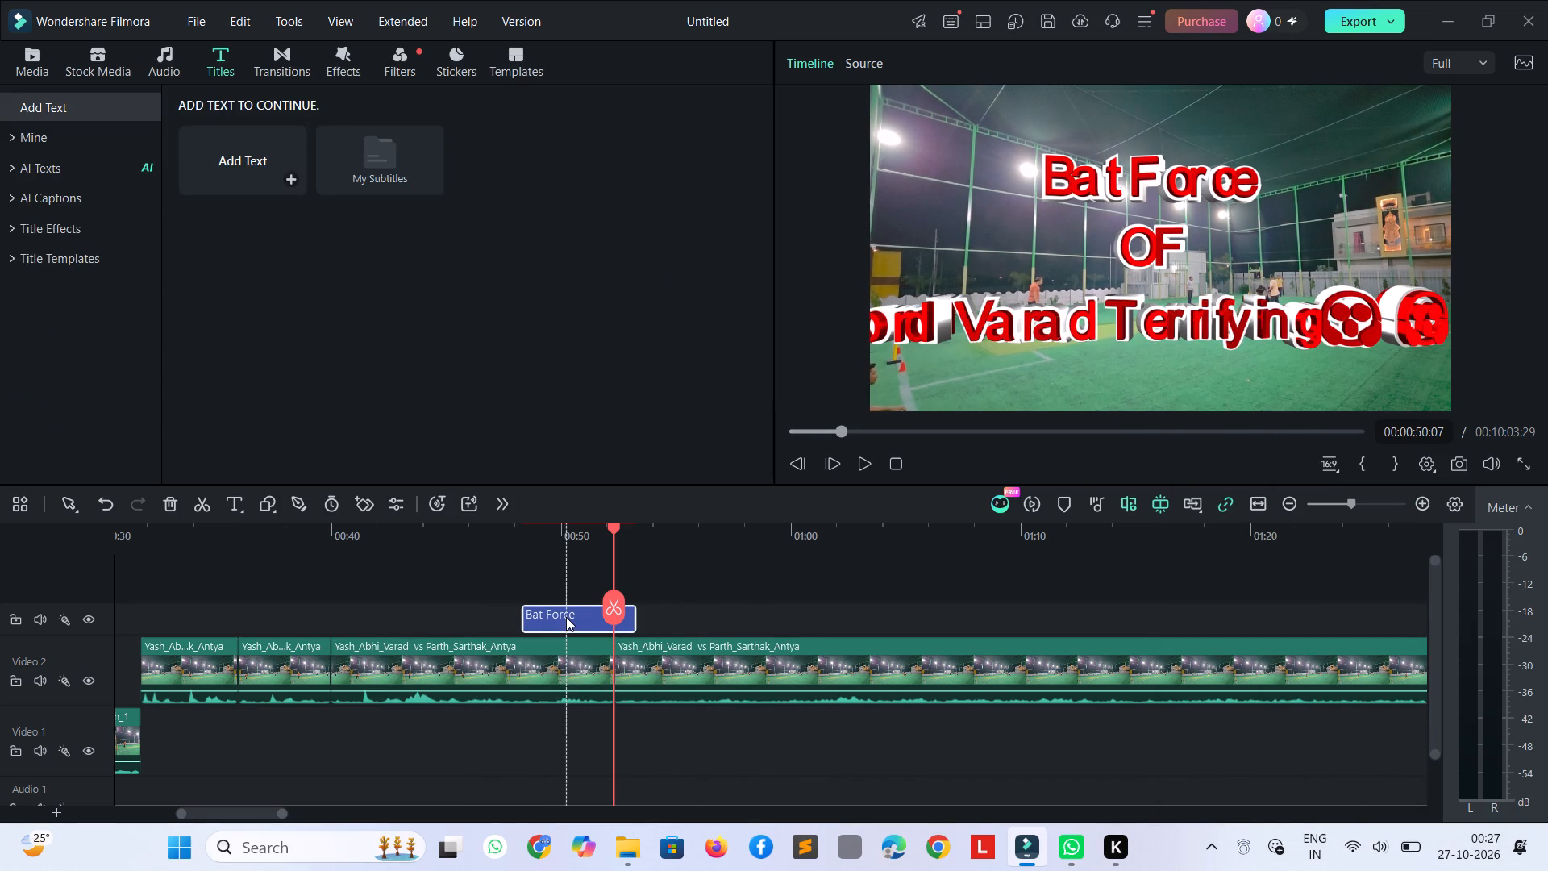
{"action": "left_click_drag", "start_coordinate": [566, 617], "coordinate": [551, 615]}
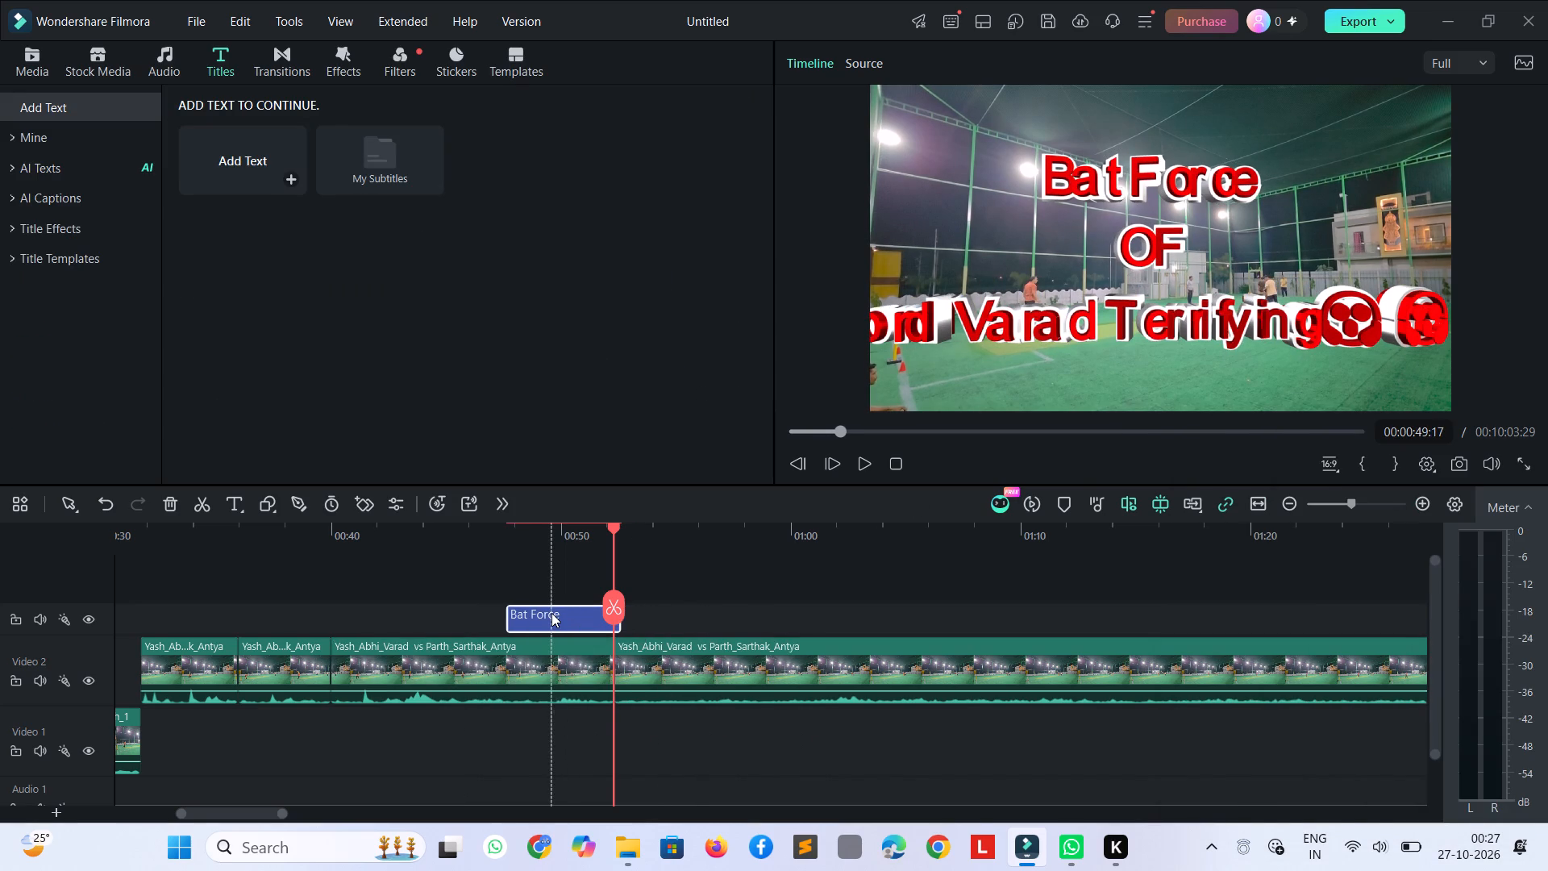
{"action": "left_click_drag", "start_coordinate": [551, 613], "coordinate": [509, 611]}
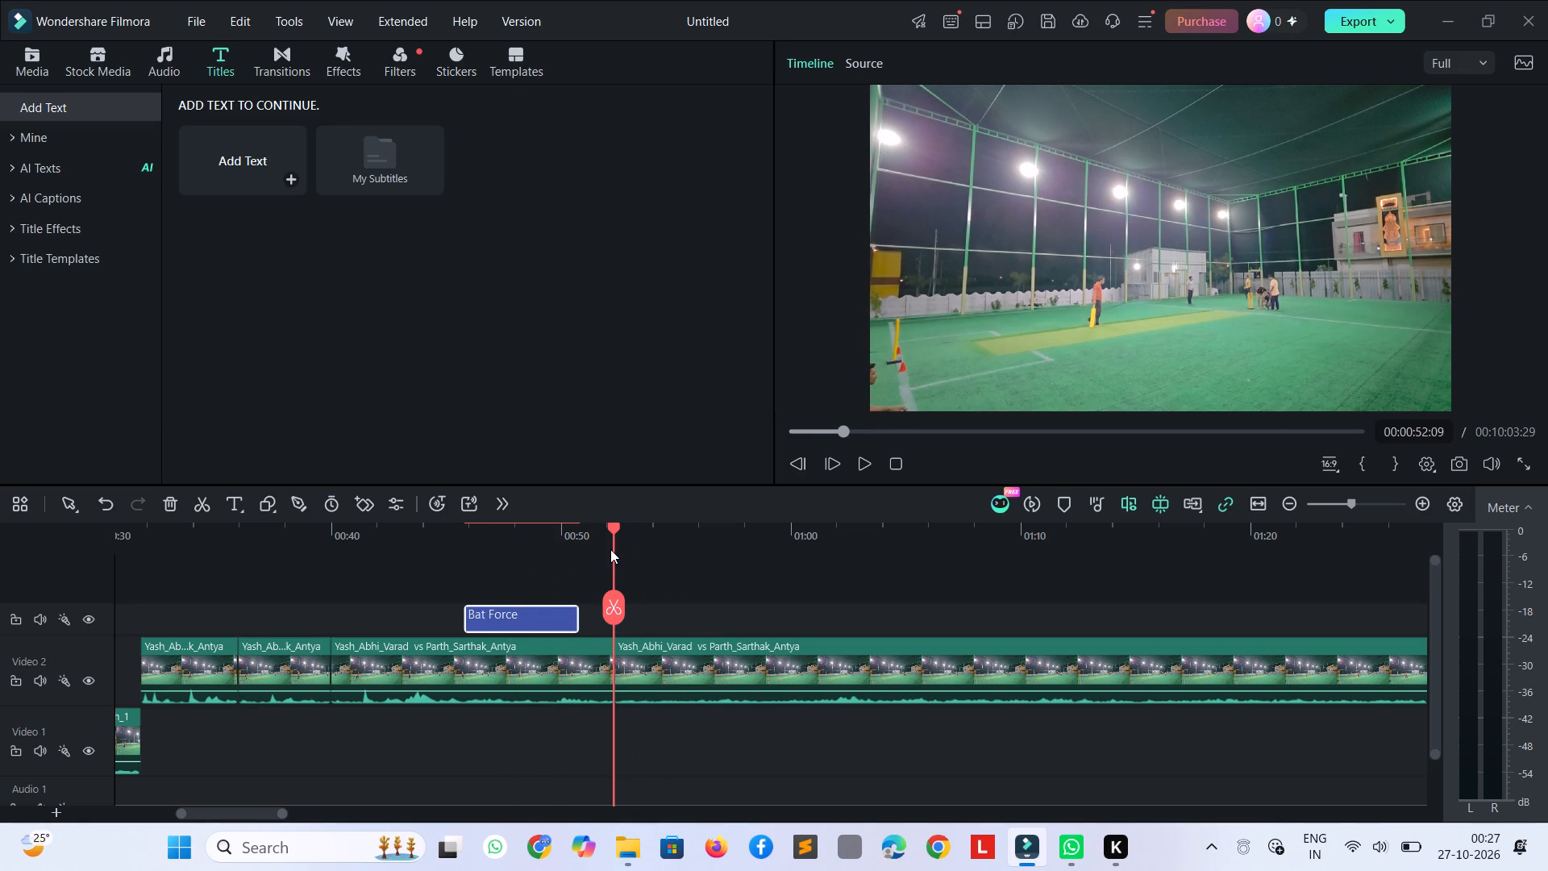
Play back the title section from about 00:45 and open the "Bat Force" title clip for editing.
{"action": "left_click_drag", "start_coordinate": [610, 549], "coordinate": [447, 517]}
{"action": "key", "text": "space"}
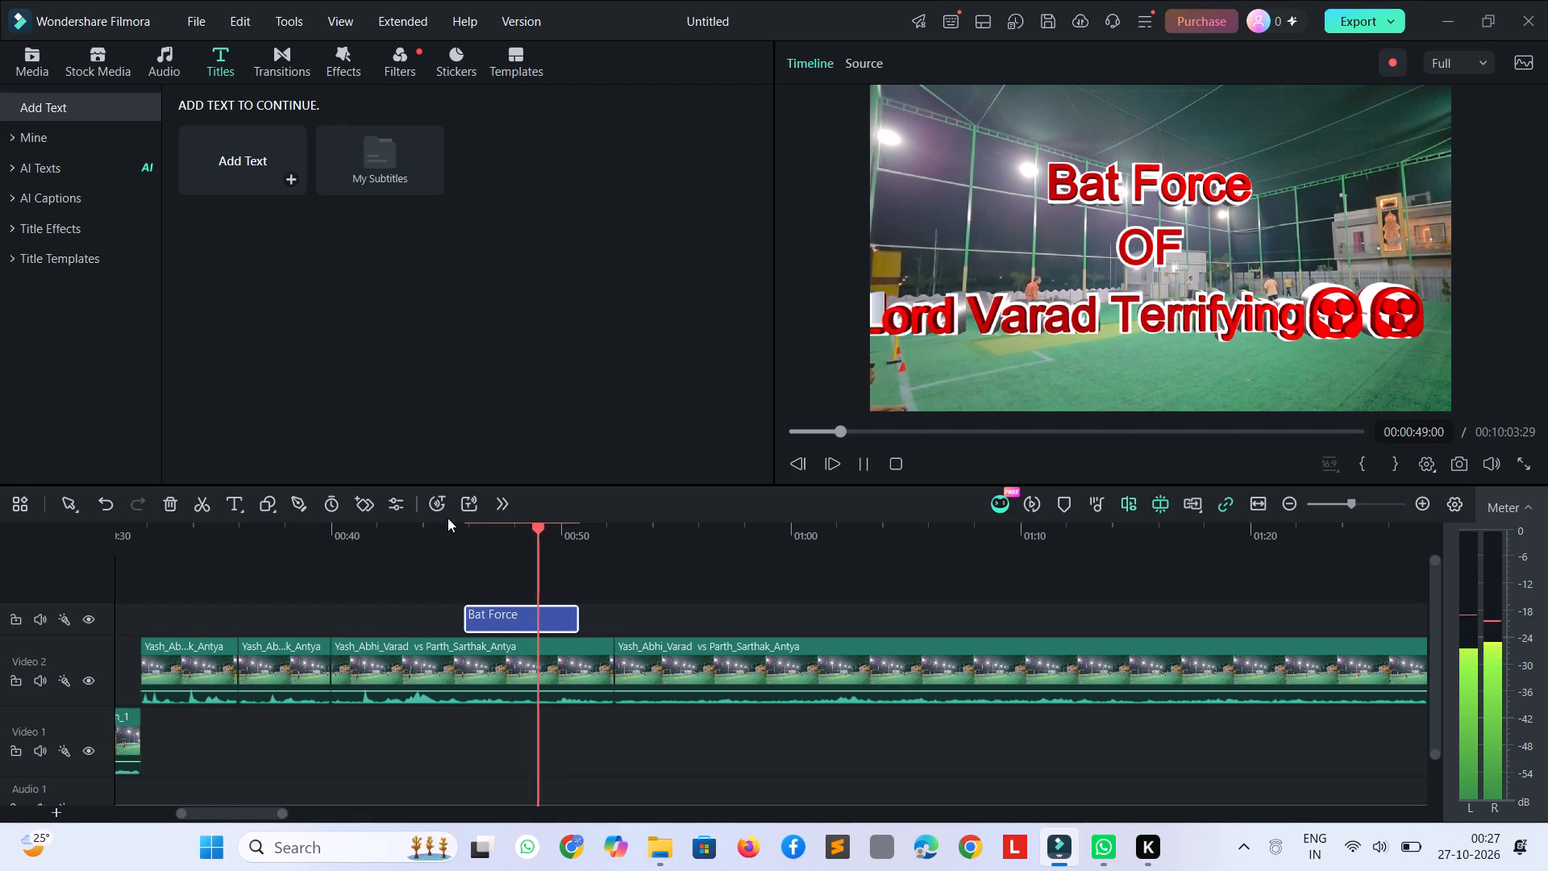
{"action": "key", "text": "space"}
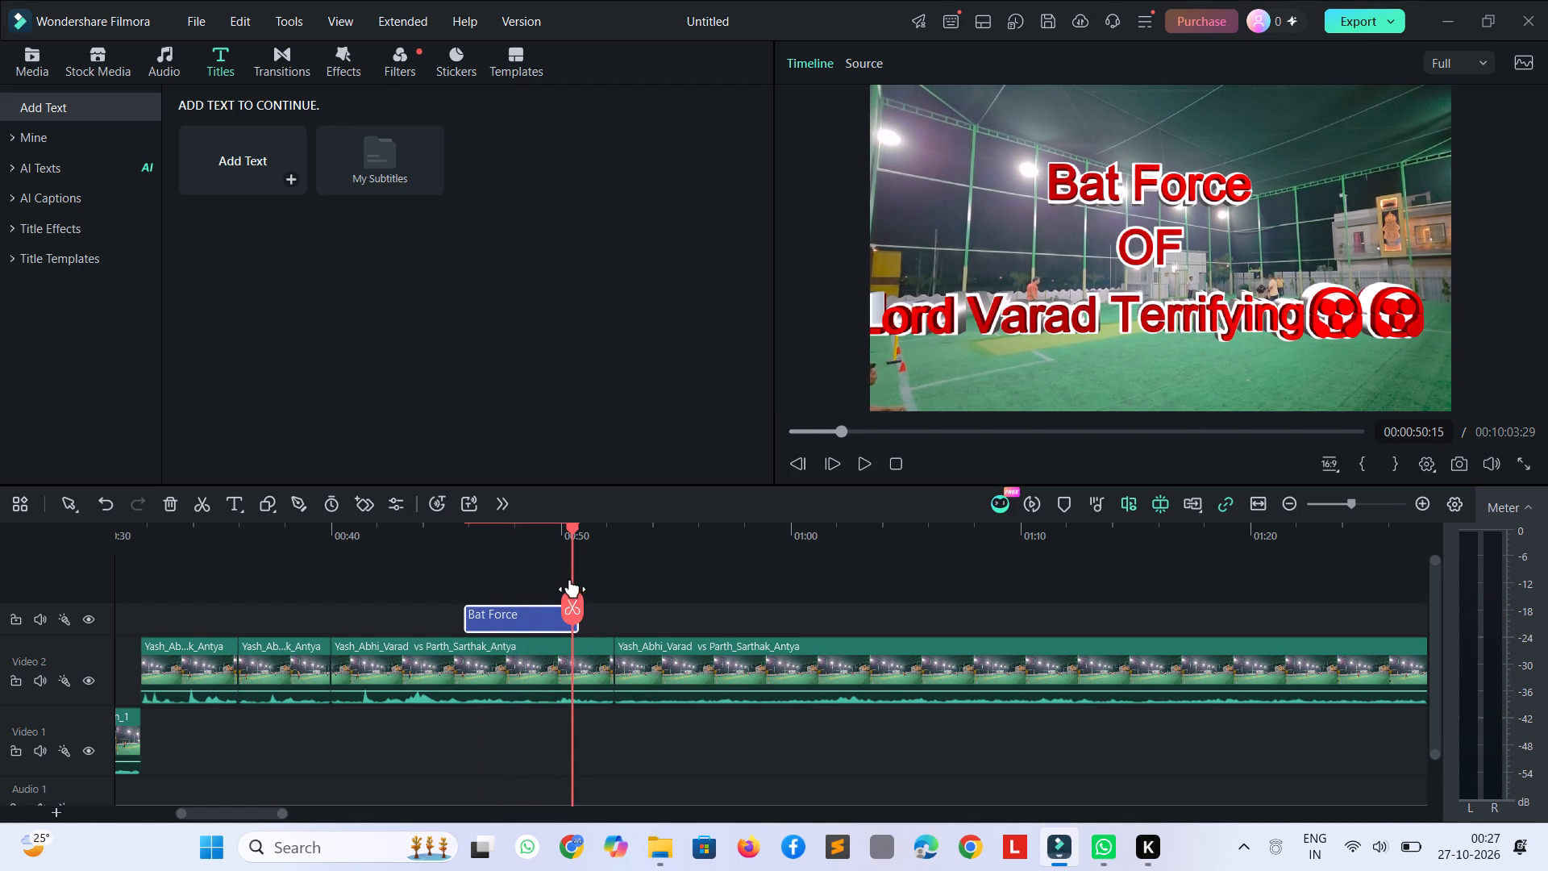
{"action": "left_click", "coordinate": [510, 619]}
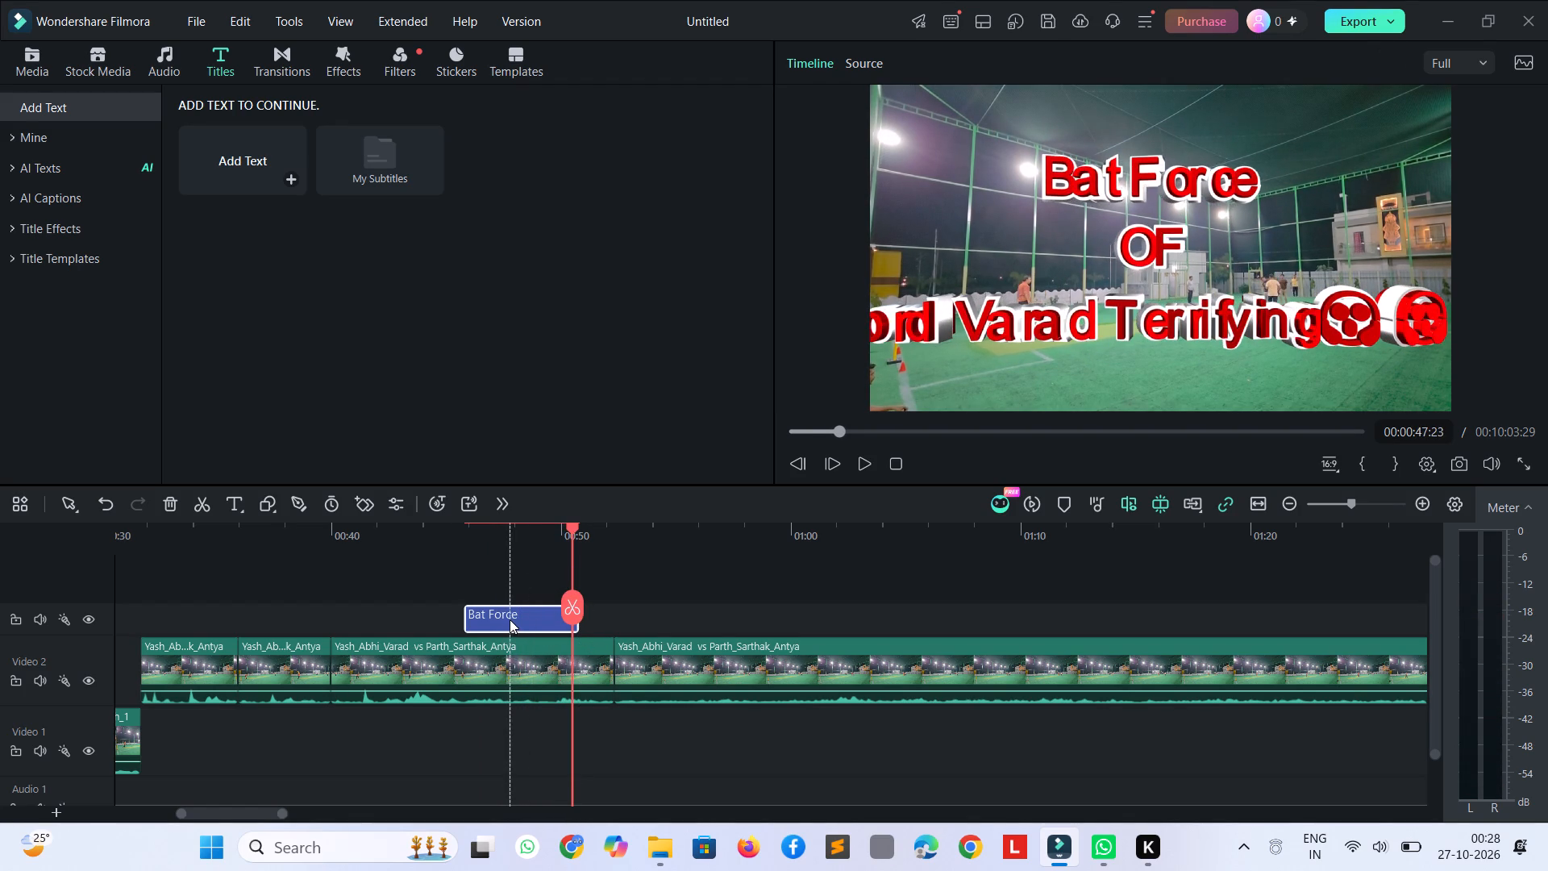
{"action": "double_click", "coordinate": [510, 619]}
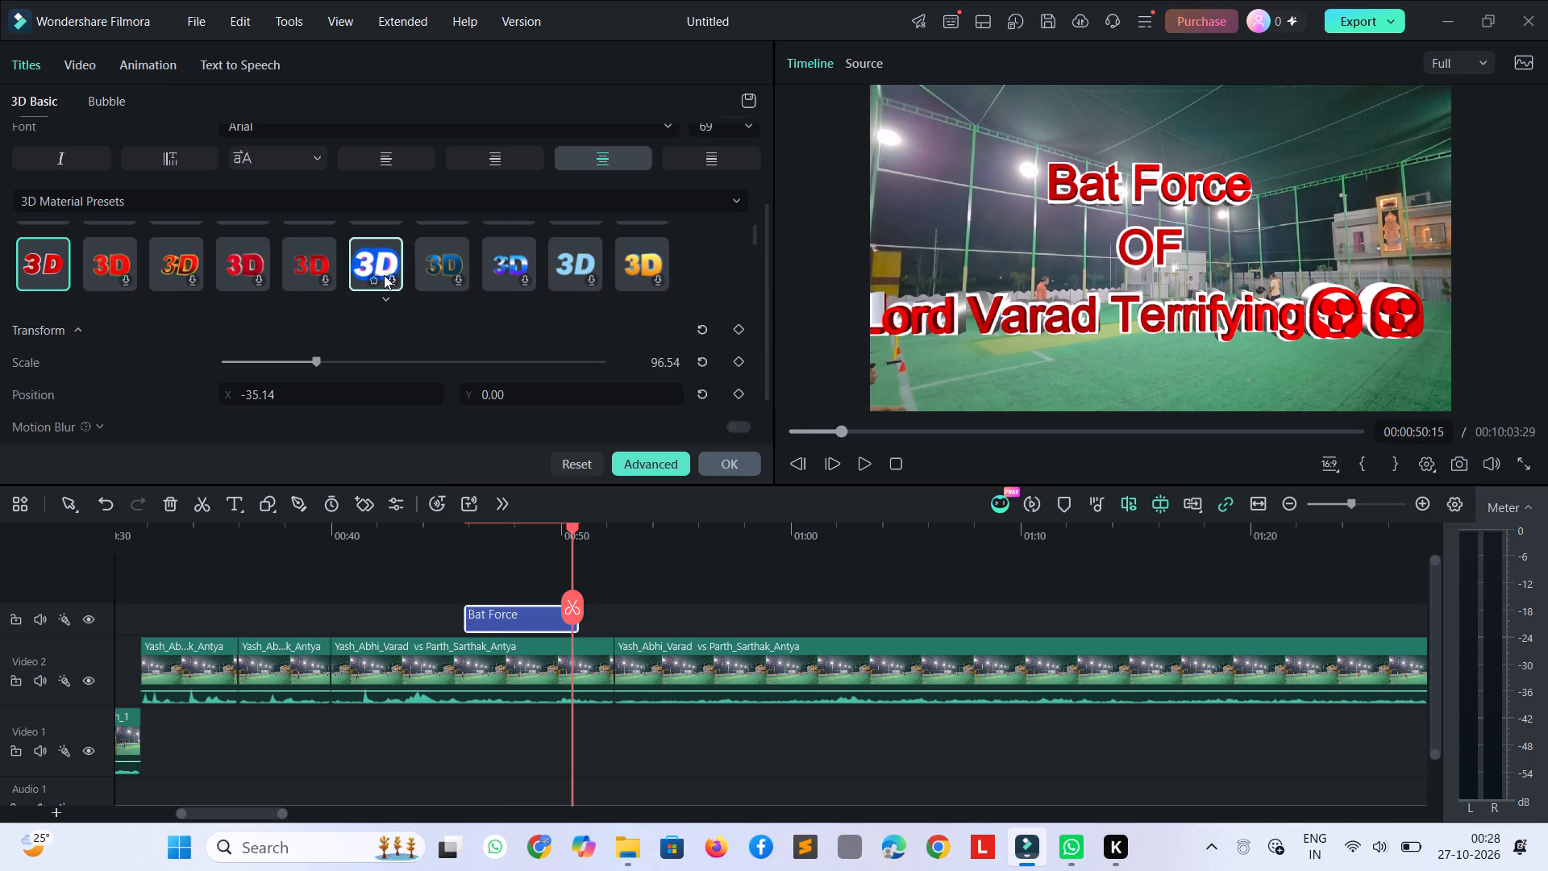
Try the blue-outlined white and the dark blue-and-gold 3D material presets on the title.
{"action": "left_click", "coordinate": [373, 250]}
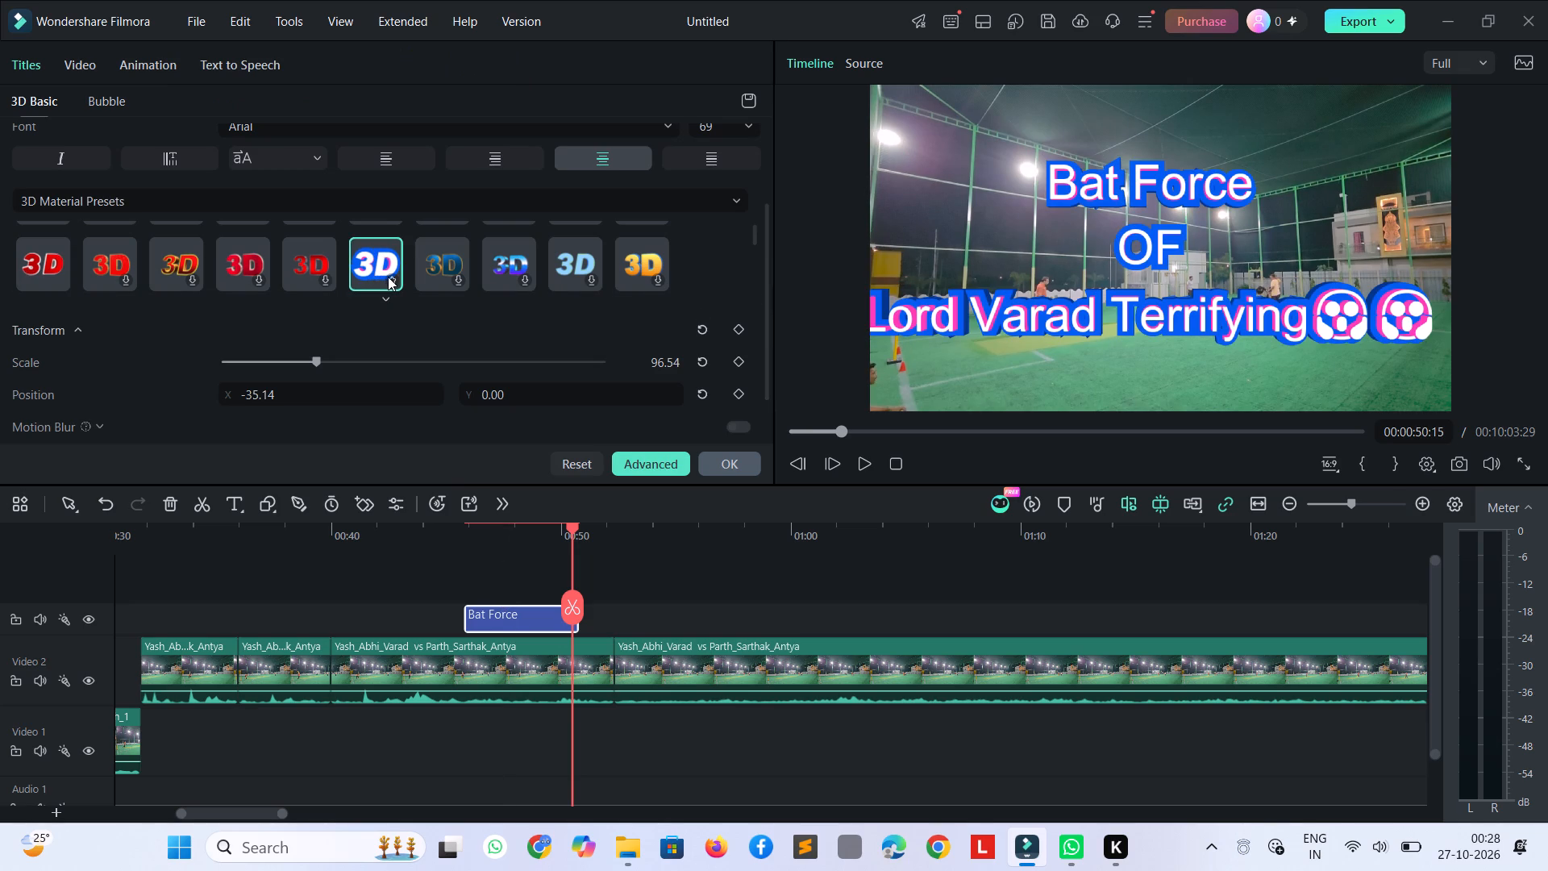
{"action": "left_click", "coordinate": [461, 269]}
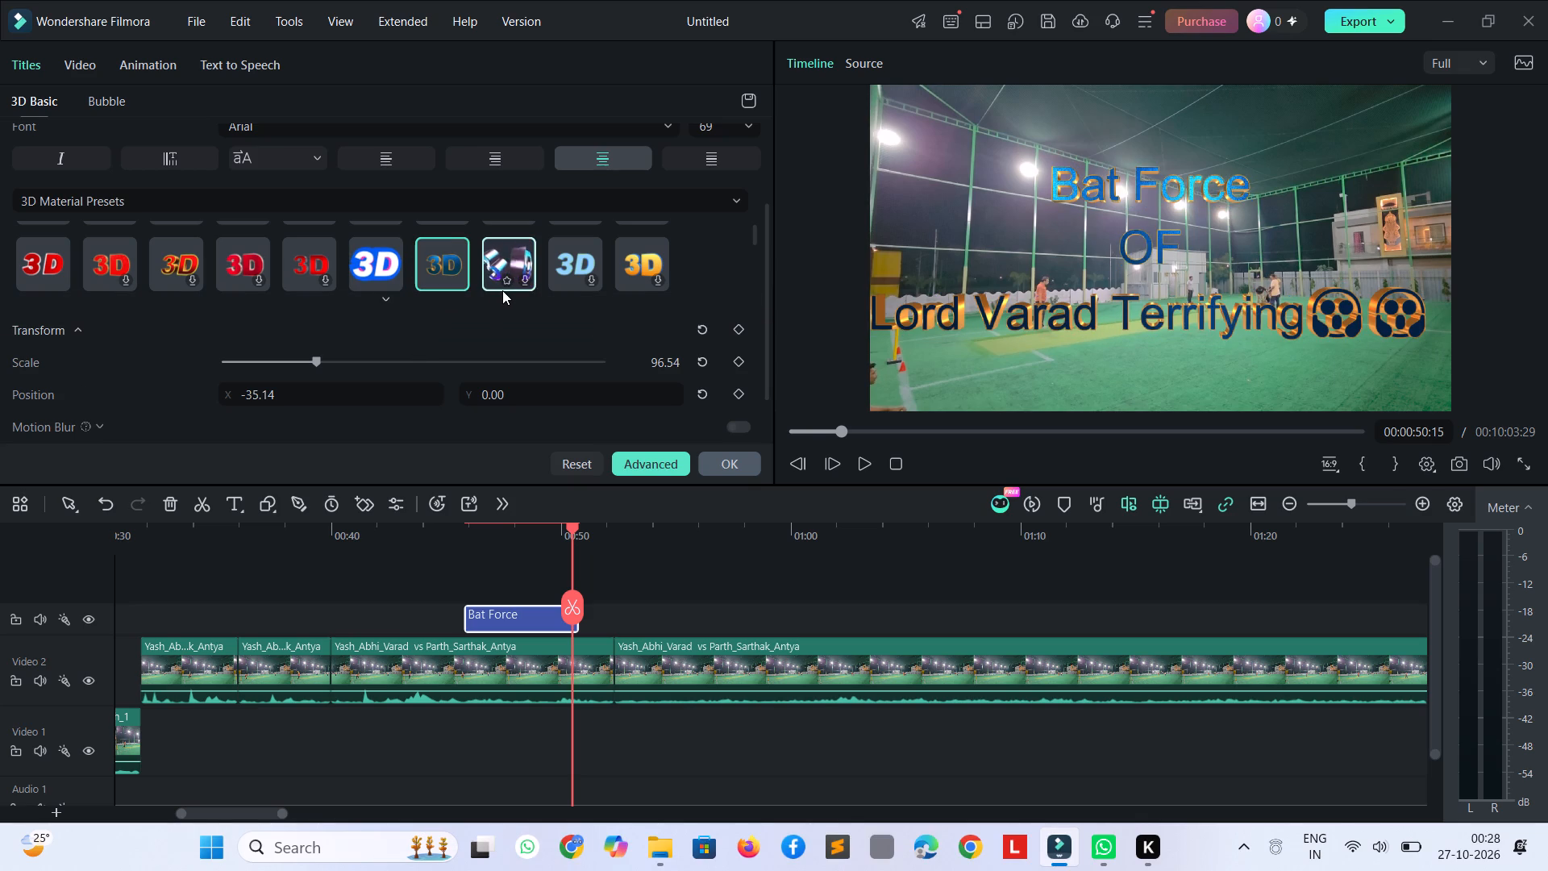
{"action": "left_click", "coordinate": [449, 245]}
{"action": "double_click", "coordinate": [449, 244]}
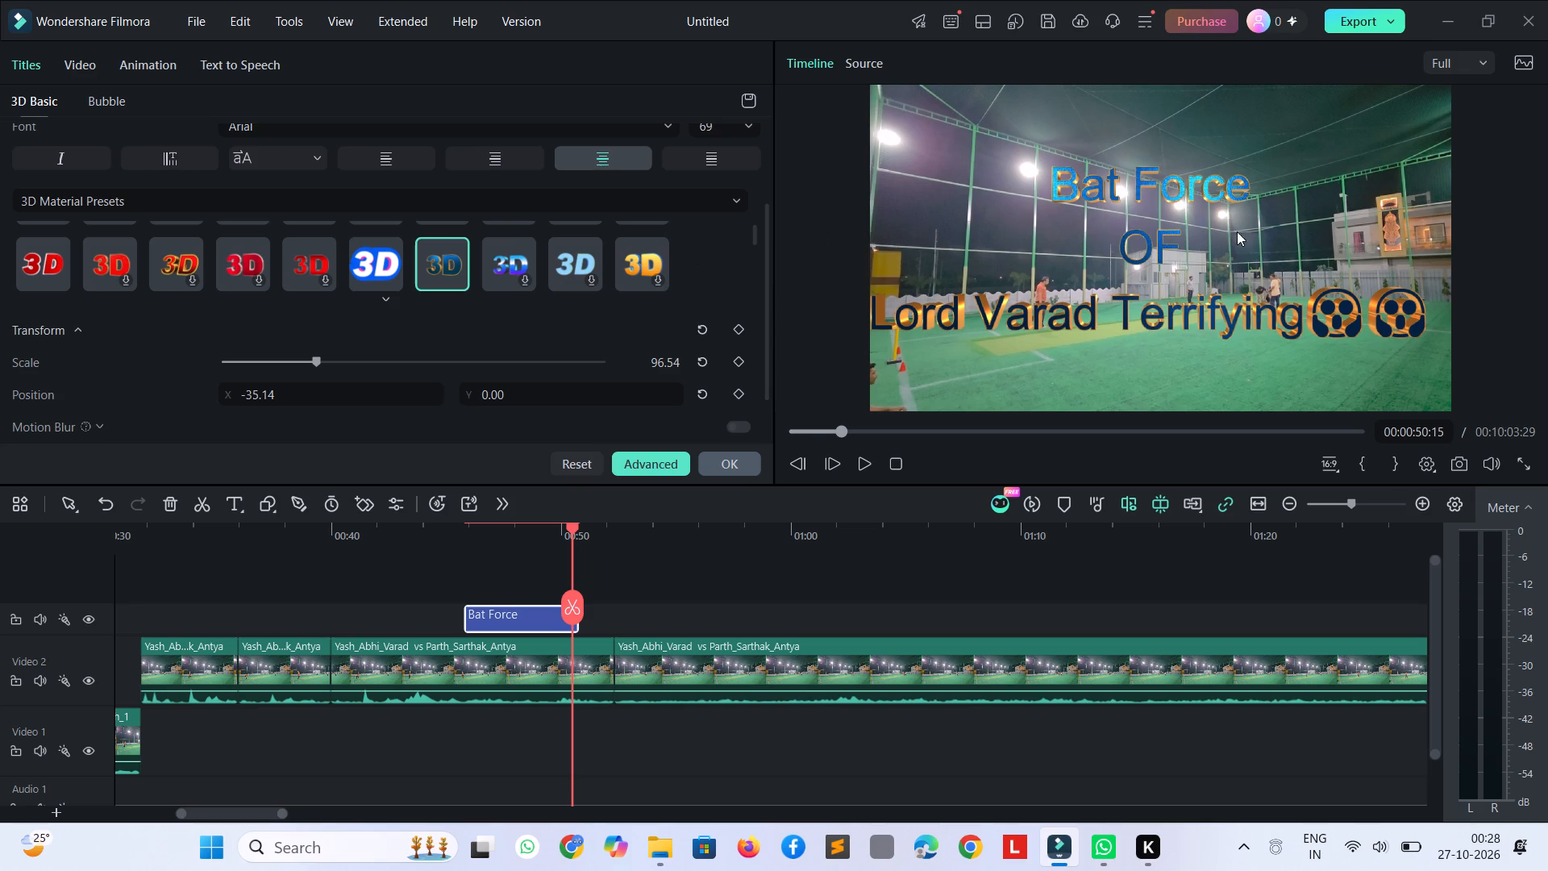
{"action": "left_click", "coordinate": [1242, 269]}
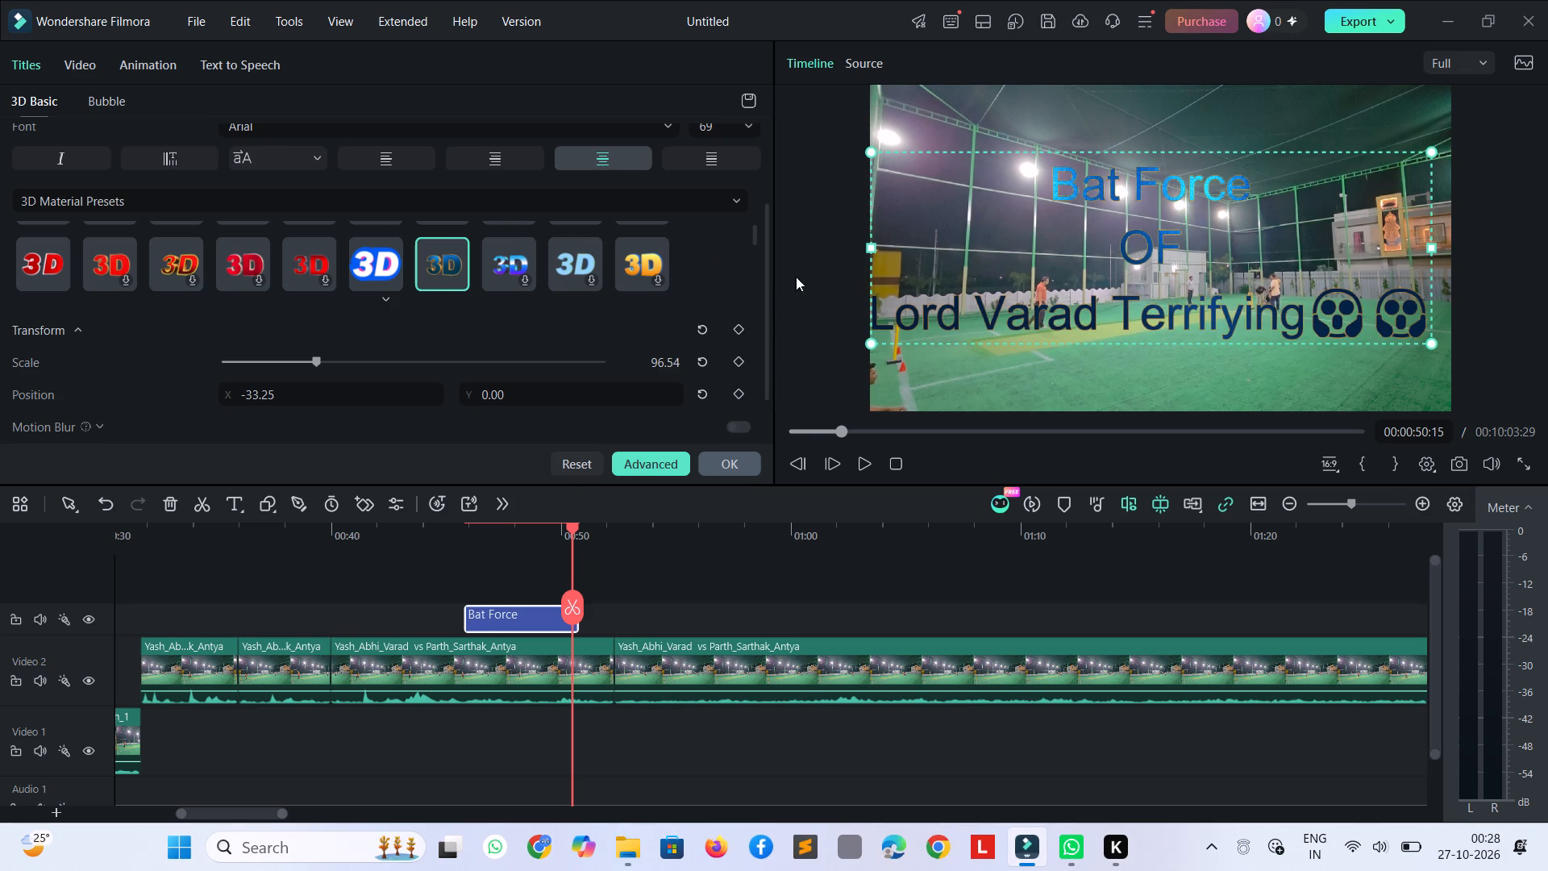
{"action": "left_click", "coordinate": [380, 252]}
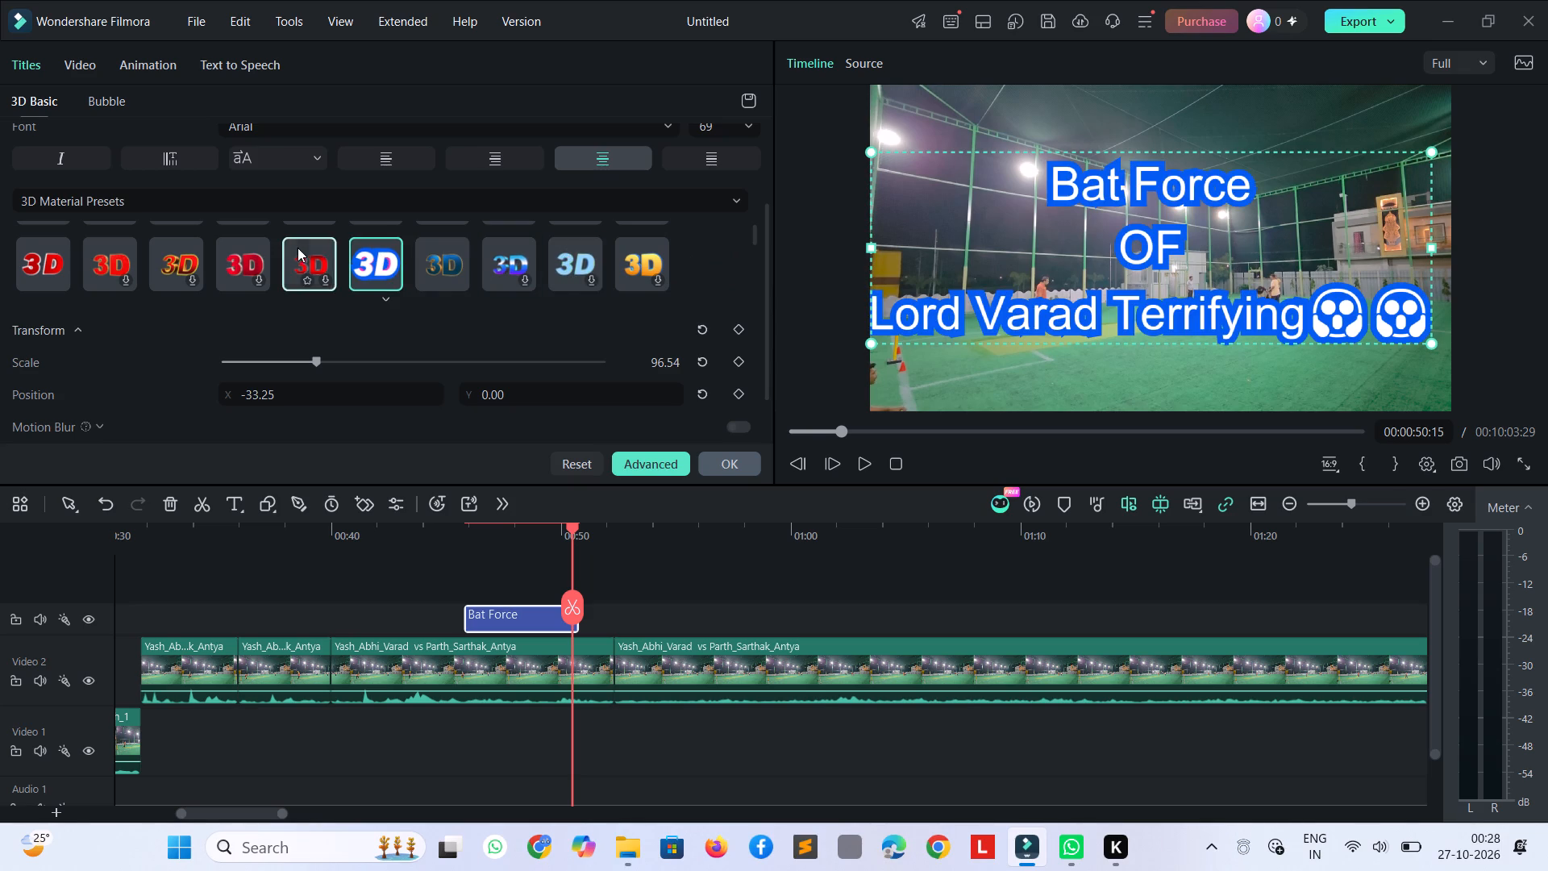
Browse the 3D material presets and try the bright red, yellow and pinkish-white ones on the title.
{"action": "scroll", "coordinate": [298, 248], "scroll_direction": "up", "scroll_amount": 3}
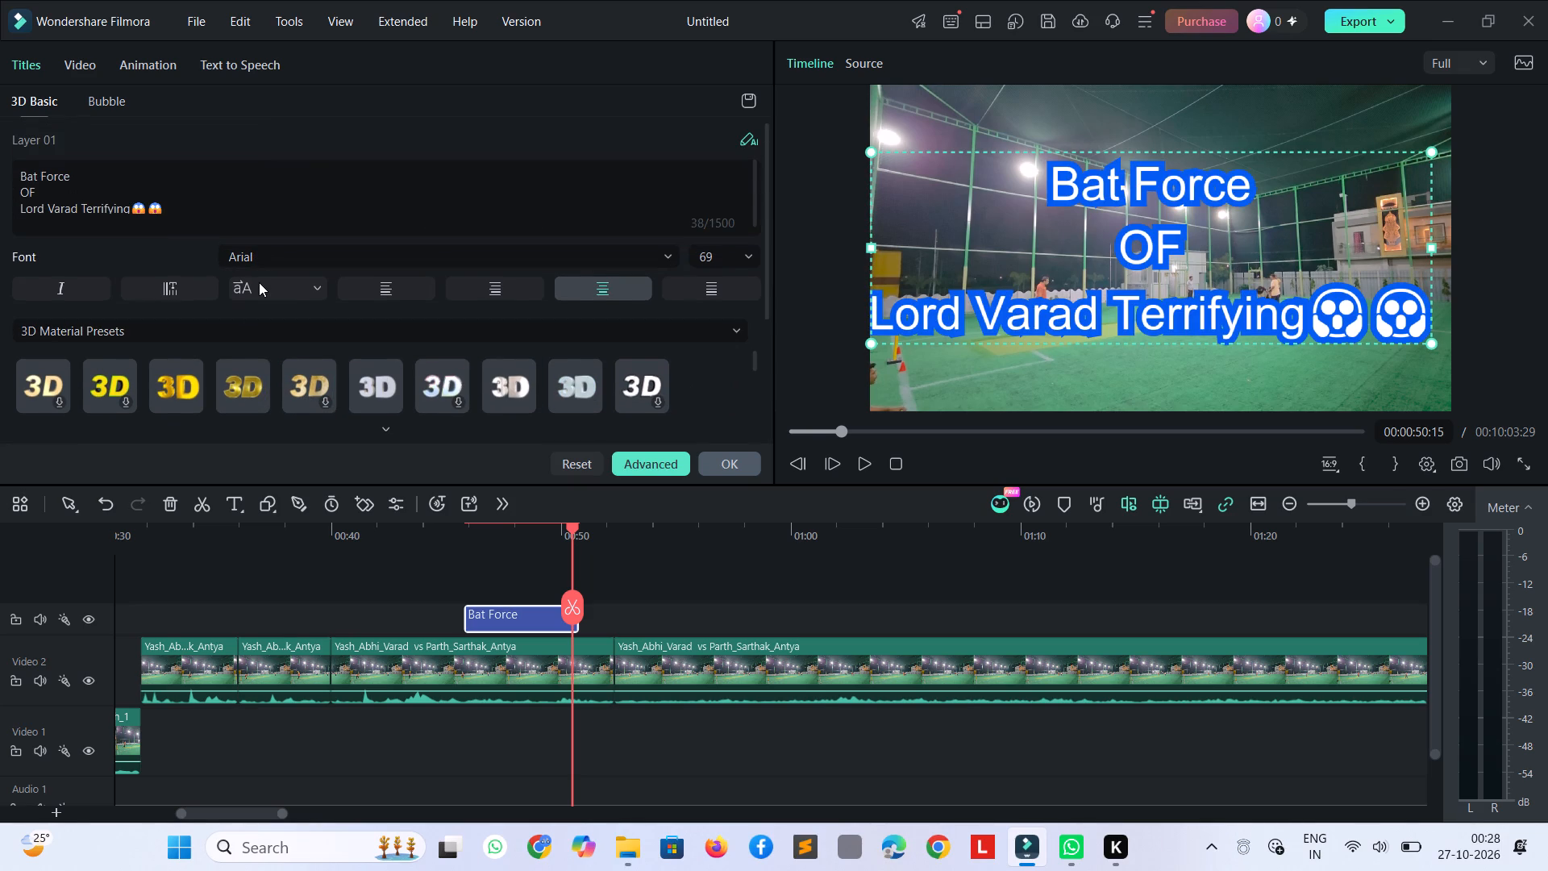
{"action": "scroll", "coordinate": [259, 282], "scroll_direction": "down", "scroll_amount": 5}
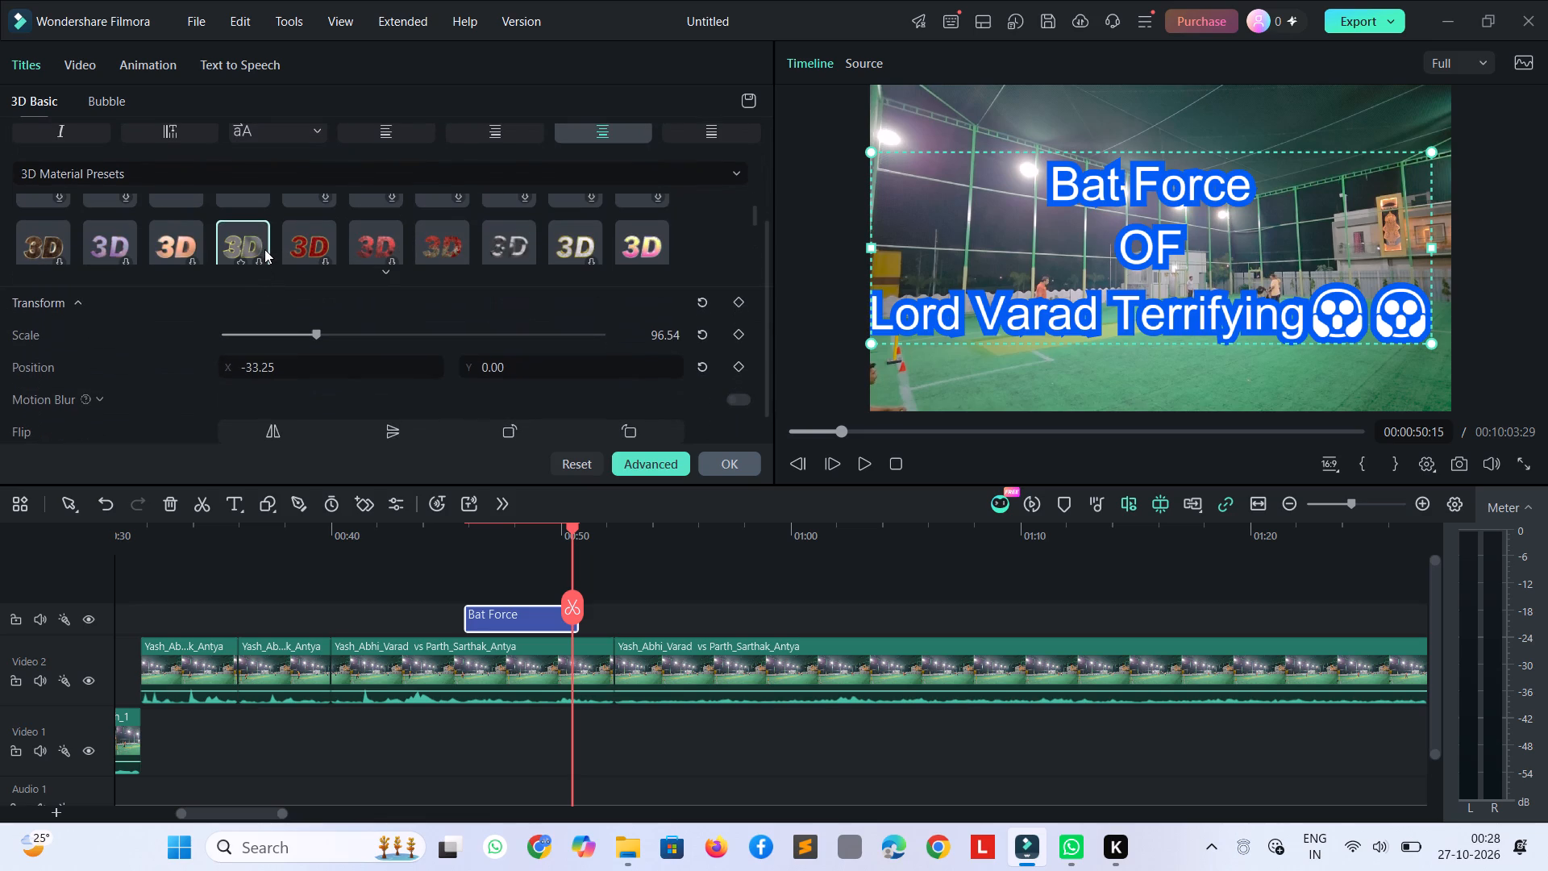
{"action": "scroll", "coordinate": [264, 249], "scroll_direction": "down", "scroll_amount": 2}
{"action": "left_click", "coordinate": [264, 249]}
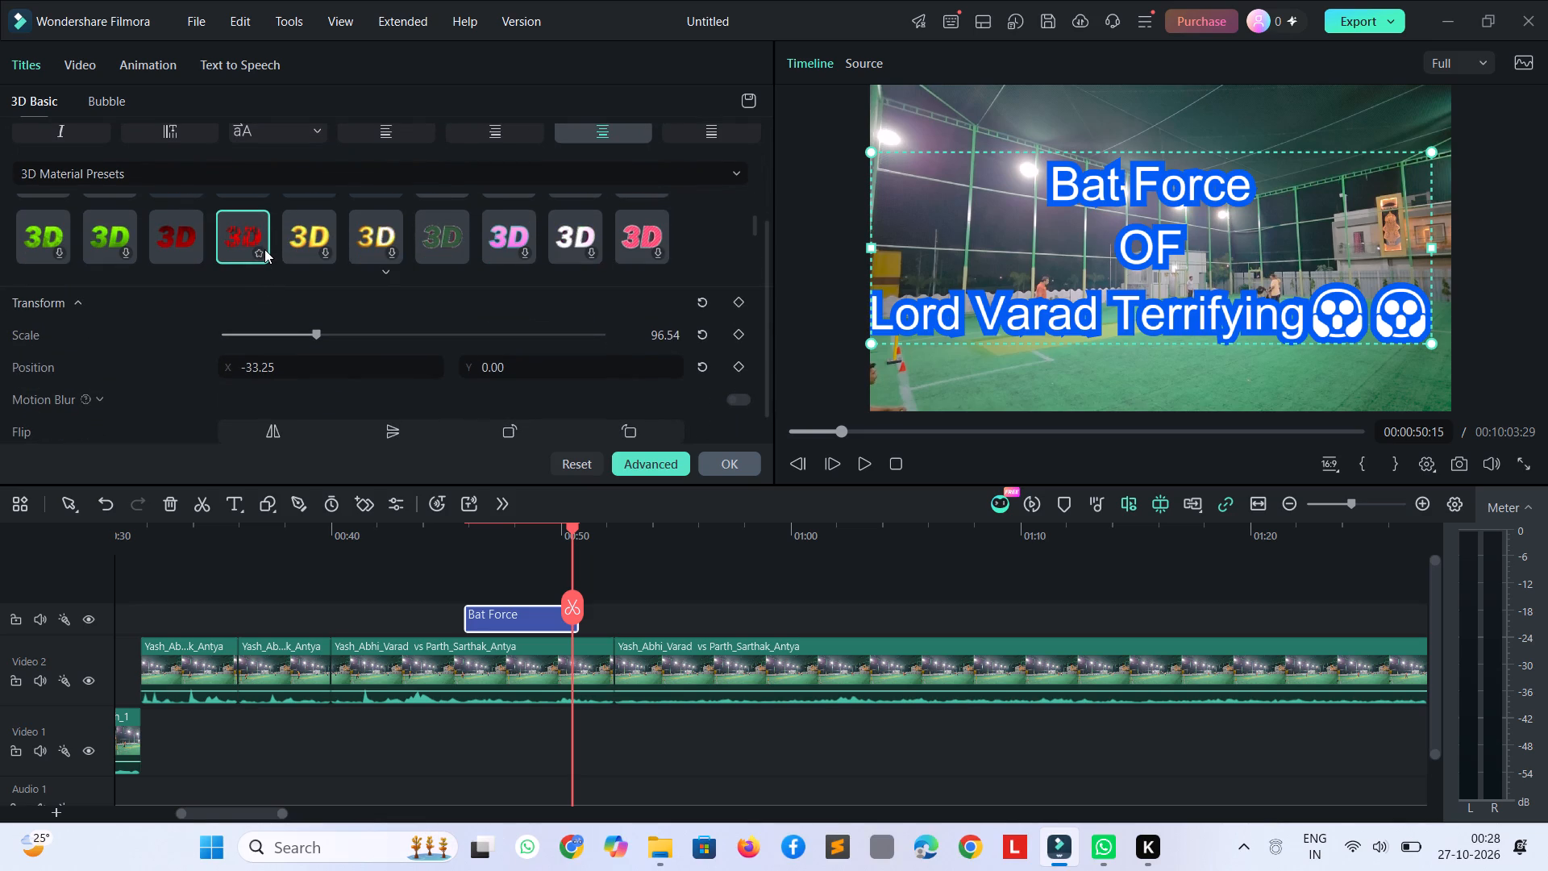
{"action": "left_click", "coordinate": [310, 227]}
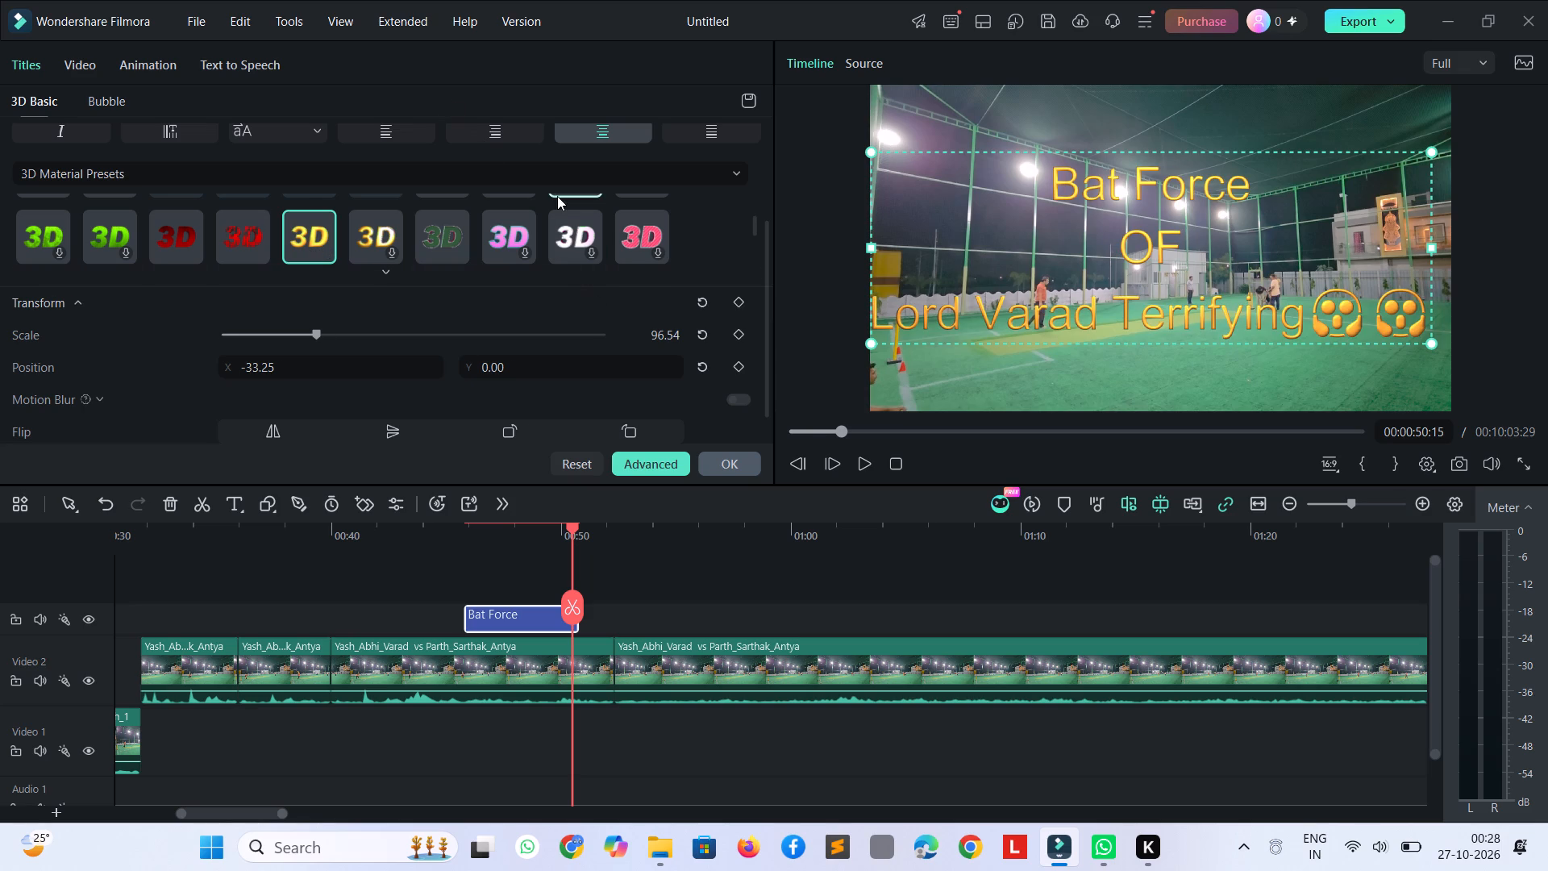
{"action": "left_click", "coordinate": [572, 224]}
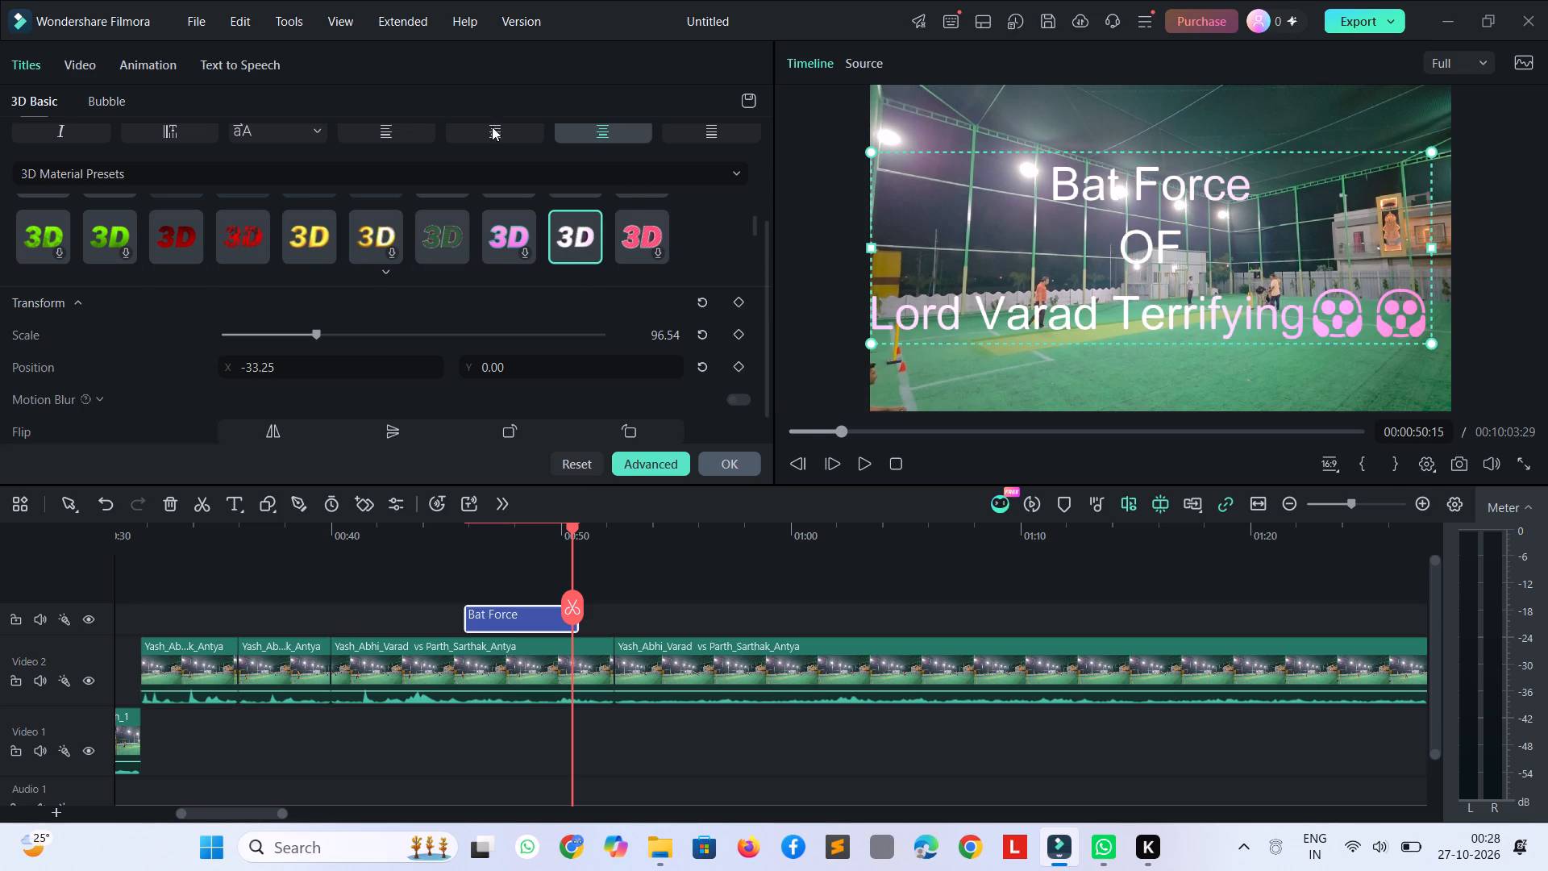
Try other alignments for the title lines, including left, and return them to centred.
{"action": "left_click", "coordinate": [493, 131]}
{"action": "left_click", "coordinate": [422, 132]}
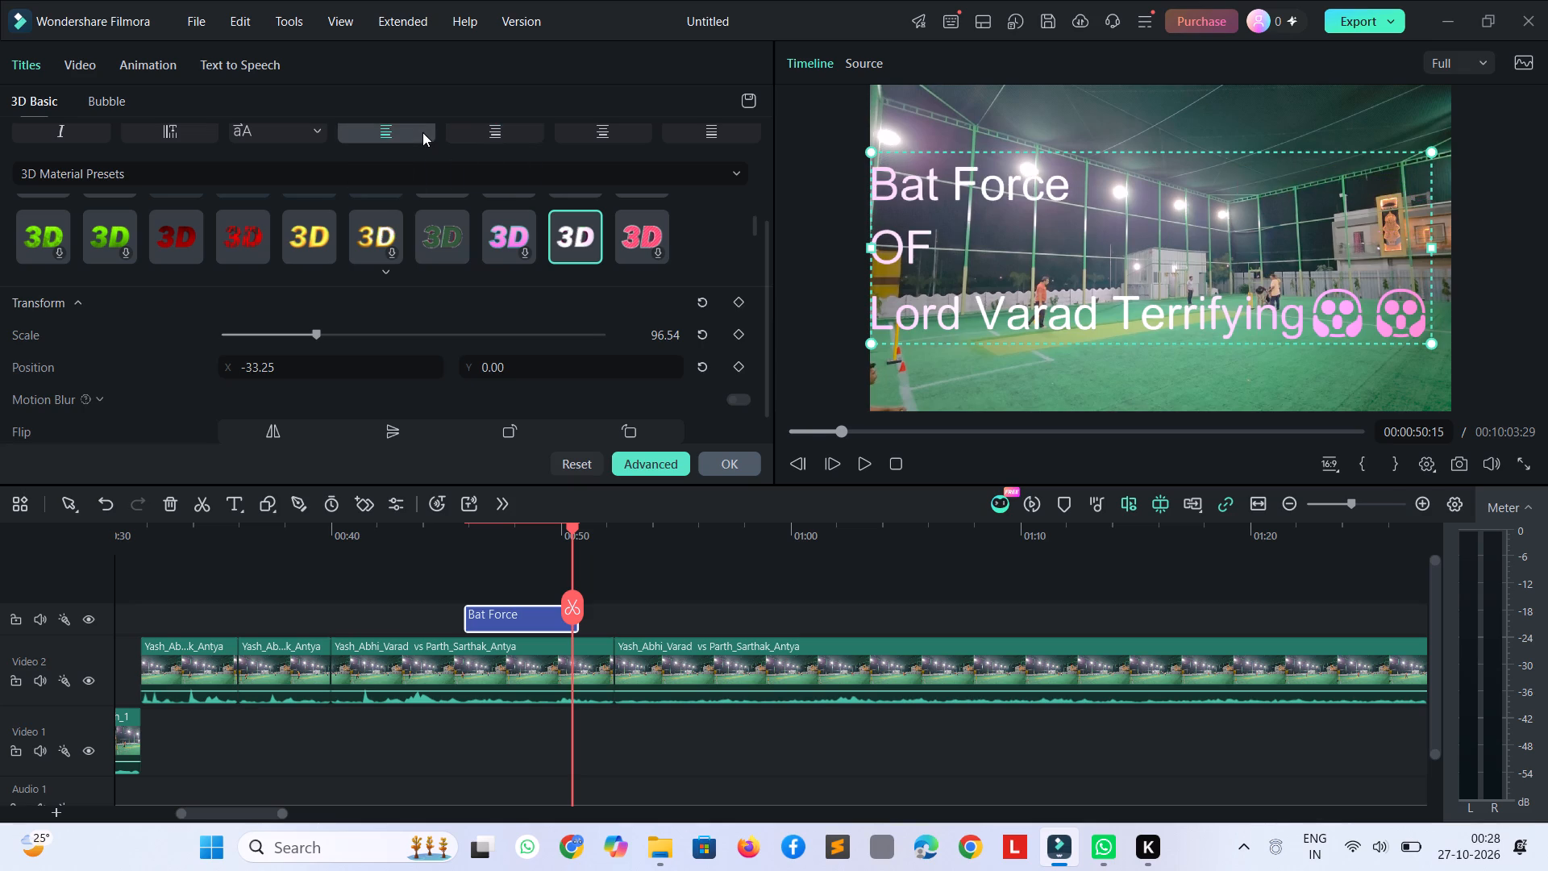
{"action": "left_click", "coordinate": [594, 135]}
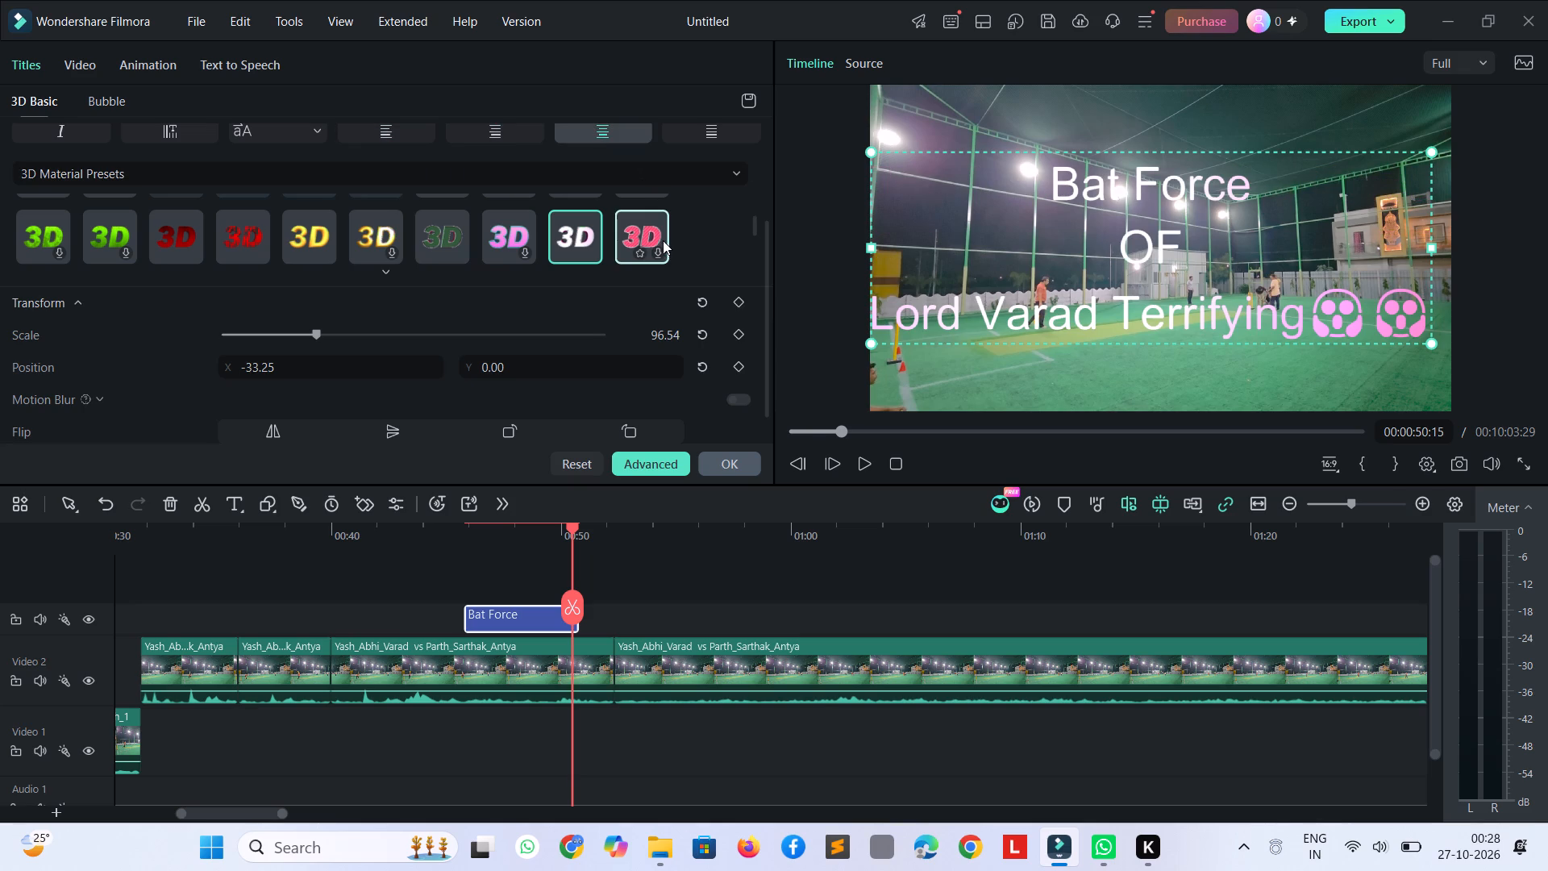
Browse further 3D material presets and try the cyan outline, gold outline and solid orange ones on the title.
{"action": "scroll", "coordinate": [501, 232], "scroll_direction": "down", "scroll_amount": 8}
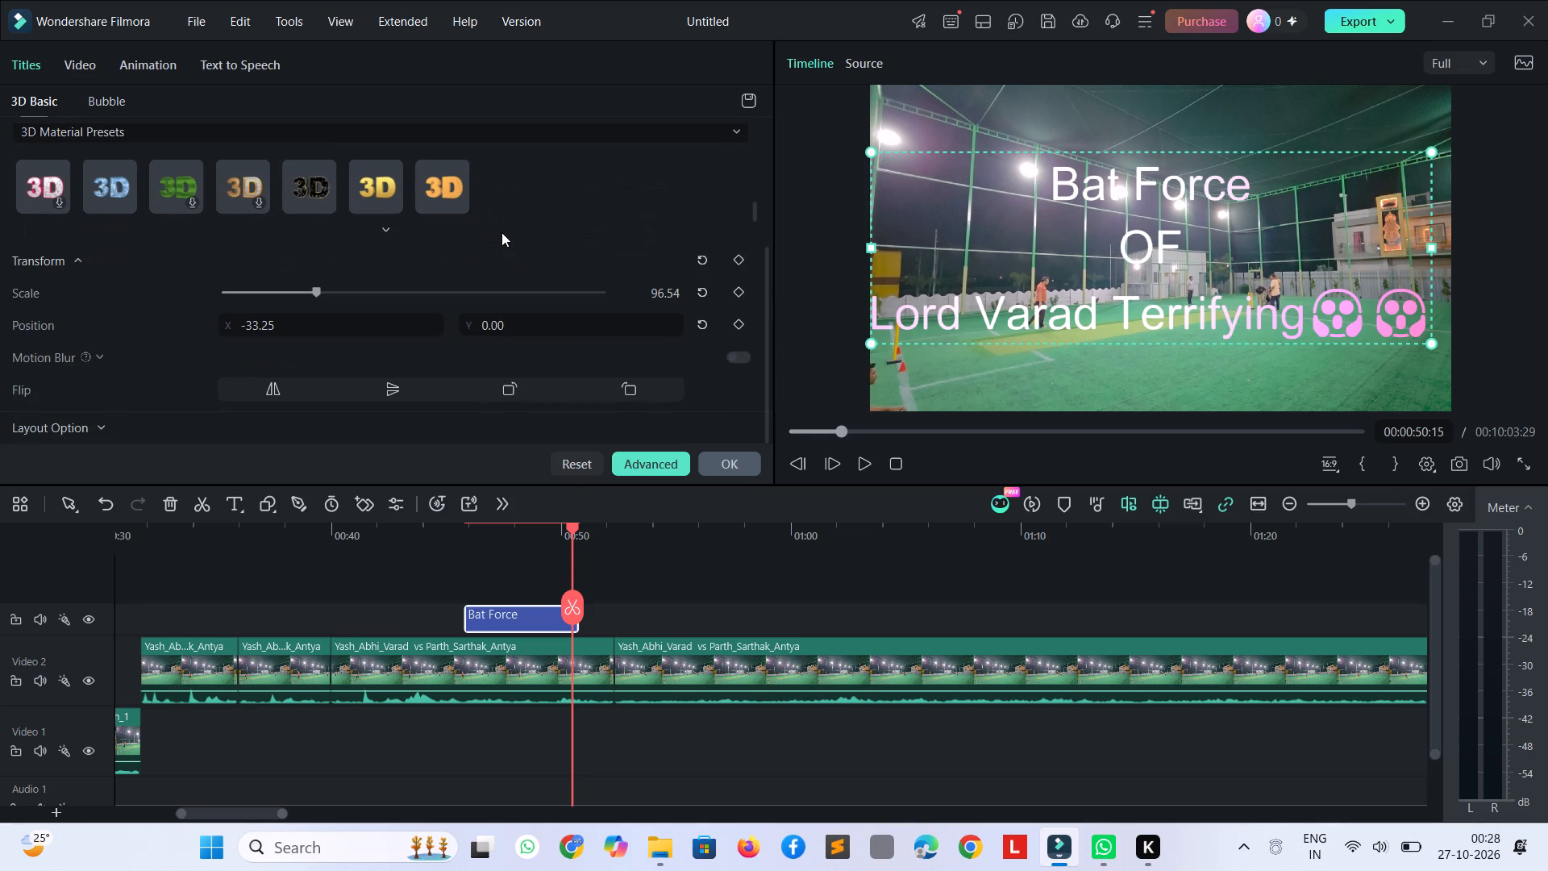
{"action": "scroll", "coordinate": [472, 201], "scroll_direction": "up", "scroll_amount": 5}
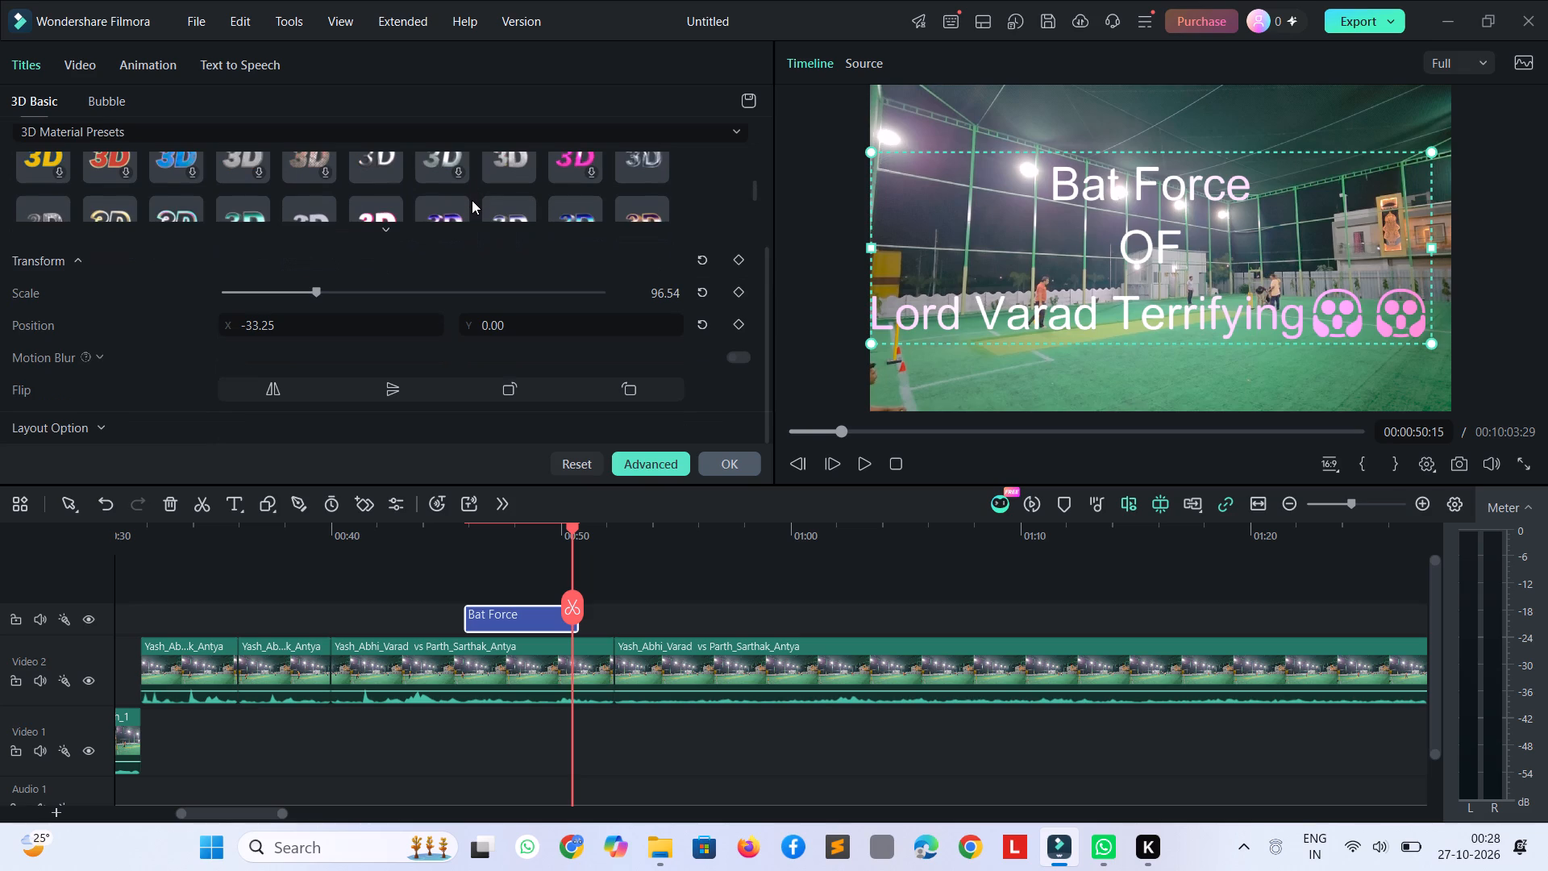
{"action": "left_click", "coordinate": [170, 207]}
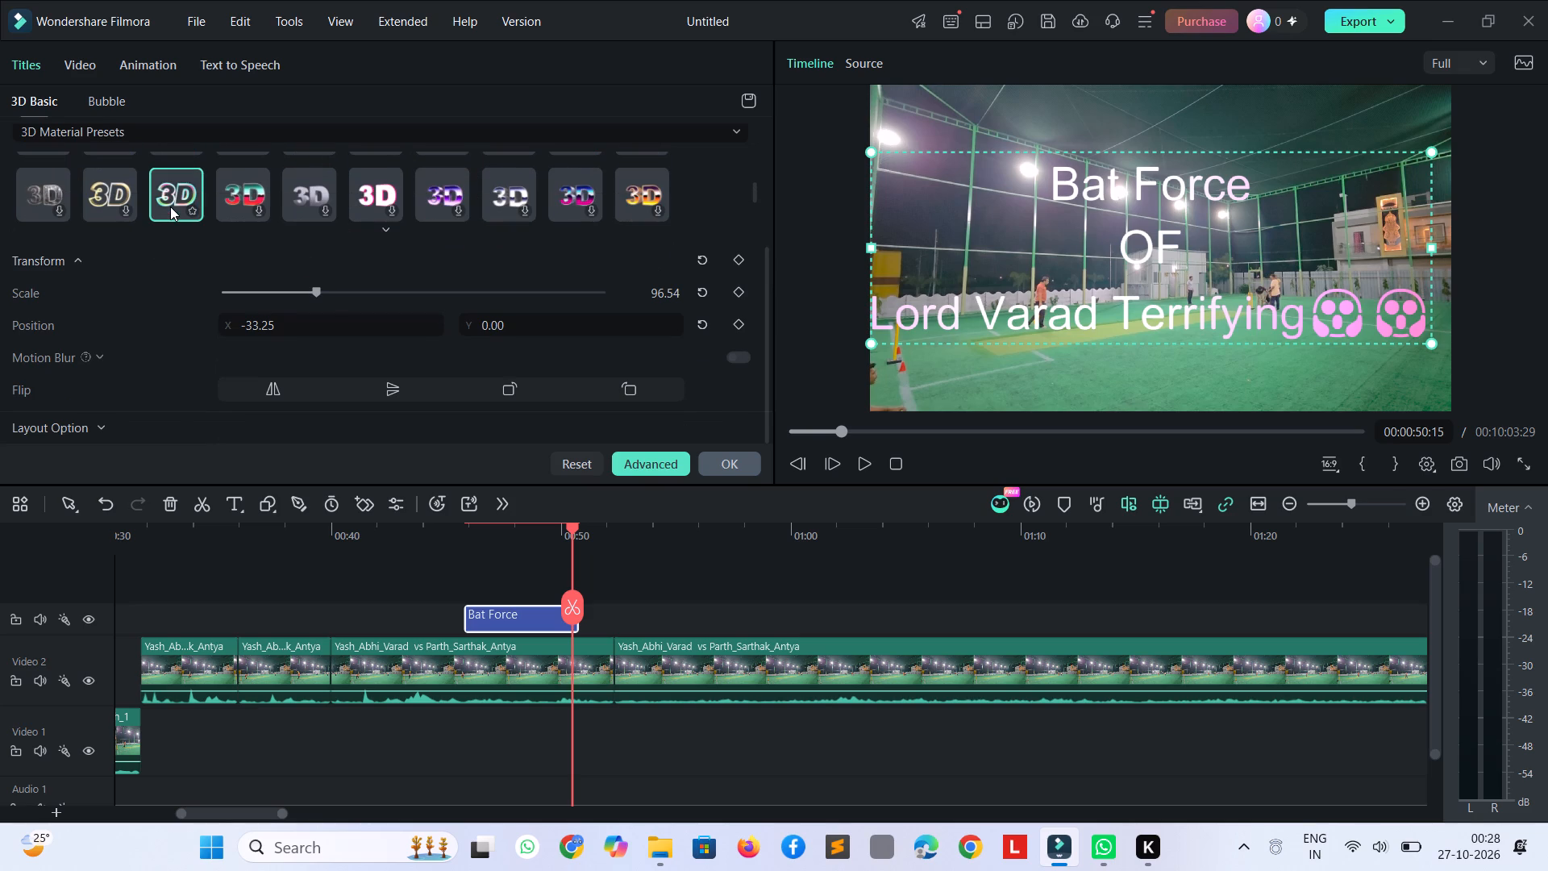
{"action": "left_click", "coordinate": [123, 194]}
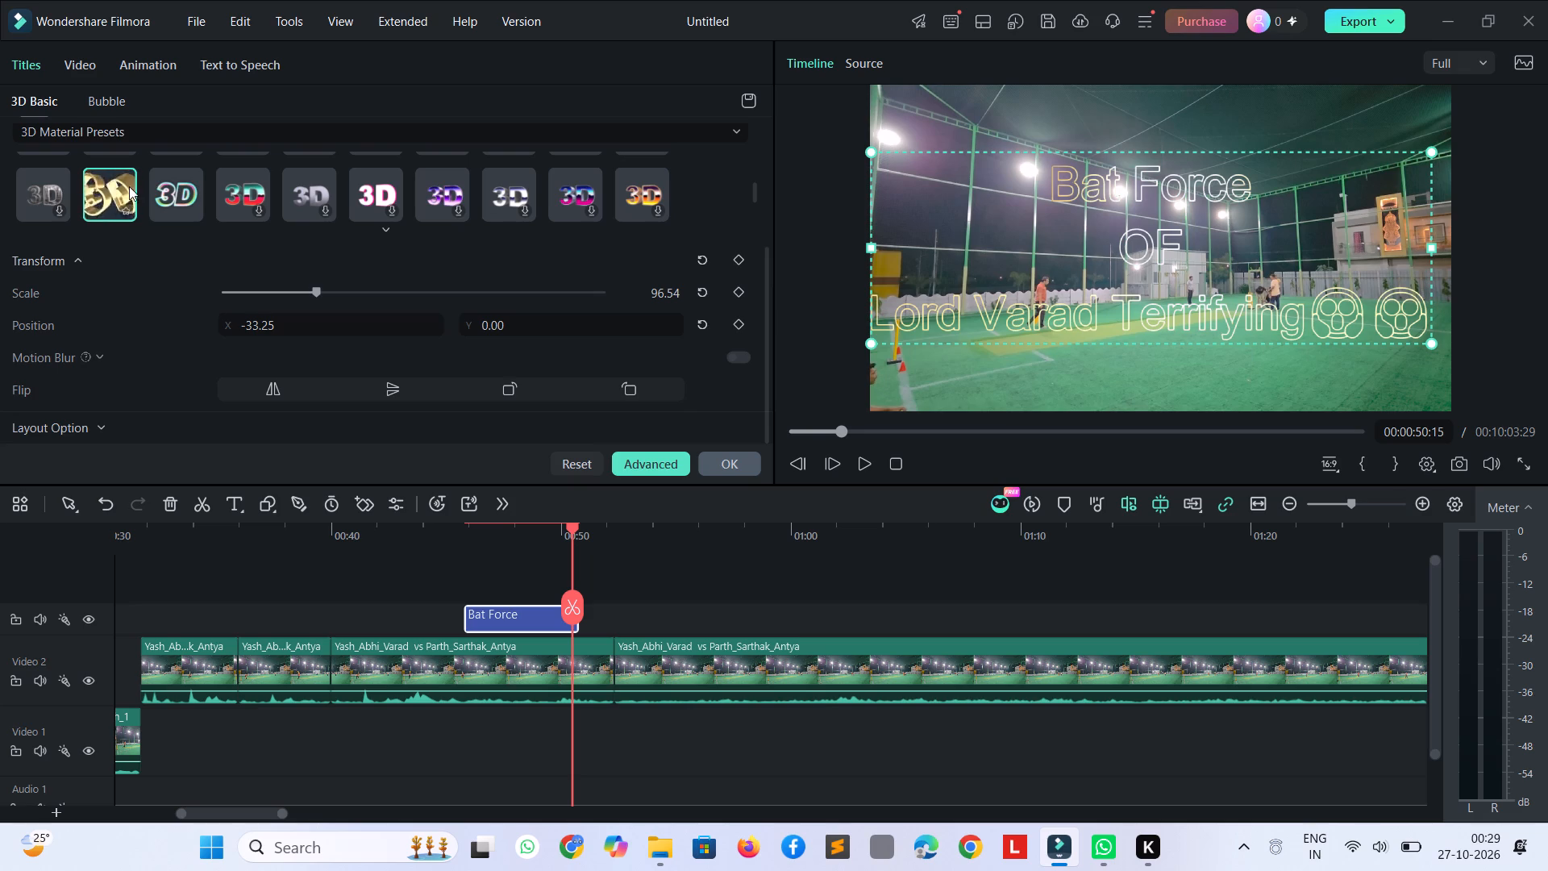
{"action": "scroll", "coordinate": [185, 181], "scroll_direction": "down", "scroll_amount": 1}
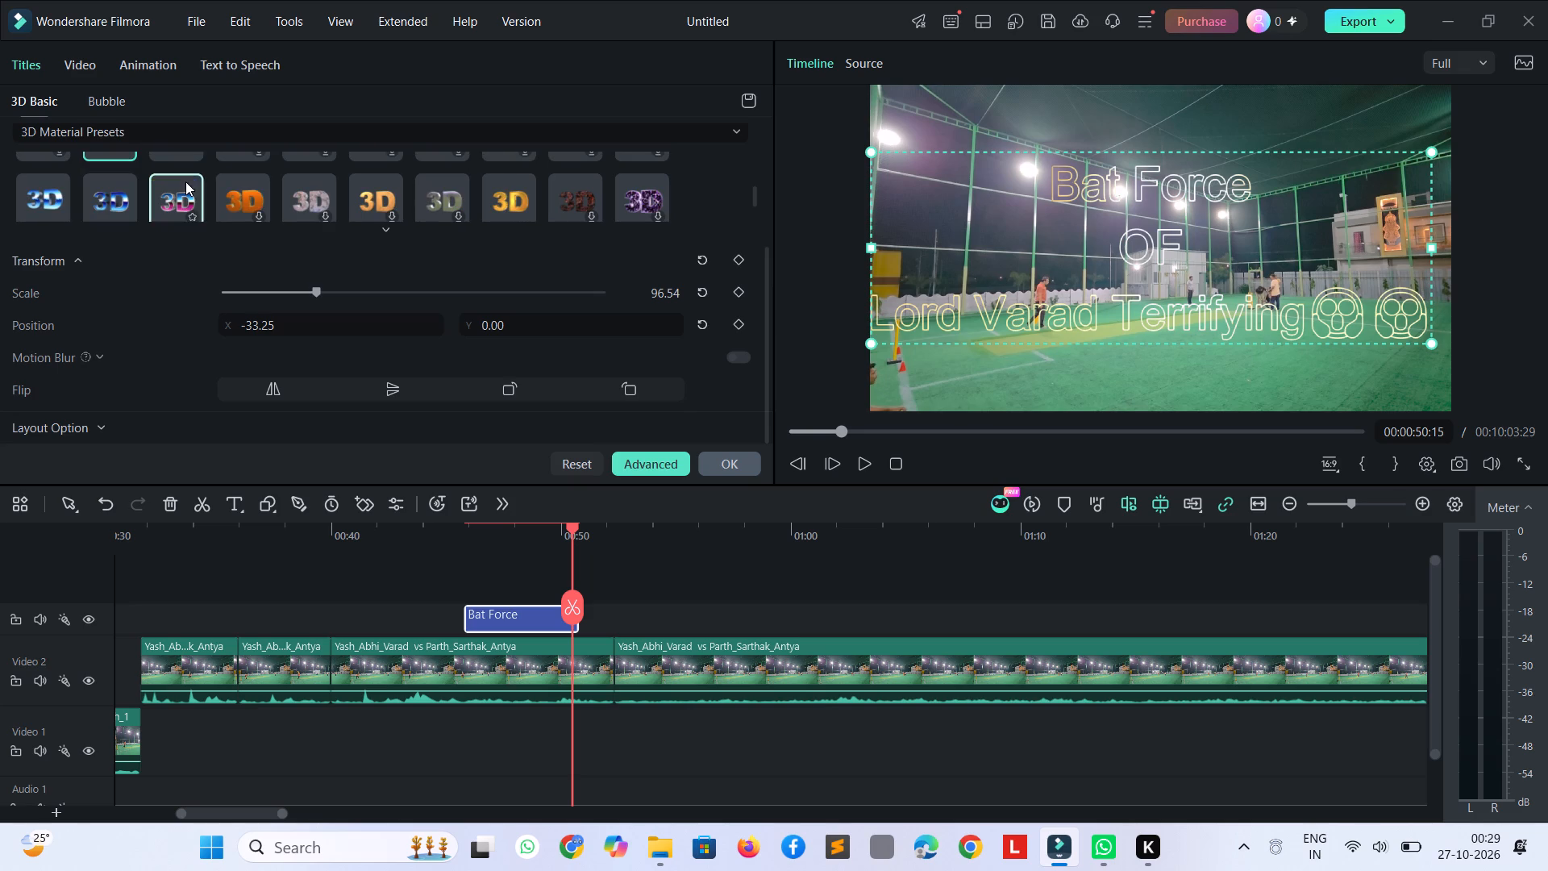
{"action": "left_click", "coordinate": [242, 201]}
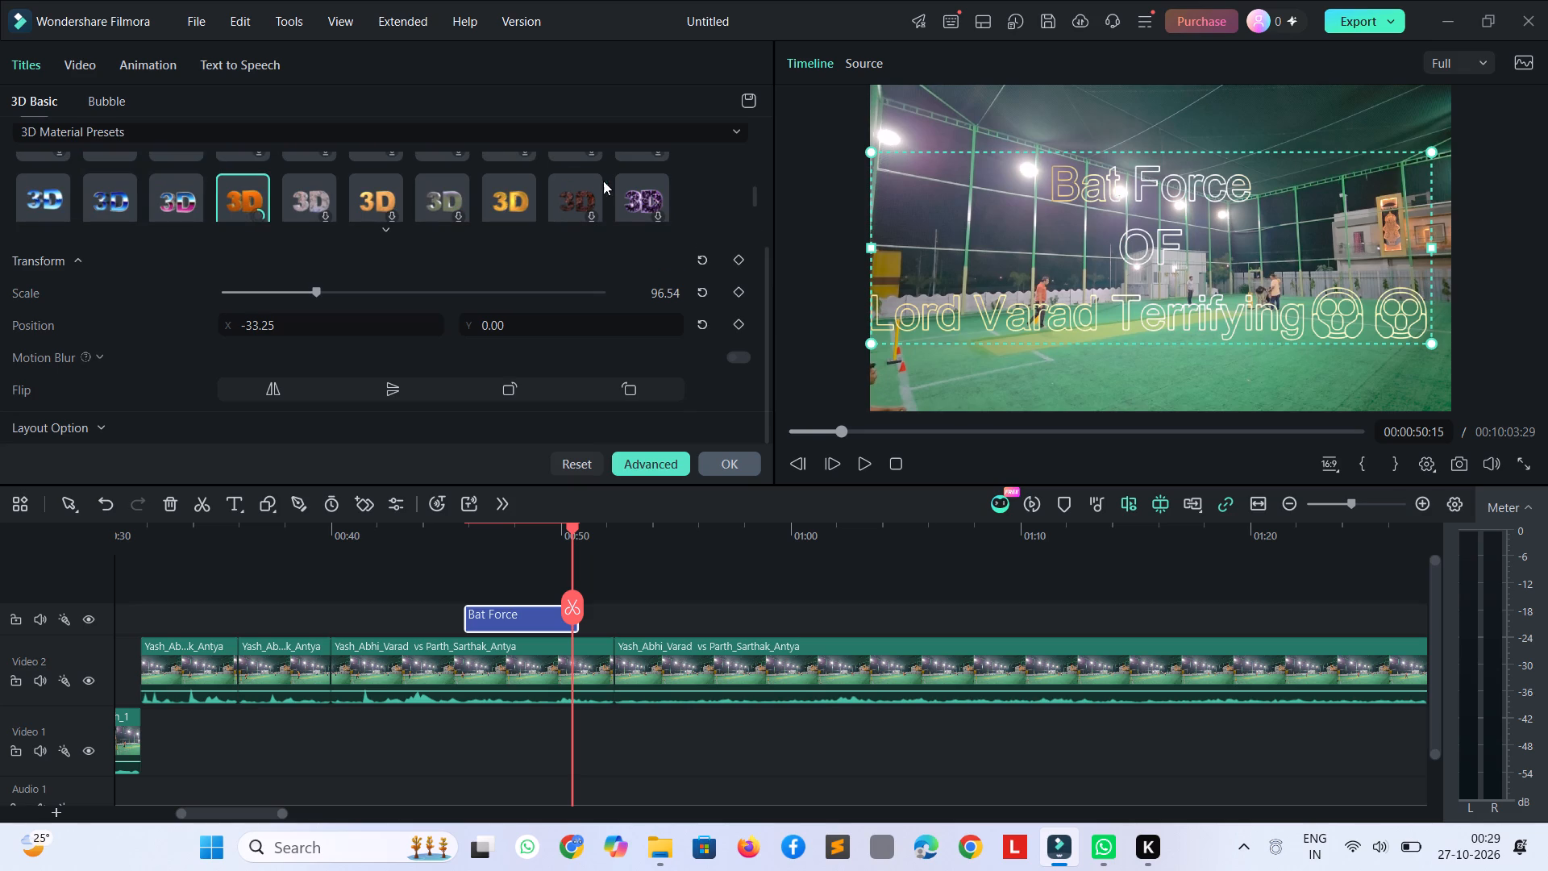
Apply the near-black dark red 3D material preset to the title.
{"action": "scroll", "coordinate": [516, 190], "scroll_direction": "down", "scroll_amount": 1}
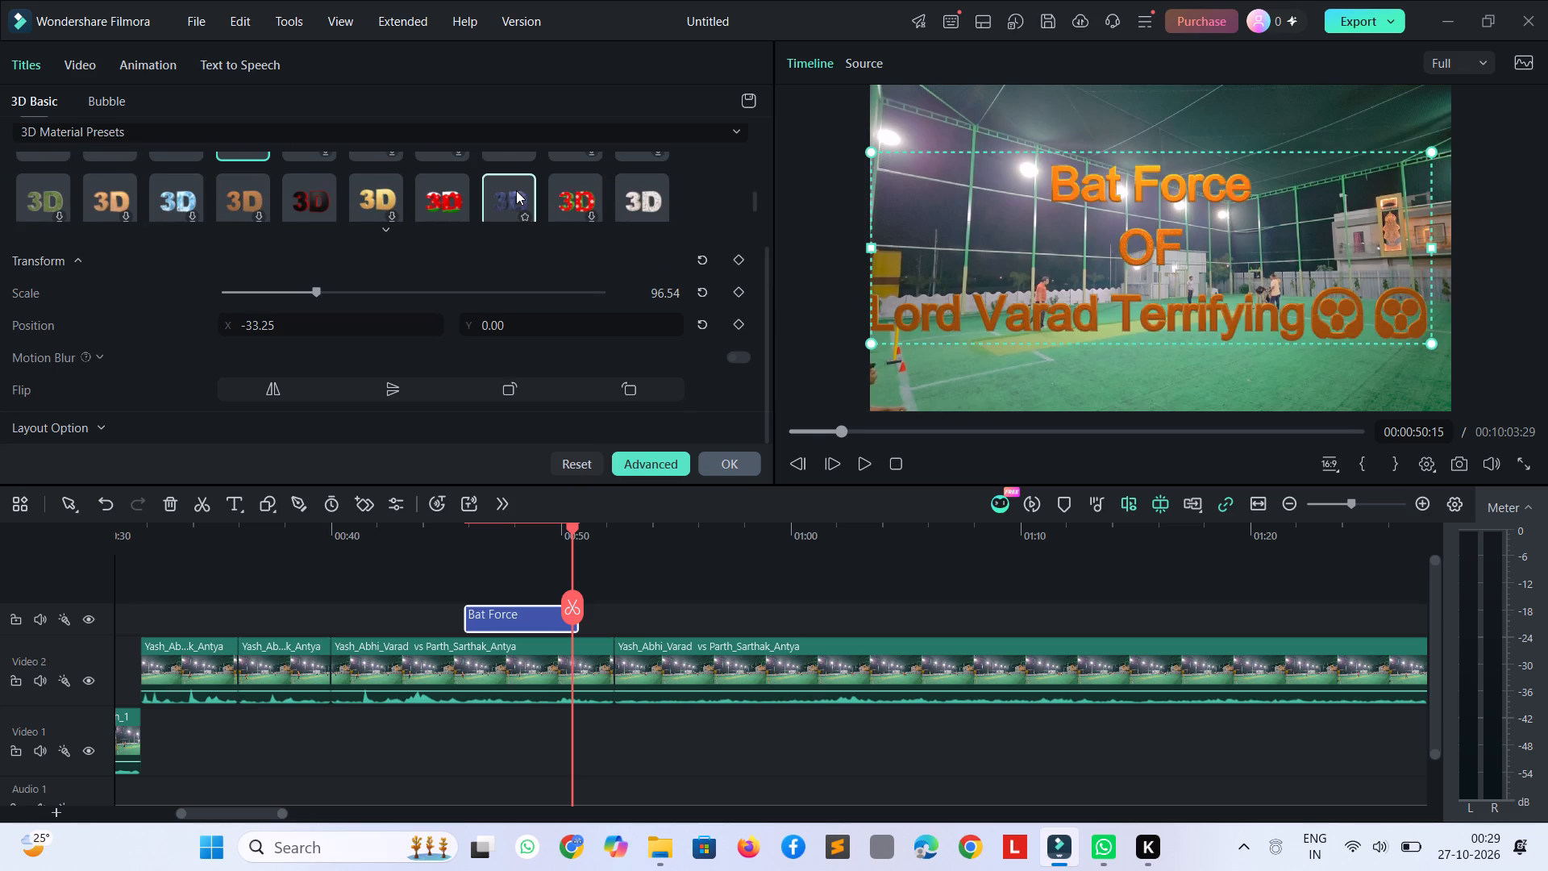
{"action": "left_click", "coordinate": [331, 190]}
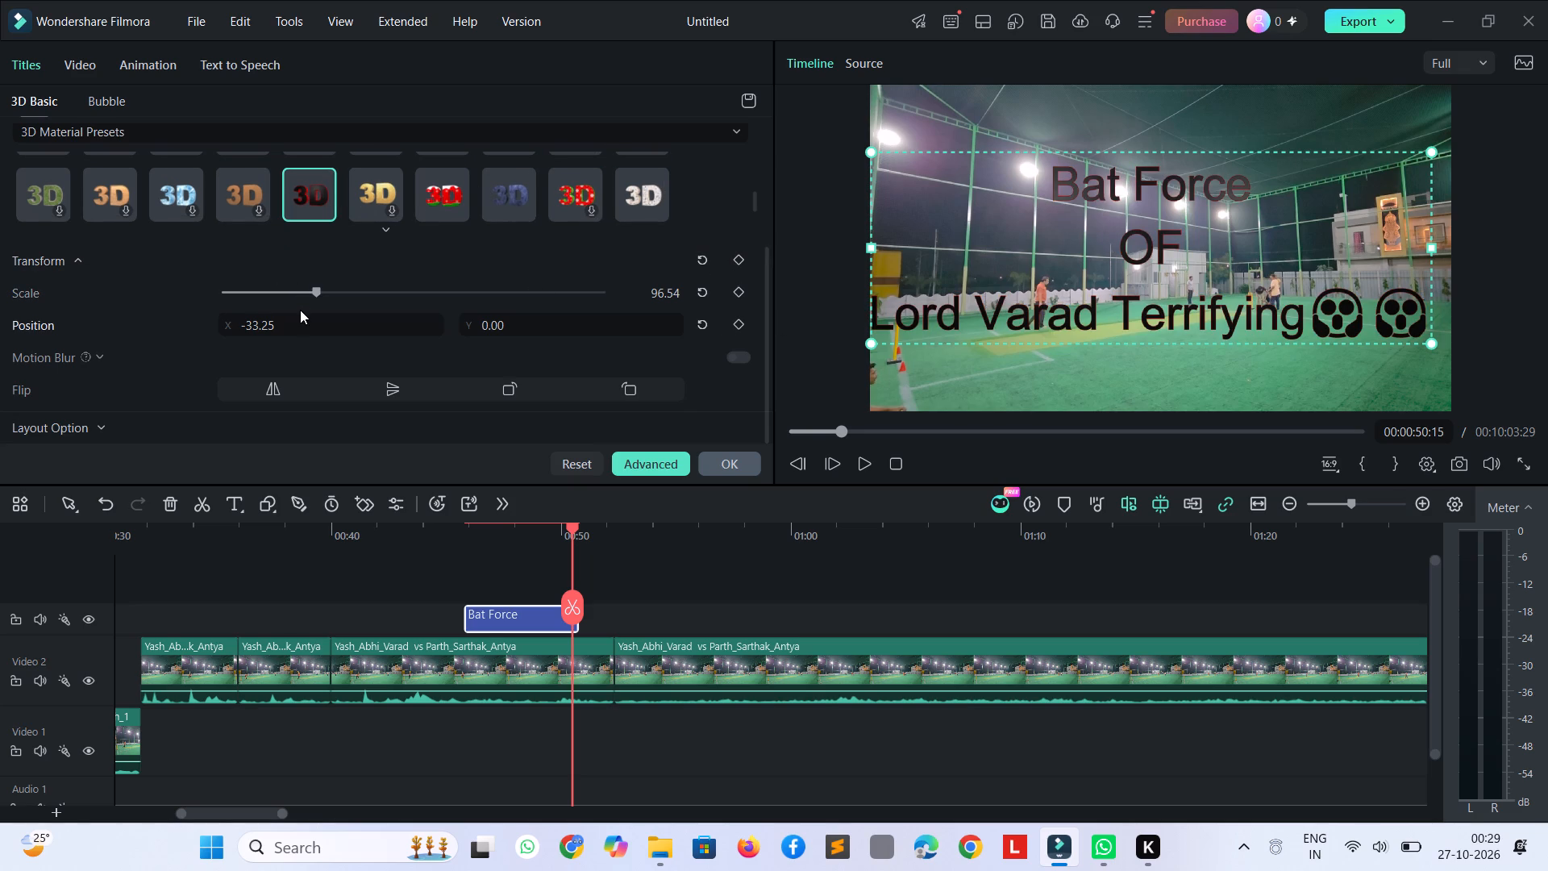
{"action": "scroll", "coordinate": [300, 313], "scroll_direction": "down", "scroll_amount": 2}
{"action": "scroll", "coordinate": [239, 402], "scroll_direction": "down", "scroll_amount": 2}
{"action": "scroll", "coordinate": [229, 290], "scroll_direction": "down", "scroll_amount": 1}
Try the Sequential, 3D Fly Down and Jetstream entrance animations on the title and set the entrance duration to 1.40 s.
{"action": "left_click", "coordinate": [123, 76]}
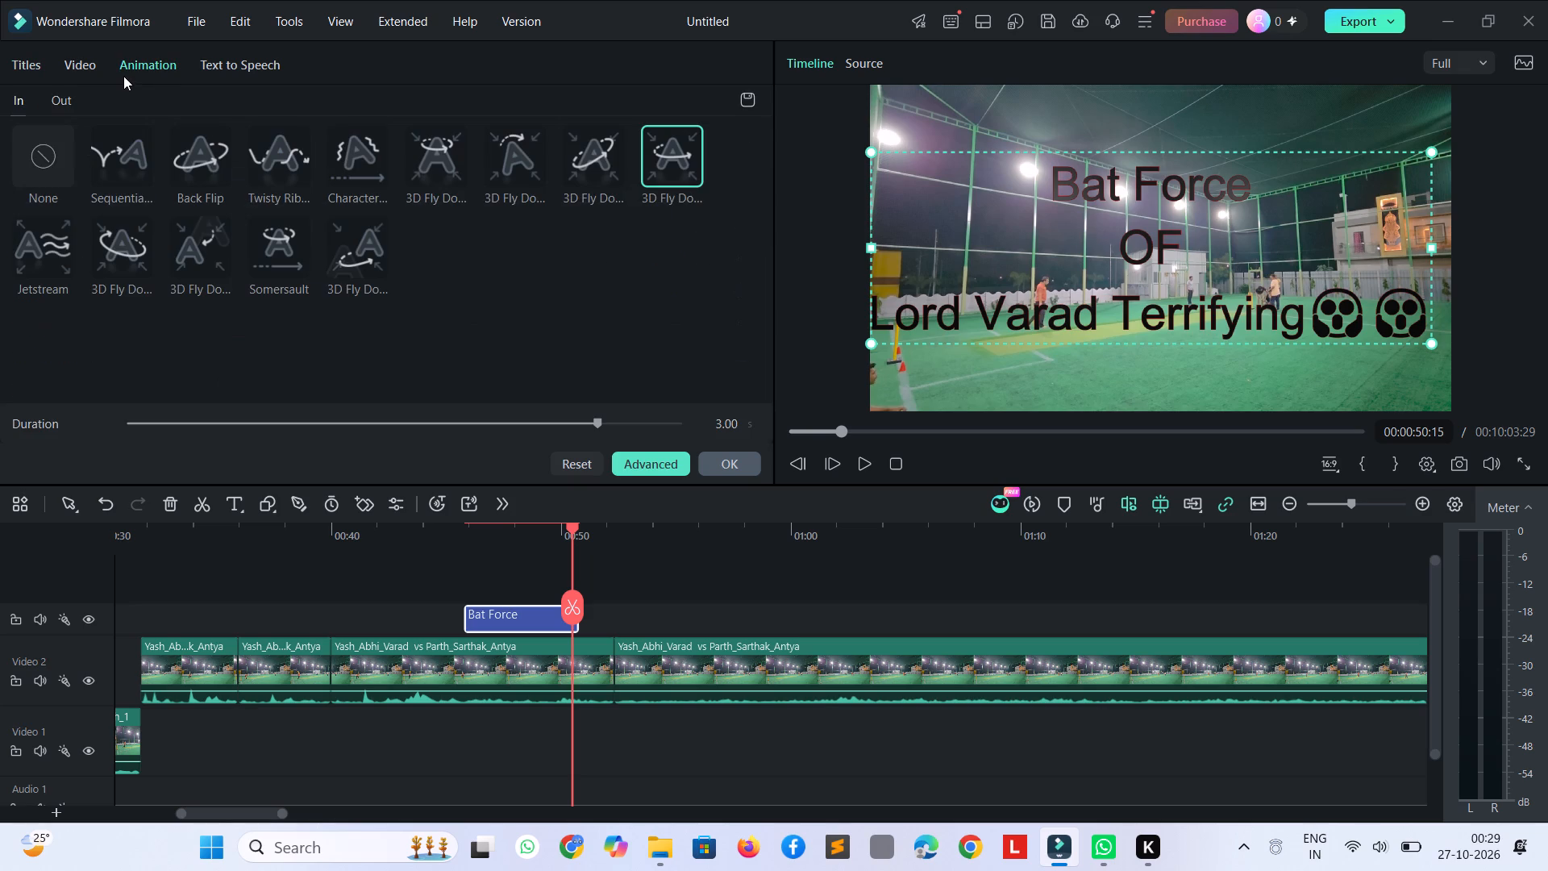
{"action": "left_click", "coordinate": [145, 161]}
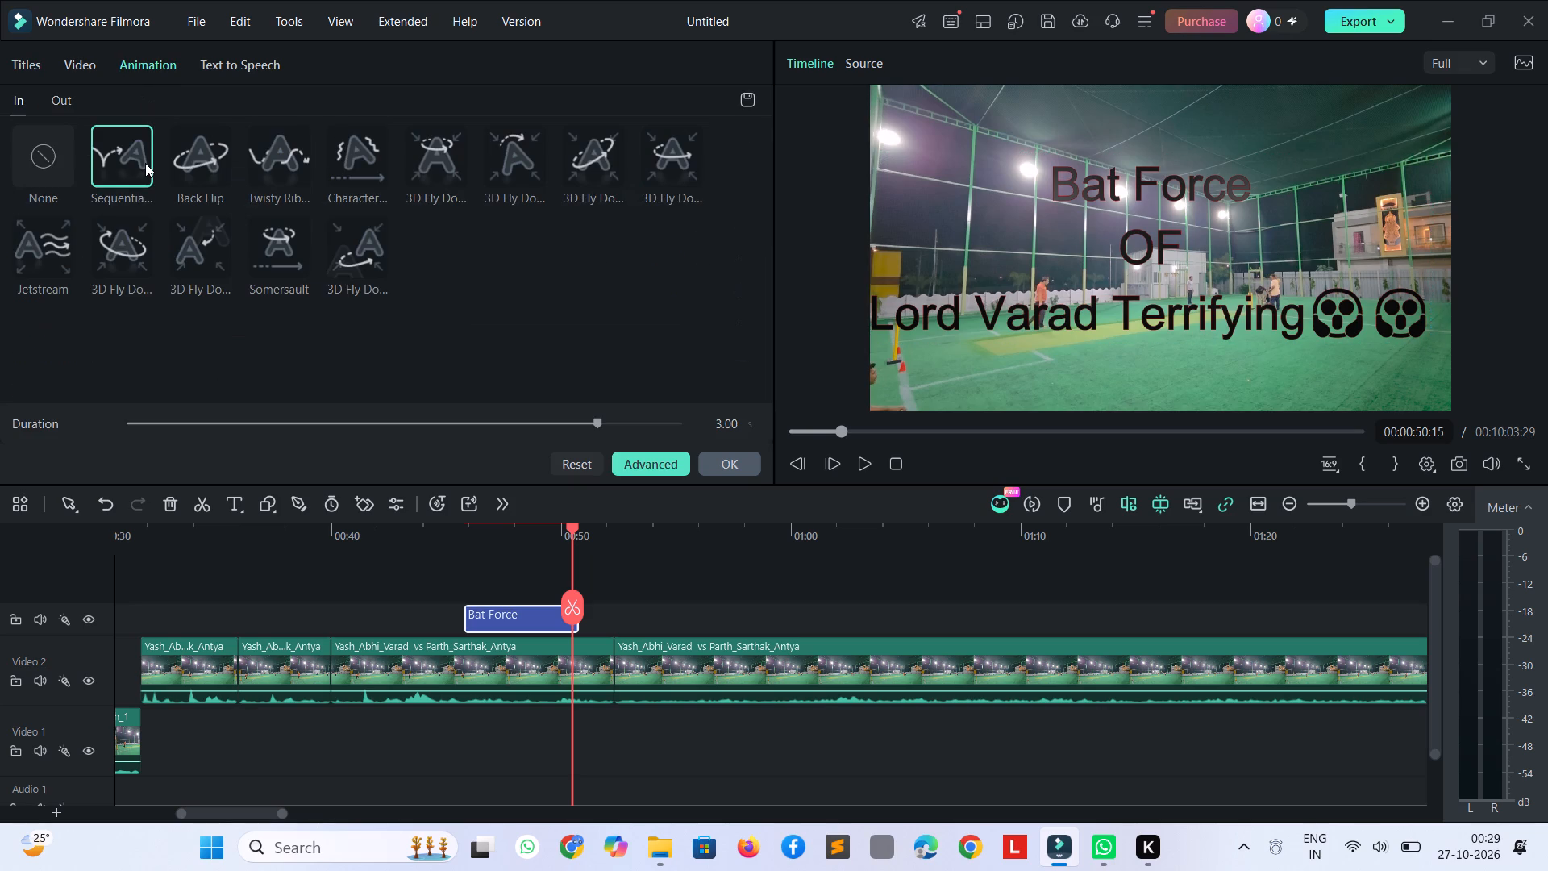
{"action": "left_click", "coordinate": [420, 172]}
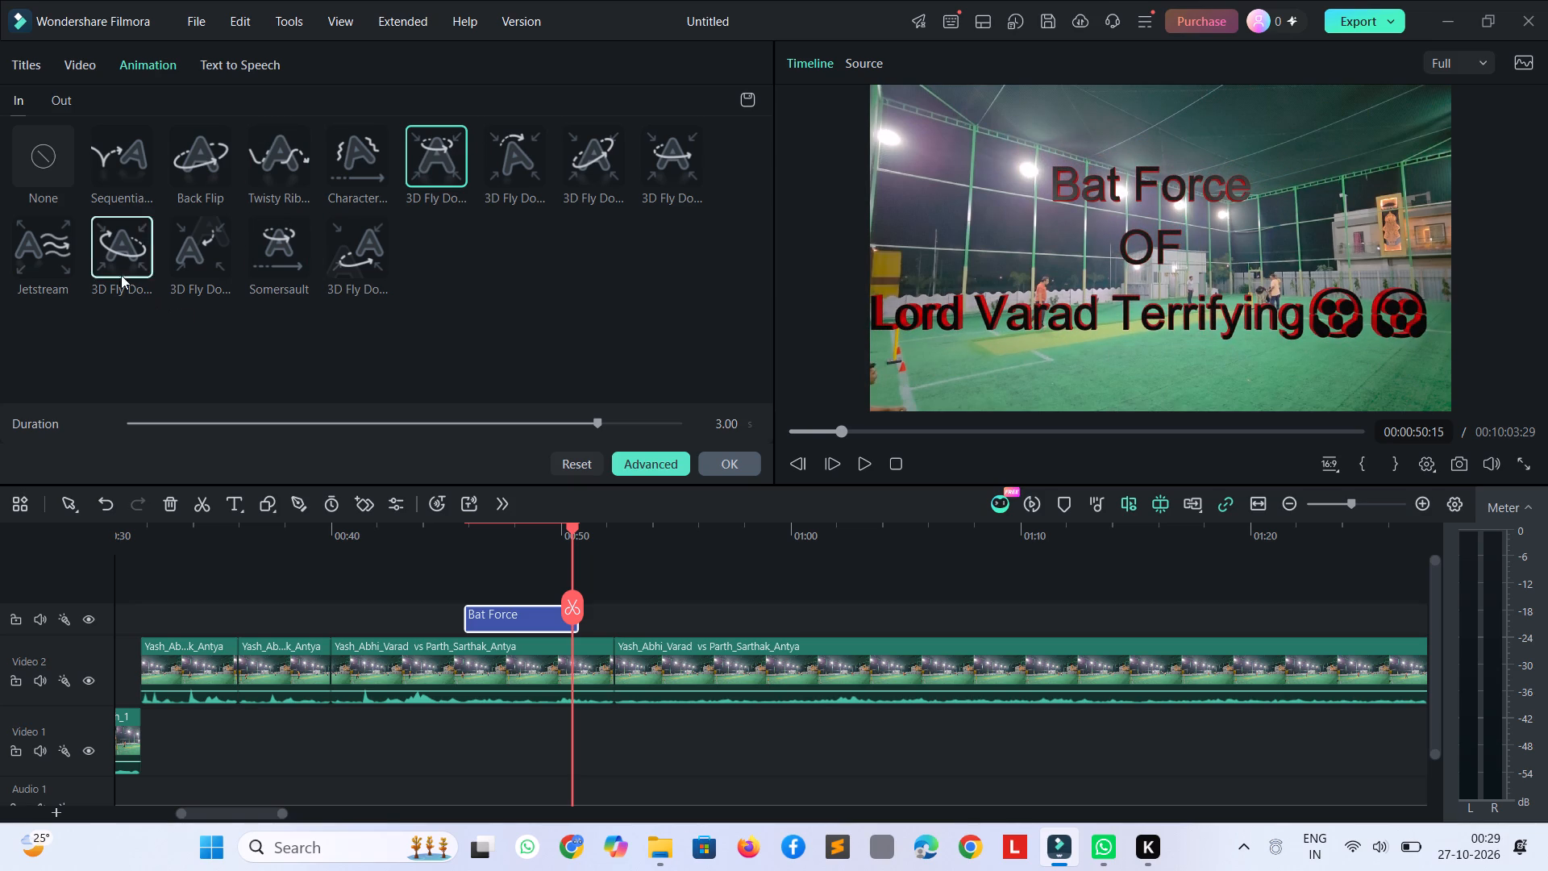
{"action": "left_click", "coordinate": [37, 245]}
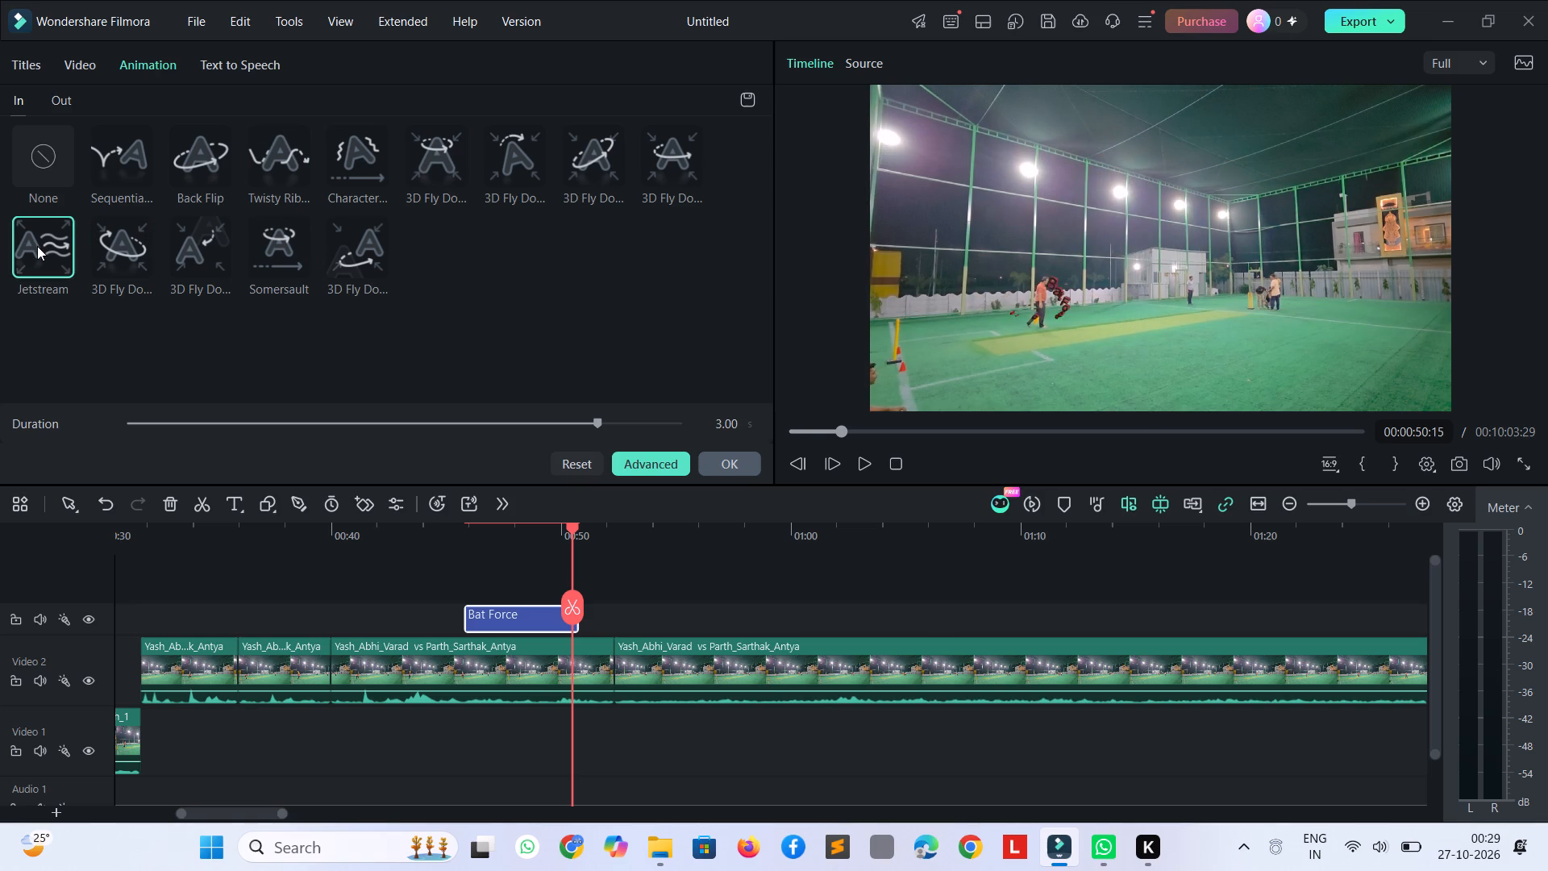
{"action": "left_click", "coordinate": [345, 217]}
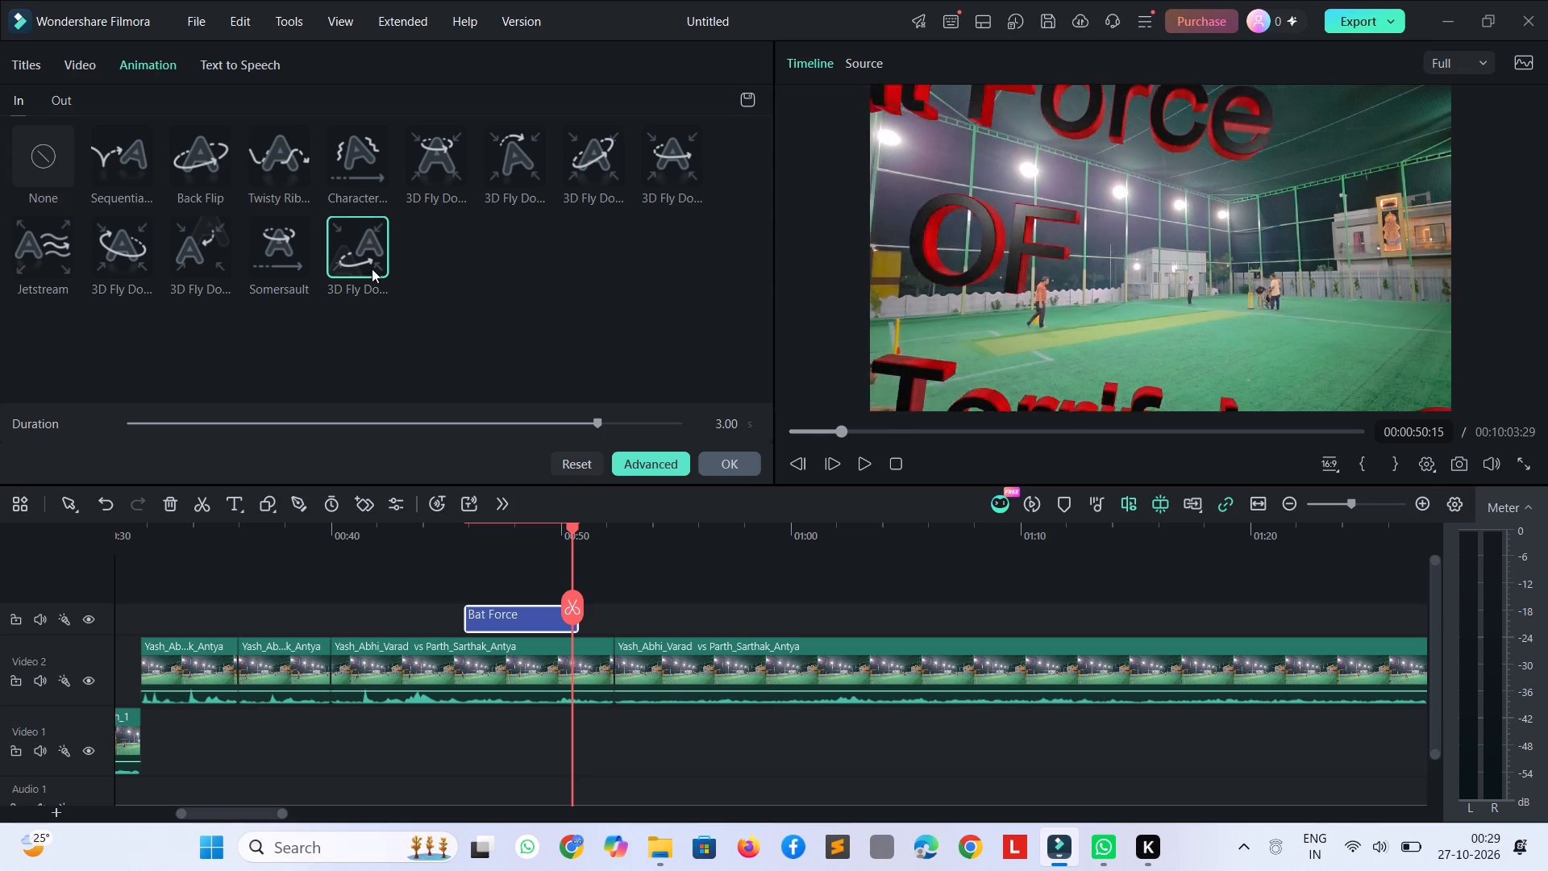
{"action": "left_click_drag", "start_coordinate": [593, 416], "coordinate": [518, 416]}
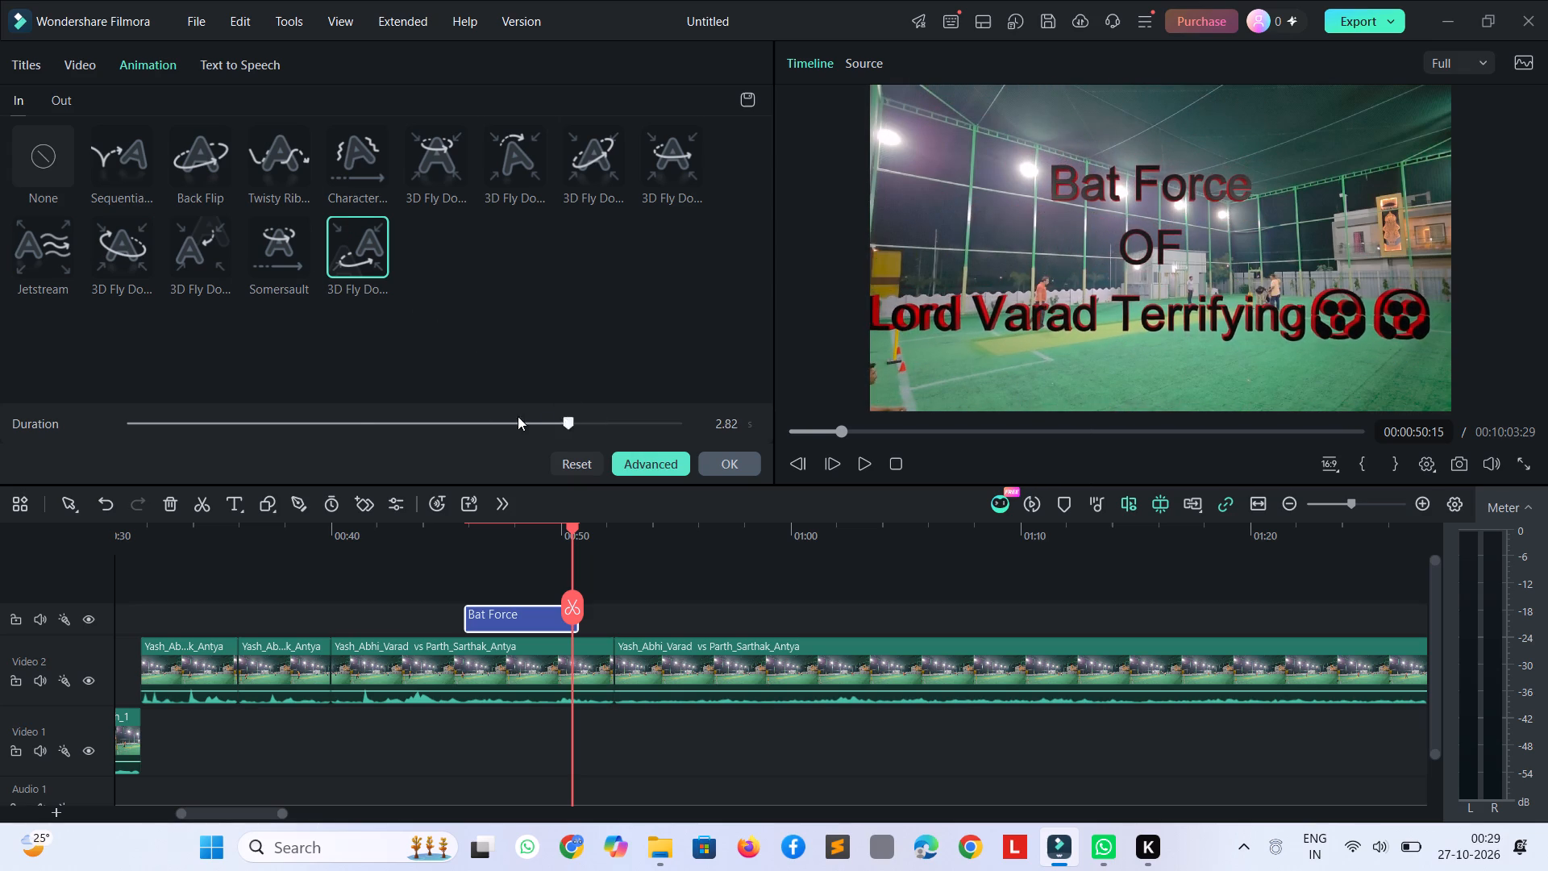
{"action": "left_click_drag", "start_coordinate": [518, 416], "coordinate": [340, 427]}
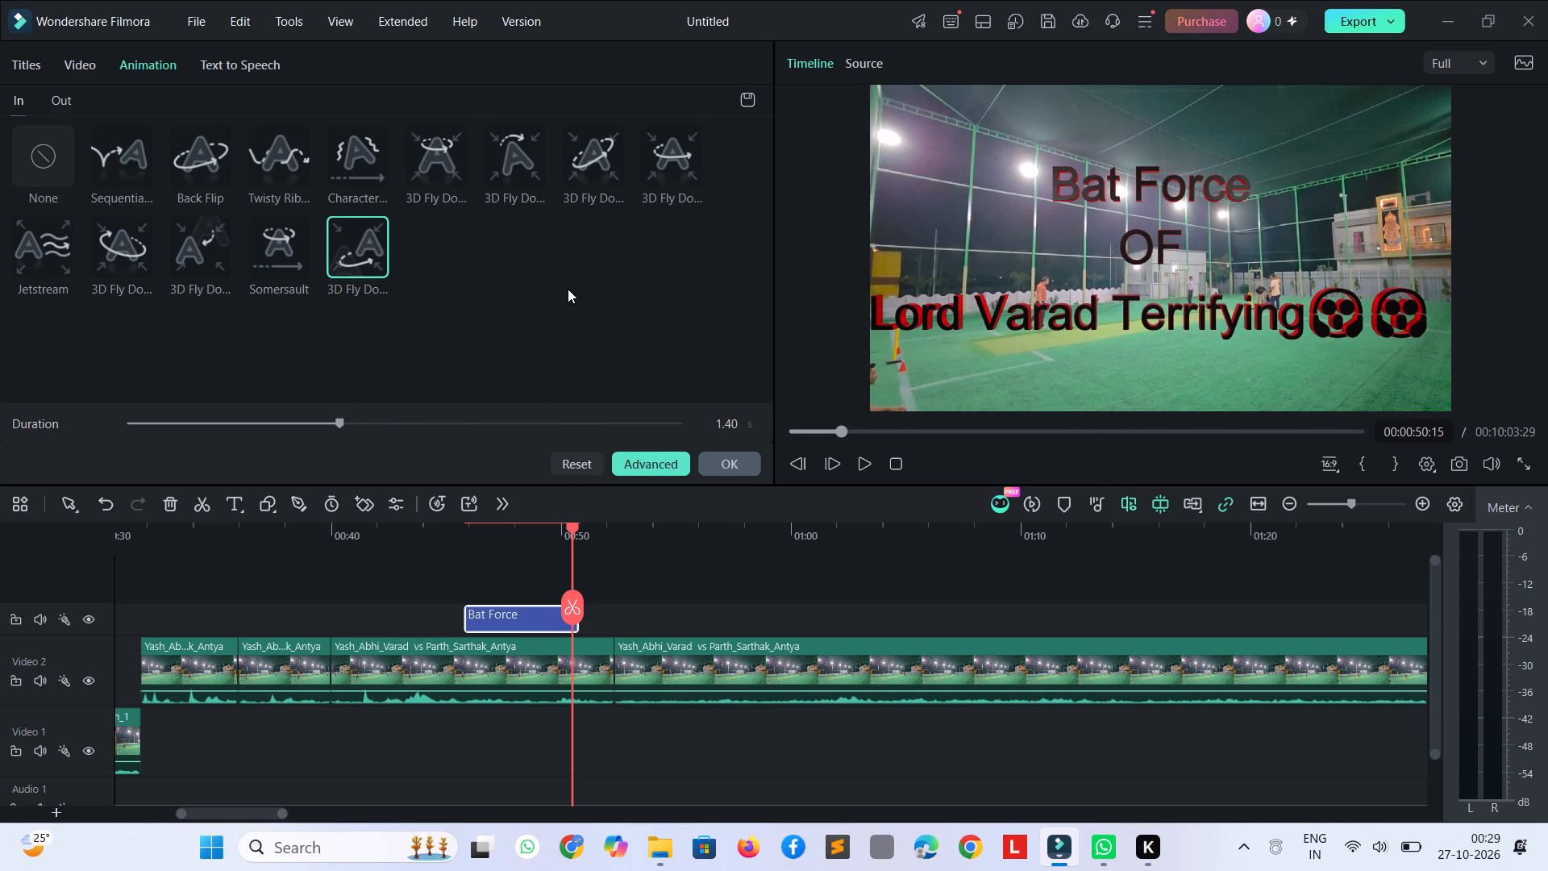
Try the Character and Somersault entrance animations, settling on the 3D Fly Down variant with the arrow curving over the letter's top.
{"action": "left_click", "coordinate": [339, 144]}
{"action": "left_click", "coordinate": [281, 250]}
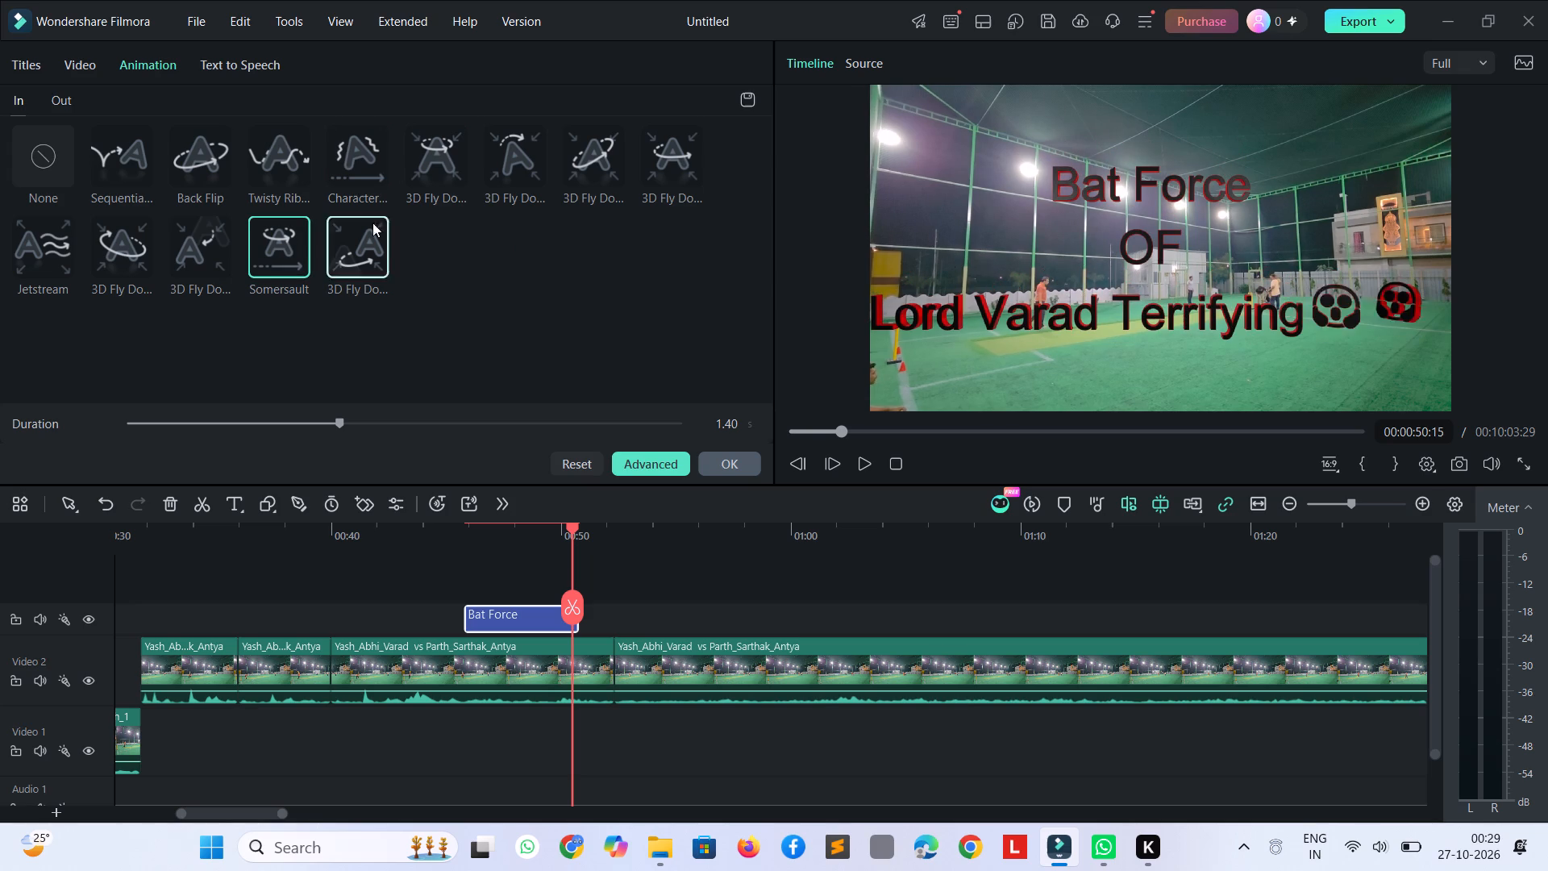
{"action": "left_click", "coordinate": [484, 173]}
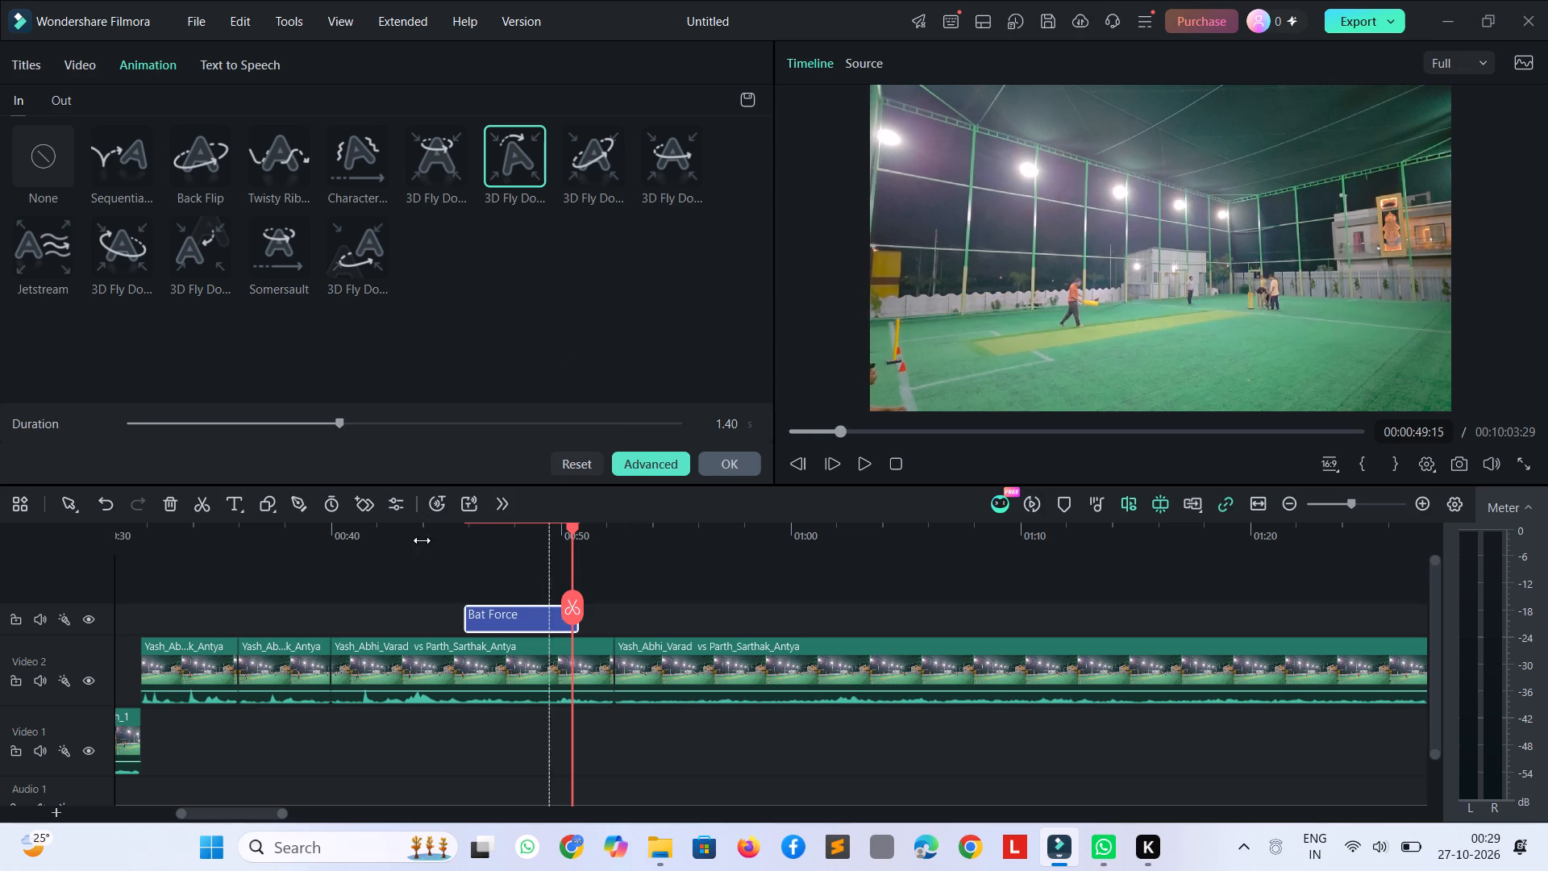
Rework the 3D title text into five lines: Bat Force, OF, Lord Varad, is, Terrifying😱😱.
{"action": "double_click", "coordinate": [486, 611]}
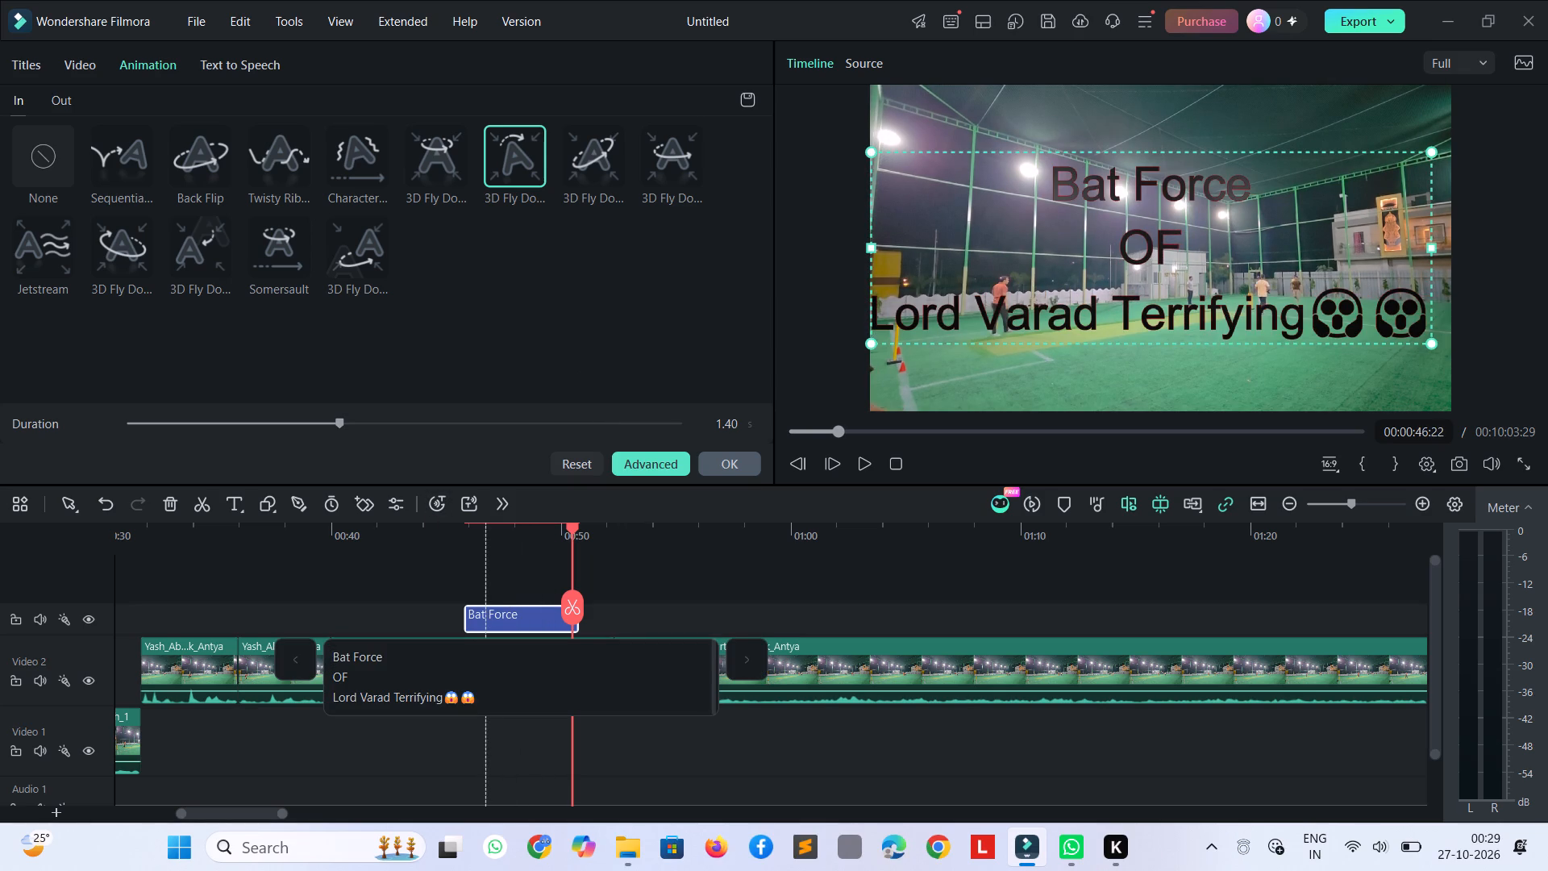
{"action": "left_click", "coordinate": [392, 695]}
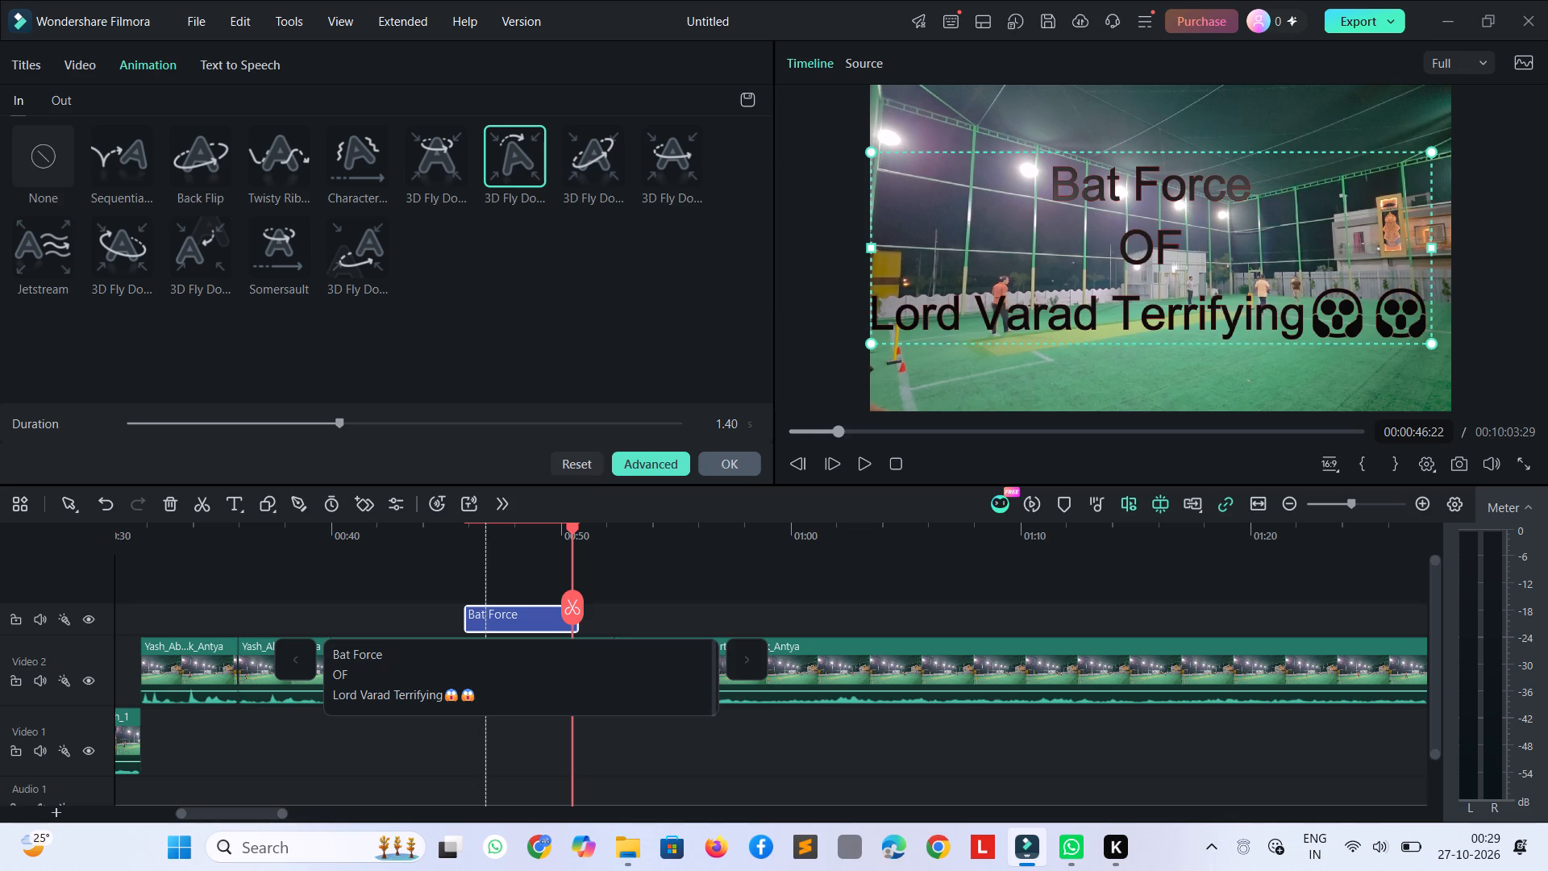
{"action": "key", "text": "shift+Return"}
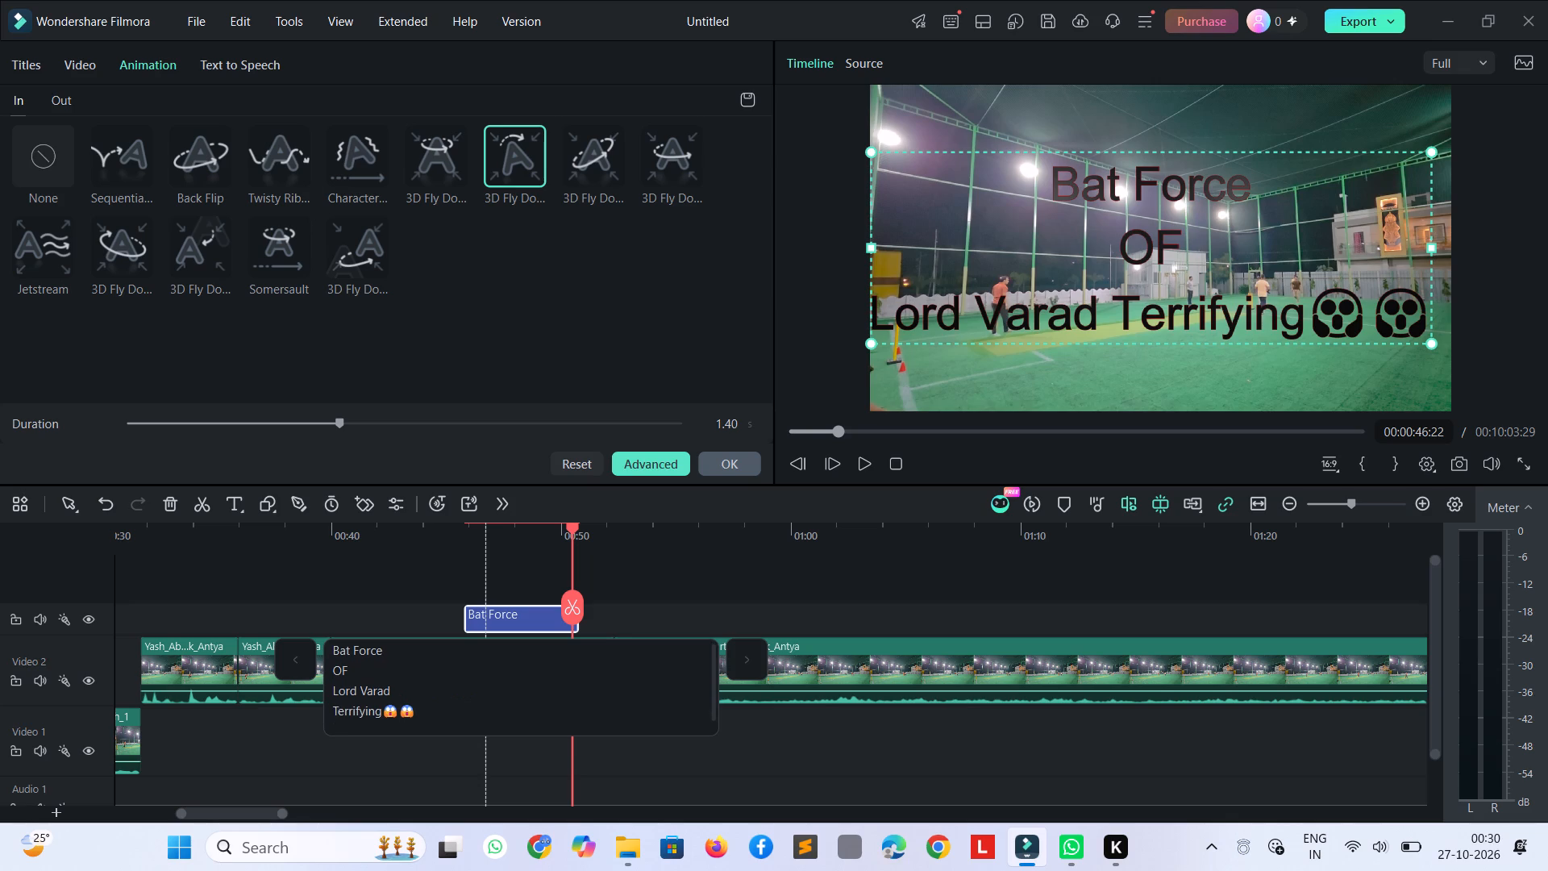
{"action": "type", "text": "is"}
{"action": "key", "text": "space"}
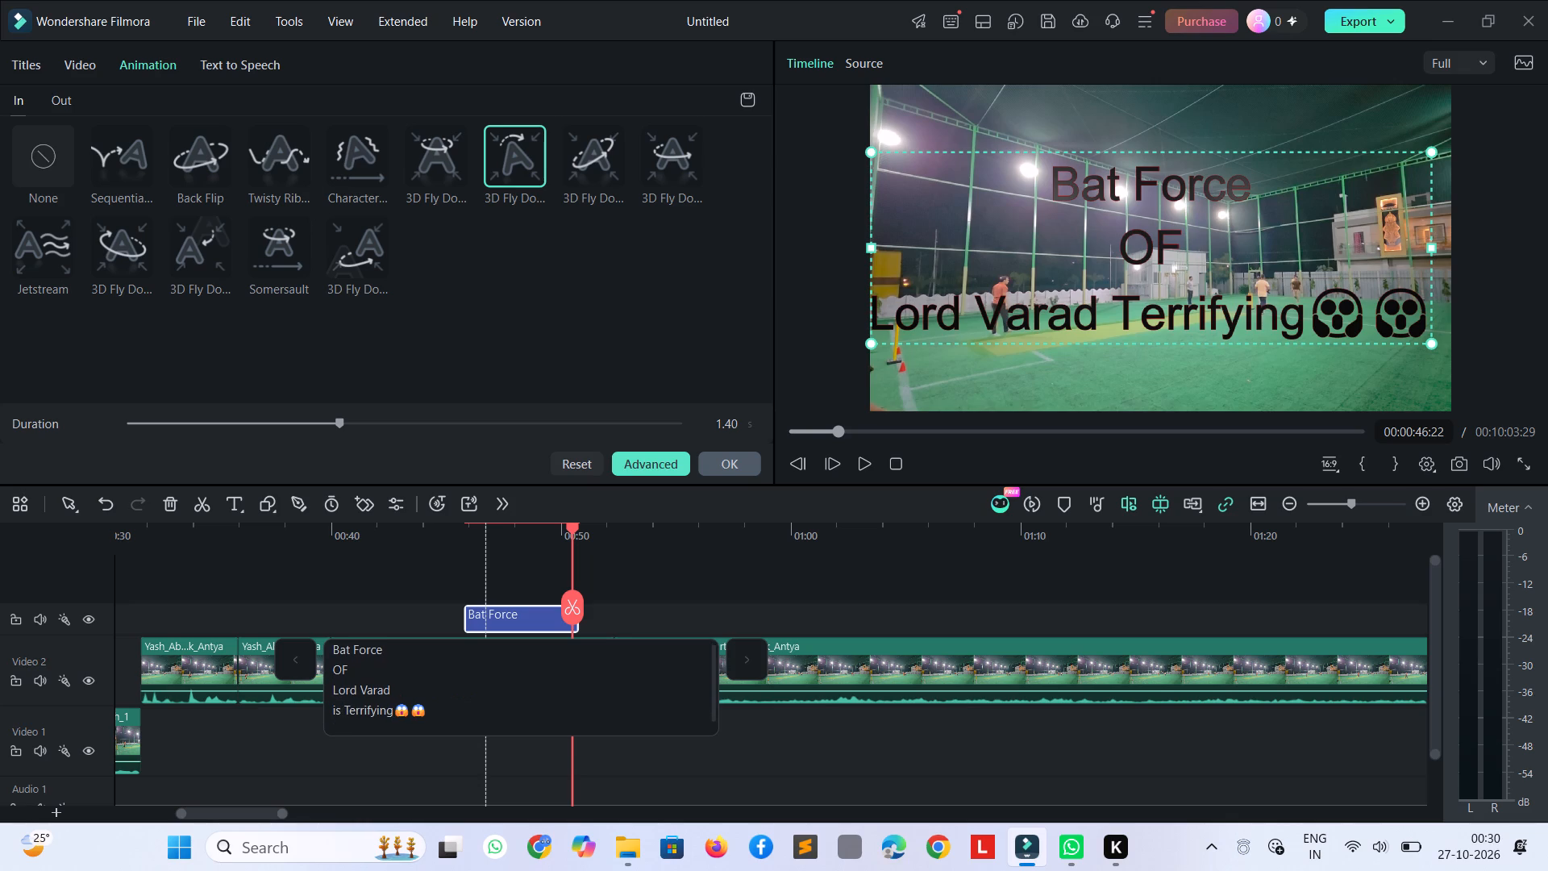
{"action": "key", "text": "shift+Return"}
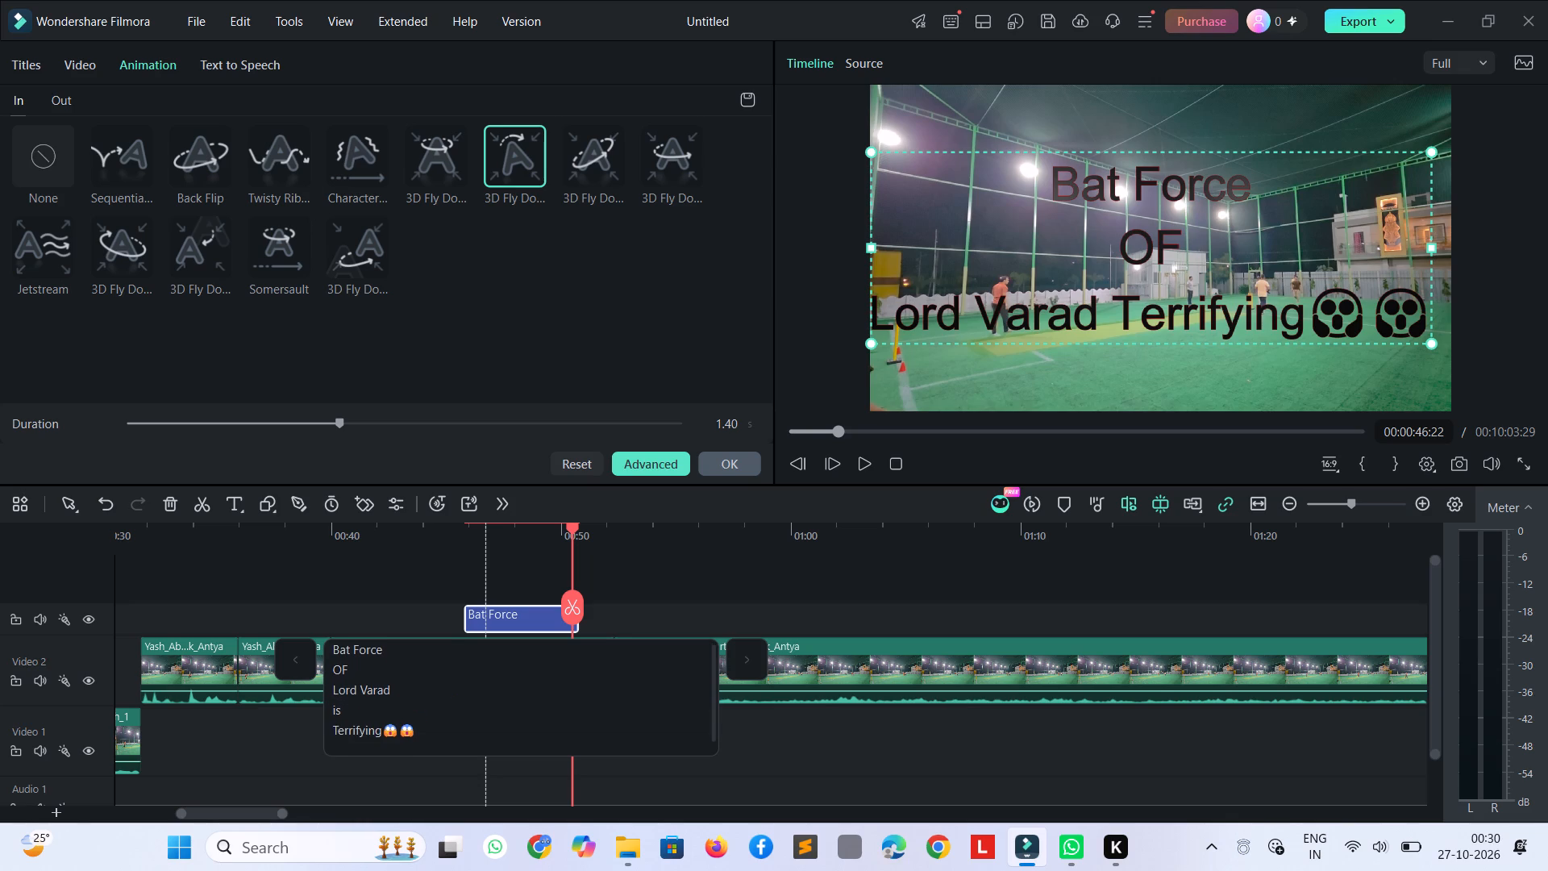
{"action": "left_click", "coordinate": [814, 570]}
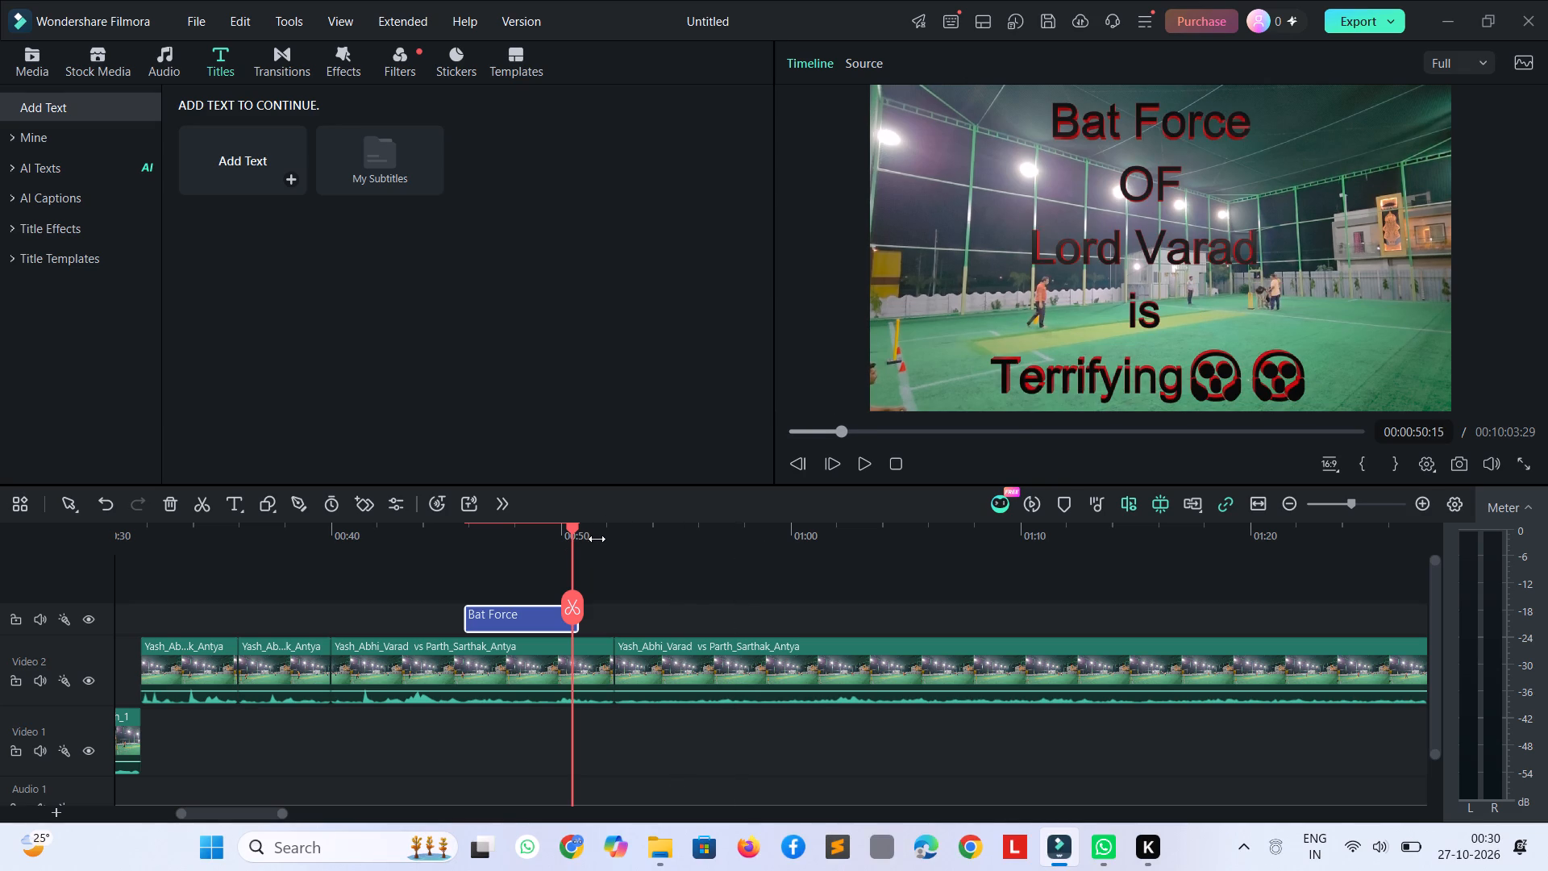
Play back the Bat Force title and shorten its clip to end at about 00:00:48.
{"action": "left_click_drag", "start_coordinate": [568, 530], "coordinate": [467, 530]}
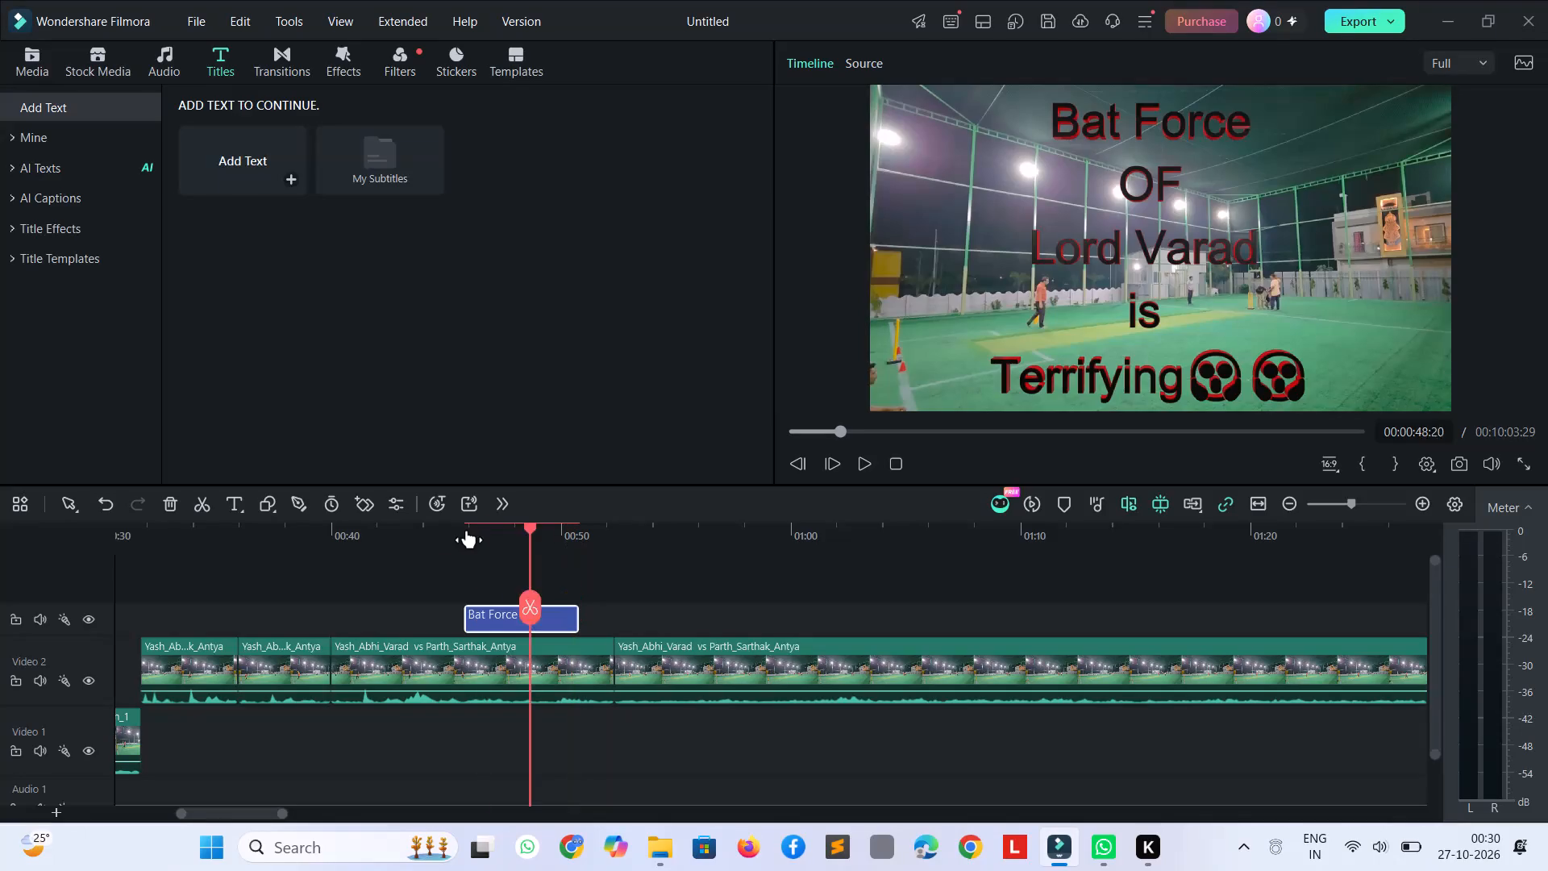
{"action": "left_click_drag", "start_coordinate": [467, 530], "coordinate": [411, 540]}
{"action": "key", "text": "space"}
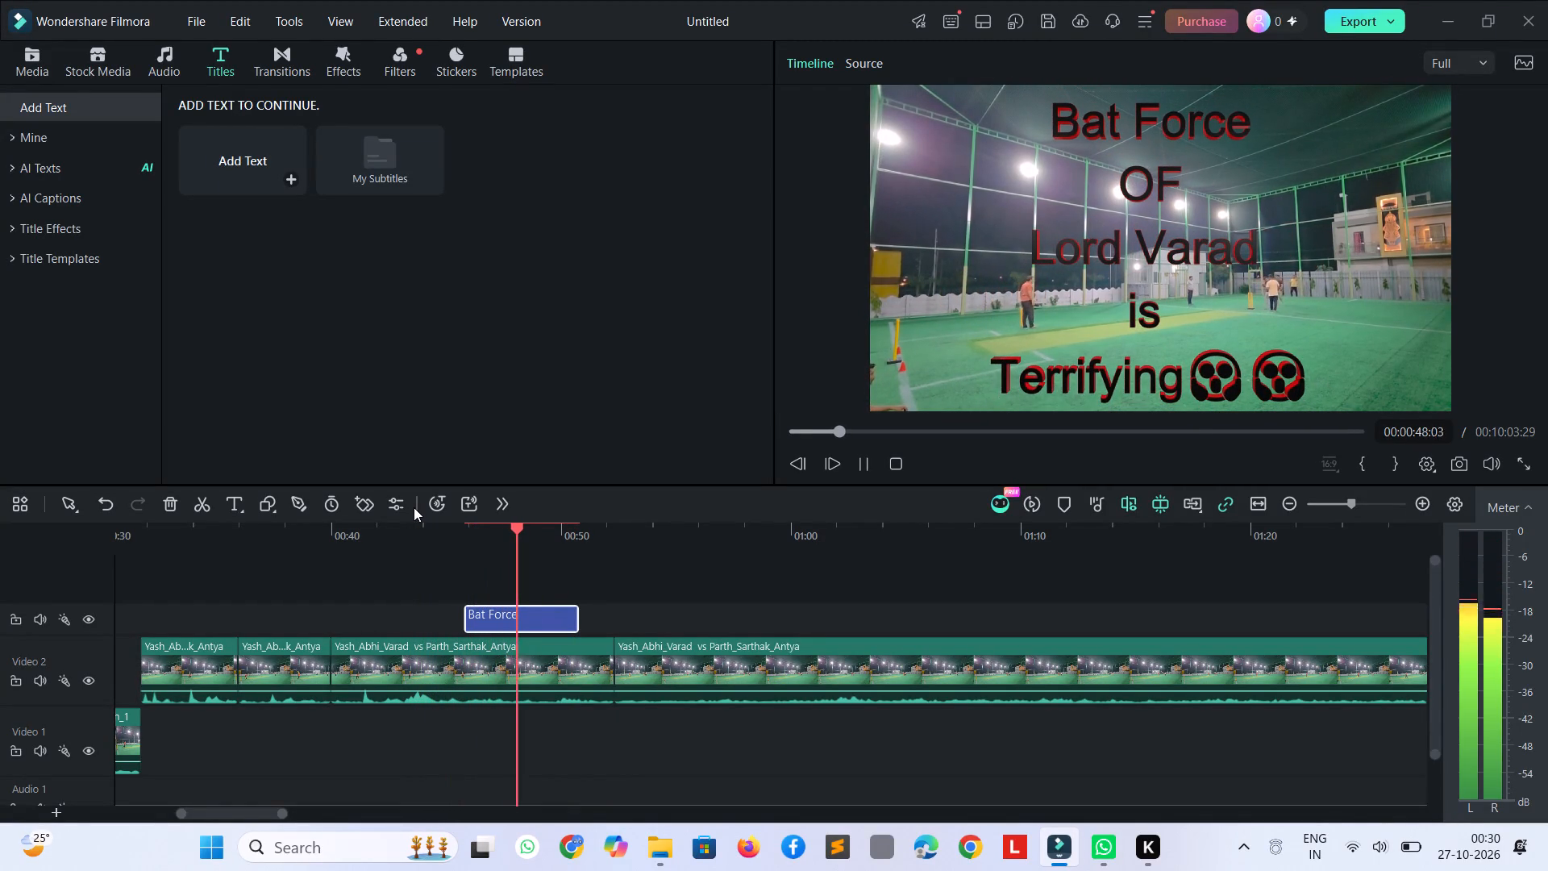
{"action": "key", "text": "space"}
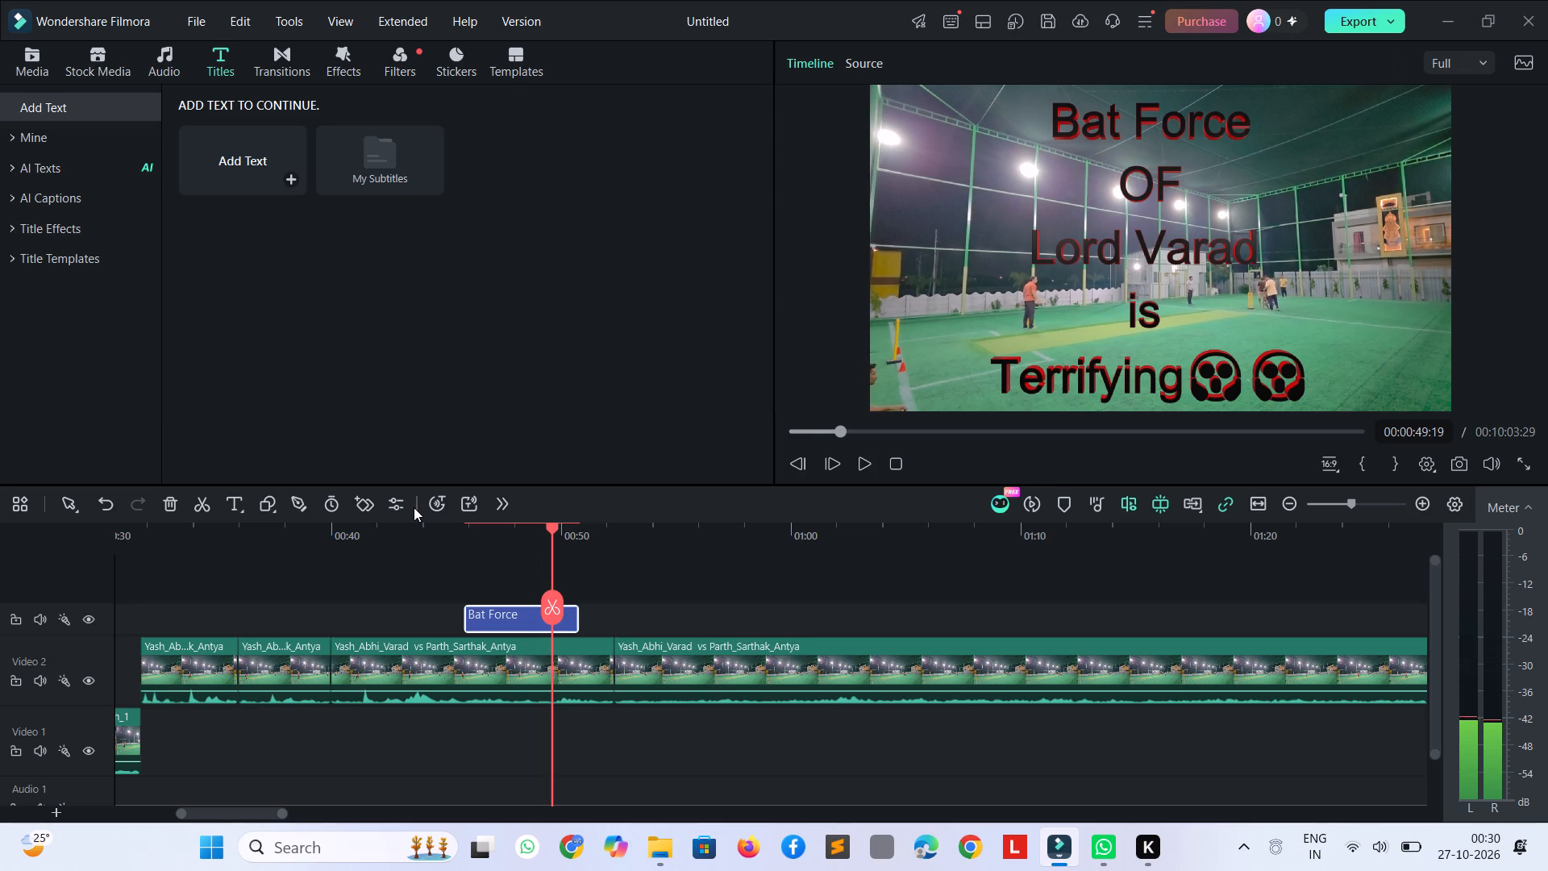
{"action": "triple_click", "coordinate": [518, 611]}
{"action": "double_click", "coordinate": [521, 616]}
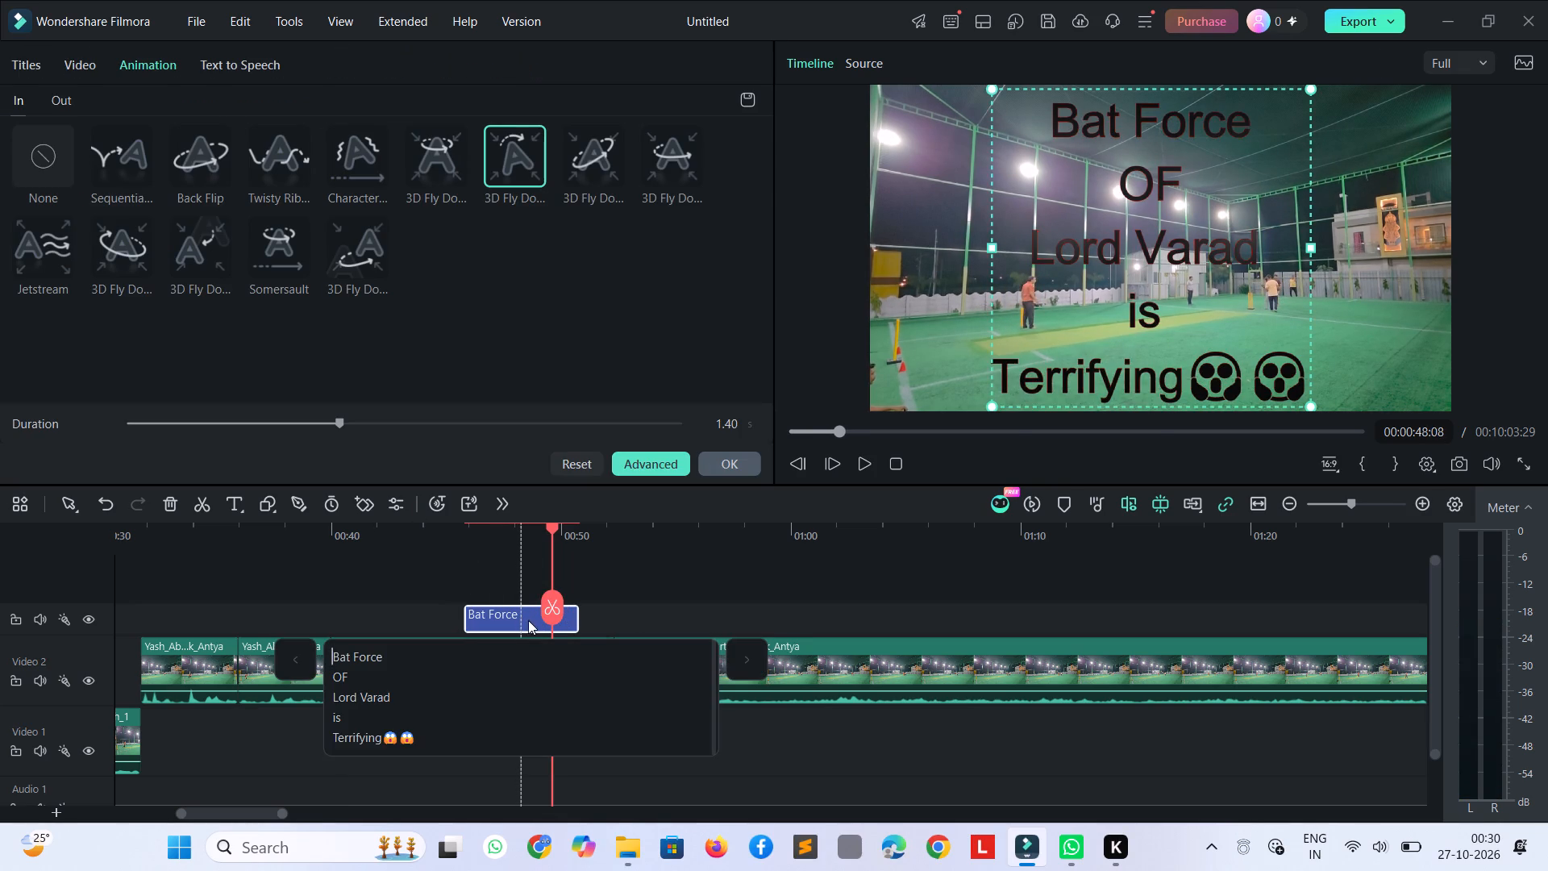
{"action": "double_click", "coordinate": [572, 621]}
{"action": "left_click_drag", "start_coordinate": [572, 624], "coordinate": [544, 620]}
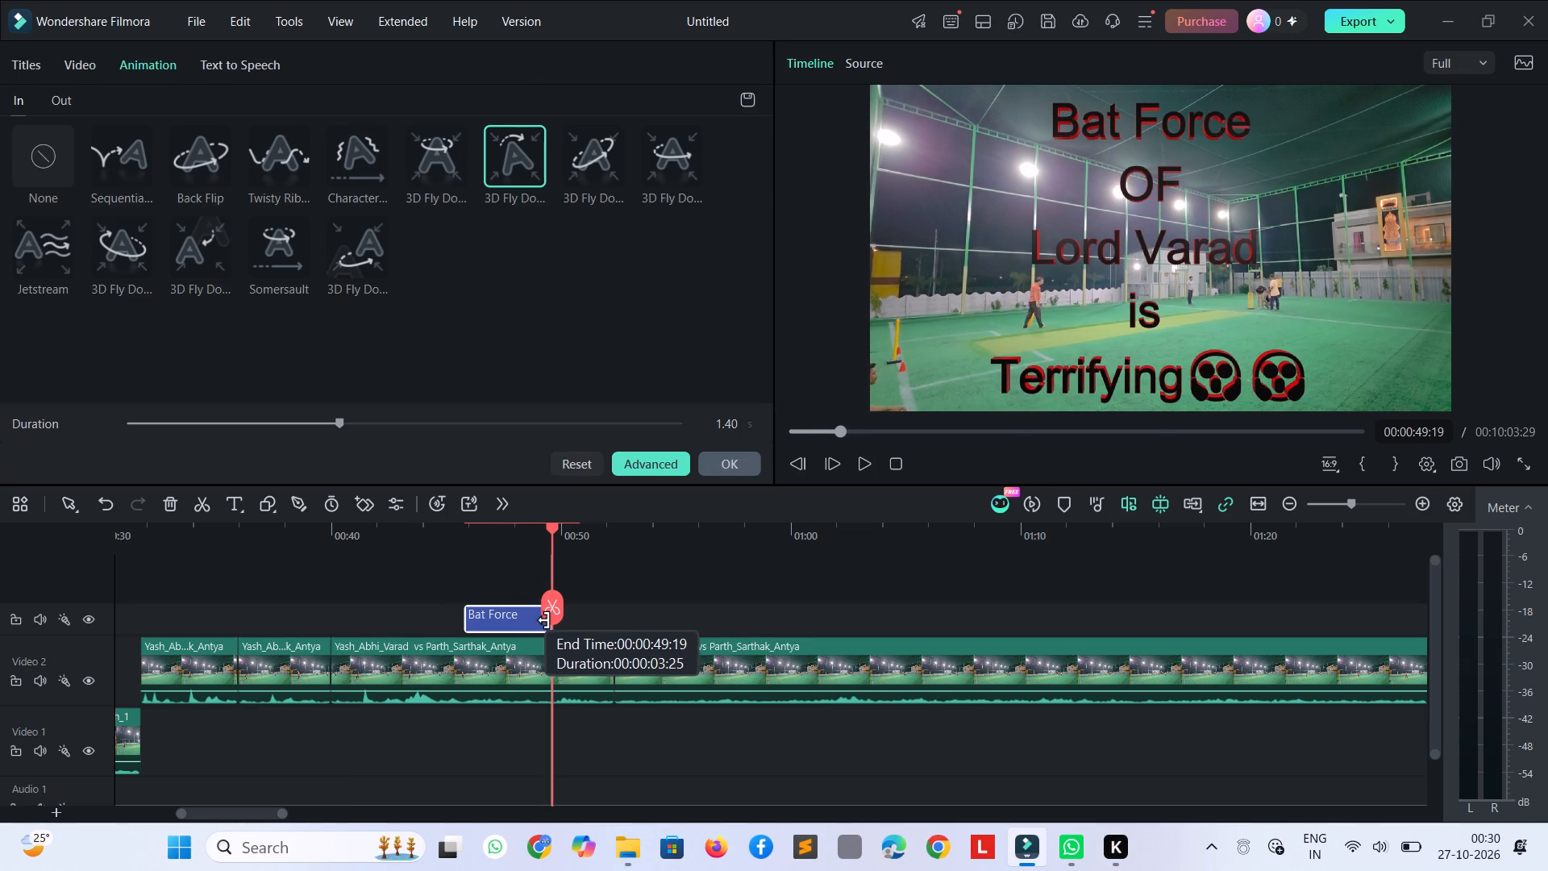
{"action": "left_click_drag", "start_coordinate": [544, 620], "coordinate": [518, 619]}
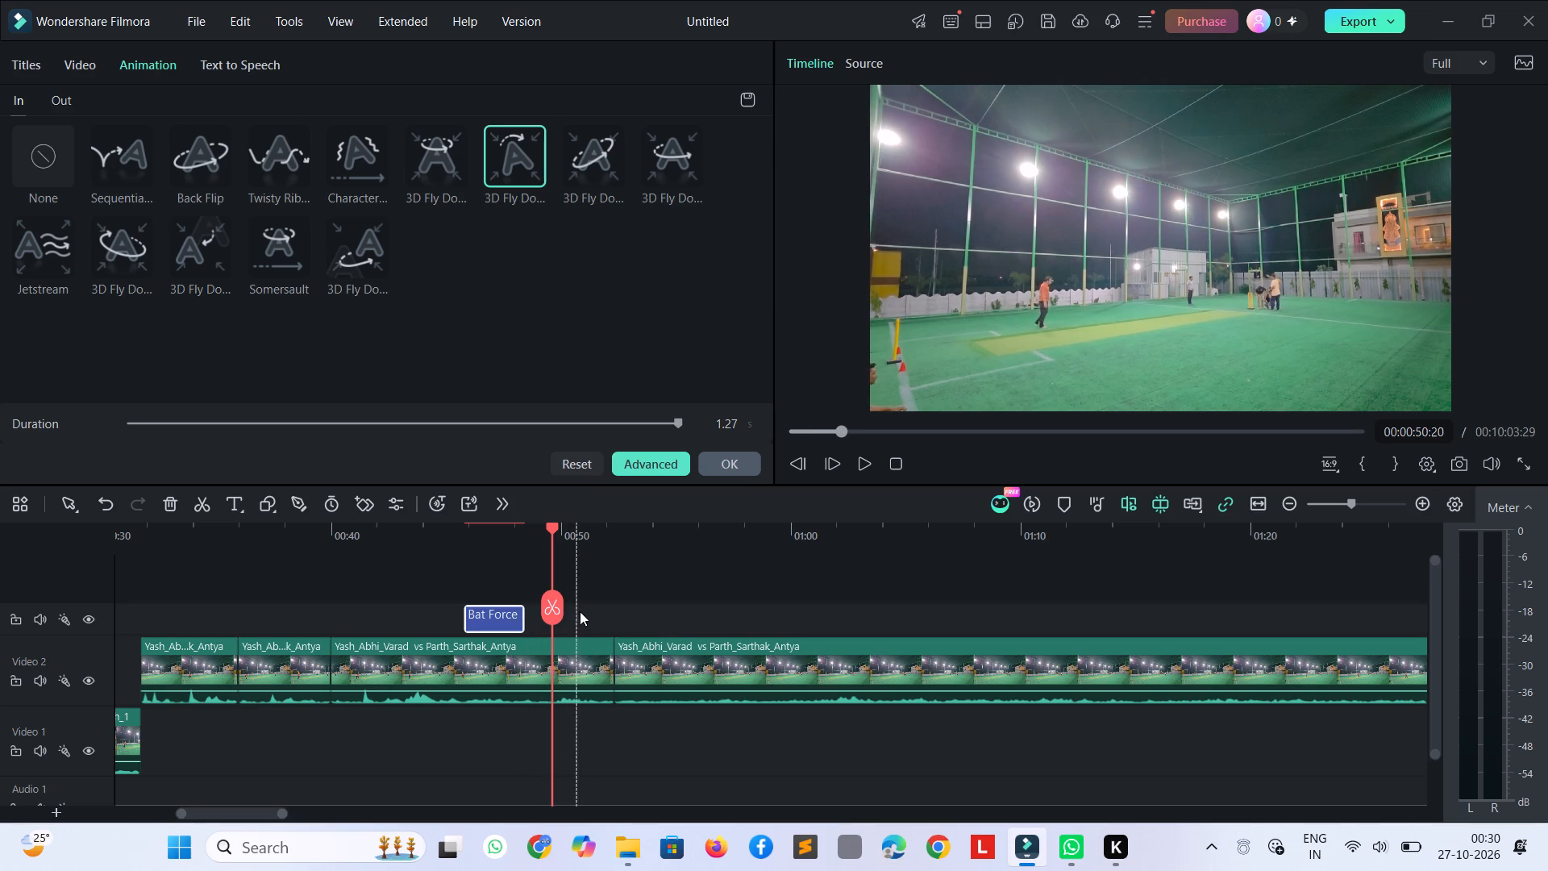
{"action": "left_click", "coordinate": [582, 581]}
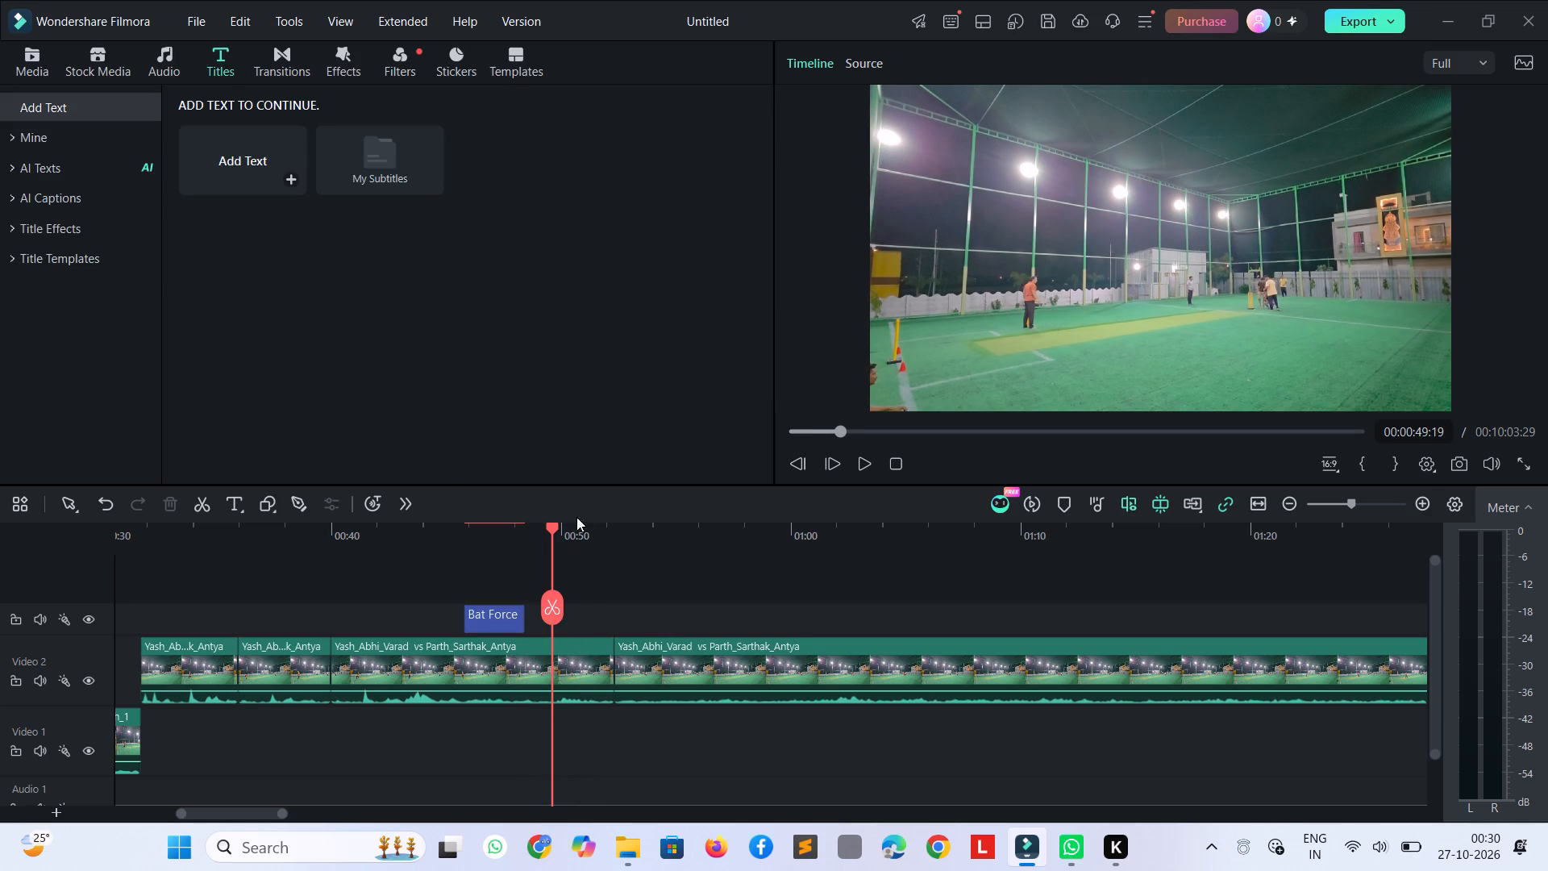
Replay the shortened title section and add a plain Quick Text clip at the Bat Force title's end, at 00:00:48:13.
{"action": "left_click_drag", "start_coordinate": [556, 531], "coordinate": [508, 531]}
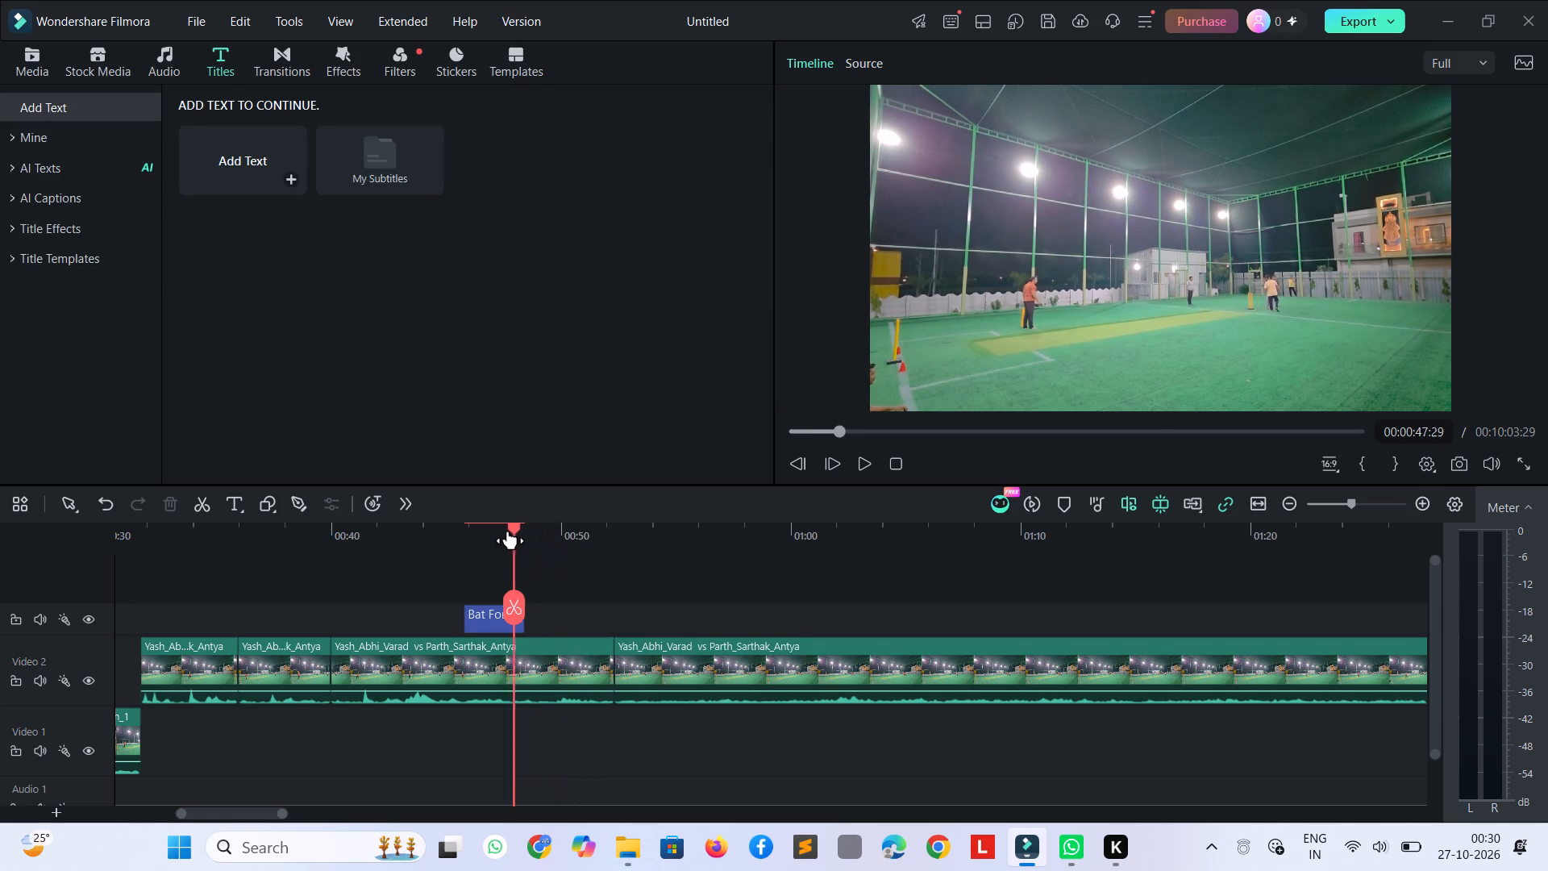
{"action": "left_click_drag", "start_coordinate": [508, 531], "coordinate": [485, 531]}
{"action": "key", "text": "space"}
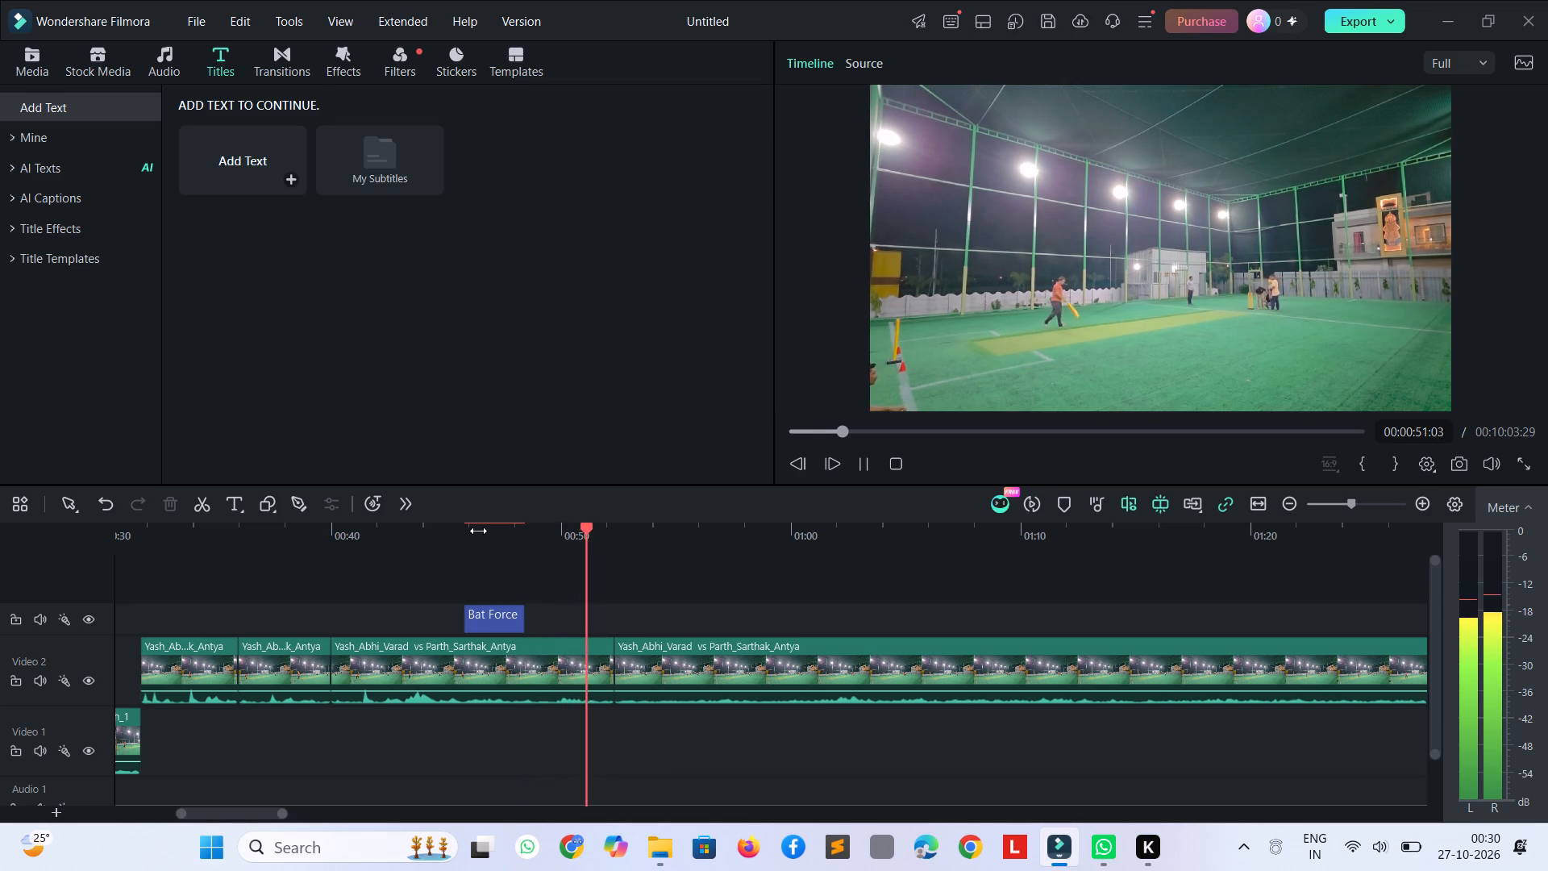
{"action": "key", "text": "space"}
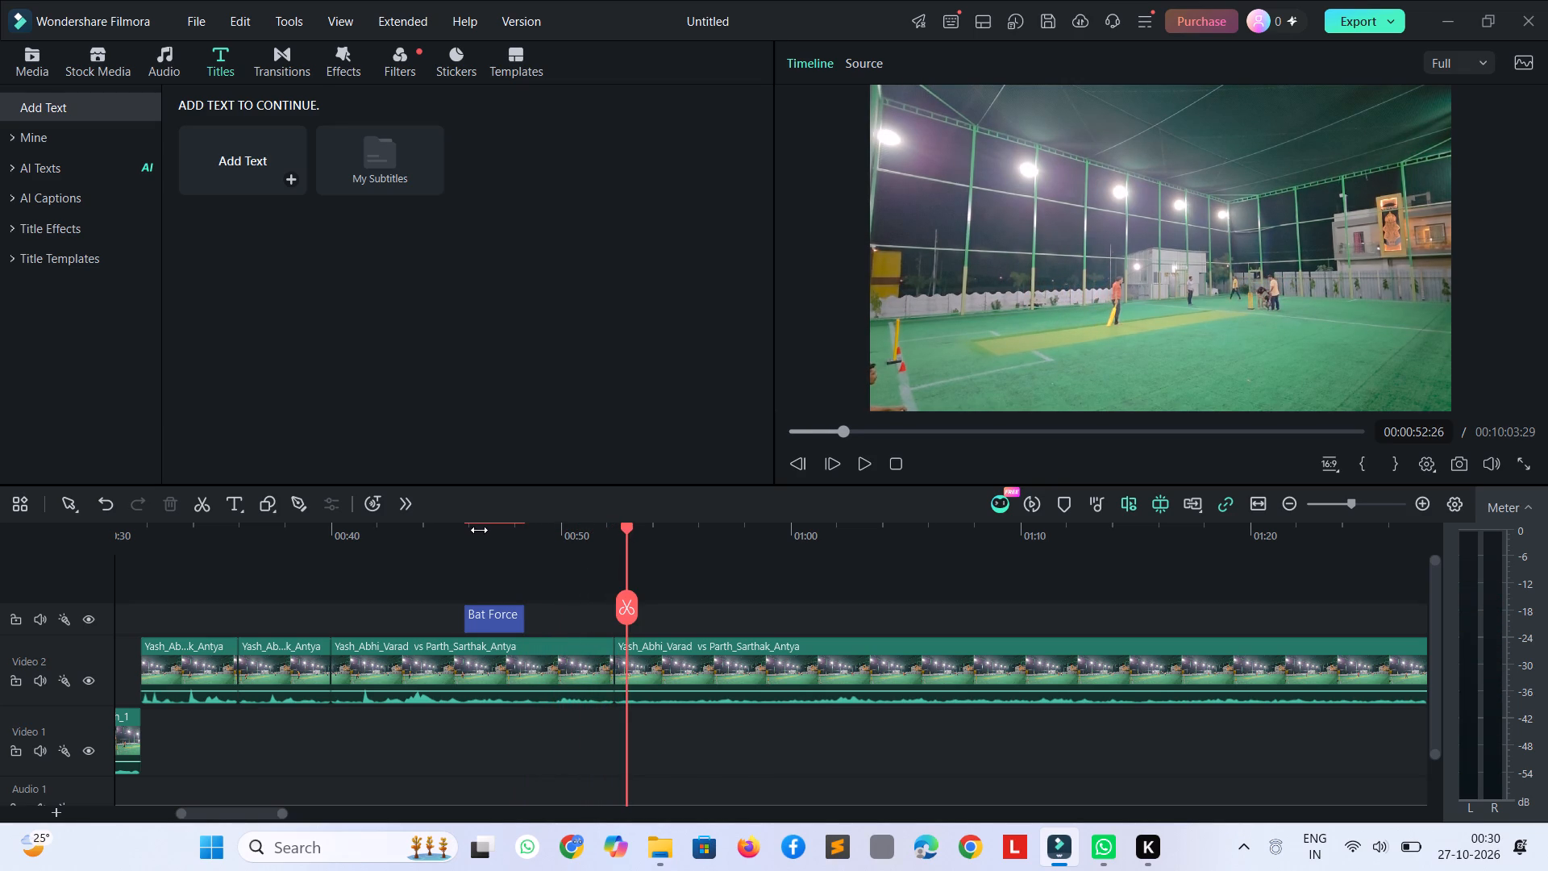
{"action": "left_click_drag", "start_coordinate": [629, 534], "coordinate": [594, 536]}
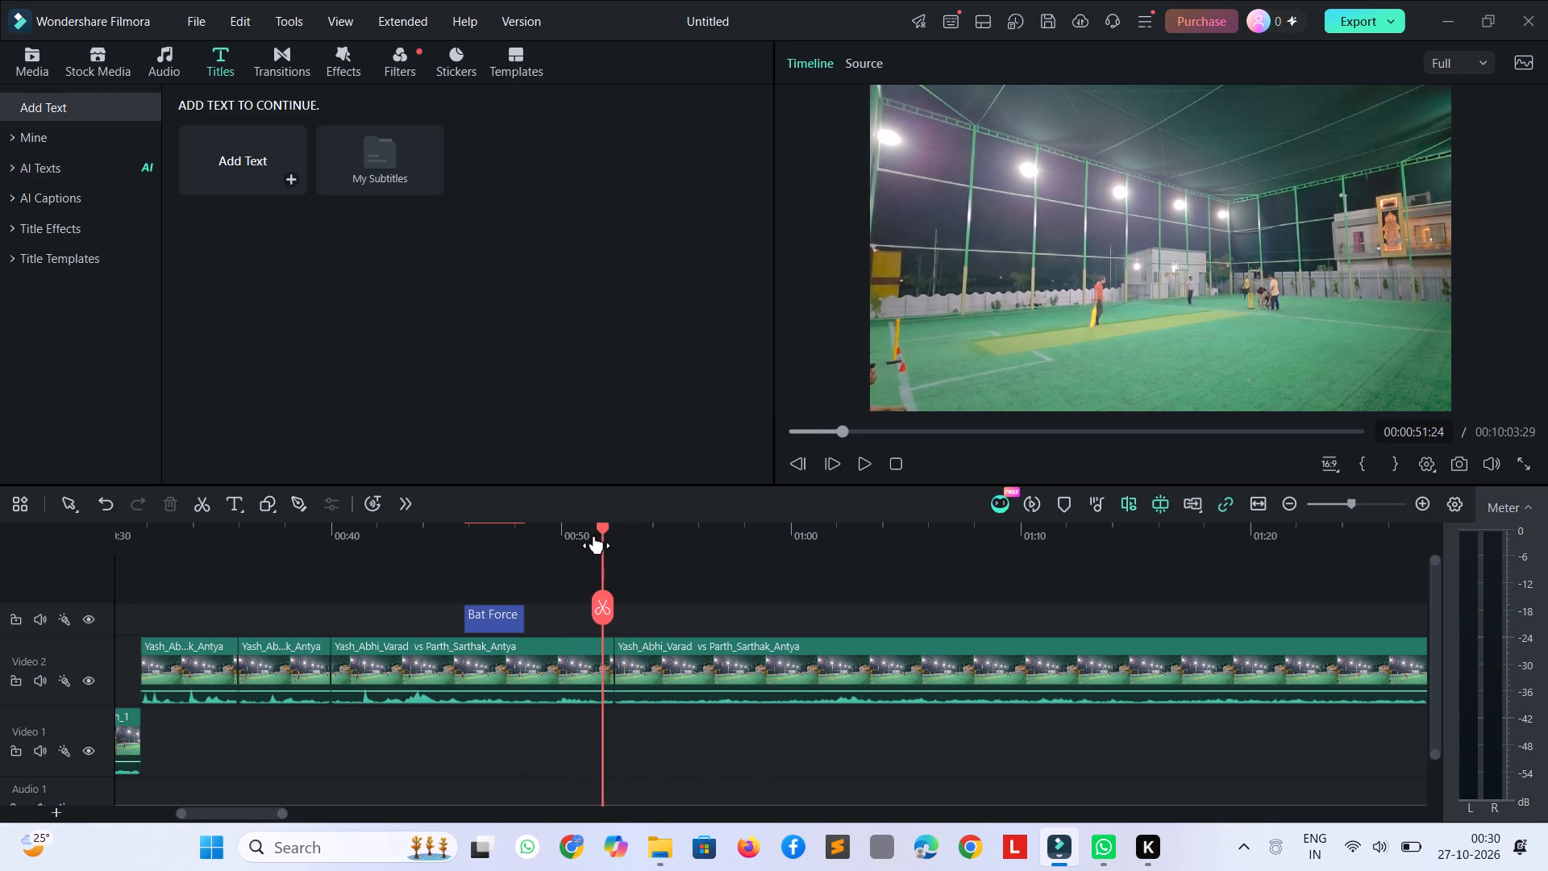
{"action": "left_click_drag", "start_coordinate": [594, 536], "coordinate": [528, 543]}
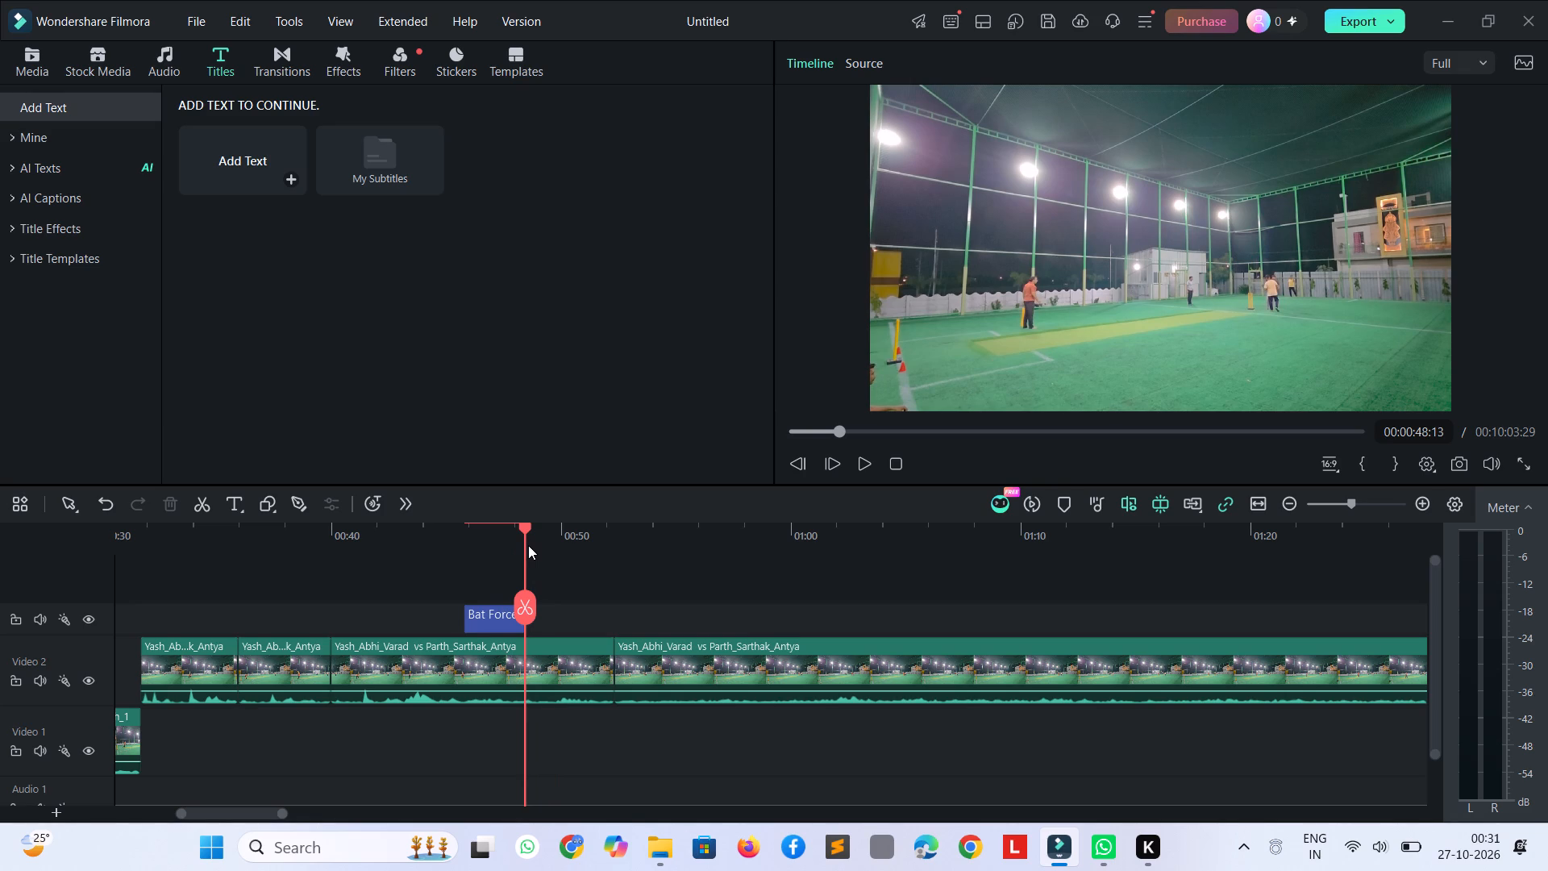
{"action": "double_click", "coordinate": [231, 510]}
{"action": "left_click", "coordinate": [231, 510]}
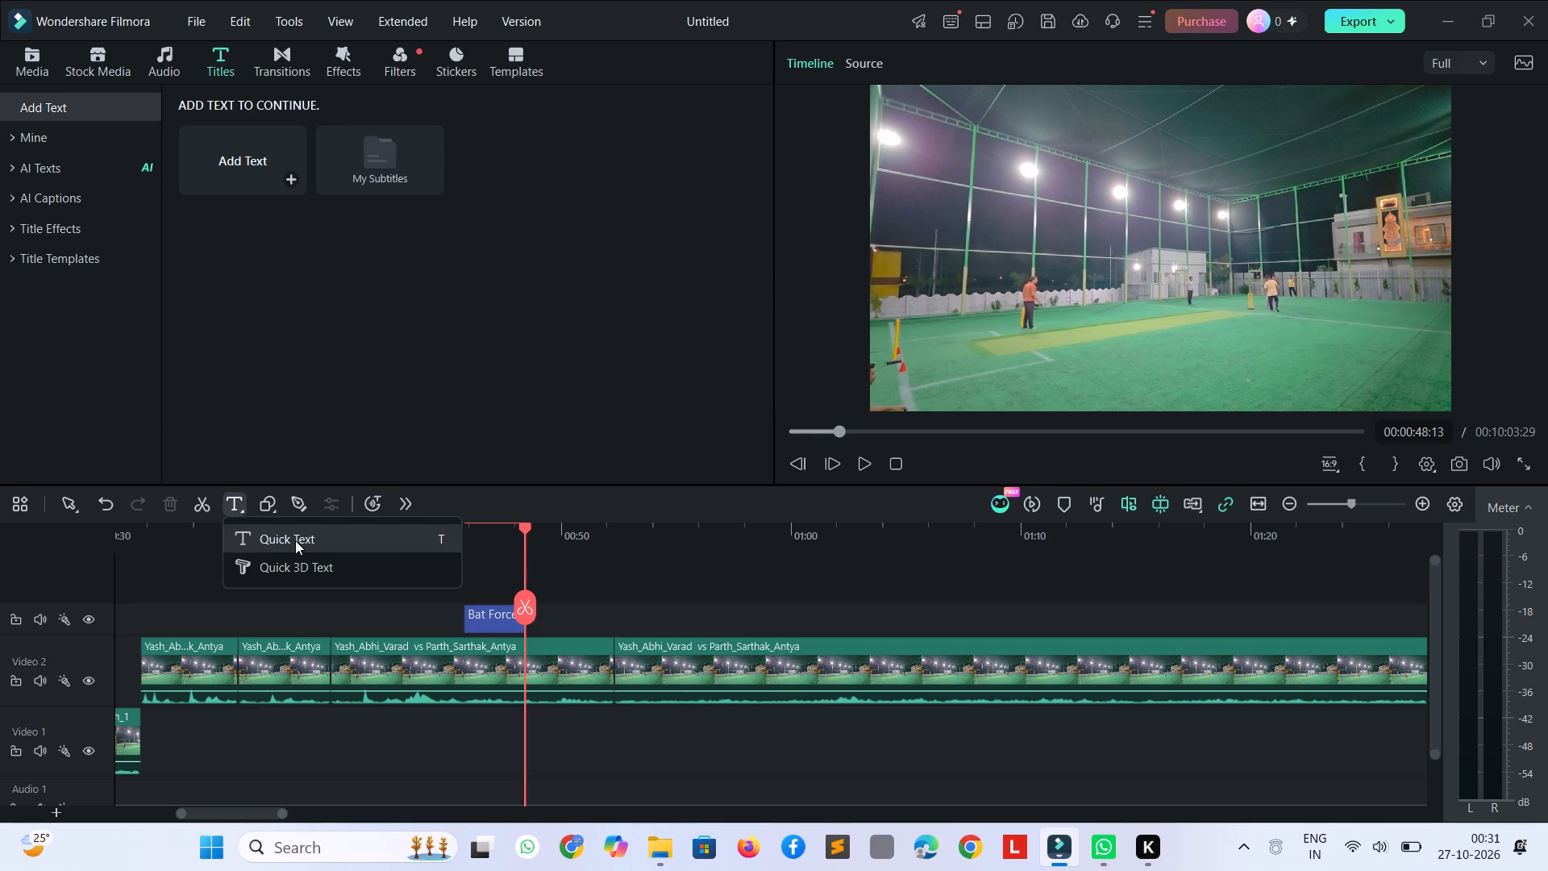
{"action": "left_click", "coordinate": [295, 540]}
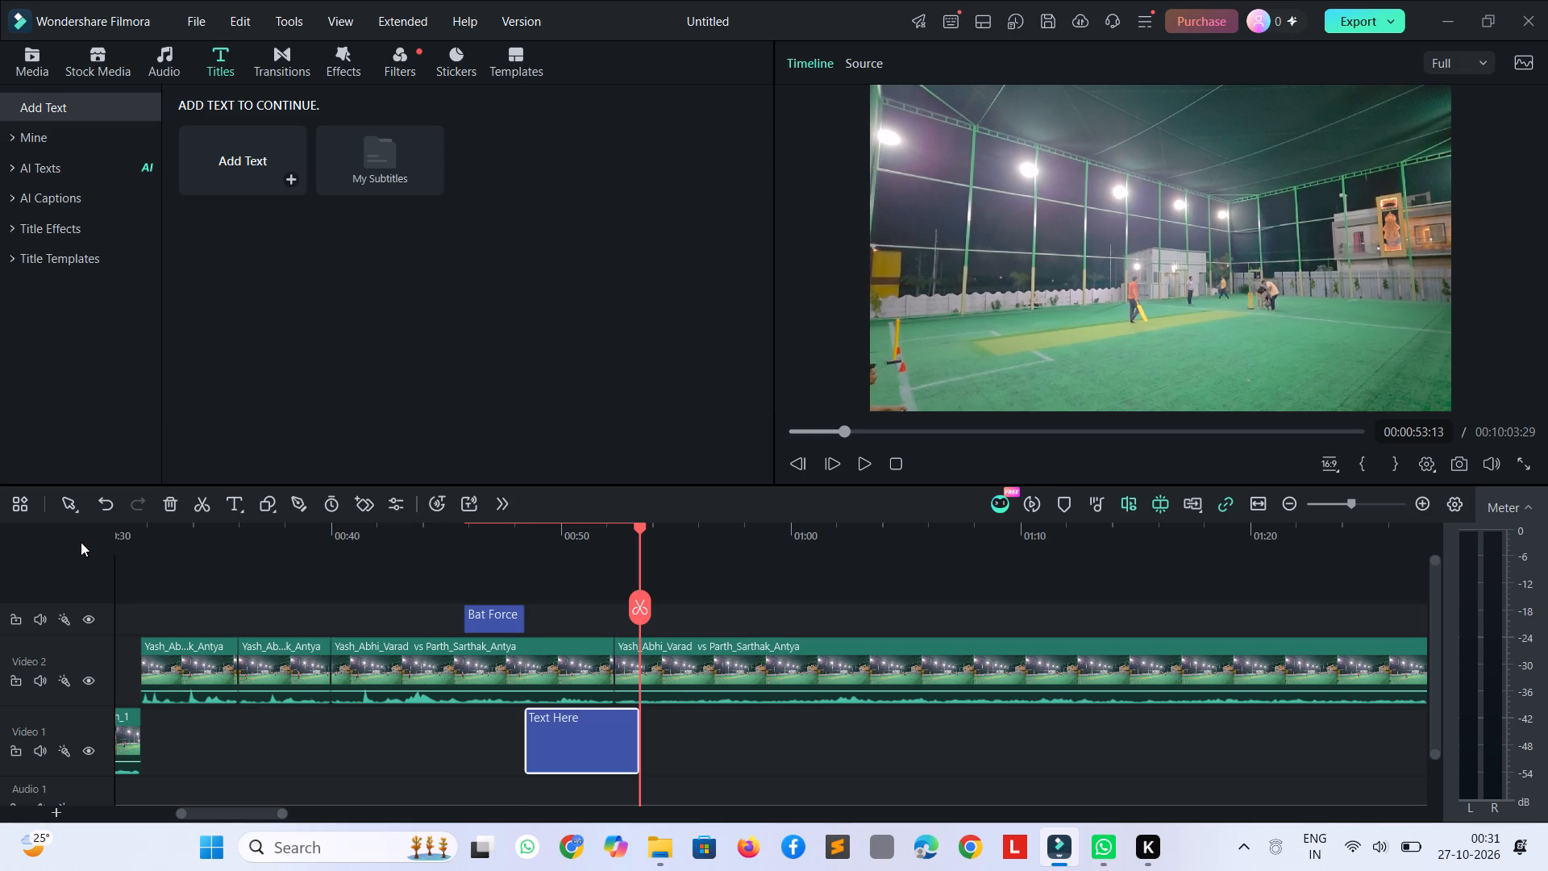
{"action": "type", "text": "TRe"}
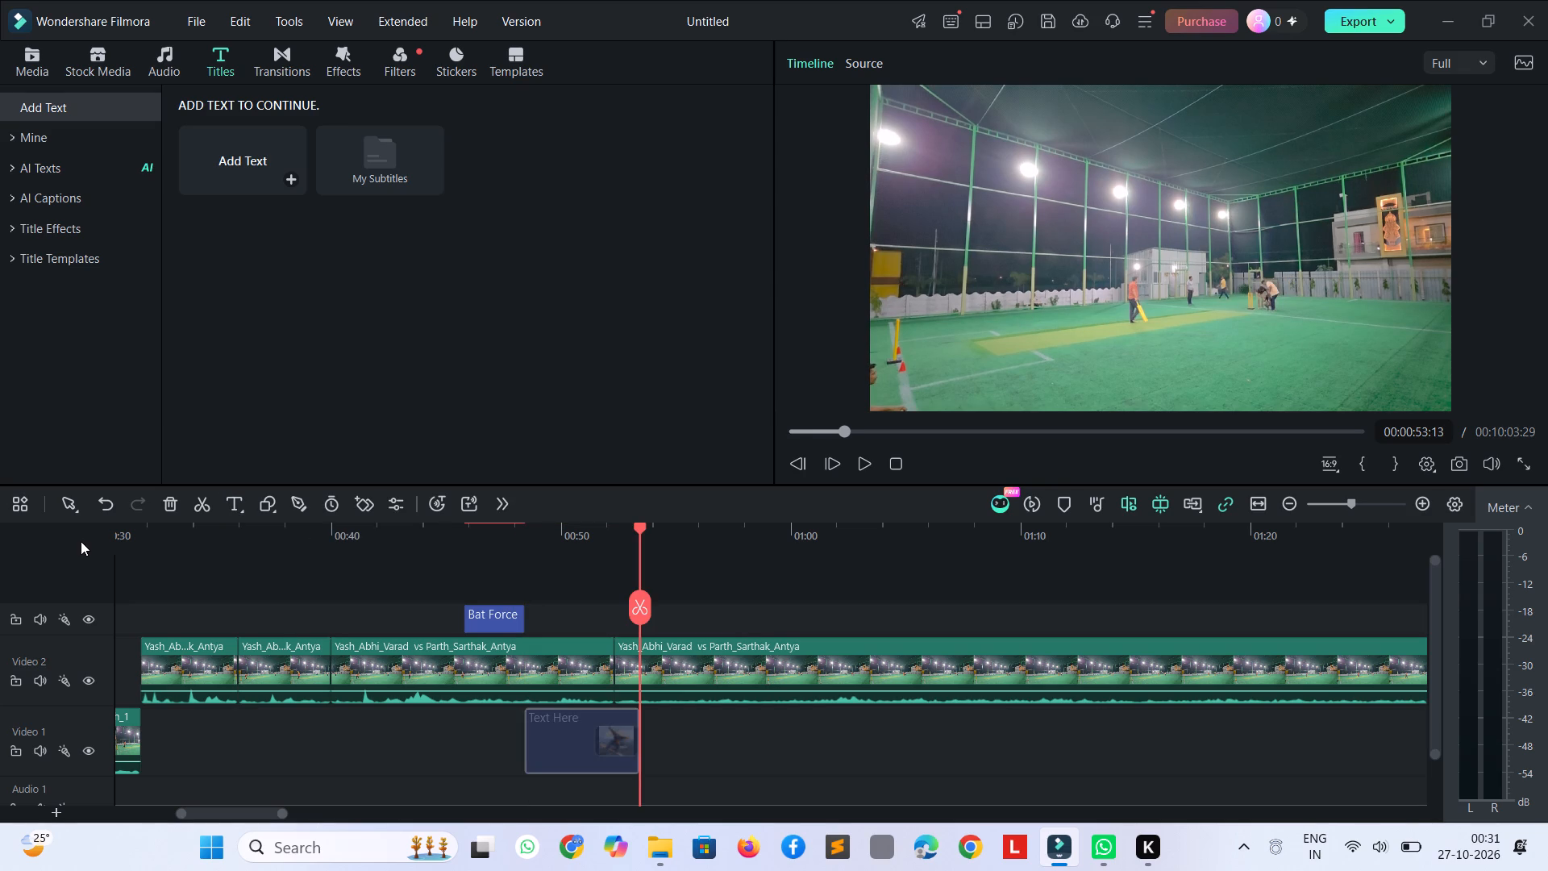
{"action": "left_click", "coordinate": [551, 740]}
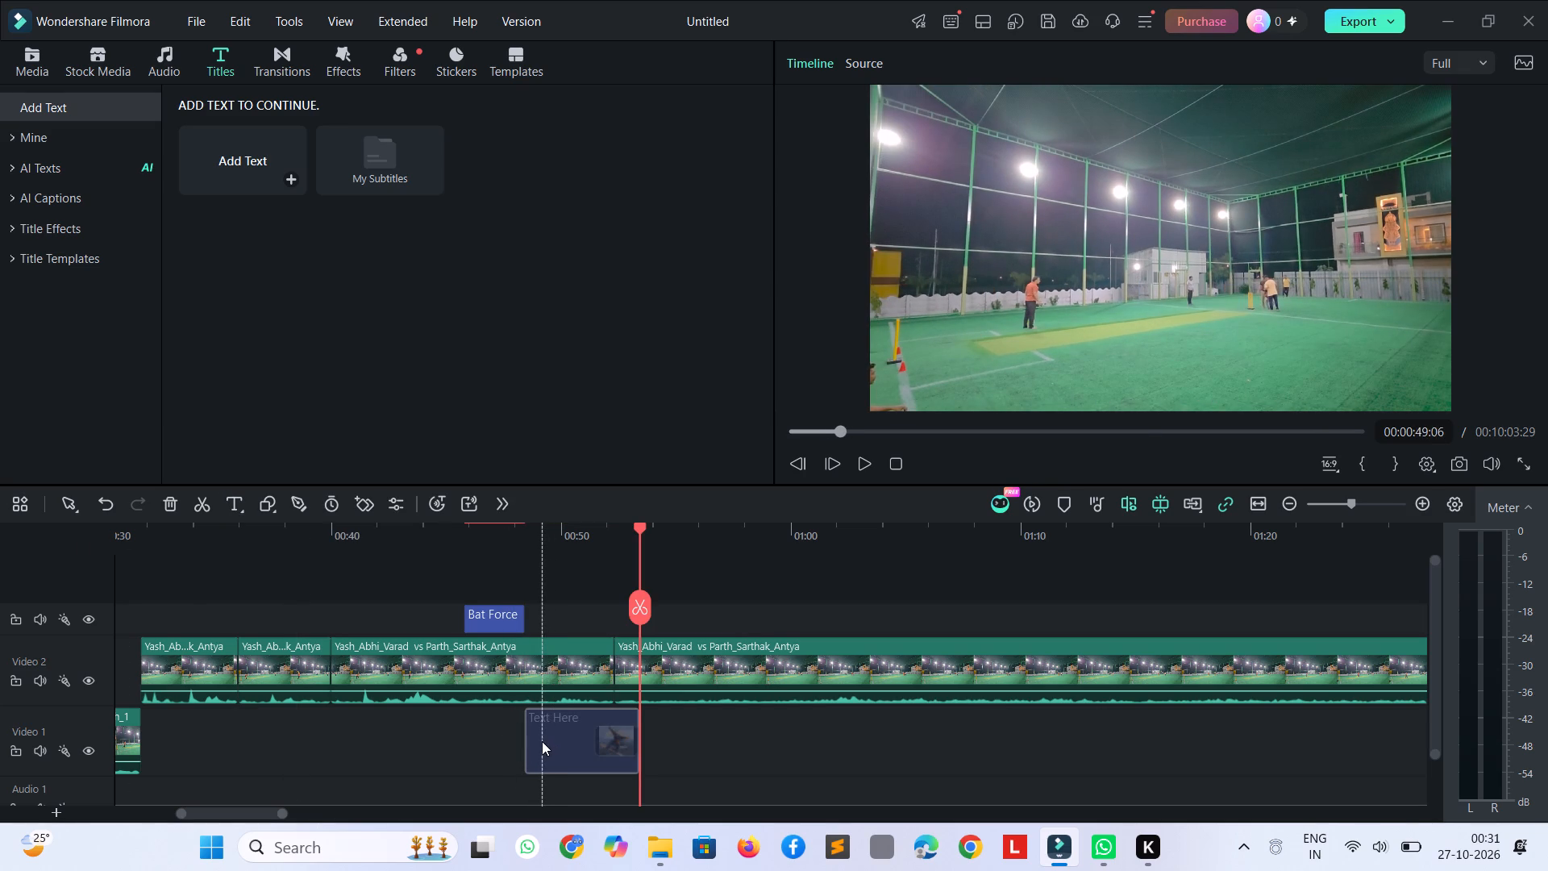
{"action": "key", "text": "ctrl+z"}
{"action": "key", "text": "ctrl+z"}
Move the new Text Here clip up to the Bat Force title's track, directly after that title.
{"action": "double_click", "coordinate": [542, 741]}
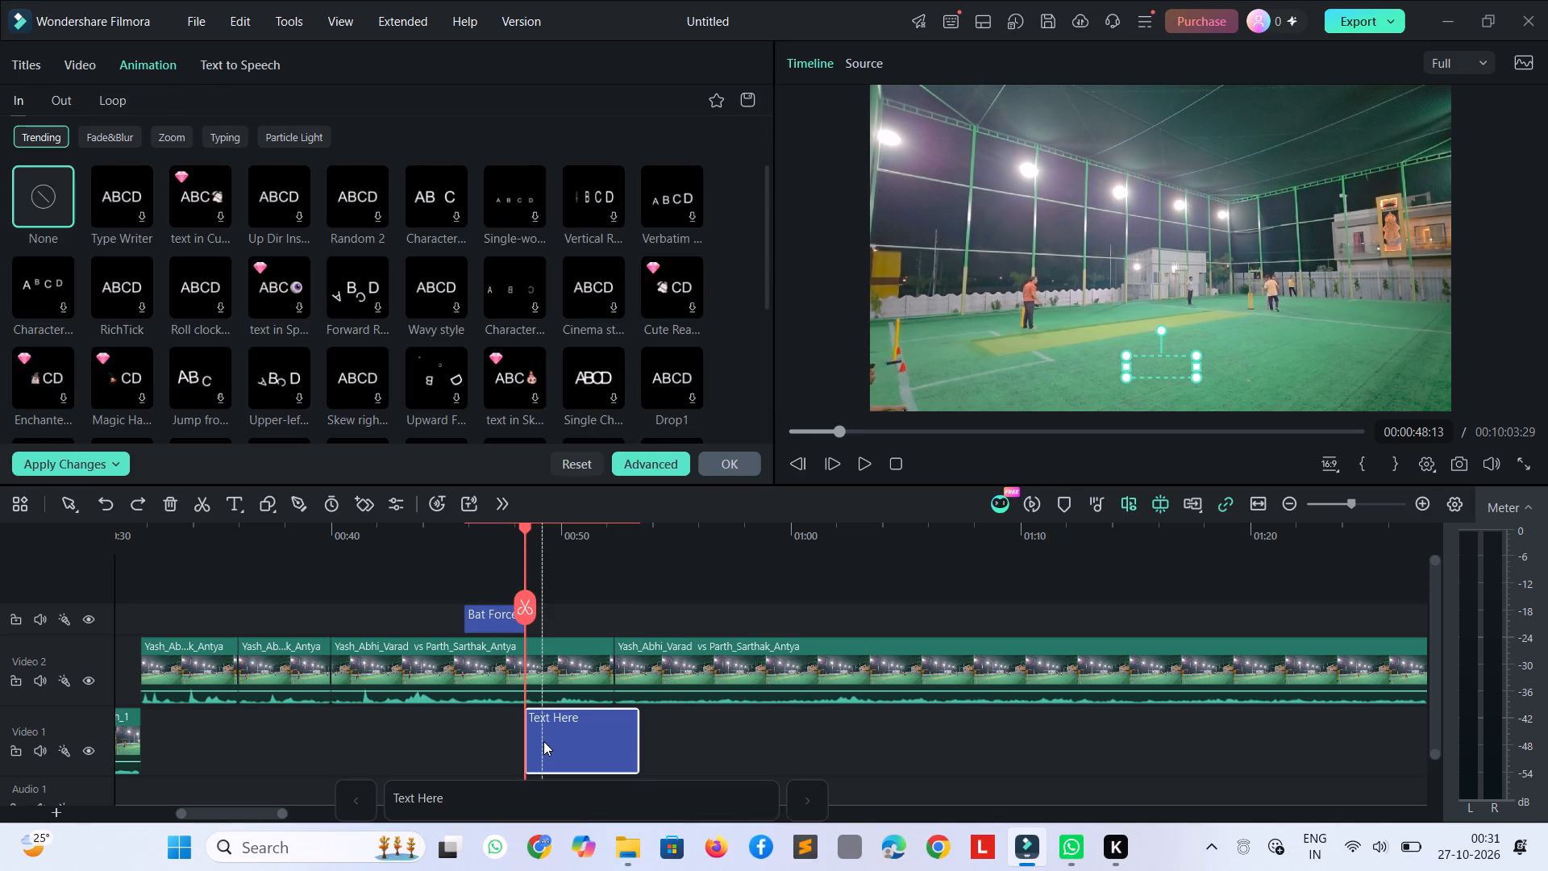
{"action": "left_click_drag", "start_coordinate": [543, 740], "coordinate": [555, 611]}
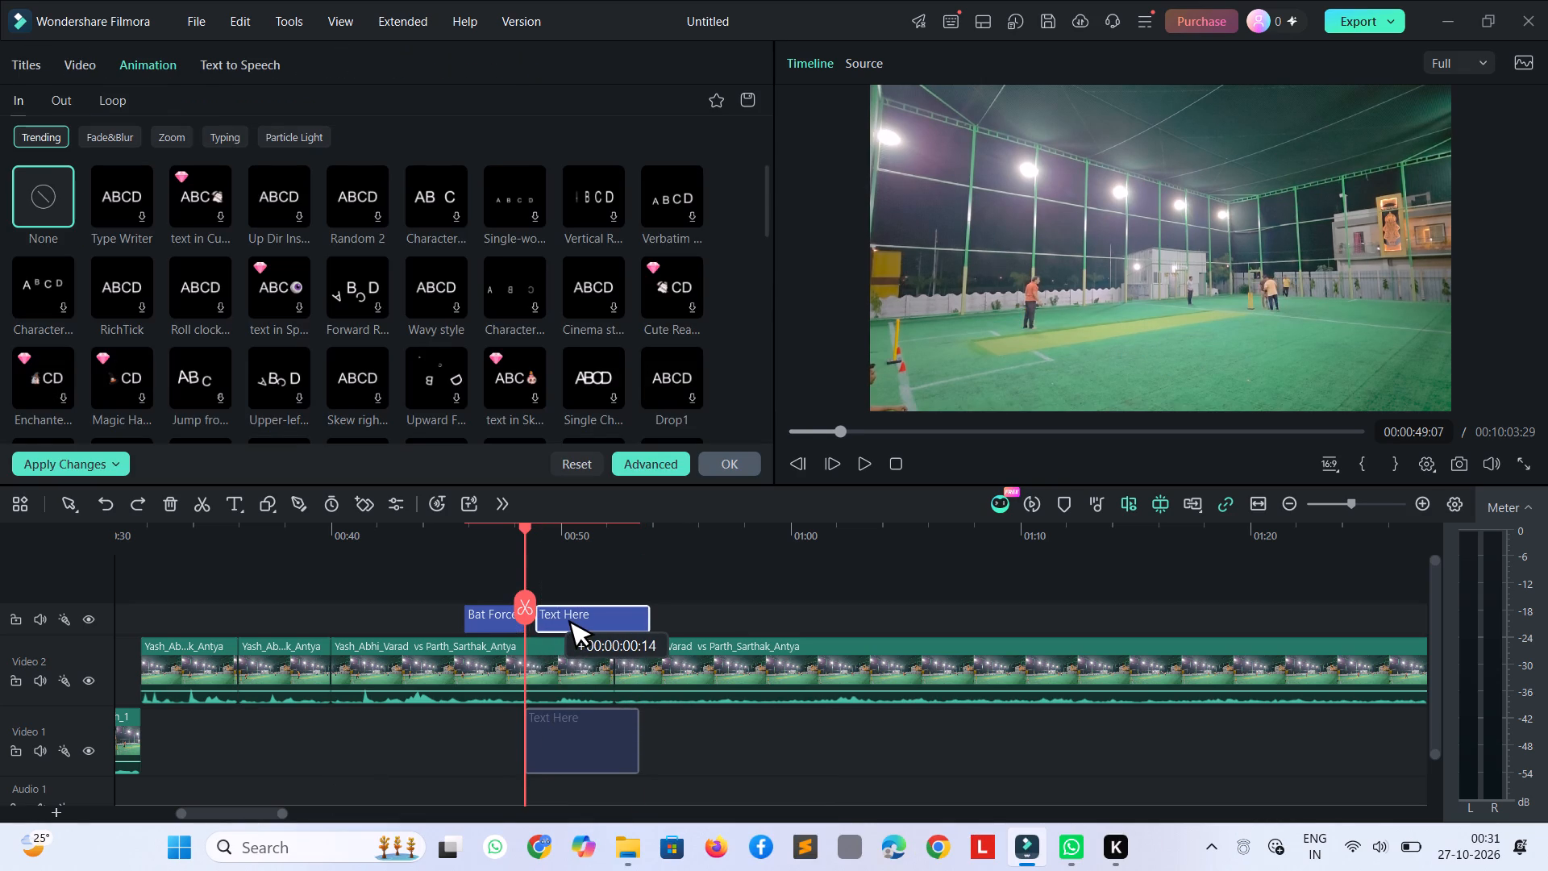
{"action": "left_click_drag", "start_coordinate": [555, 611], "coordinate": [546, 611]}
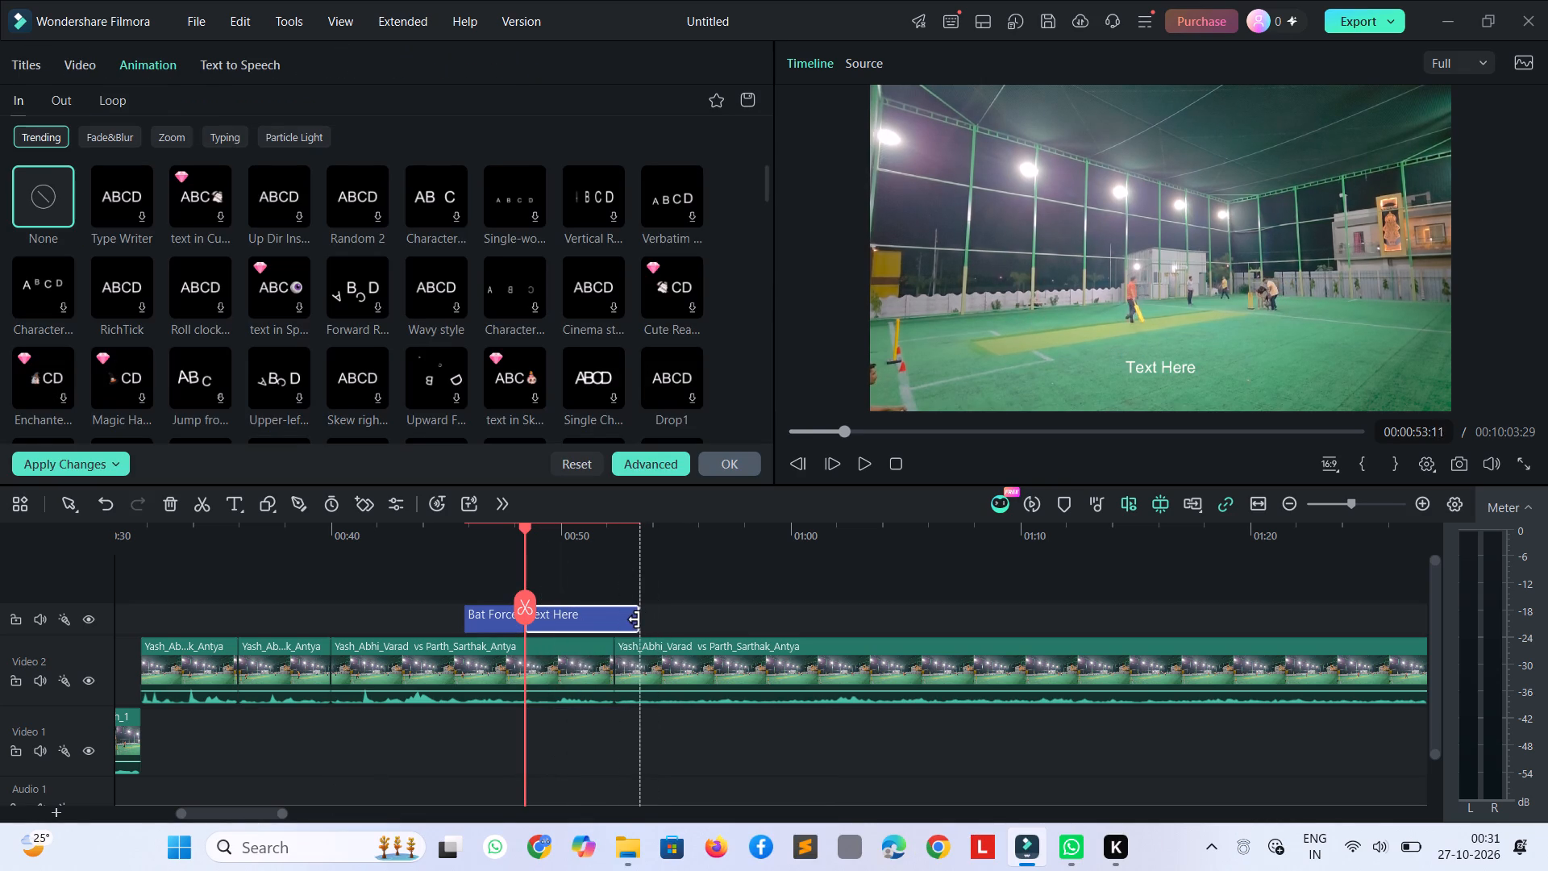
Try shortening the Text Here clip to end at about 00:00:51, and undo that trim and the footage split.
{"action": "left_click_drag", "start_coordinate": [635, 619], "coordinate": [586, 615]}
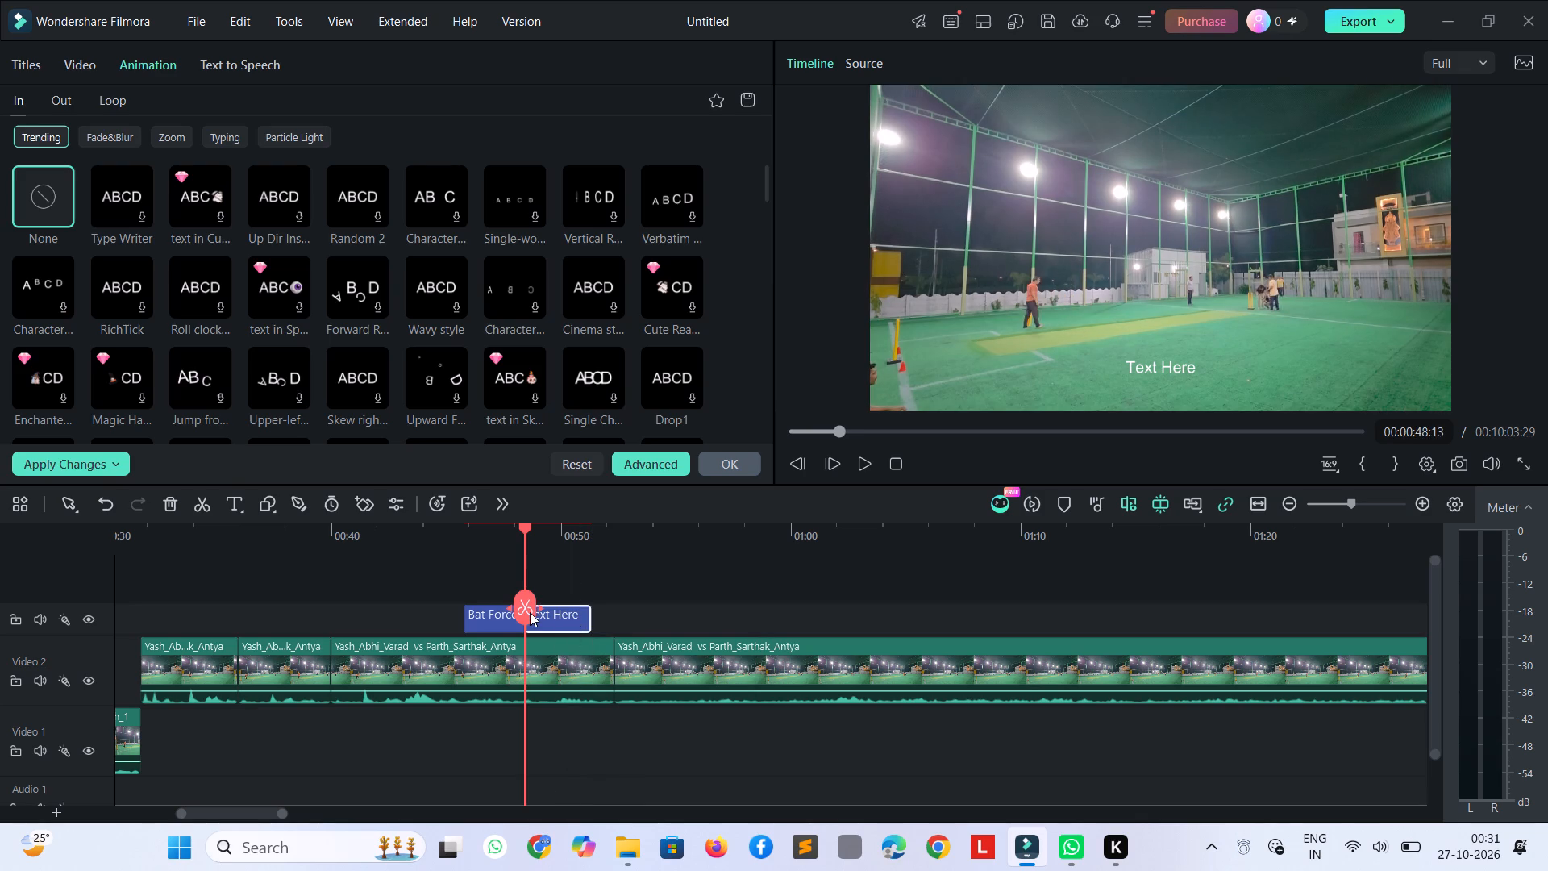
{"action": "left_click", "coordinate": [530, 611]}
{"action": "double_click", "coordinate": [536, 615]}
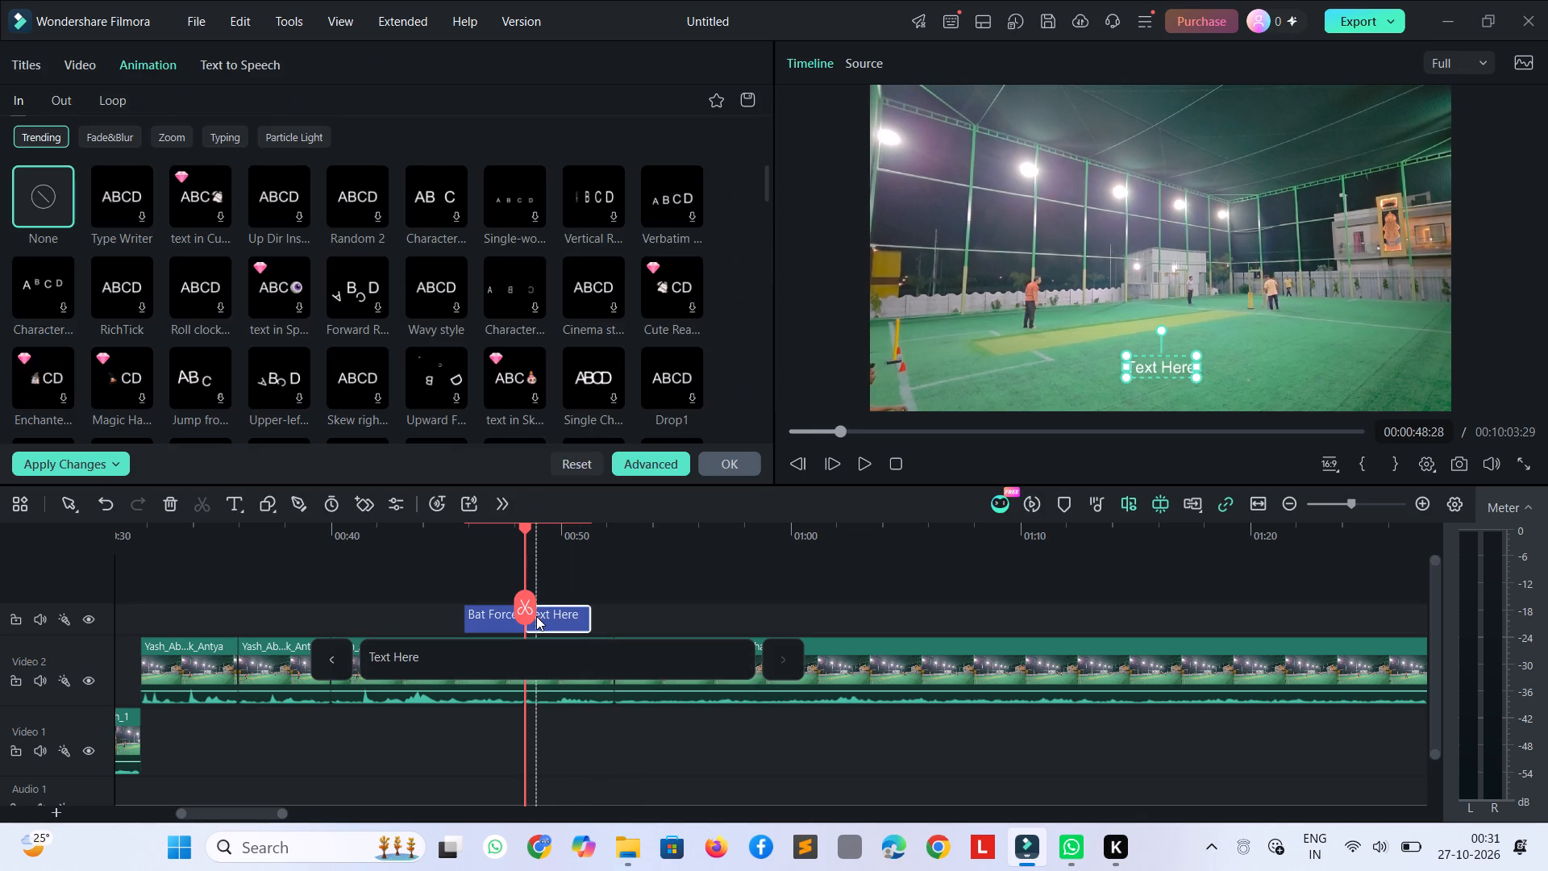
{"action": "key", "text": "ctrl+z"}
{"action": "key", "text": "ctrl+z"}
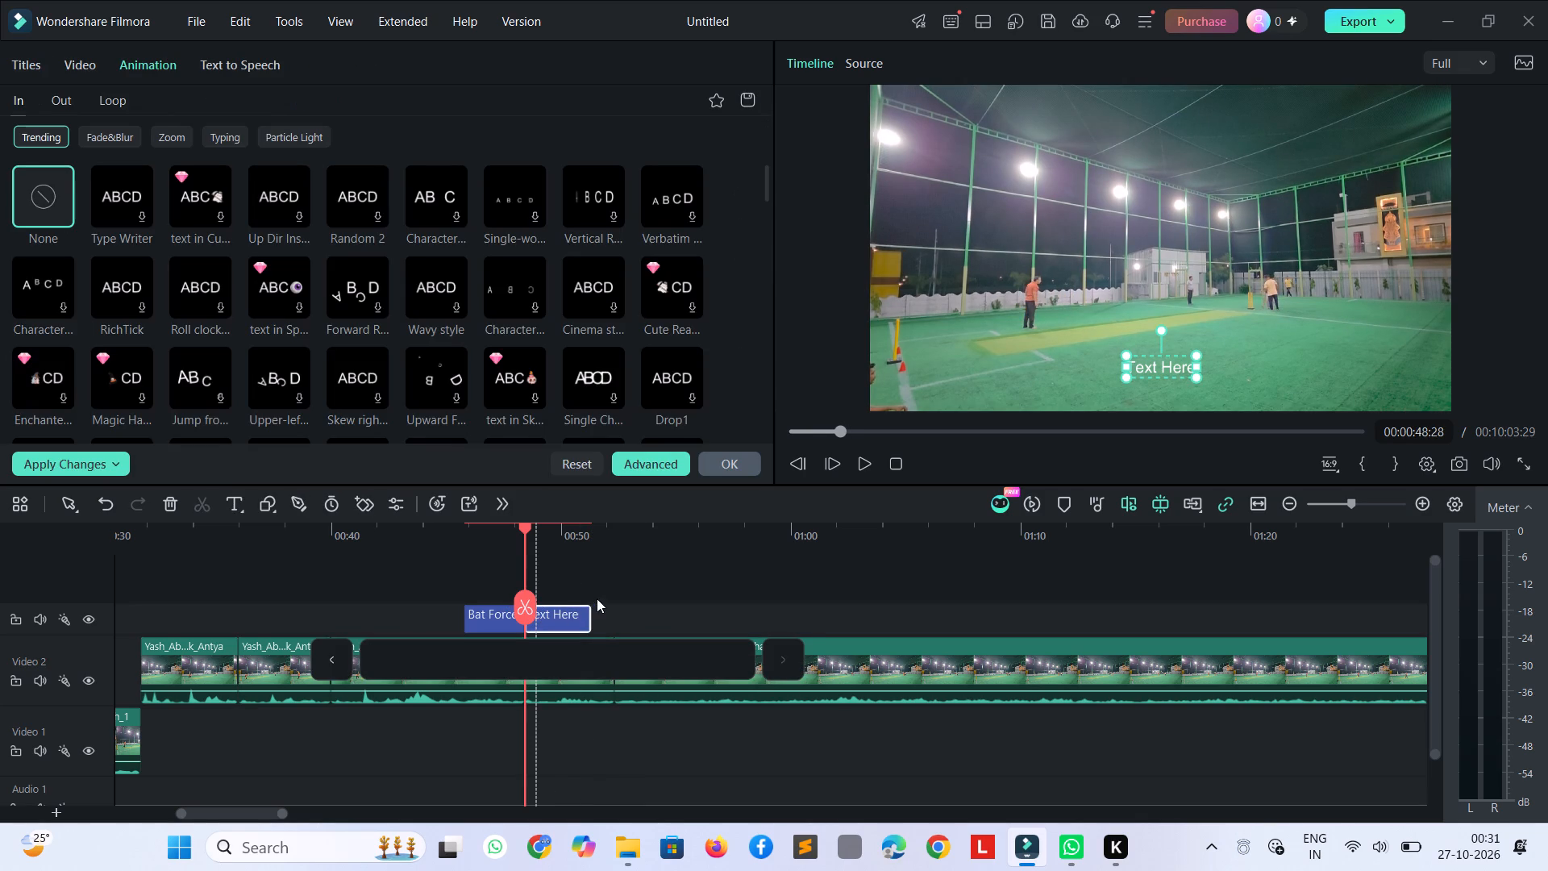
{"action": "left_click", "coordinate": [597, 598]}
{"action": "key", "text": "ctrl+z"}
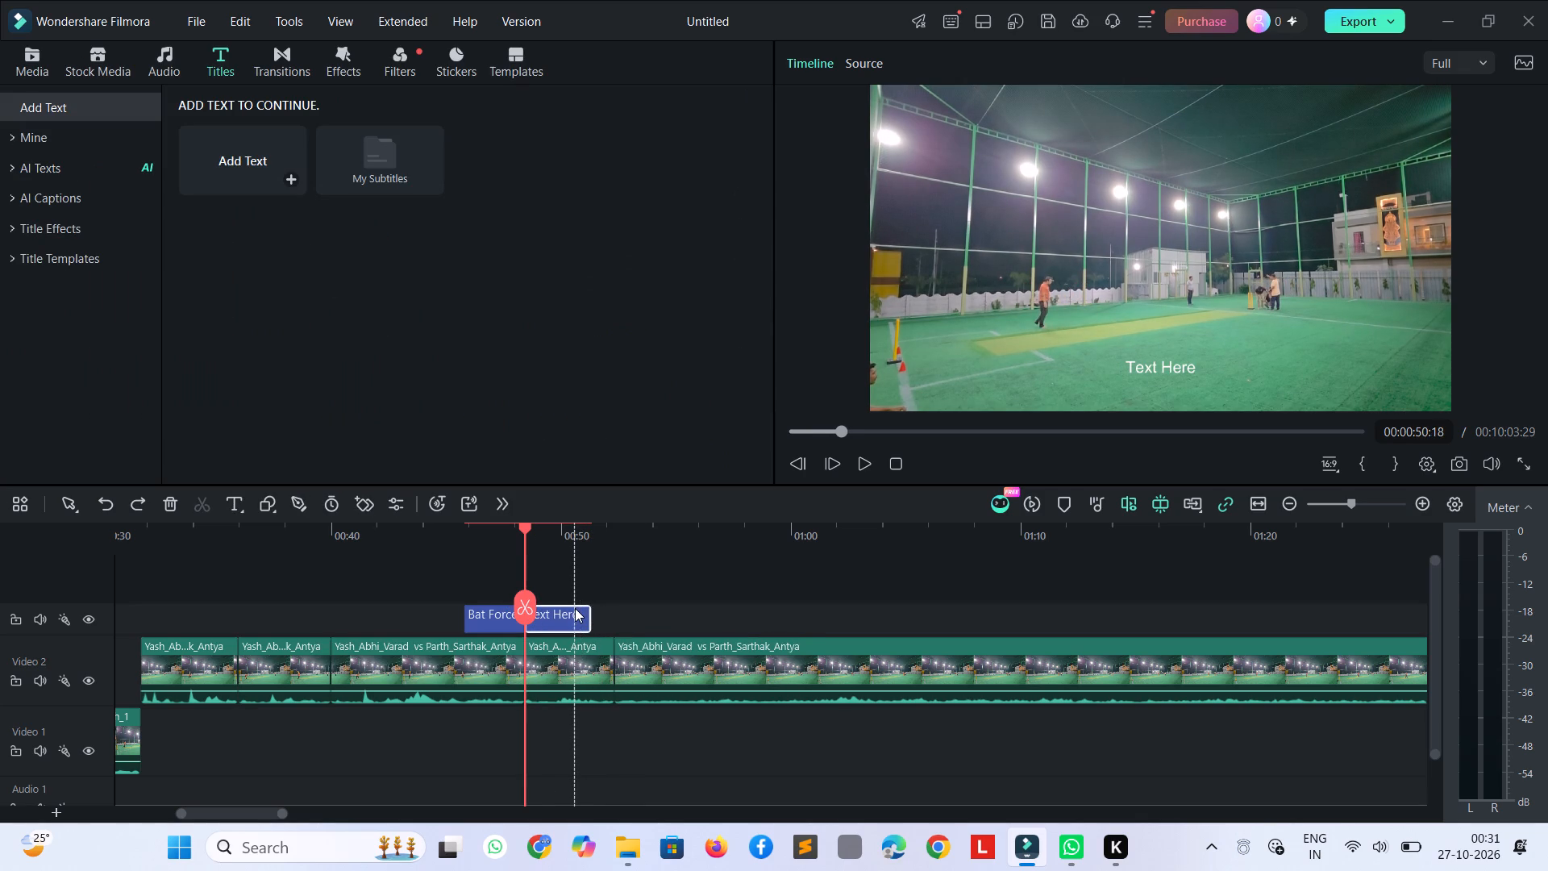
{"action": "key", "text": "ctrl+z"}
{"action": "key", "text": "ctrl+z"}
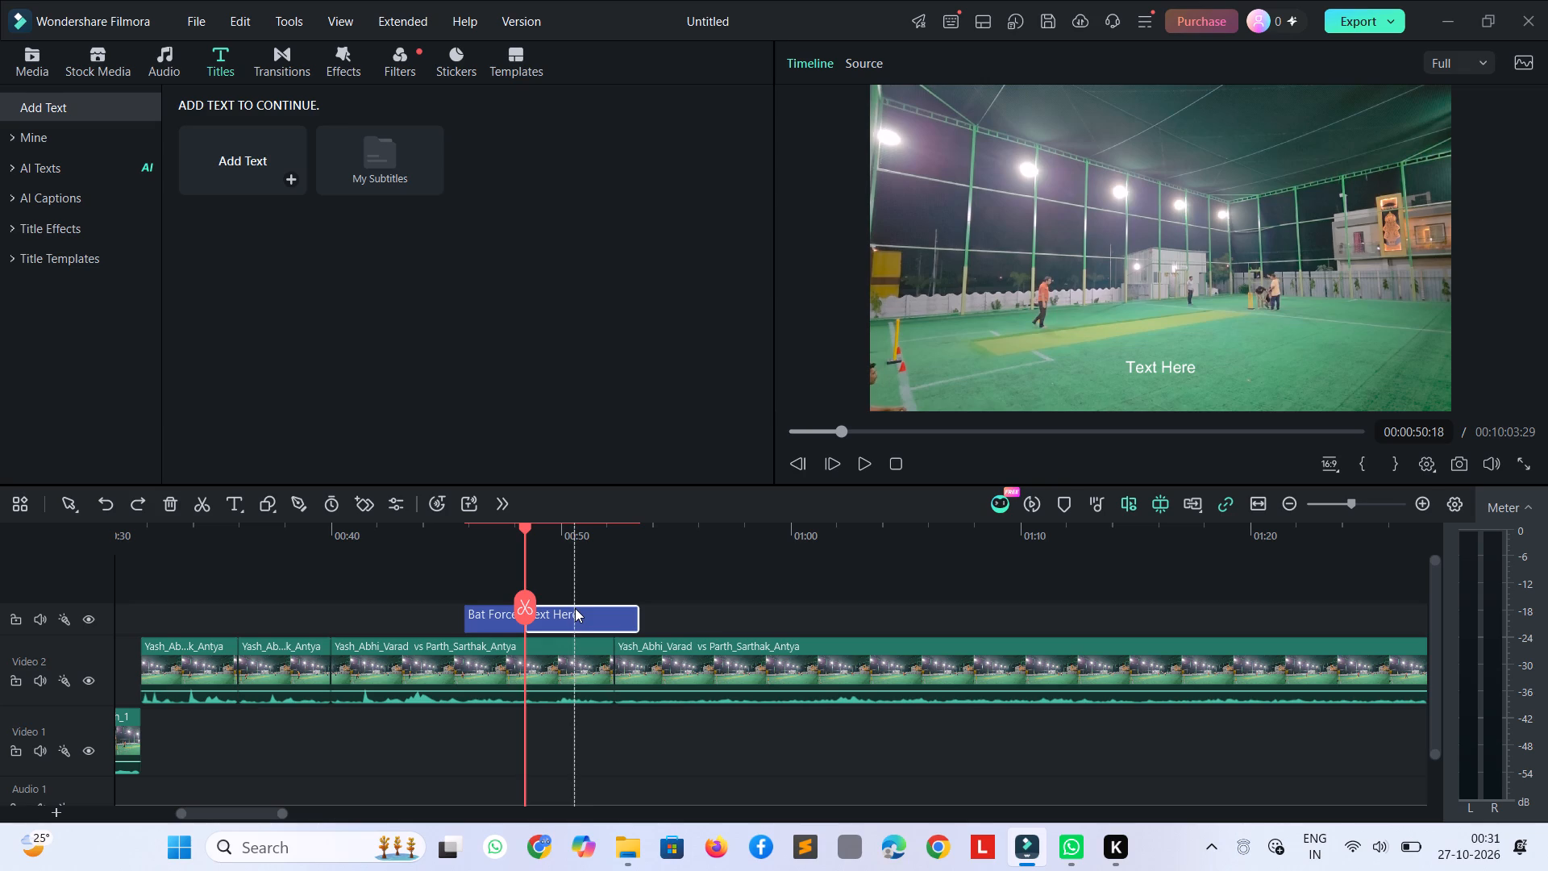
Shorten the Text Here clip to end at about 00:00:50.5.
{"action": "left_click_drag", "start_coordinate": [635, 618], "coordinate": [622, 618]}
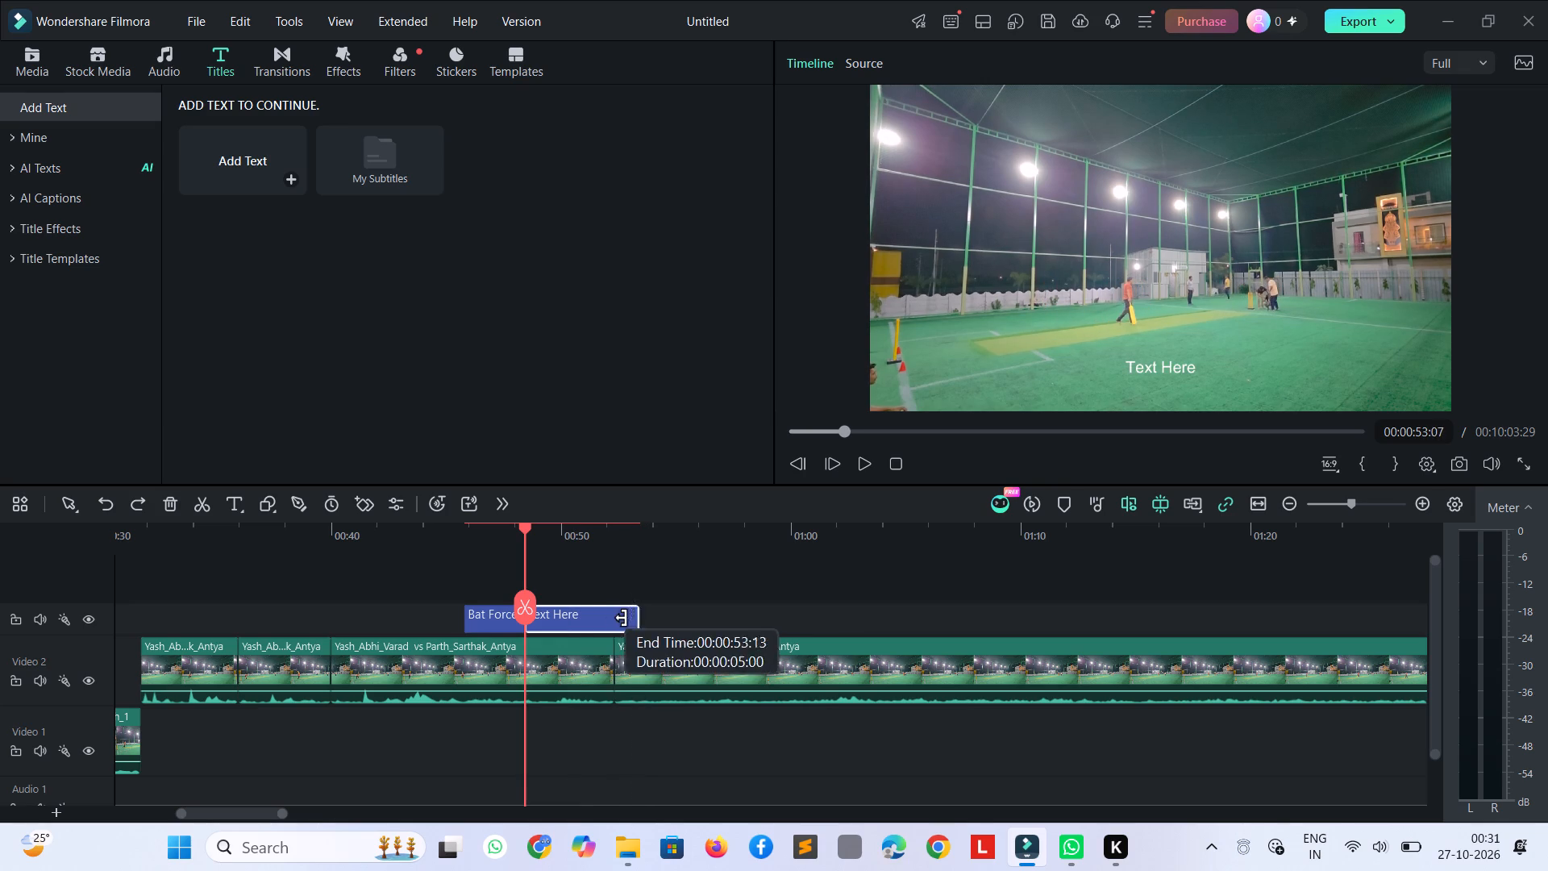
{"action": "left_click_drag", "start_coordinate": [622, 618], "coordinate": [571, 617]}
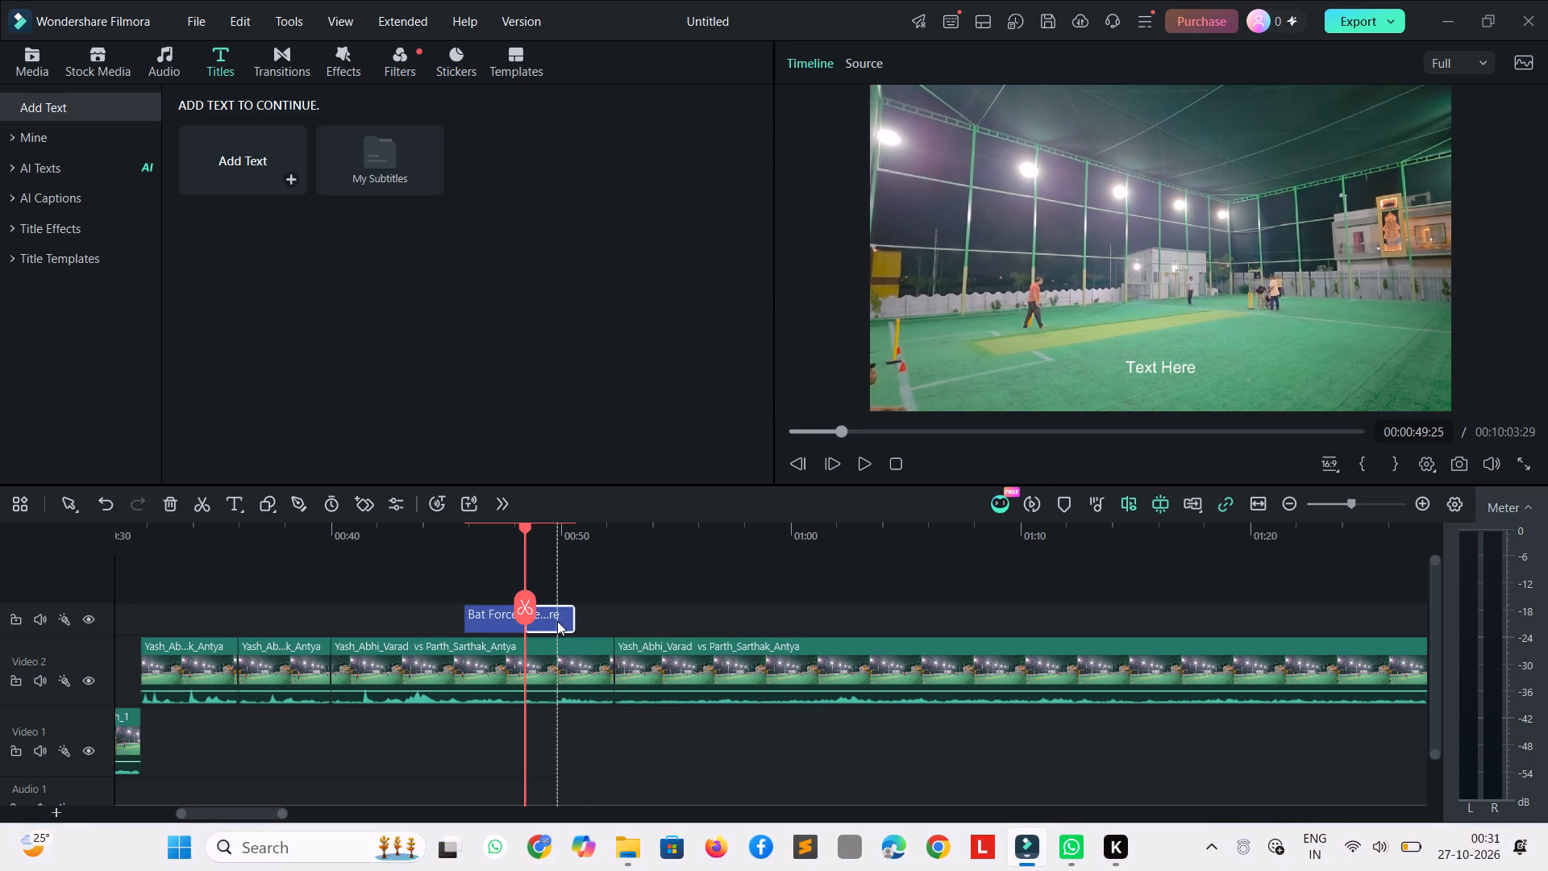
Replace the Text Here clip's wording with "Tejas Got Injured", followed by a line break.
{"action": "double_click", "coordinate": [544, 617]}
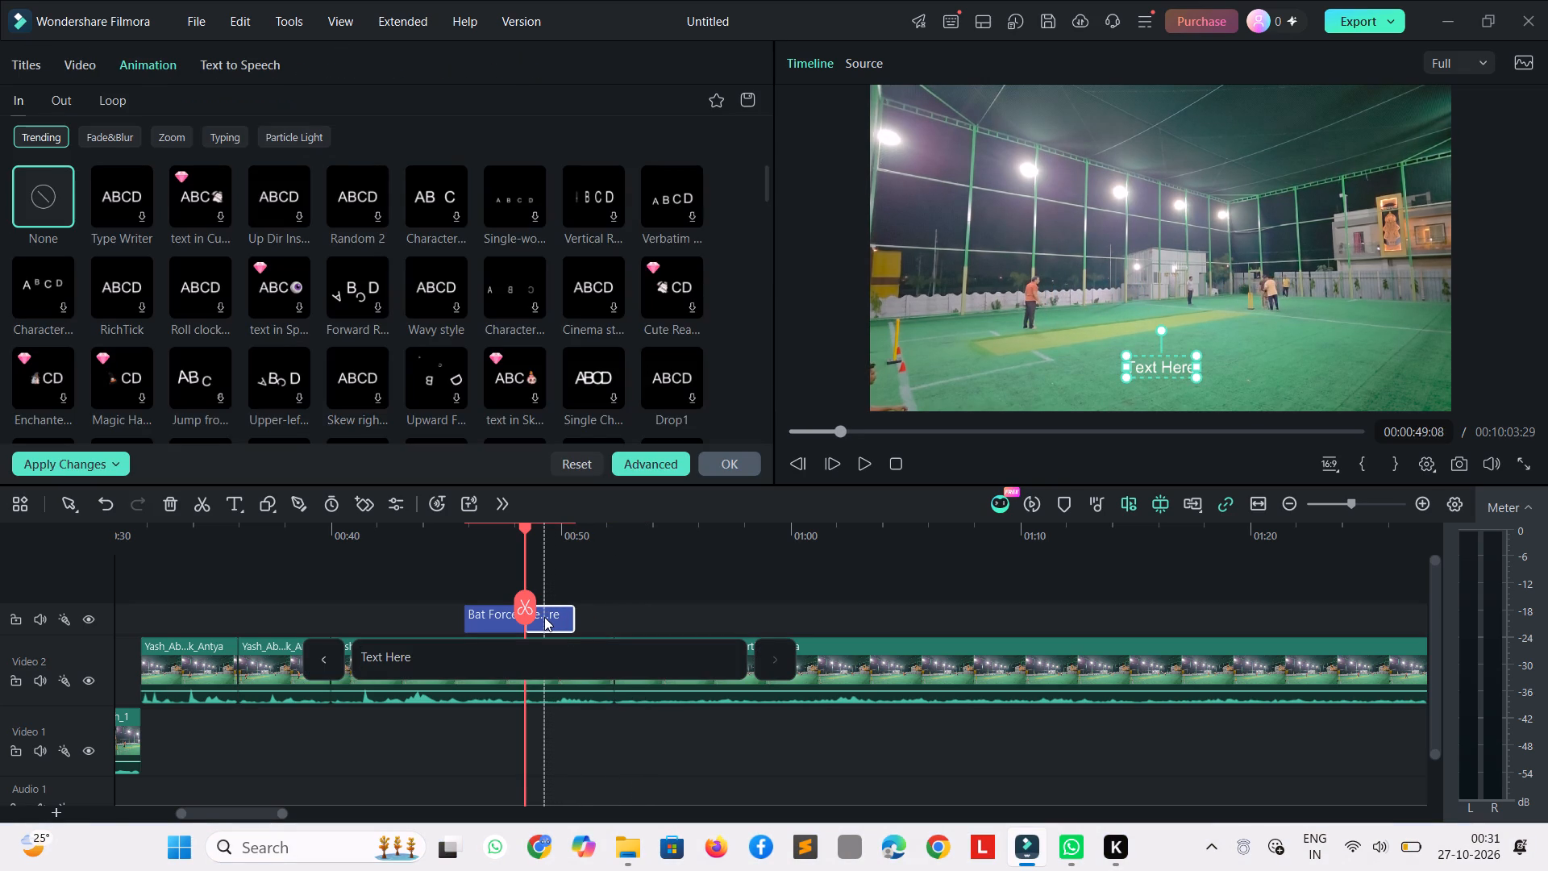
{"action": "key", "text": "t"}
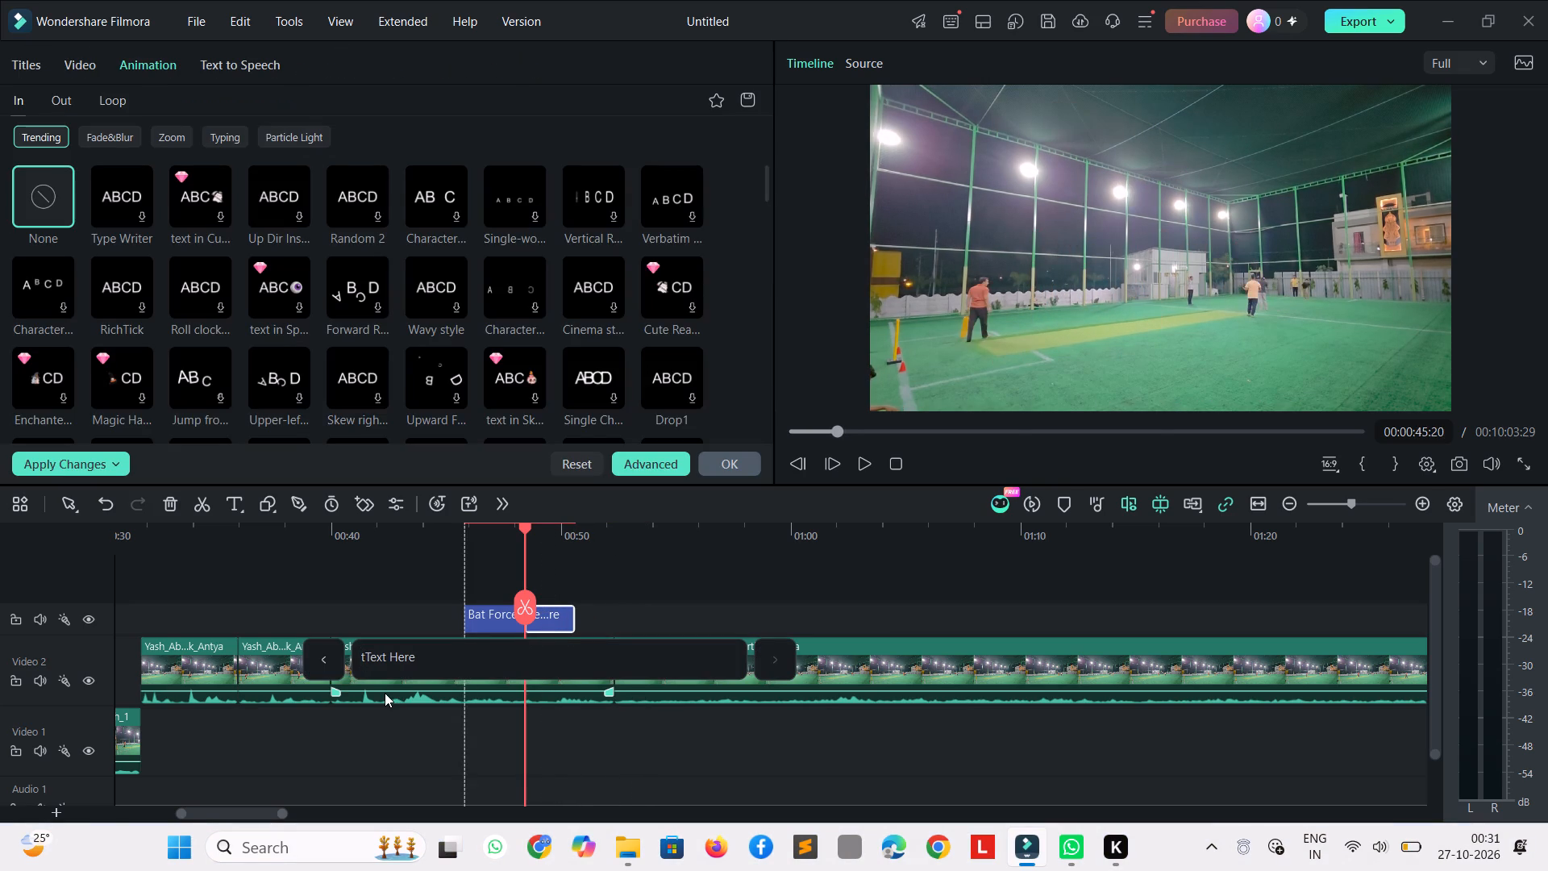
{"action": "key", "text": "BackSpace"}
{"action": "key", "text": "ctrl+a"}
{"action": "key", "text": "BackSpace"}
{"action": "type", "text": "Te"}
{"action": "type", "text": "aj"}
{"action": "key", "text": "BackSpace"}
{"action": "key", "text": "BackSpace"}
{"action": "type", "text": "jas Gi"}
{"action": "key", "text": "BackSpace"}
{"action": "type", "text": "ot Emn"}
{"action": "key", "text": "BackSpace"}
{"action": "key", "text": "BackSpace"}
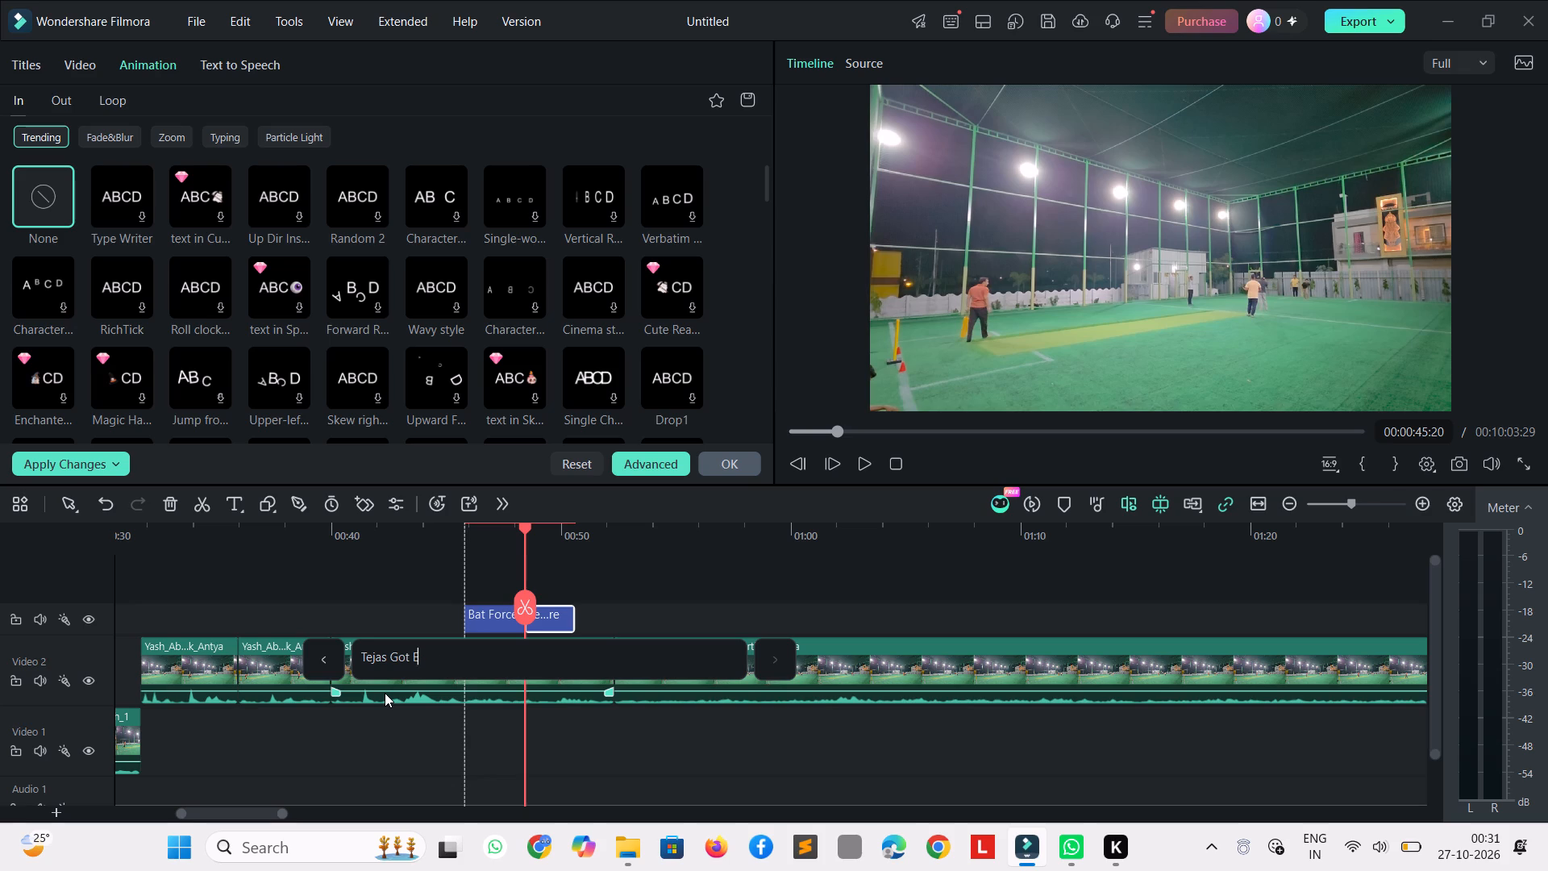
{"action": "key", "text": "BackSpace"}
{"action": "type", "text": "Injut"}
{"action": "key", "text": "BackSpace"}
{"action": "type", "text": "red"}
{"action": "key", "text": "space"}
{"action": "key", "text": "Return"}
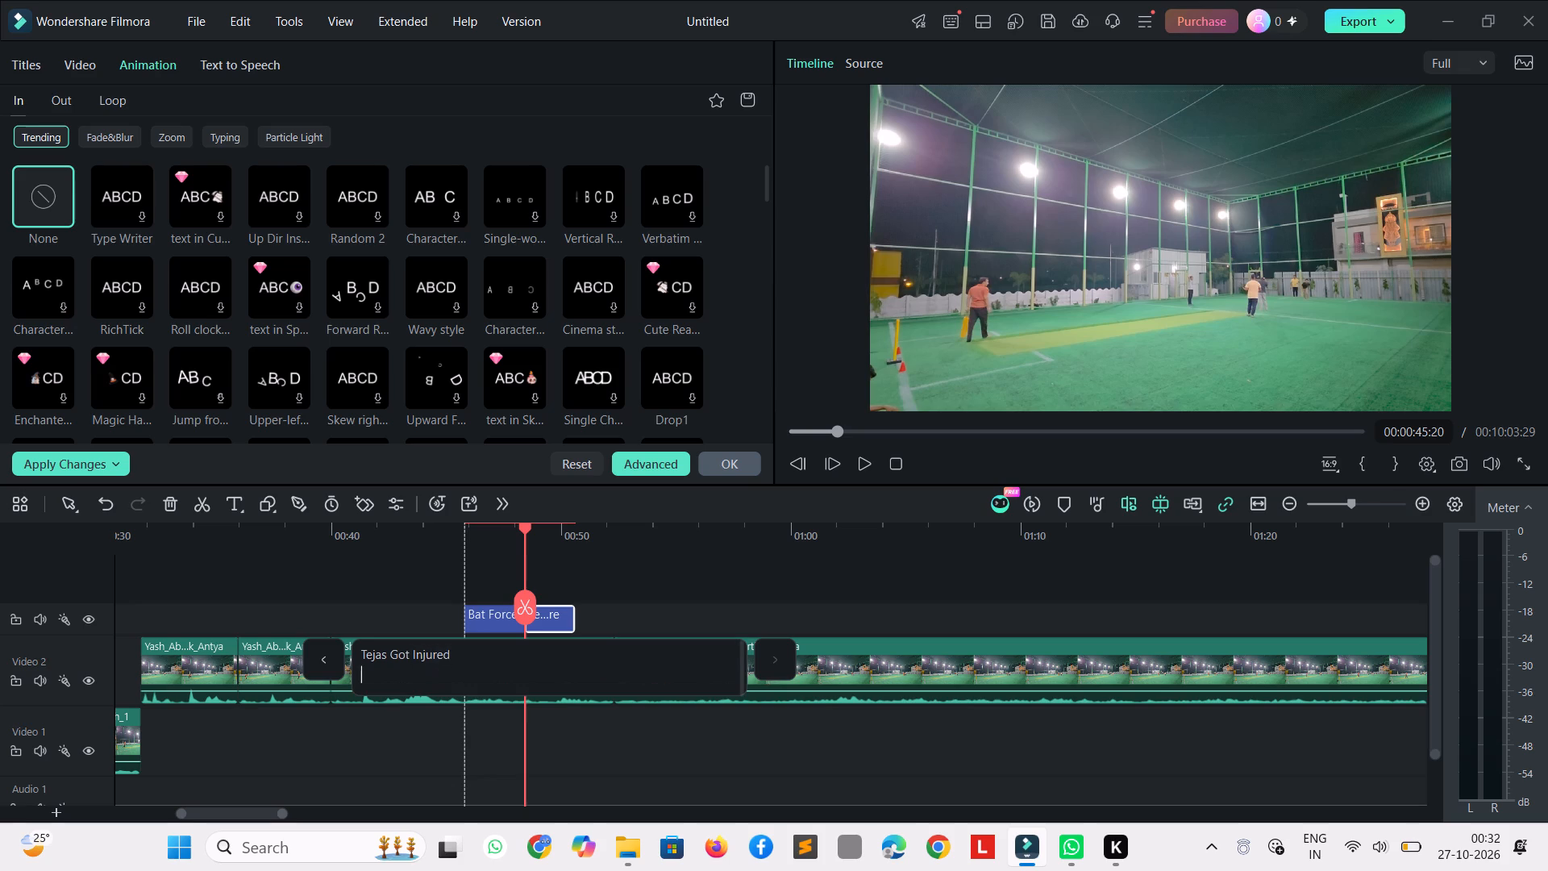
{"action": "left_click", "coordinate": [695, 573]}
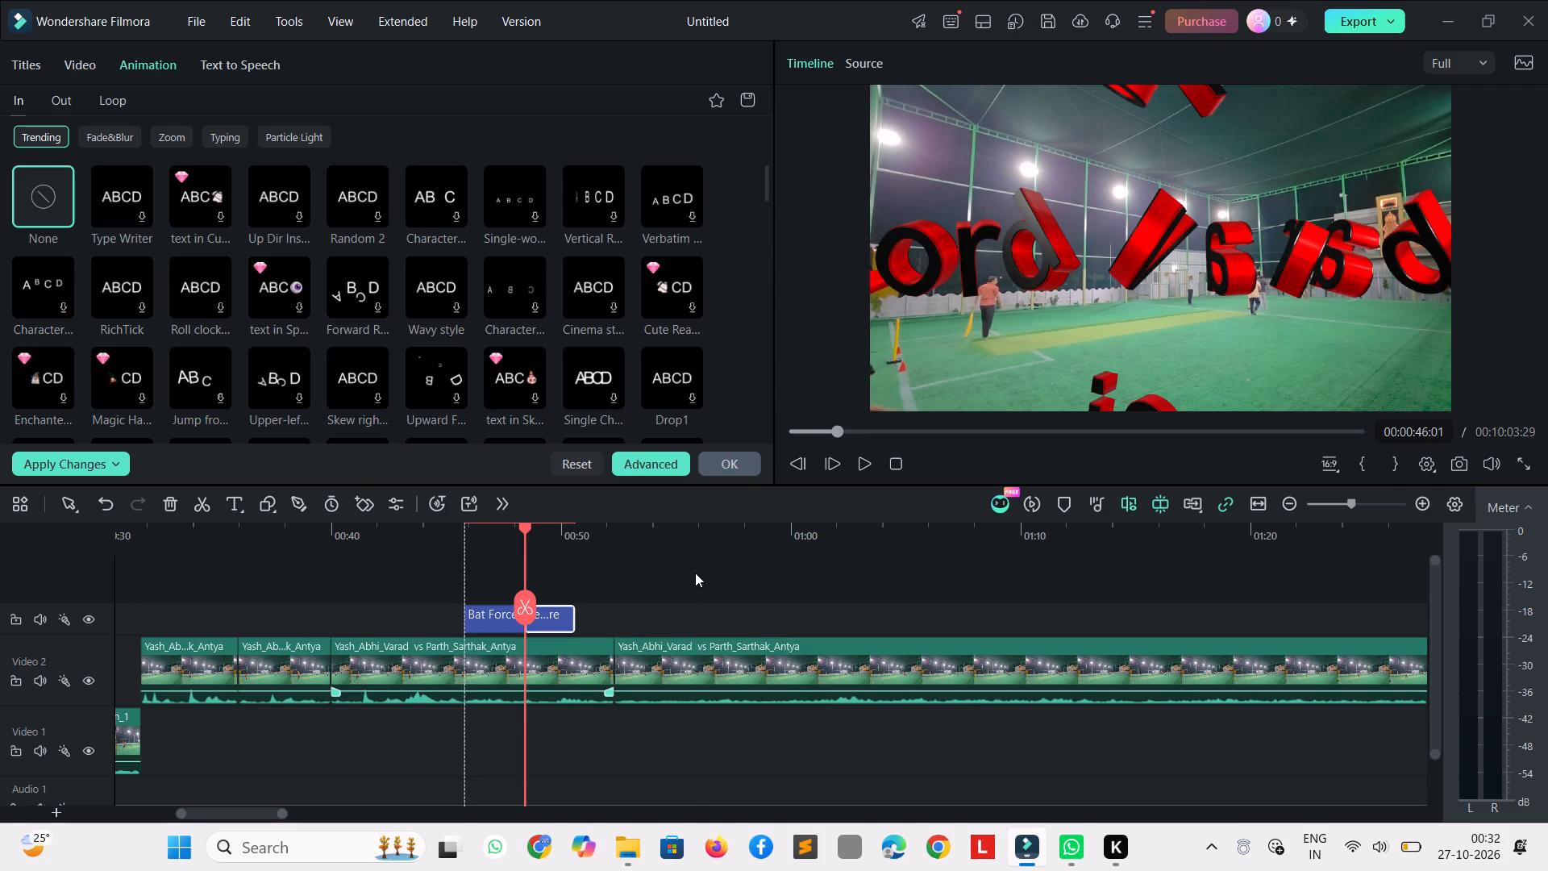
Play the footage from the injury caption onward to look for where active play resumes.
{"action": "left_click", "coordinate": [561, 619]}
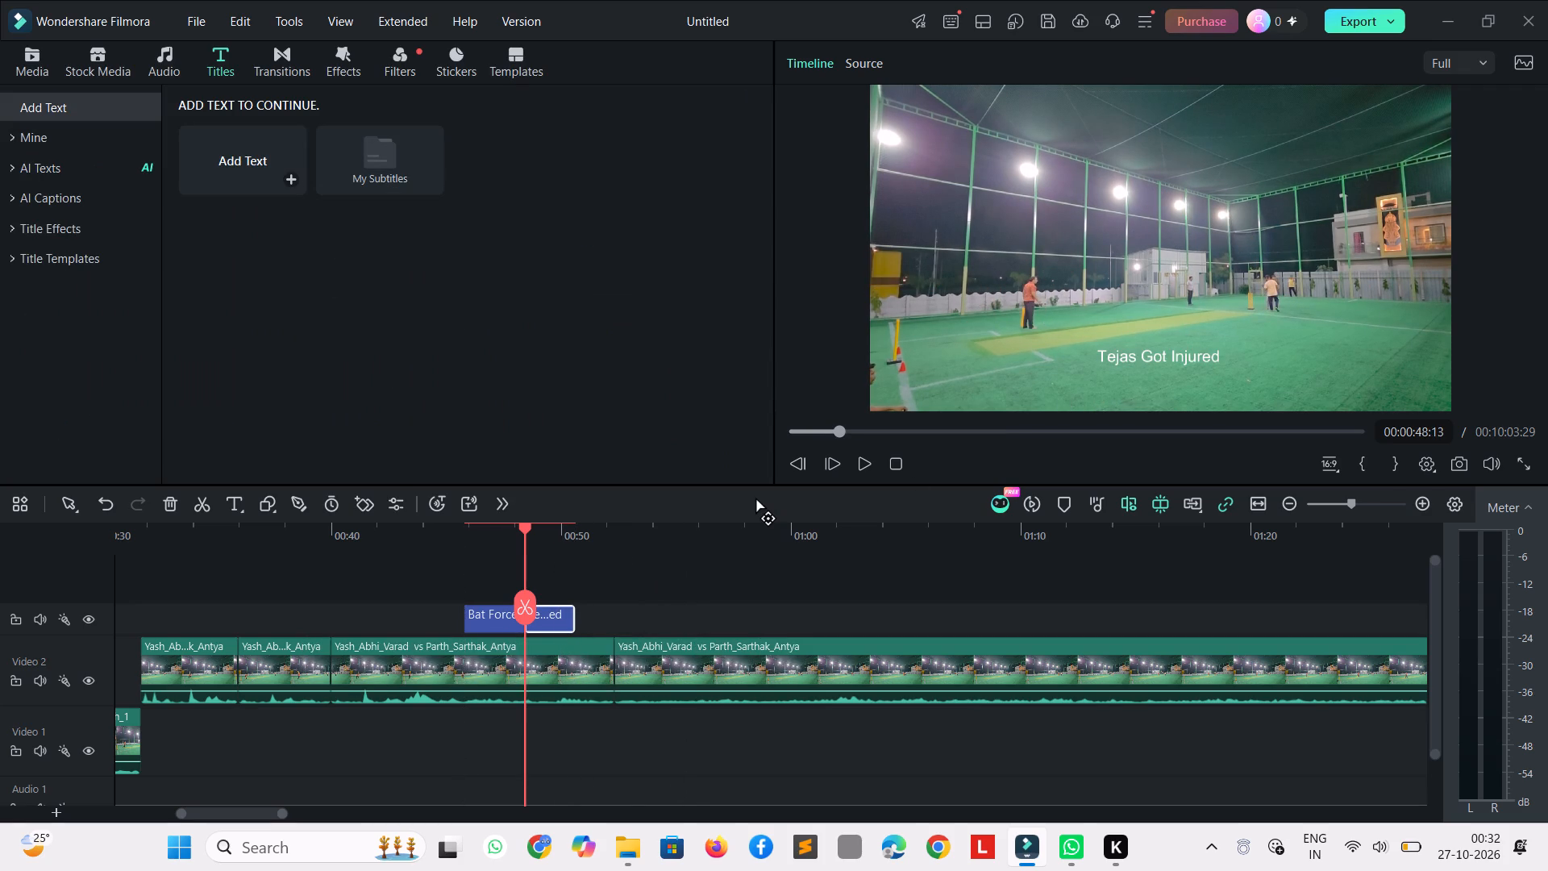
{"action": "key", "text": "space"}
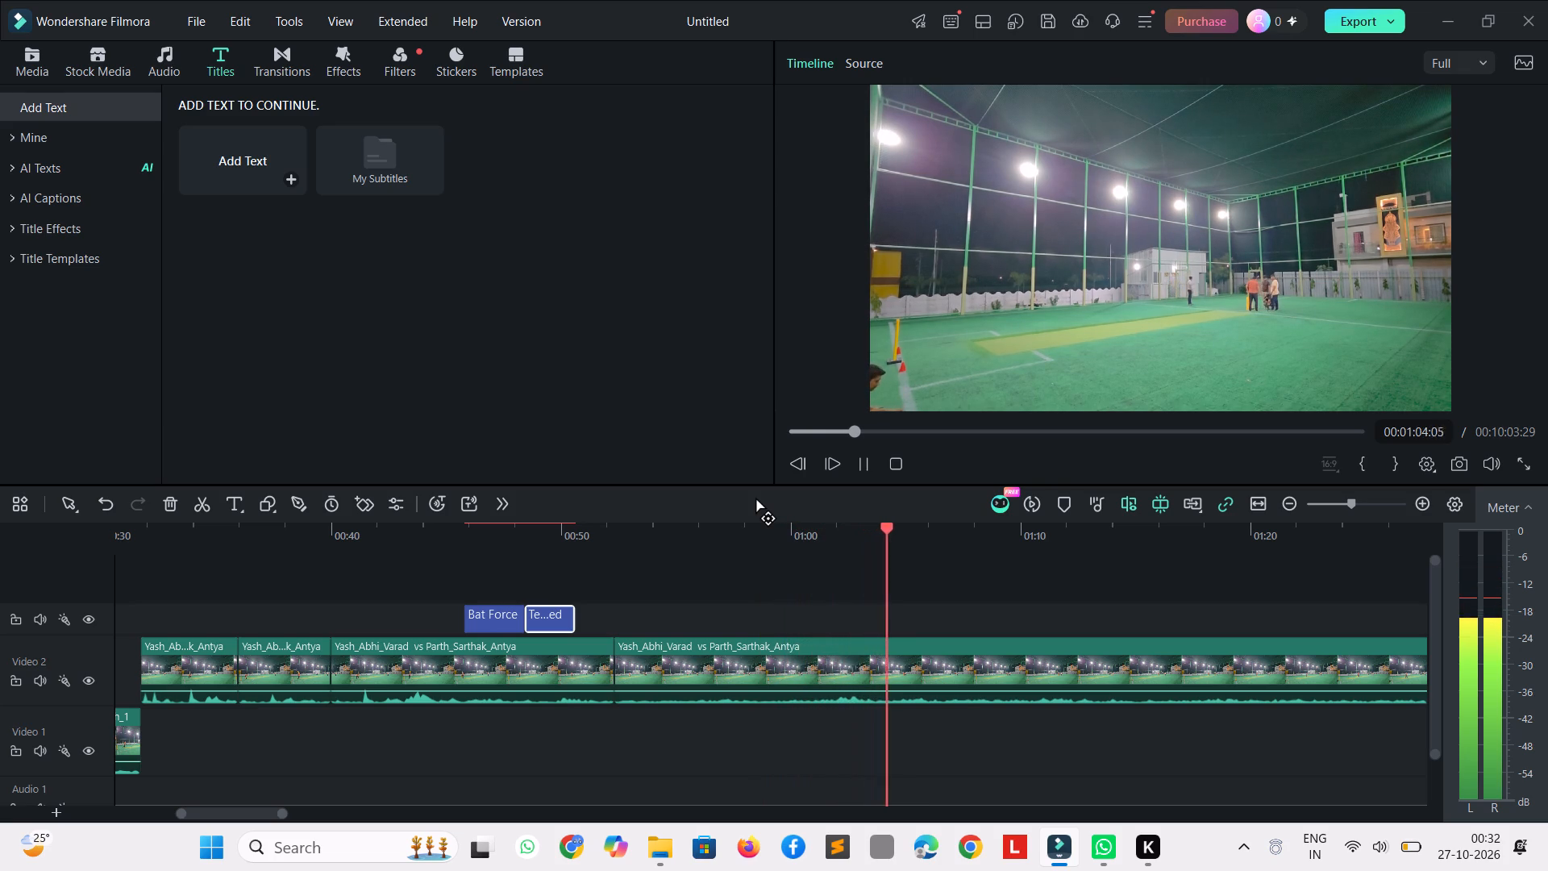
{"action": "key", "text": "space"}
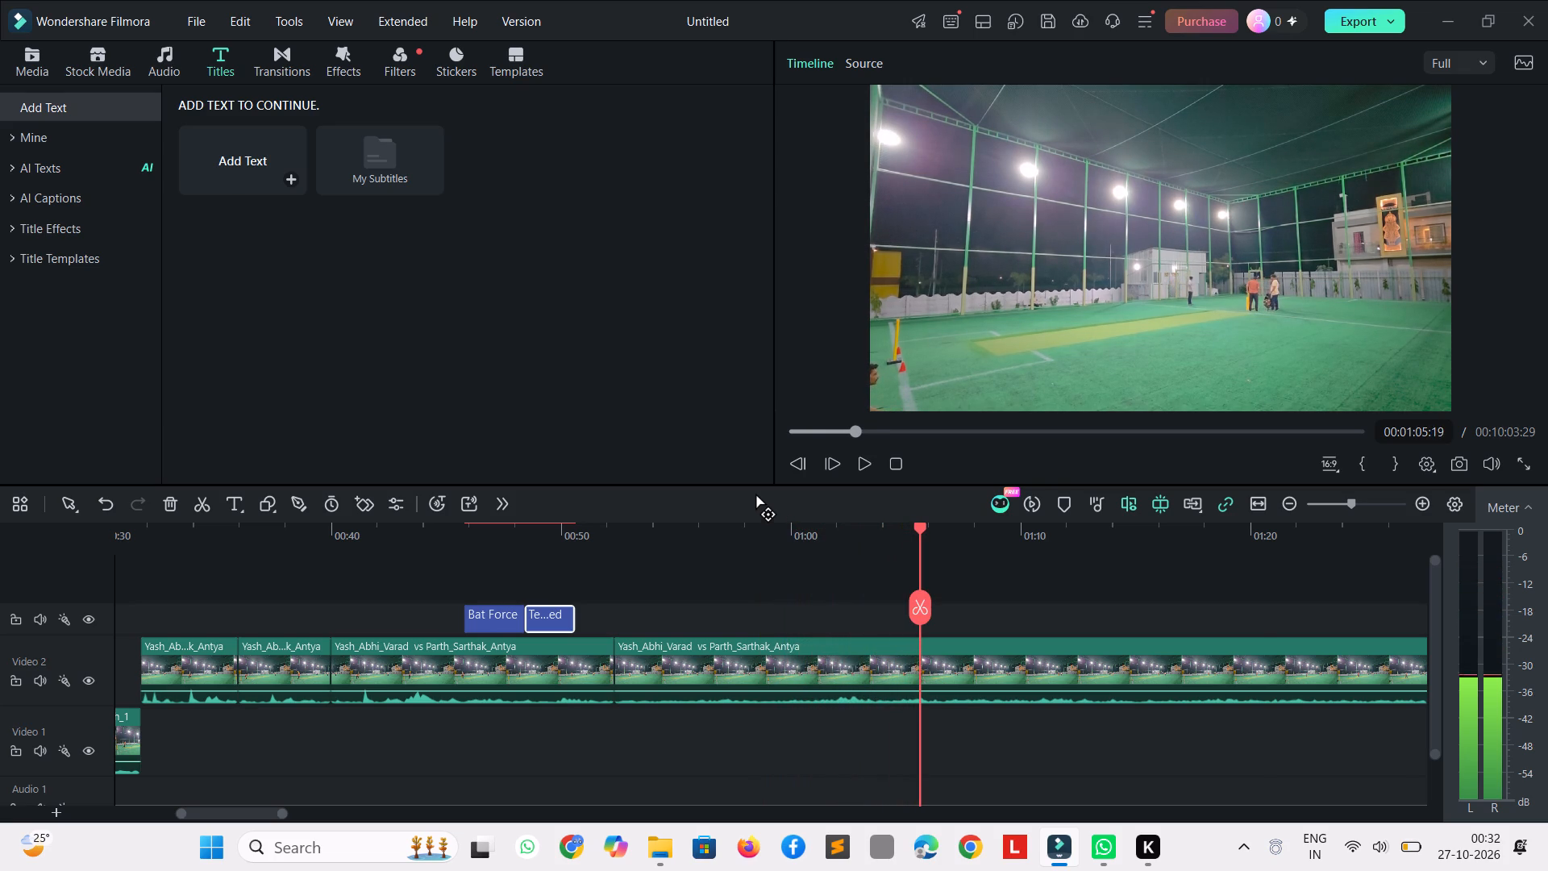
Raise the computer's screen brightness slightly.
{"action": "left_click", "coordinate": [1405, 841]}
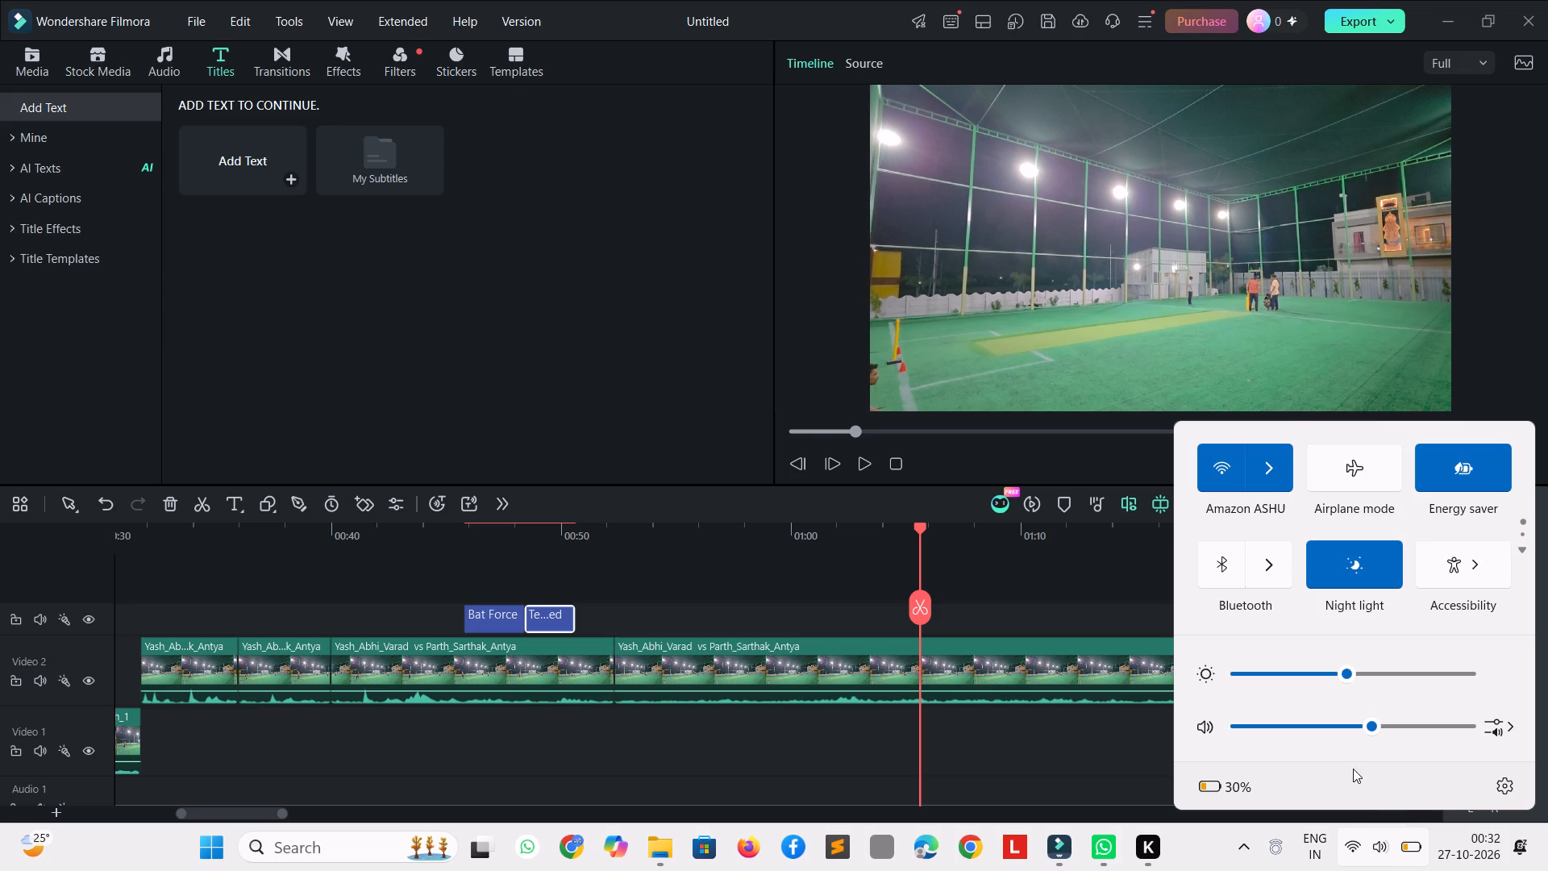
{"action": "left_click", "coordinate": [1366, 683]}
{"action": "left_click_drag", "start_coordinate": [1366, 683], "coordinate": [1379, 686]}
{"action": "left_click", "coordinate": [1109, 769]}
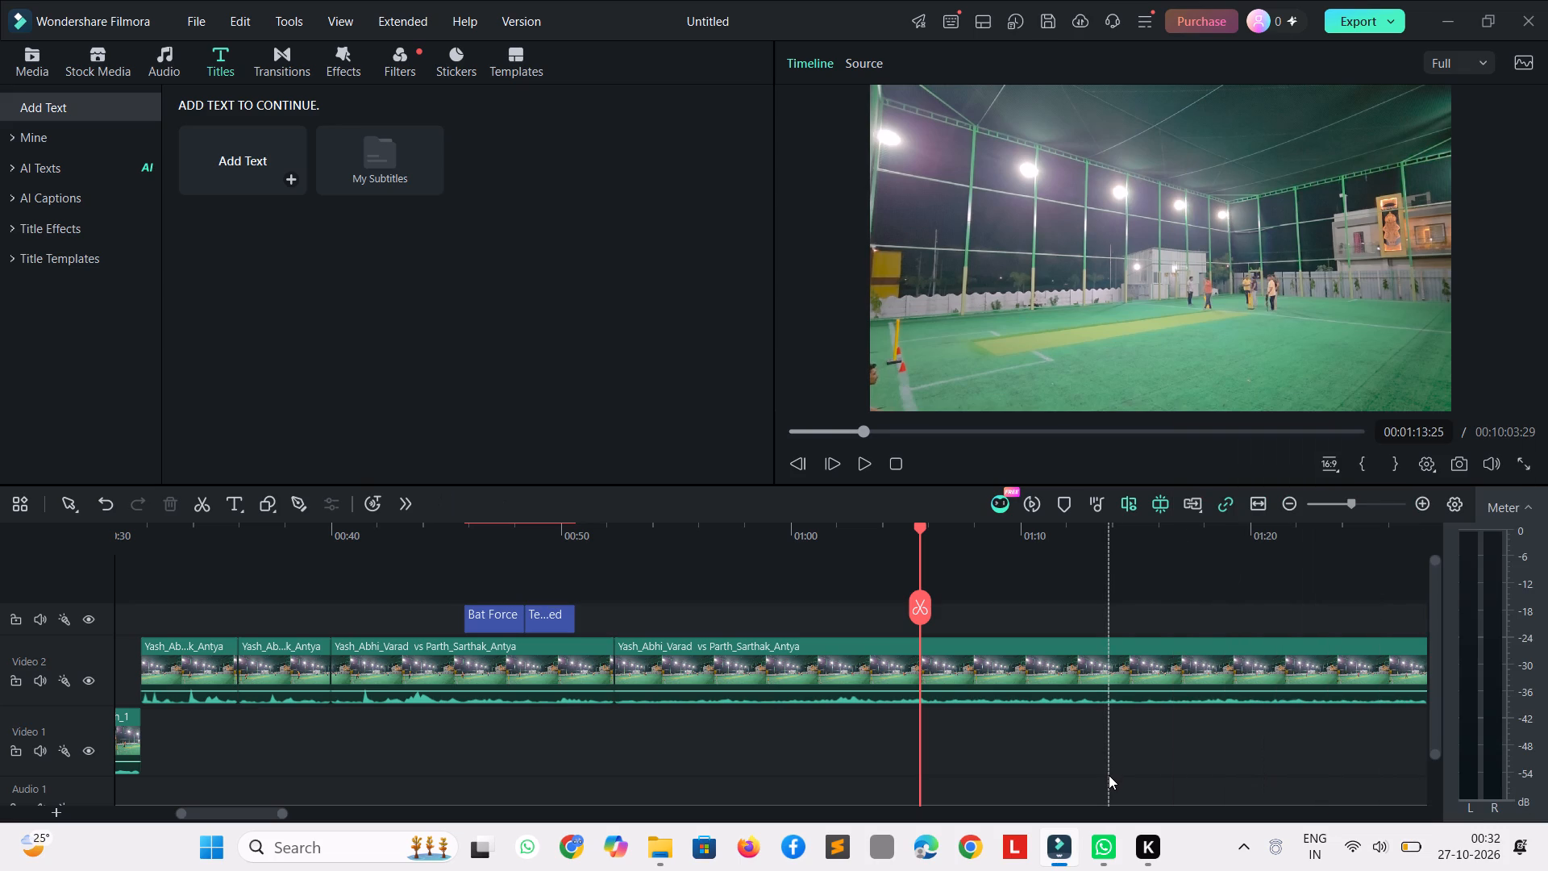
Find where play resumes, split the footage at 00:01:38:06, and delete the idle segment before the split.
{"action": "left_click", "coordinate": [925, 677]}
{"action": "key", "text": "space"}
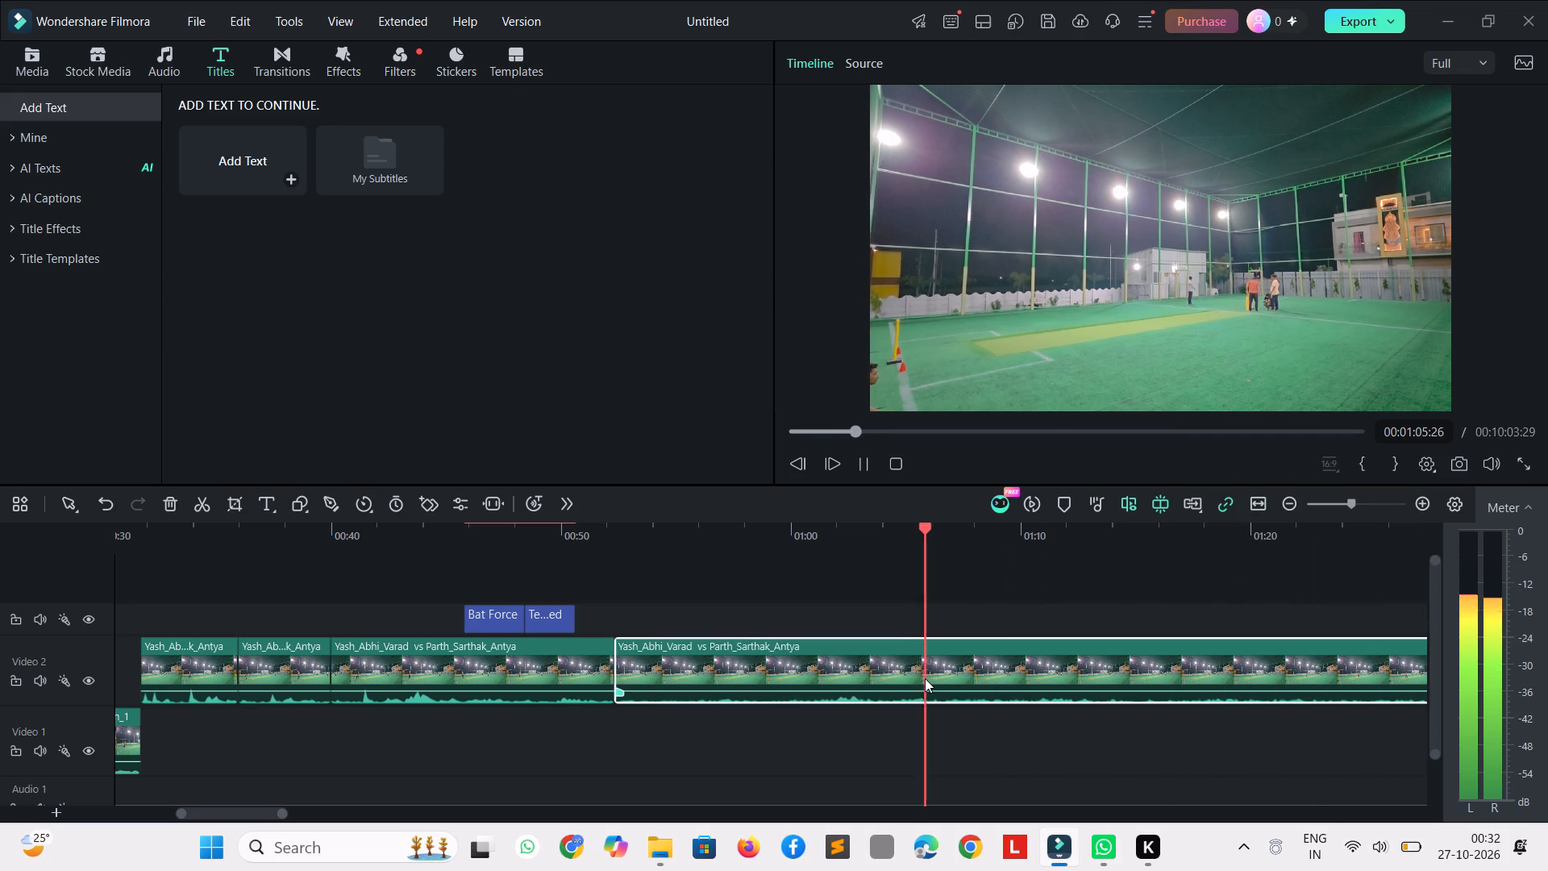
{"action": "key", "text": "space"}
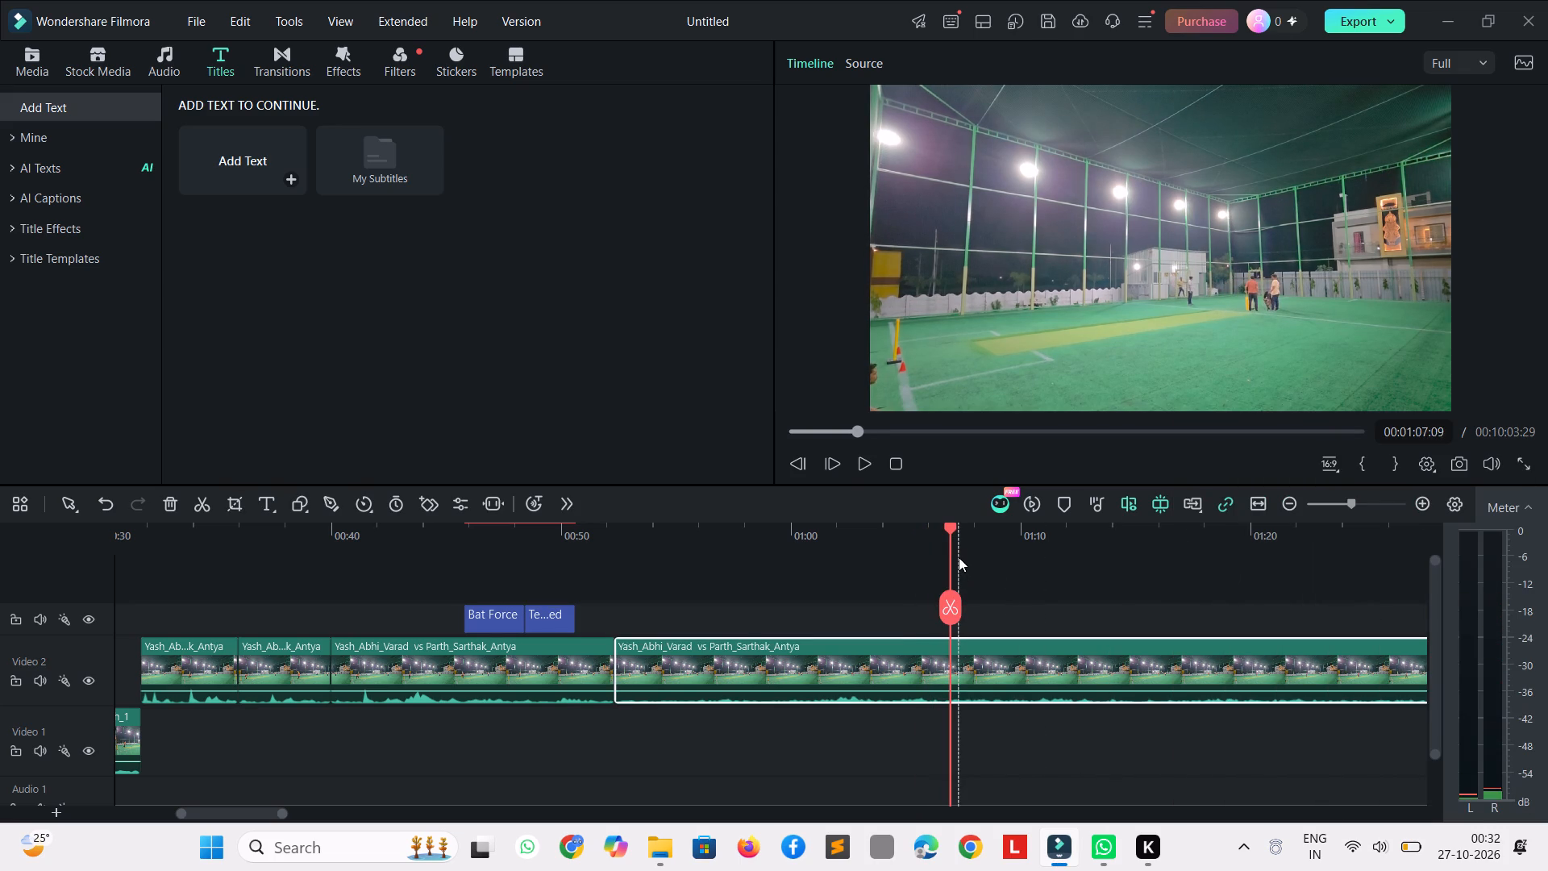
{"action": "left_click_drag", "start_coordinate": [949, 553], "coordinate": [1035, 581]}
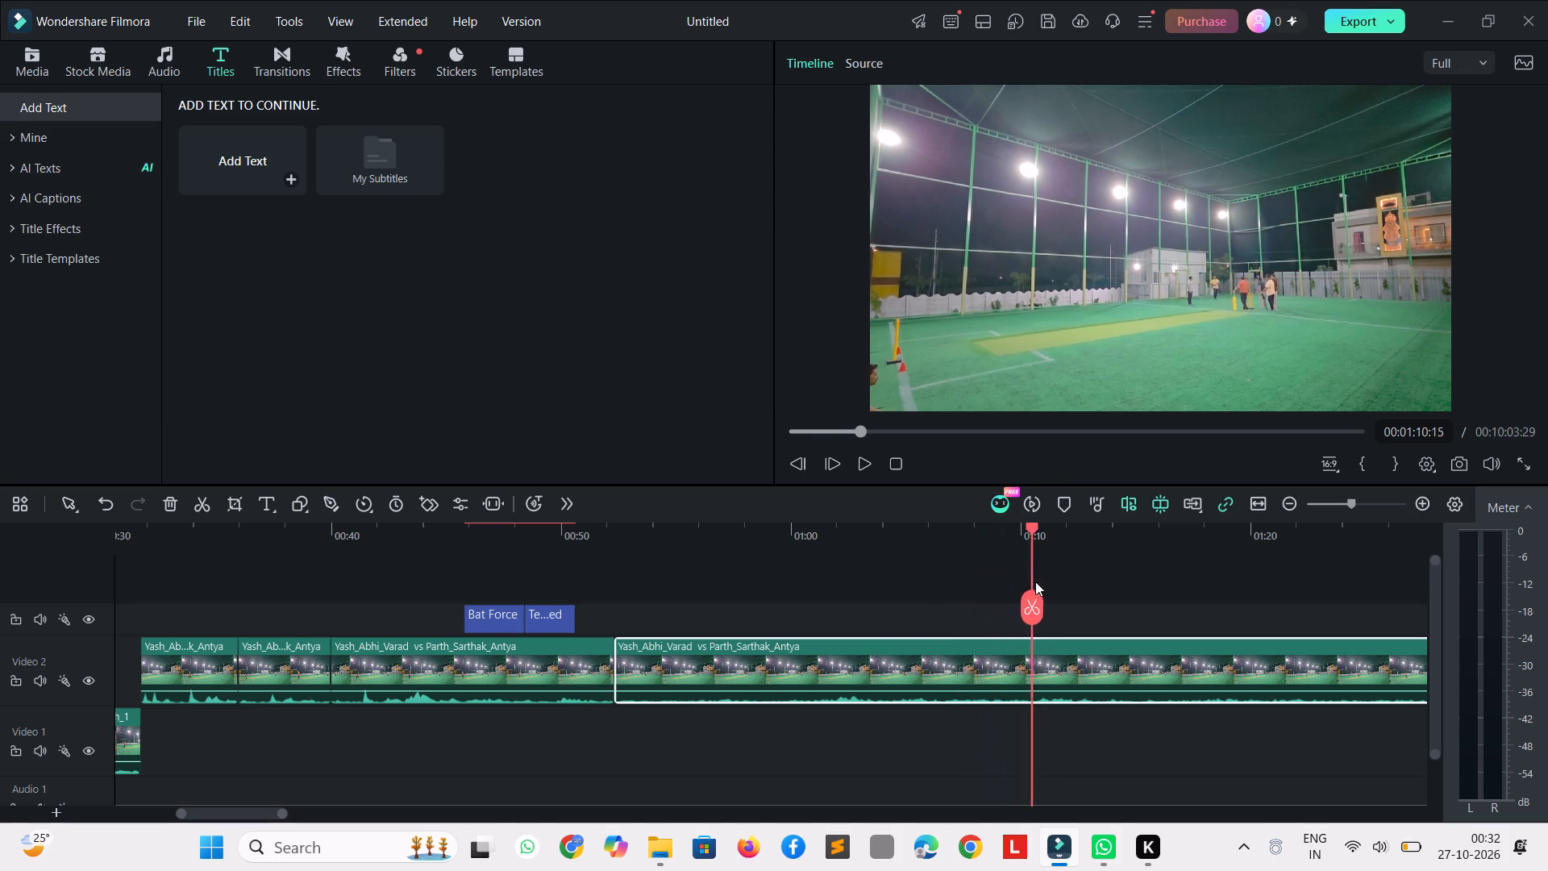
{"action": "left_click_drag", "start_coordinate": [1035, 581], "coordinate": [1405, 796]}
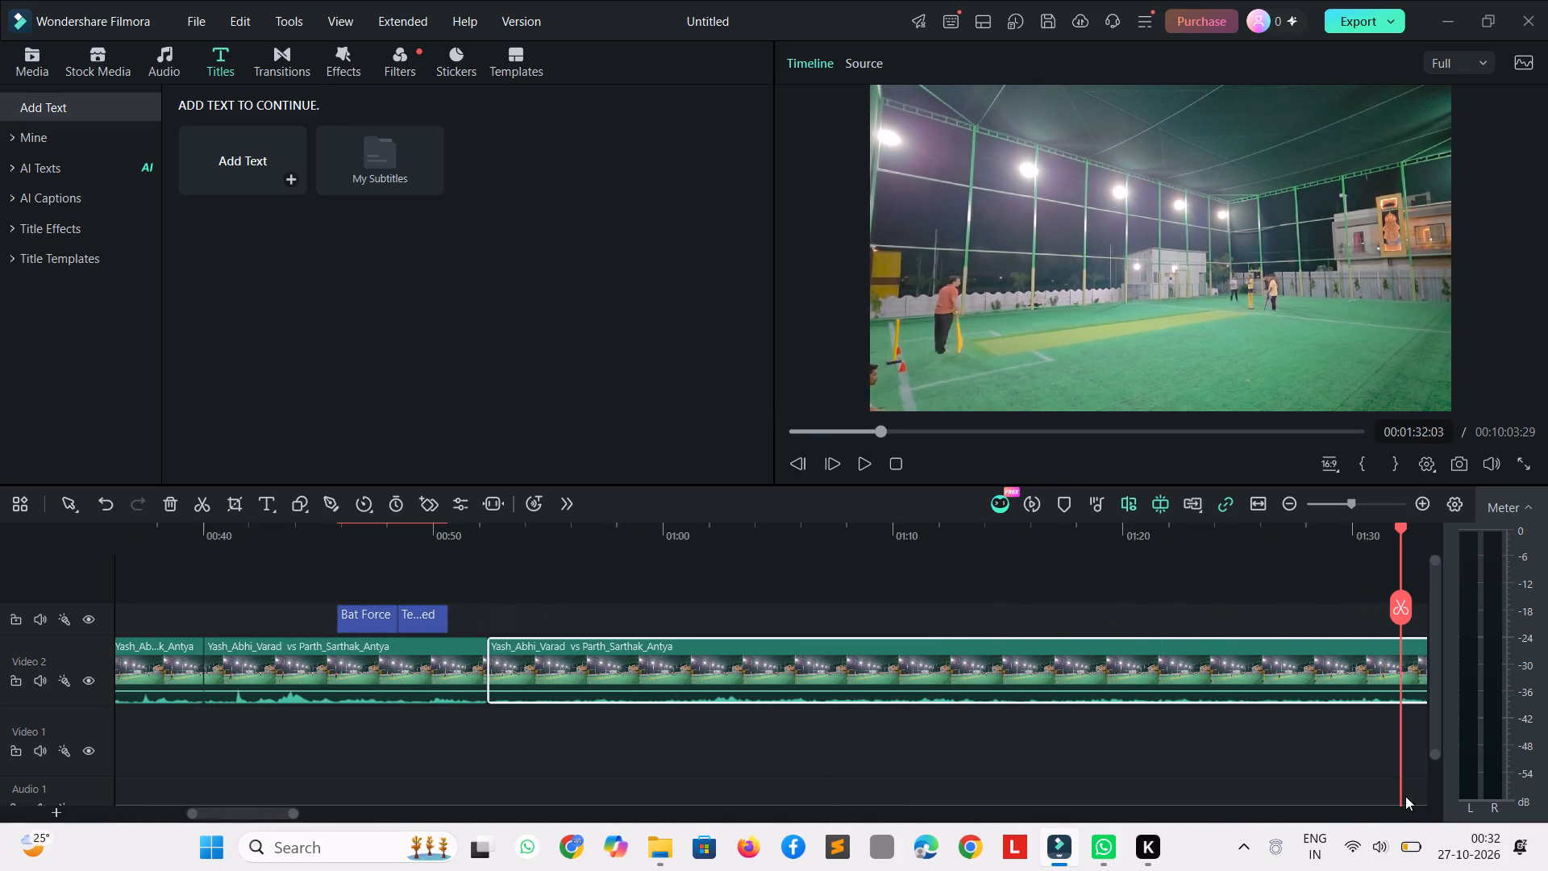
{"action": "left_click_drag", "start_coordinate": [1405, 796], "coordinate": [1404, 796]}
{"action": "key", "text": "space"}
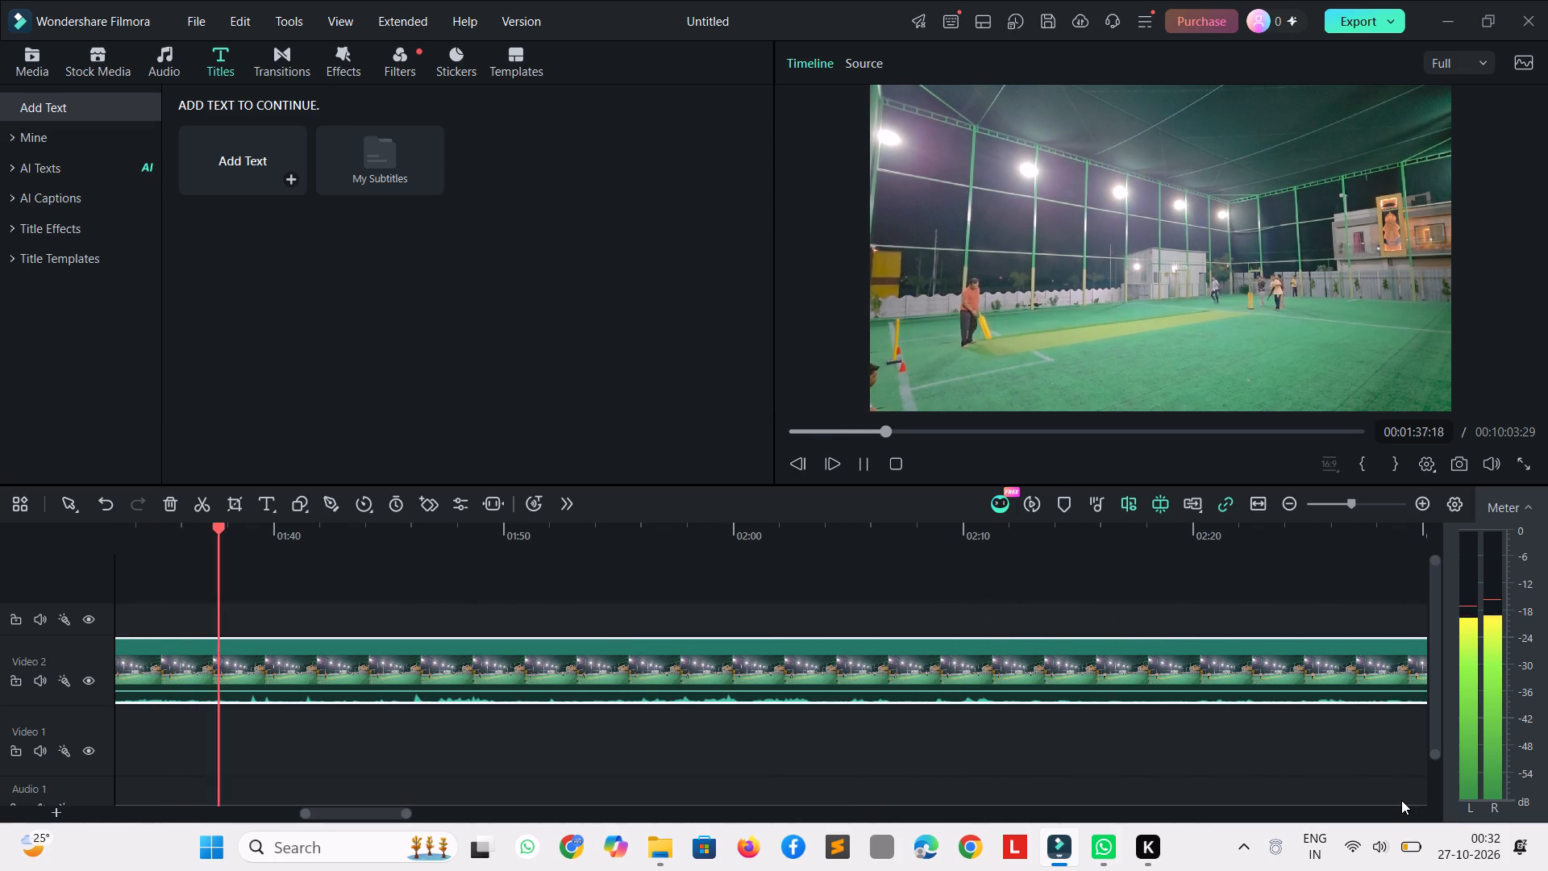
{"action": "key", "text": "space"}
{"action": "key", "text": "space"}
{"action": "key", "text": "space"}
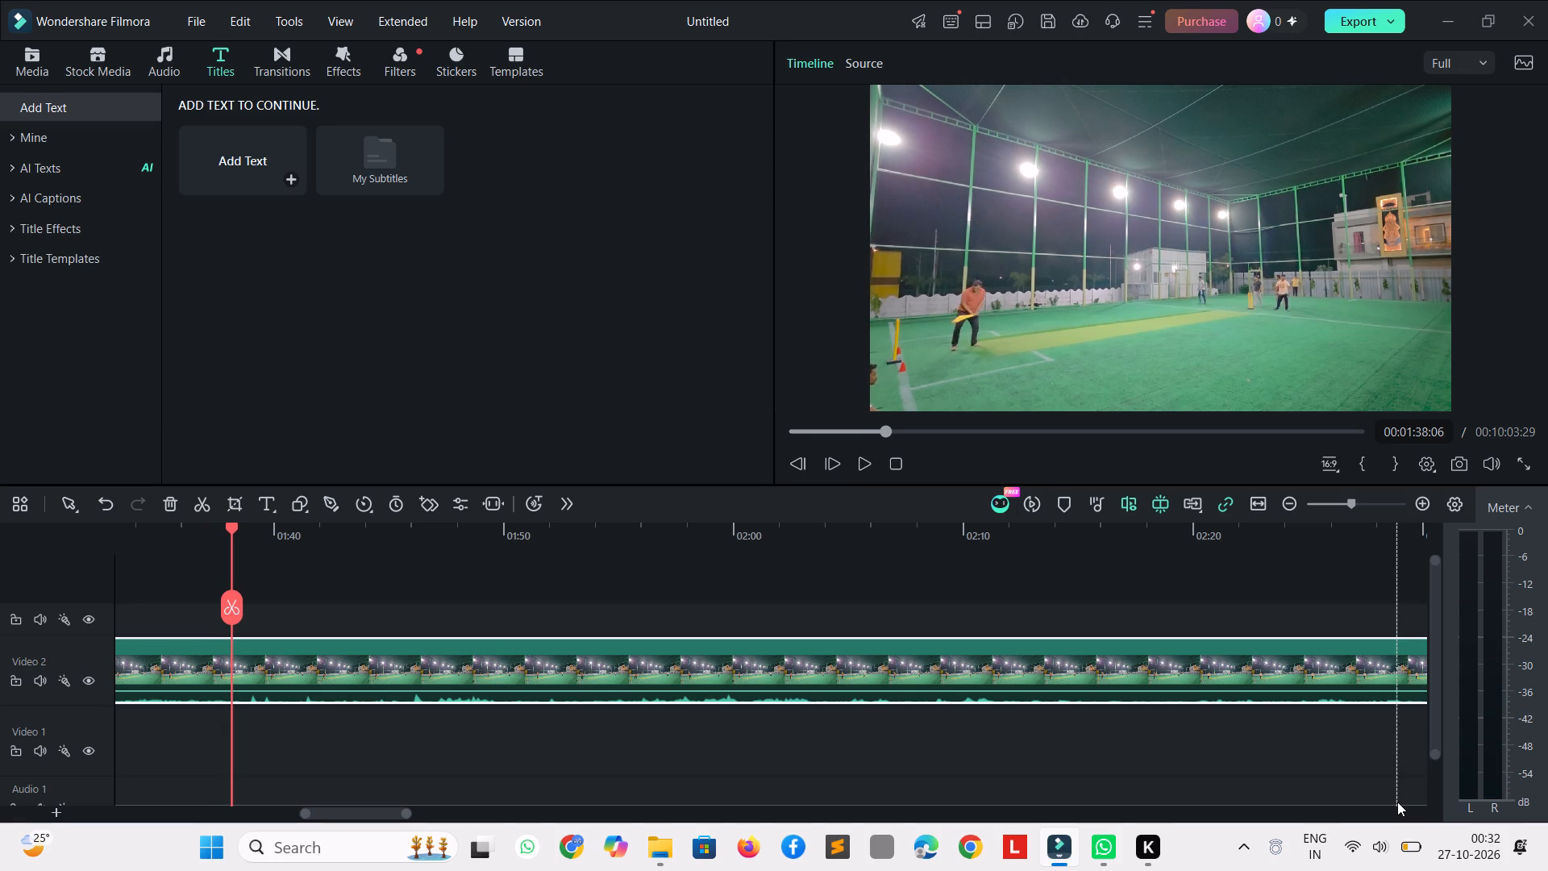
{"action": "key", "text": "ctrl+b"}
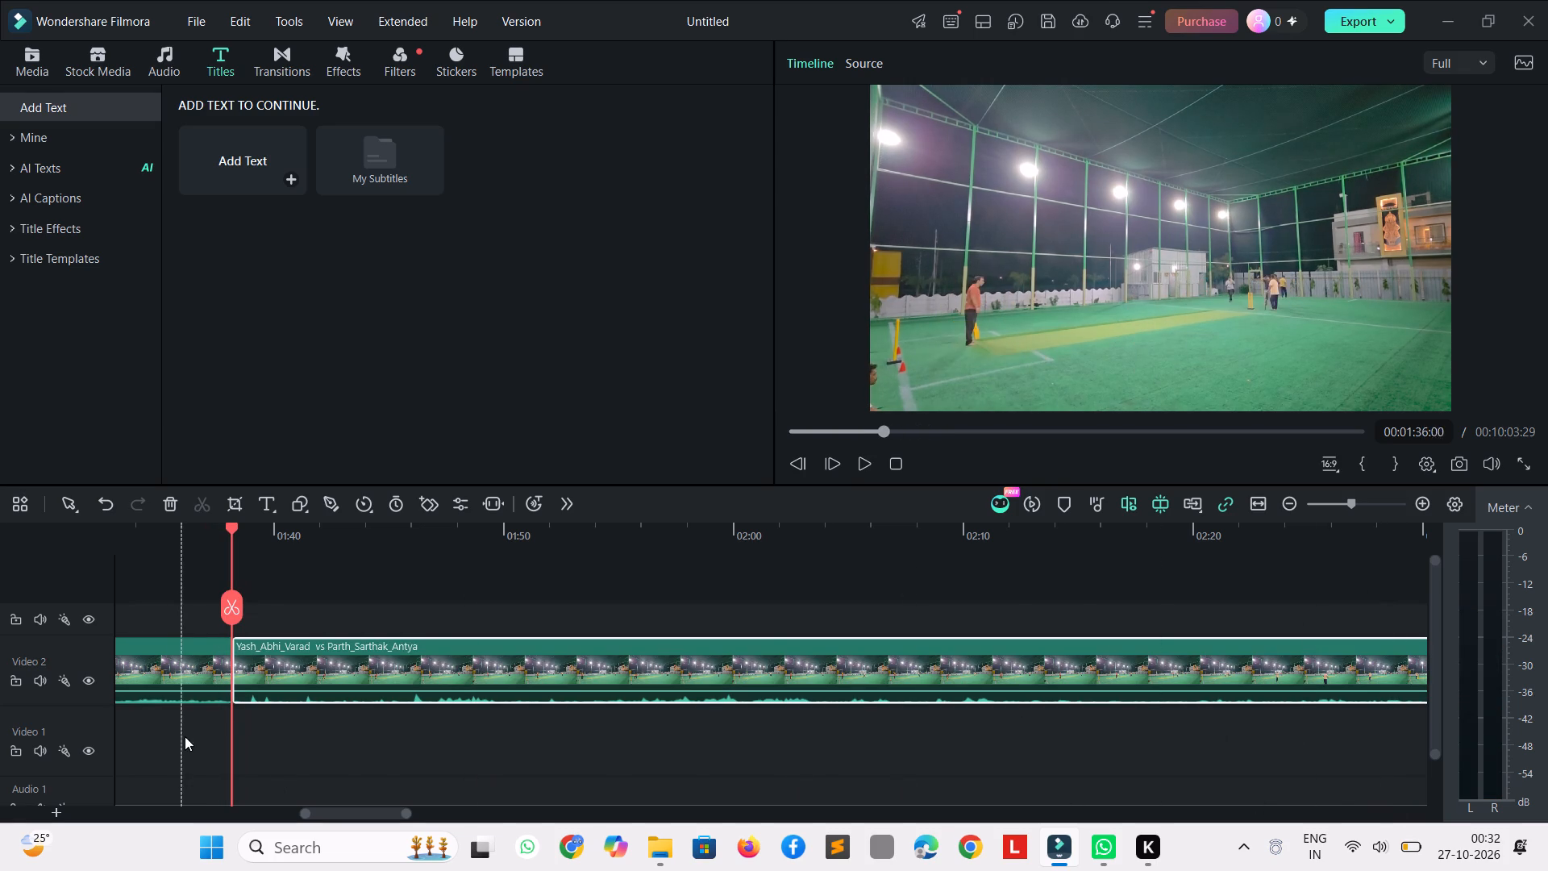
{"action": "left_click", "coordinate": [169, 680]}
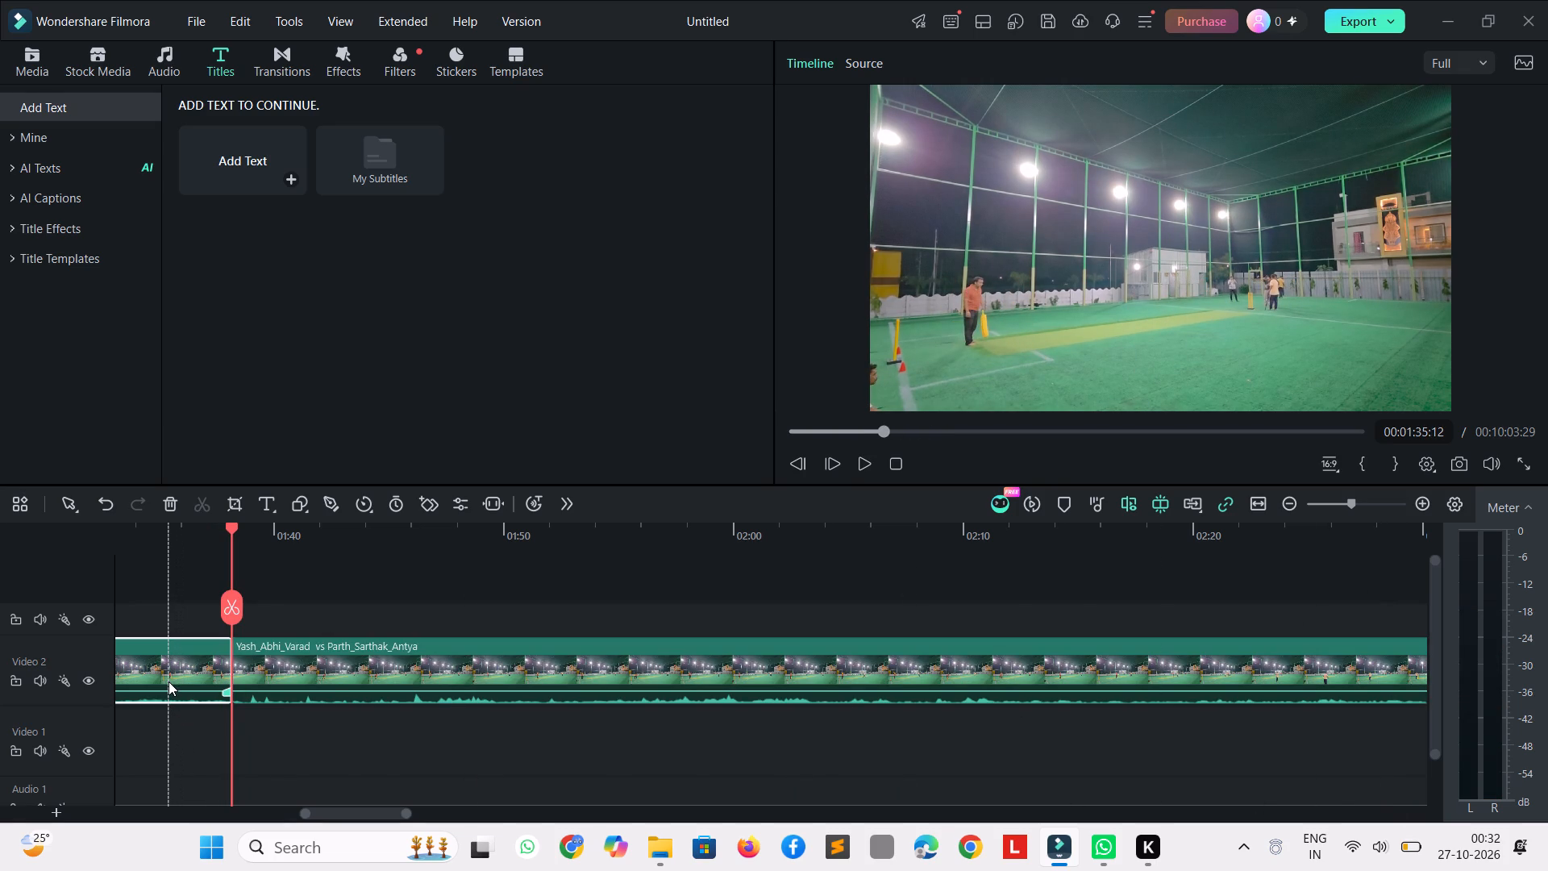
{"action": "key", "text": "Delete"}
Play on from the new cut, split the footage at 00:00:58:19, and delete the short segment before the split.
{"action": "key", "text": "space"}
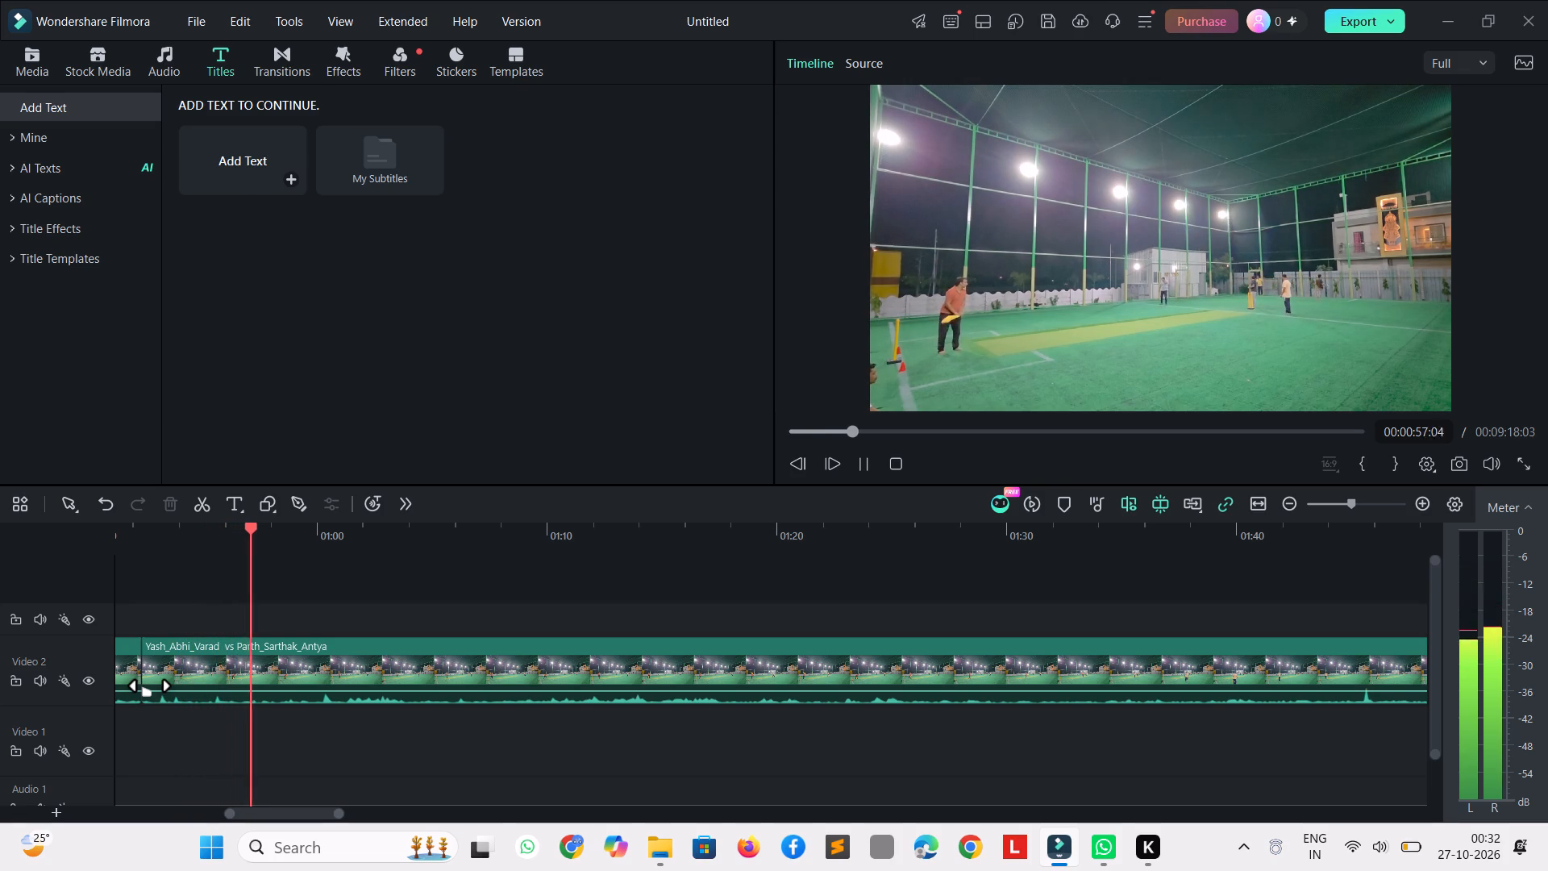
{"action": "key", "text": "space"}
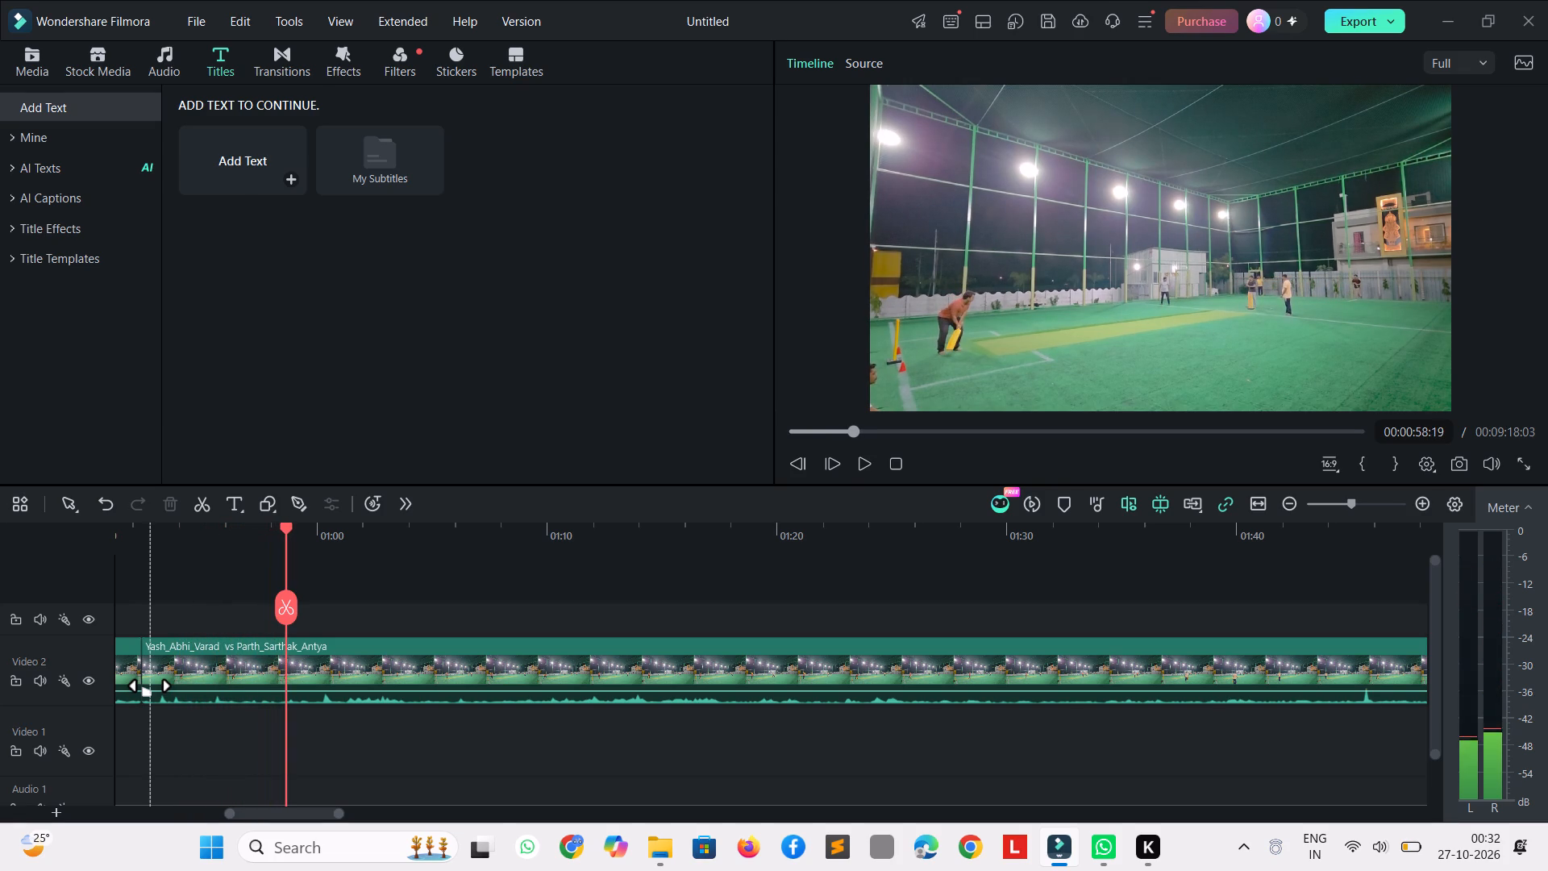
{"action": "key", "text": "ctrl+b"}
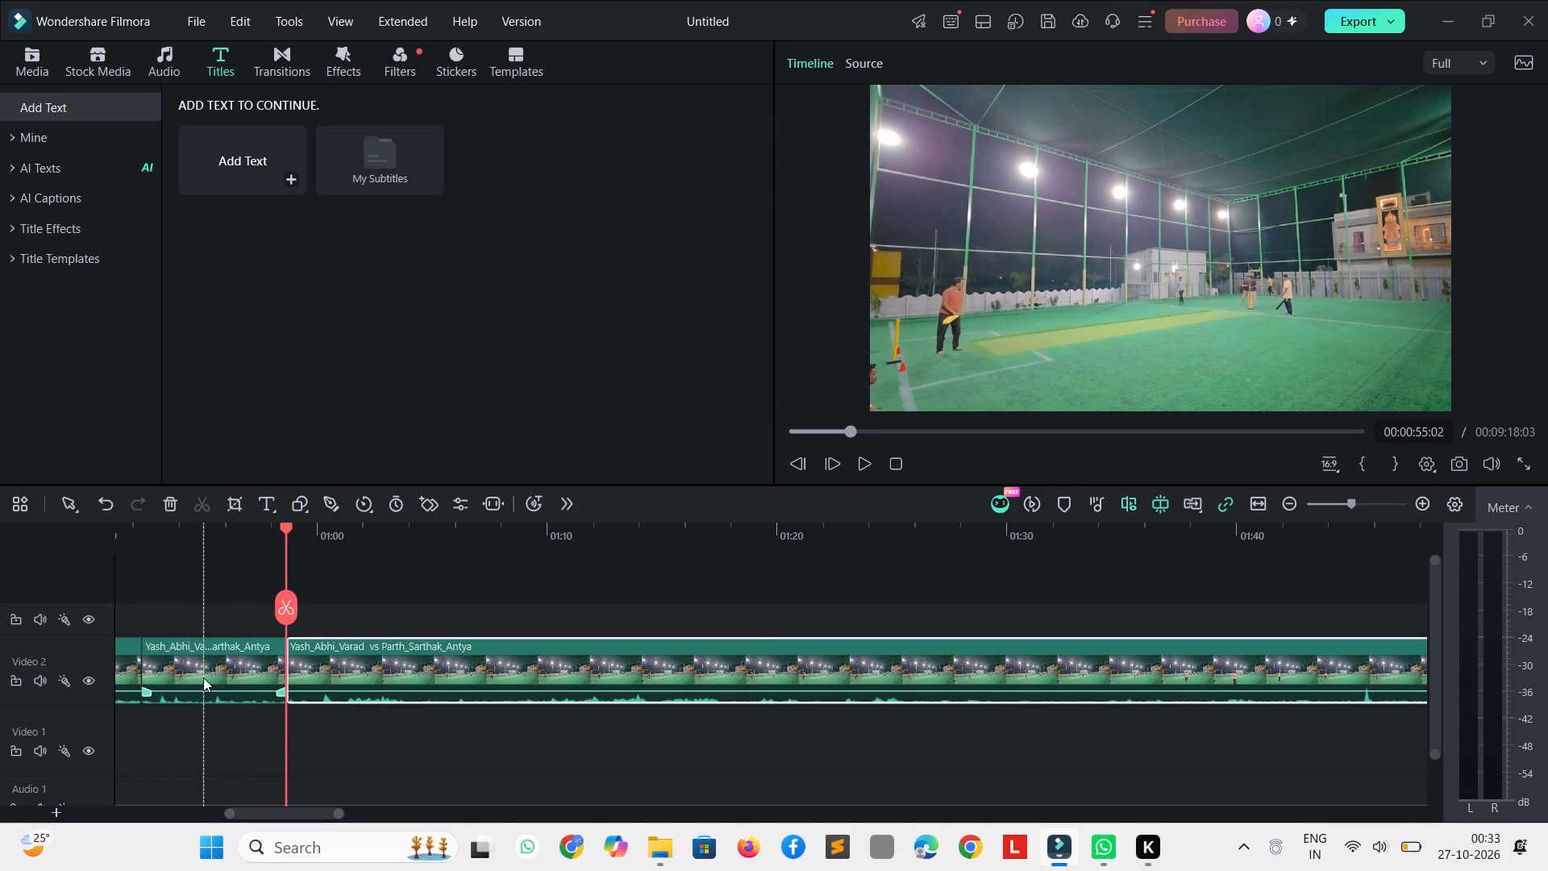
{"action": "left_click", "coordinate": [203, 677]}
{"action": "key", "text": "Delete"}
Play the next delivery and split the footage at its end, at 00:00:56:26.
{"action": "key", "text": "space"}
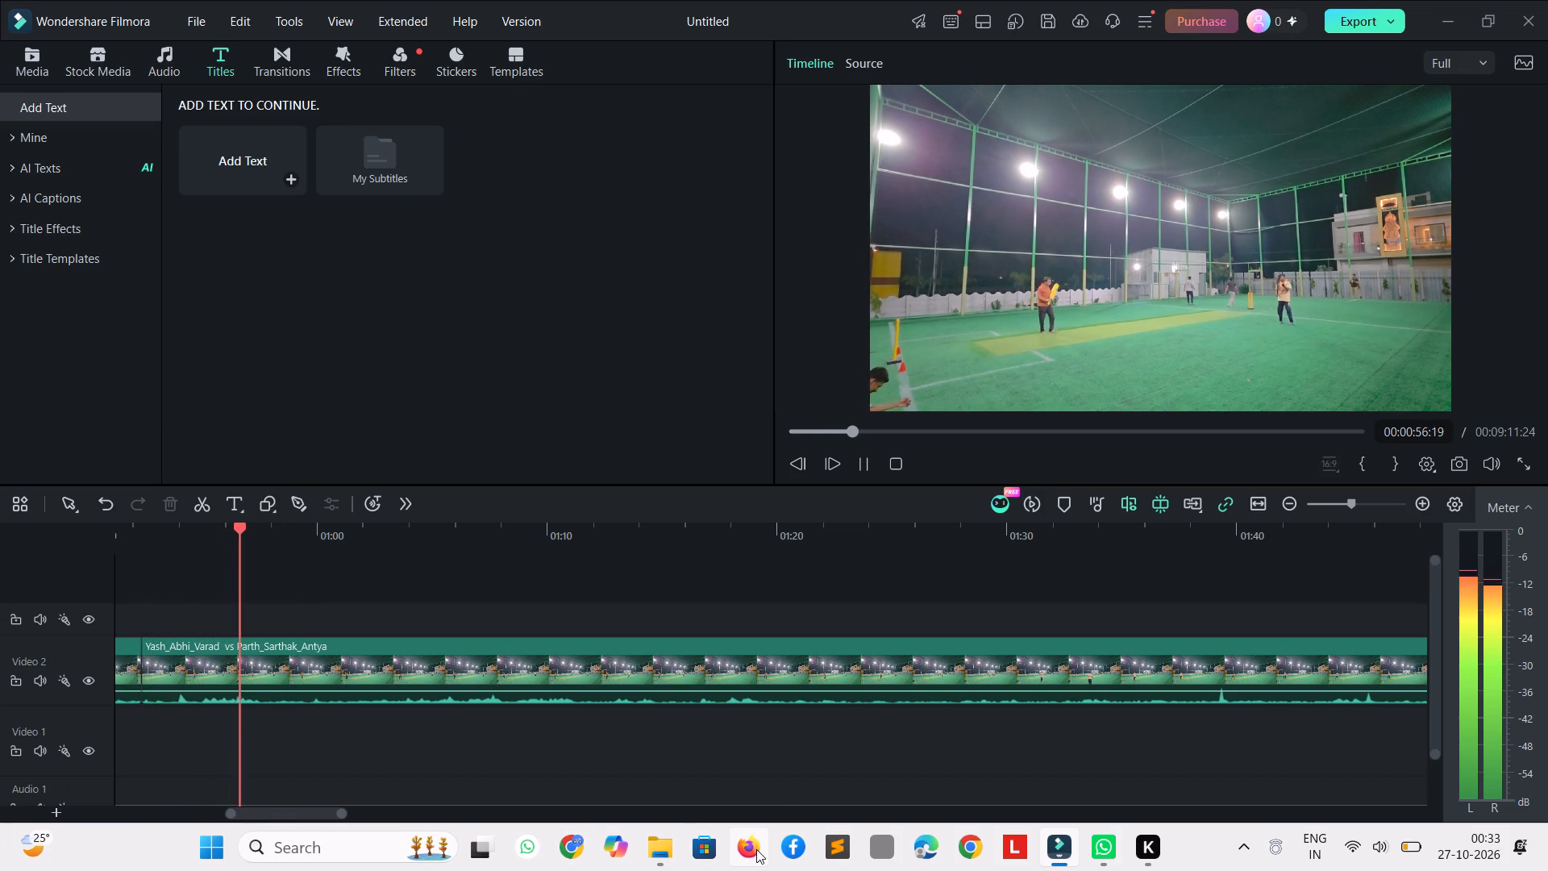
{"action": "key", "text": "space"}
{"action": "key", "text": "ctrl+b"}
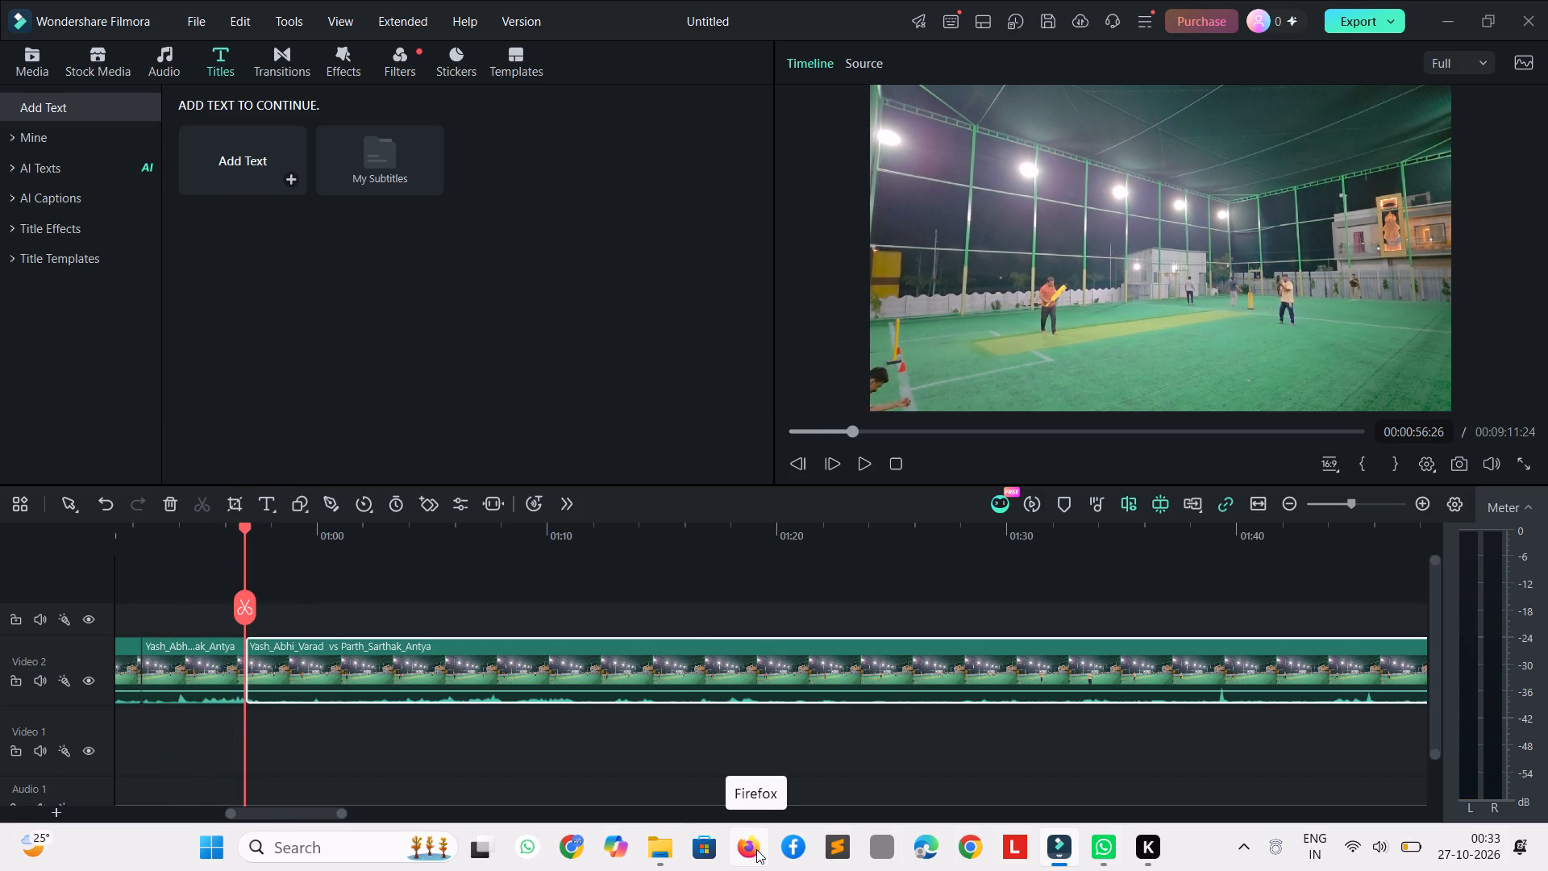
Find the following delivery, split the footage at 00:01:02:14, and delete the segment between the last two splits.
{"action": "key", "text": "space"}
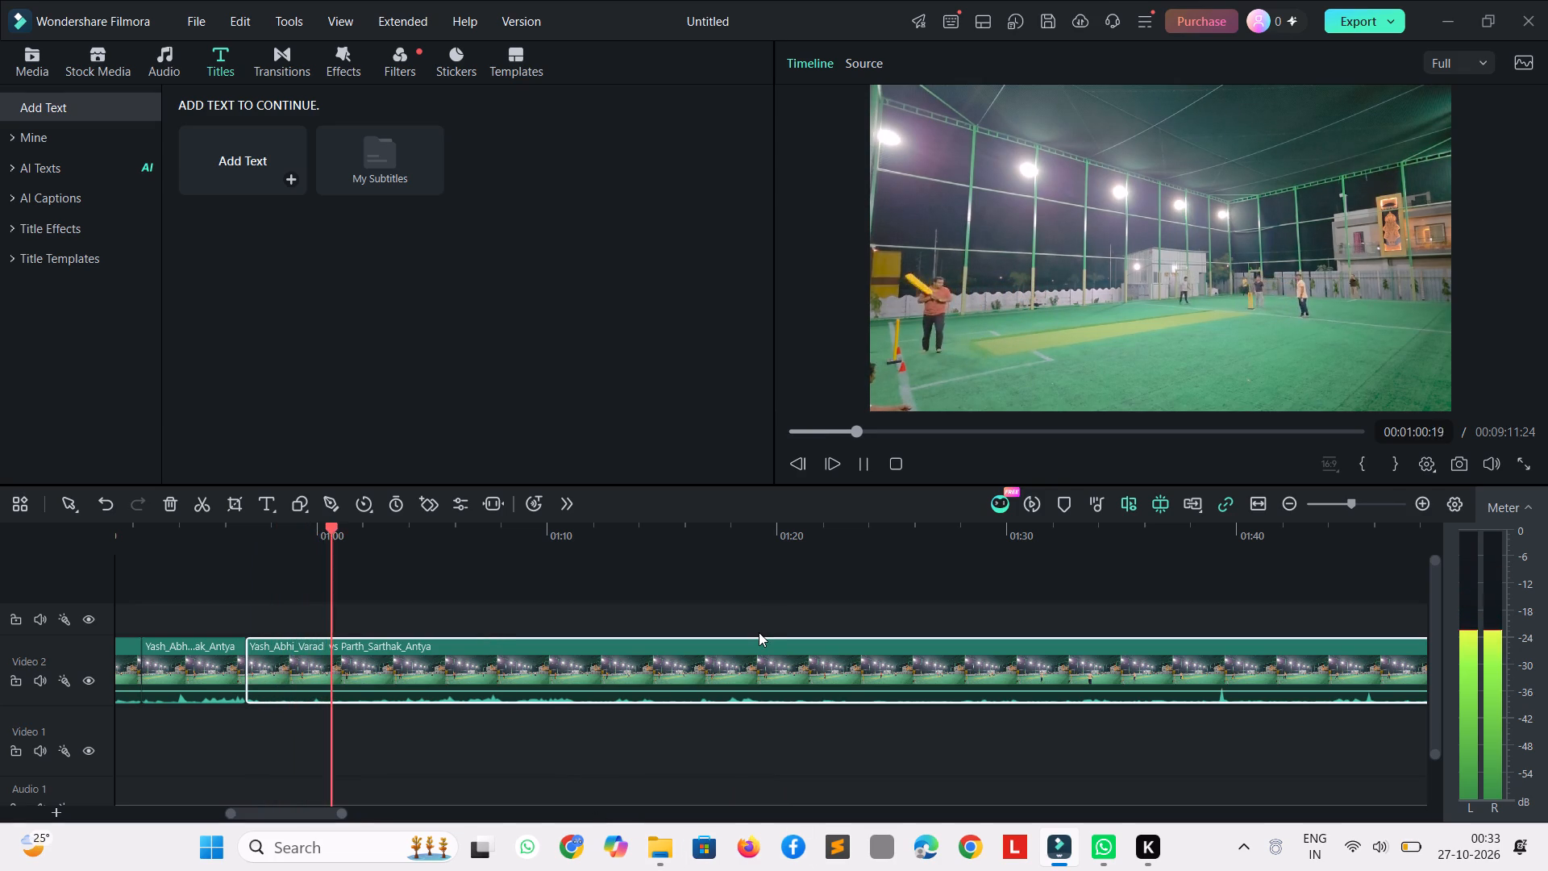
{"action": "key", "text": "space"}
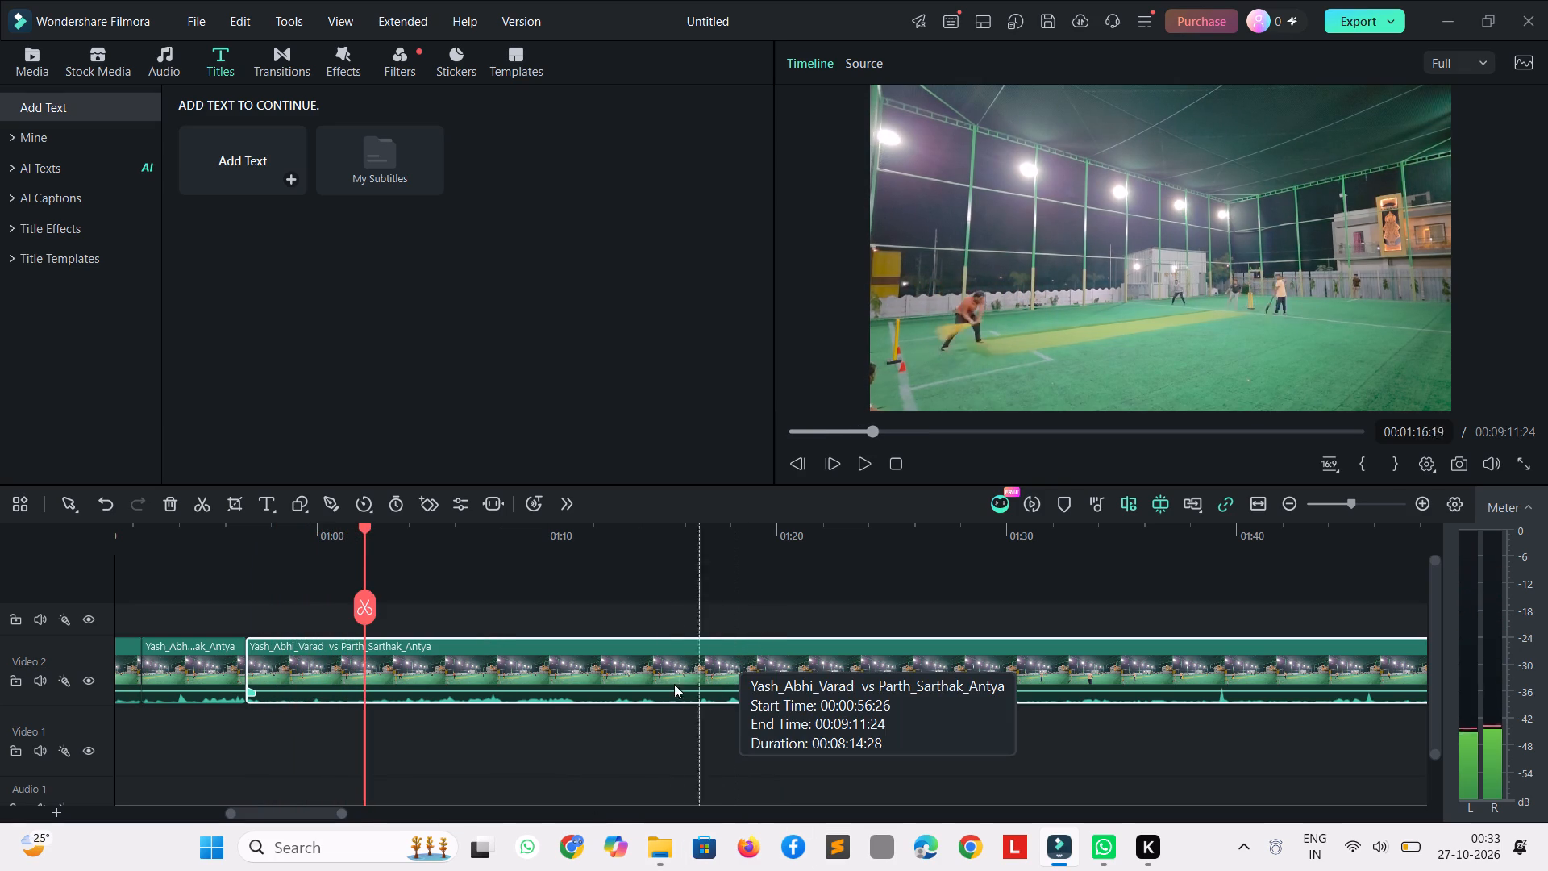
{"action": "key", "text": "ctrl+b"}
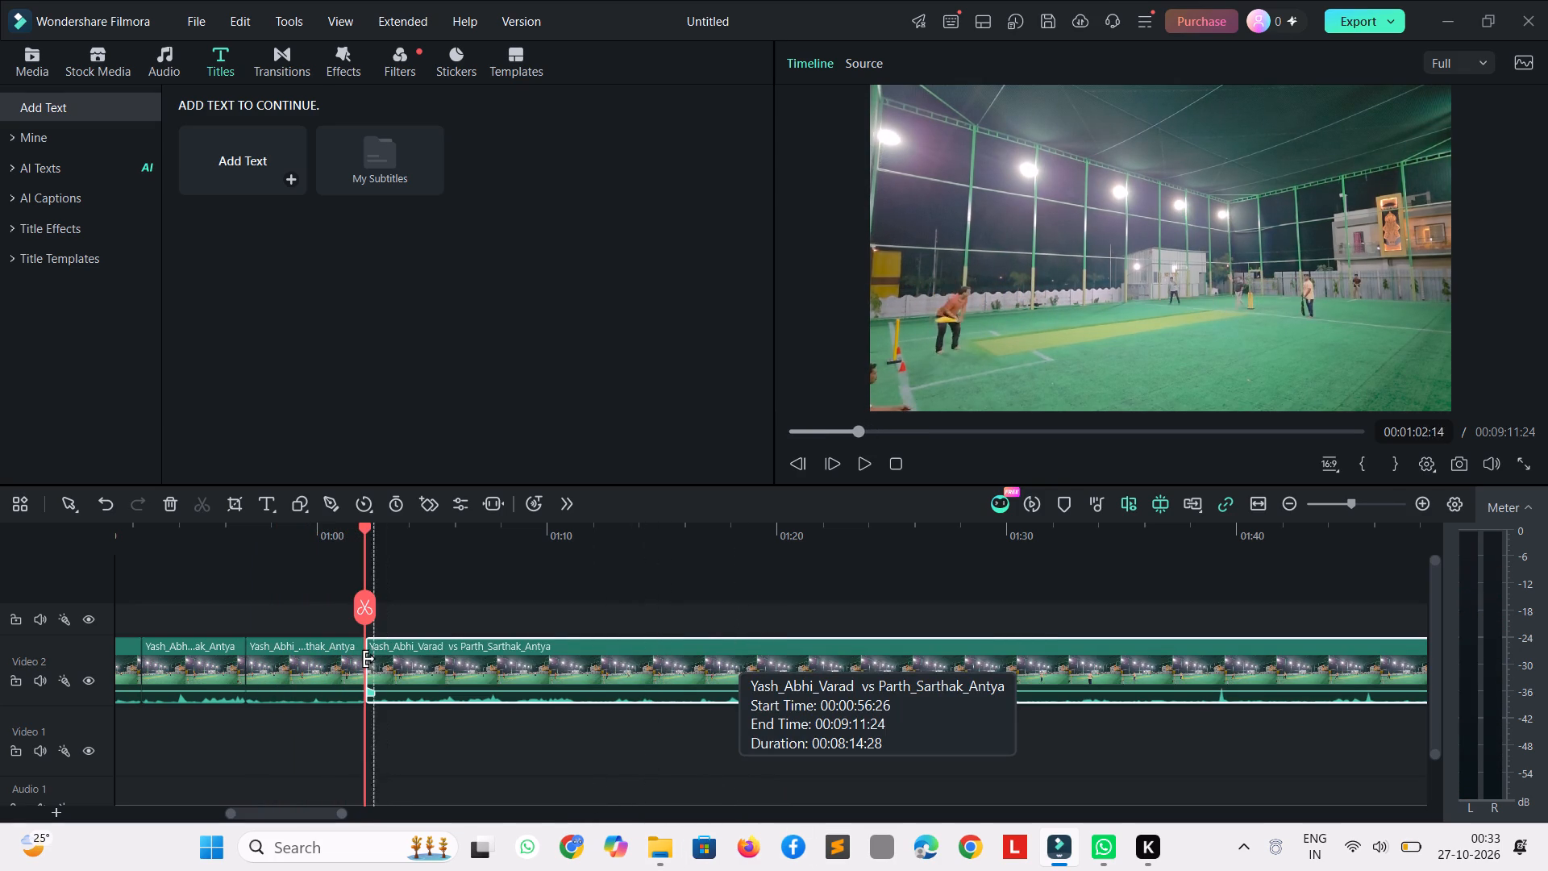
{"action": "left_click", "coordinate": [350, 657]}
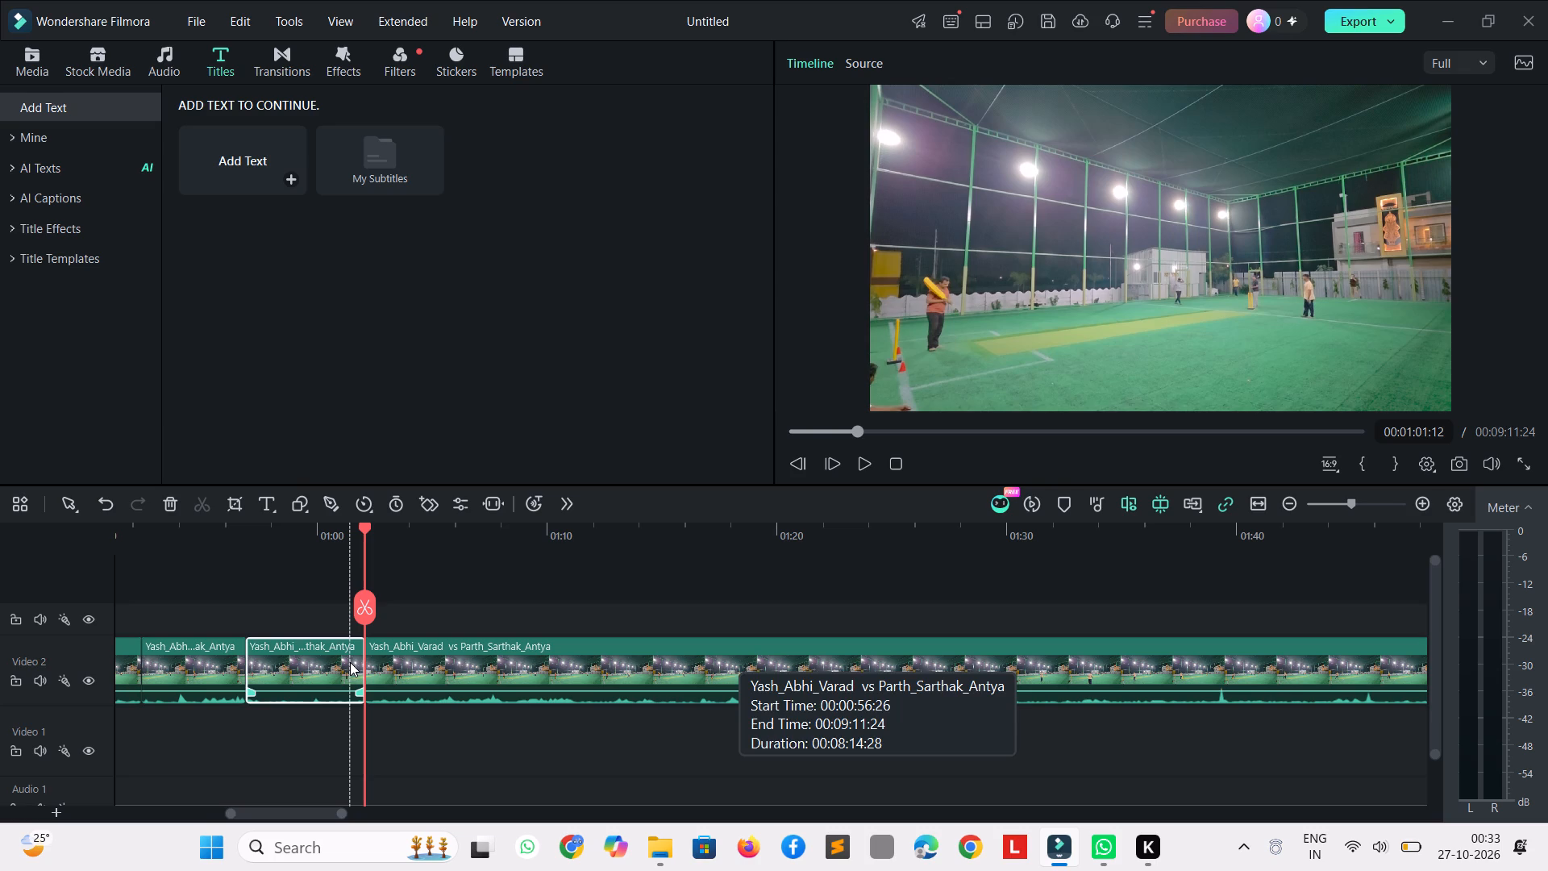
{"action": "key", "text": "Delete"}
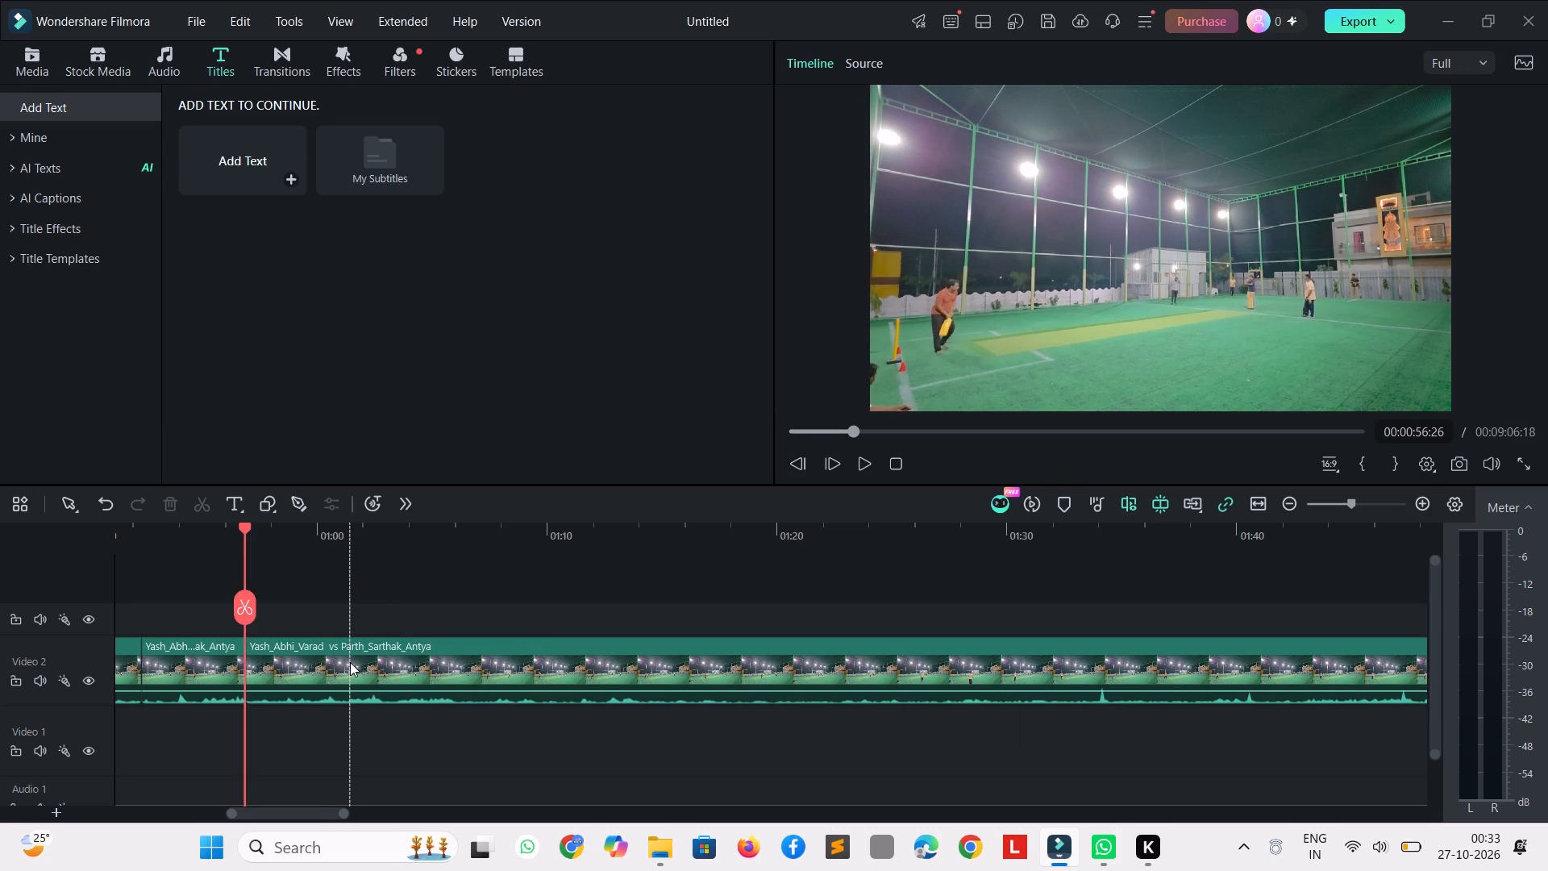
Replay the delivery after the last cut and split the footage at its end, at 00:00:59:23.
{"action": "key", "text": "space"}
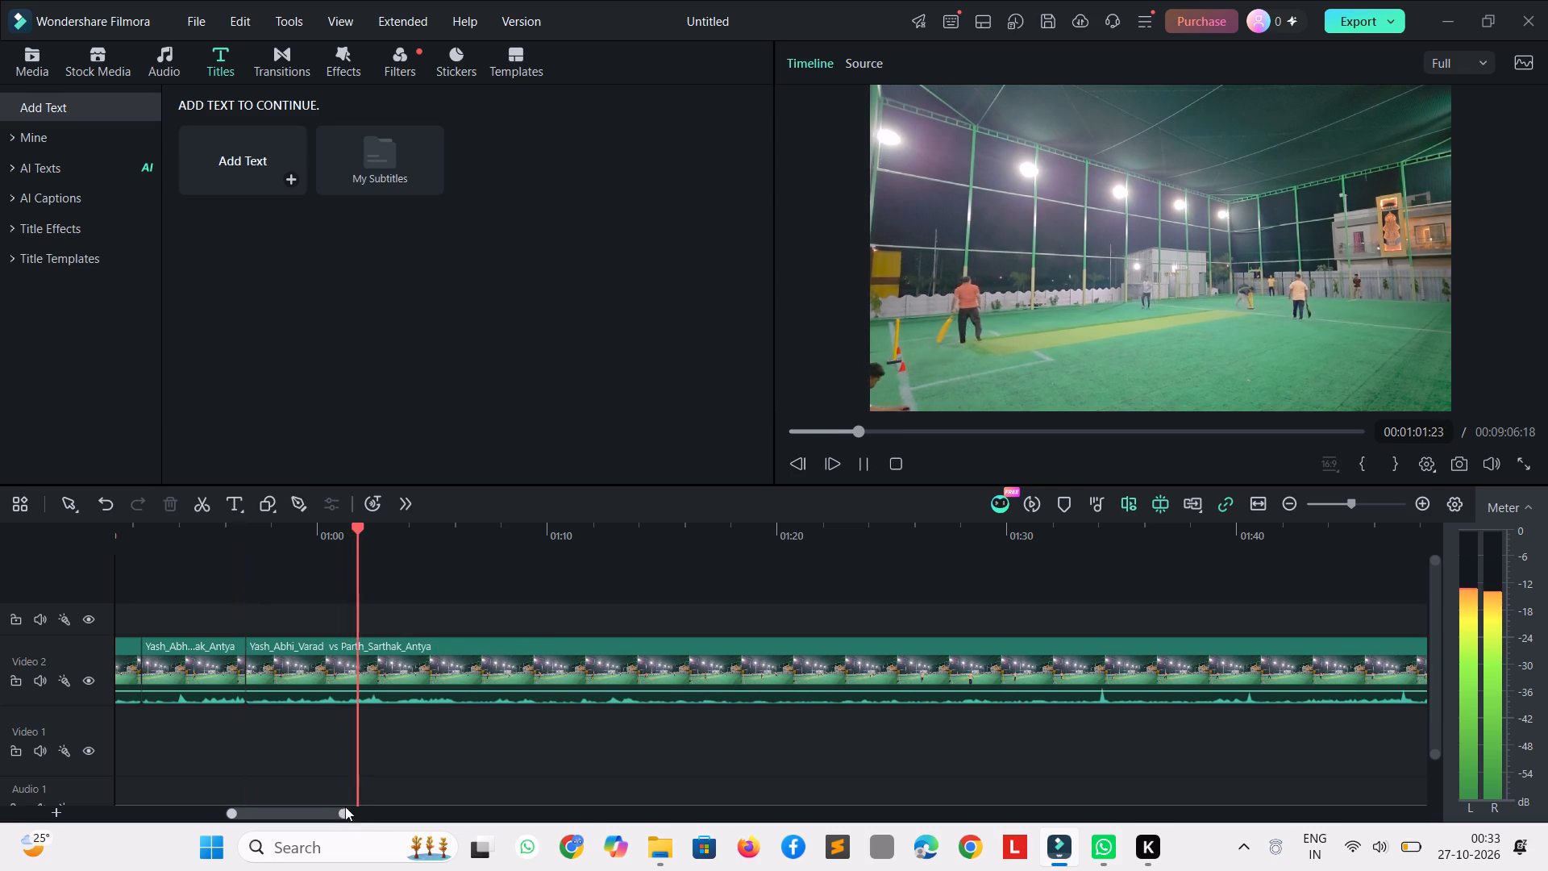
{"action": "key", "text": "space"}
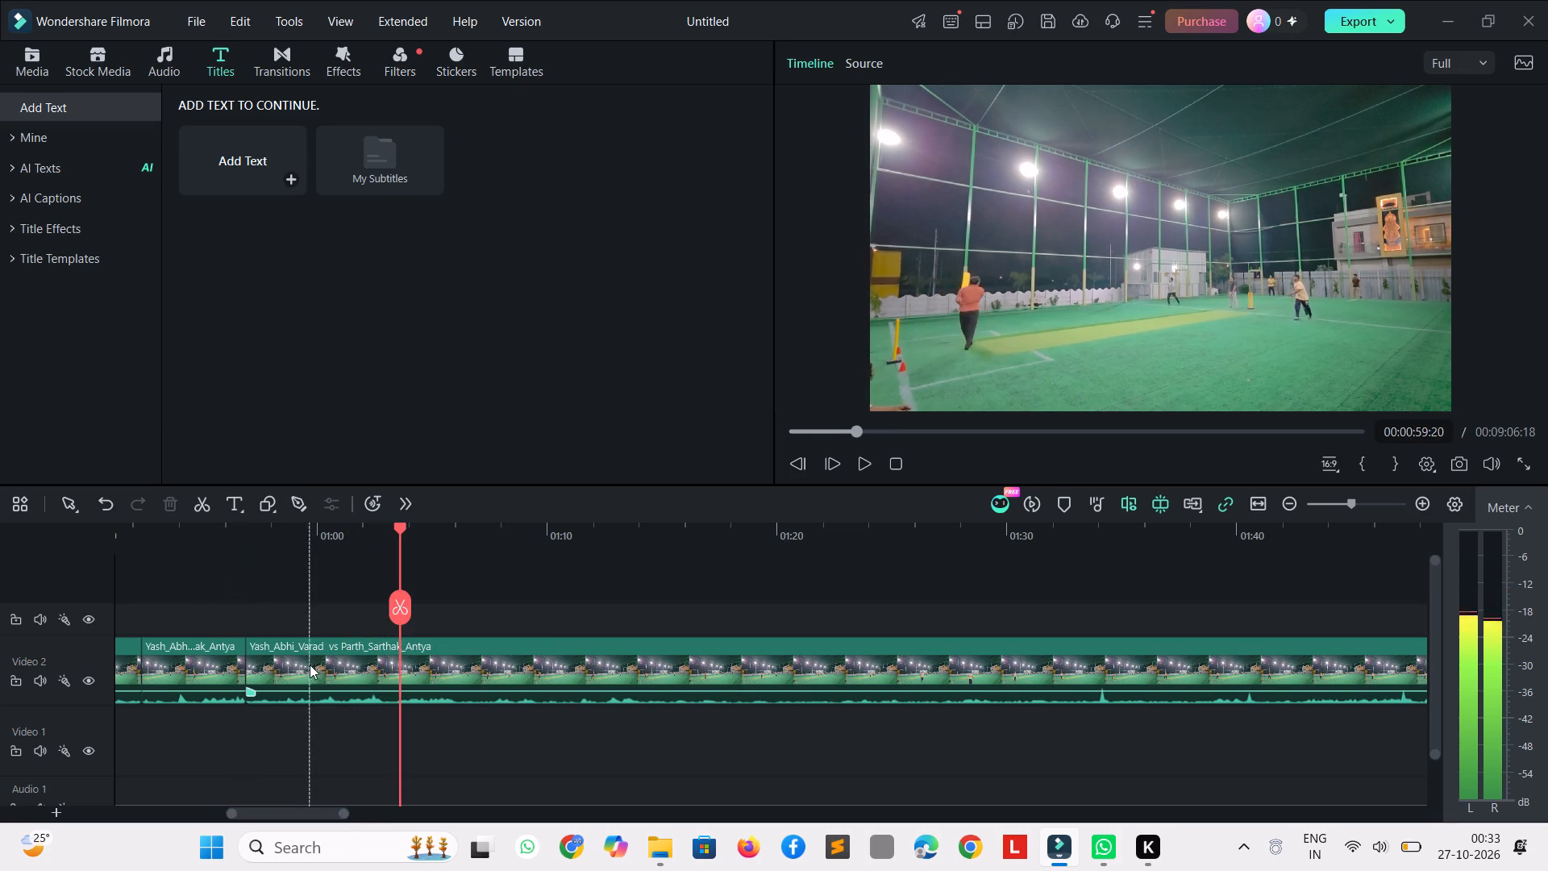
{"action": "left_click_drag", "start_coordinate": [401, 524], "coordinate": [282, 560]}
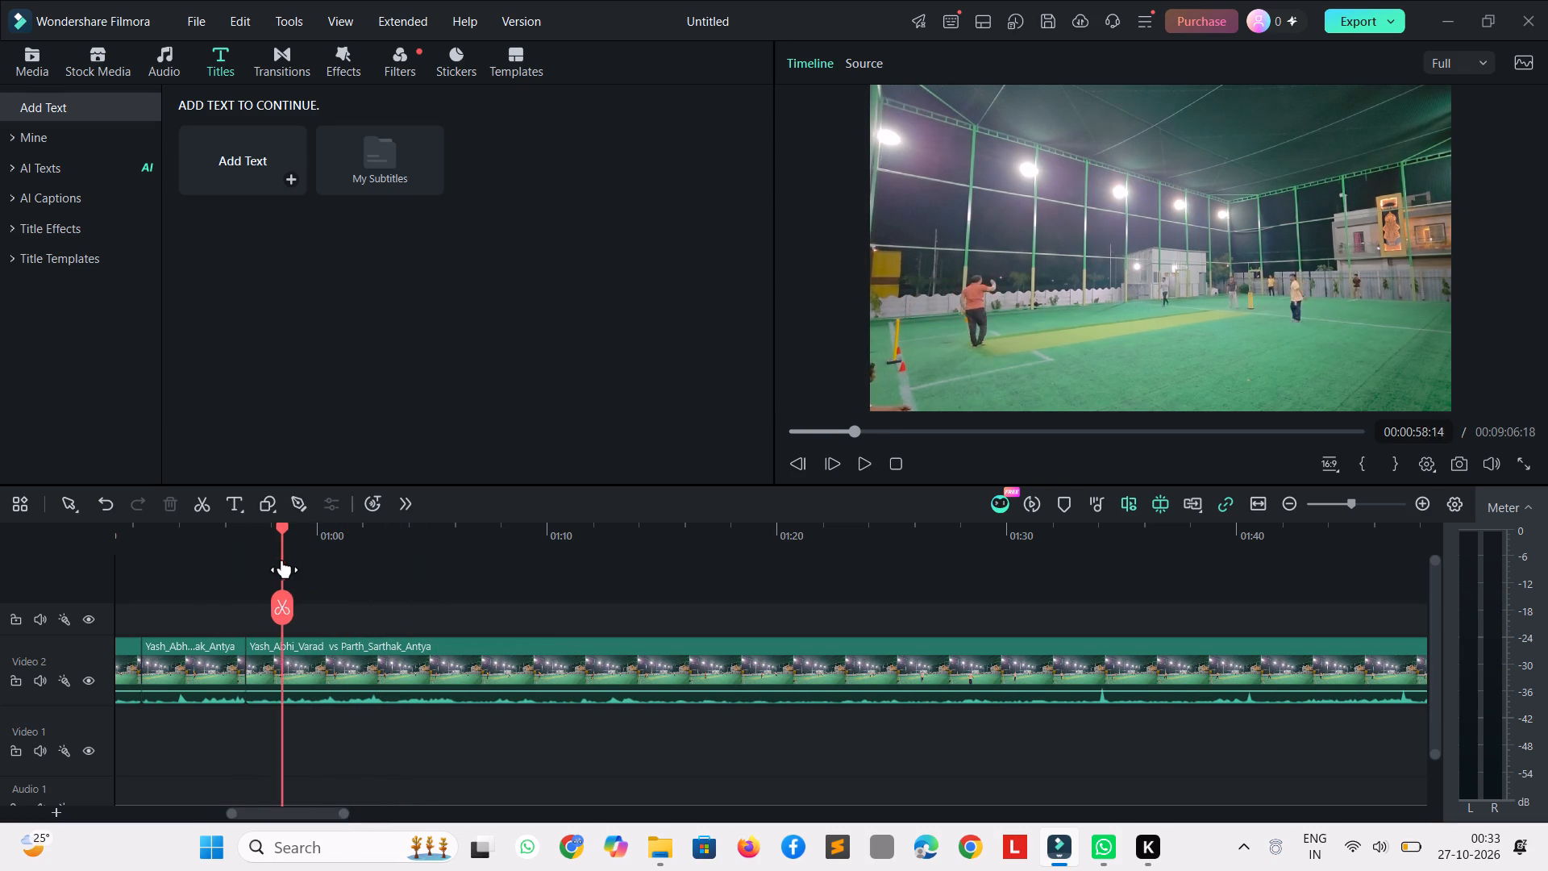
{"action": "left_click_drag", "start_coordinate": [282, 560], "coordinate": [231, 567]}
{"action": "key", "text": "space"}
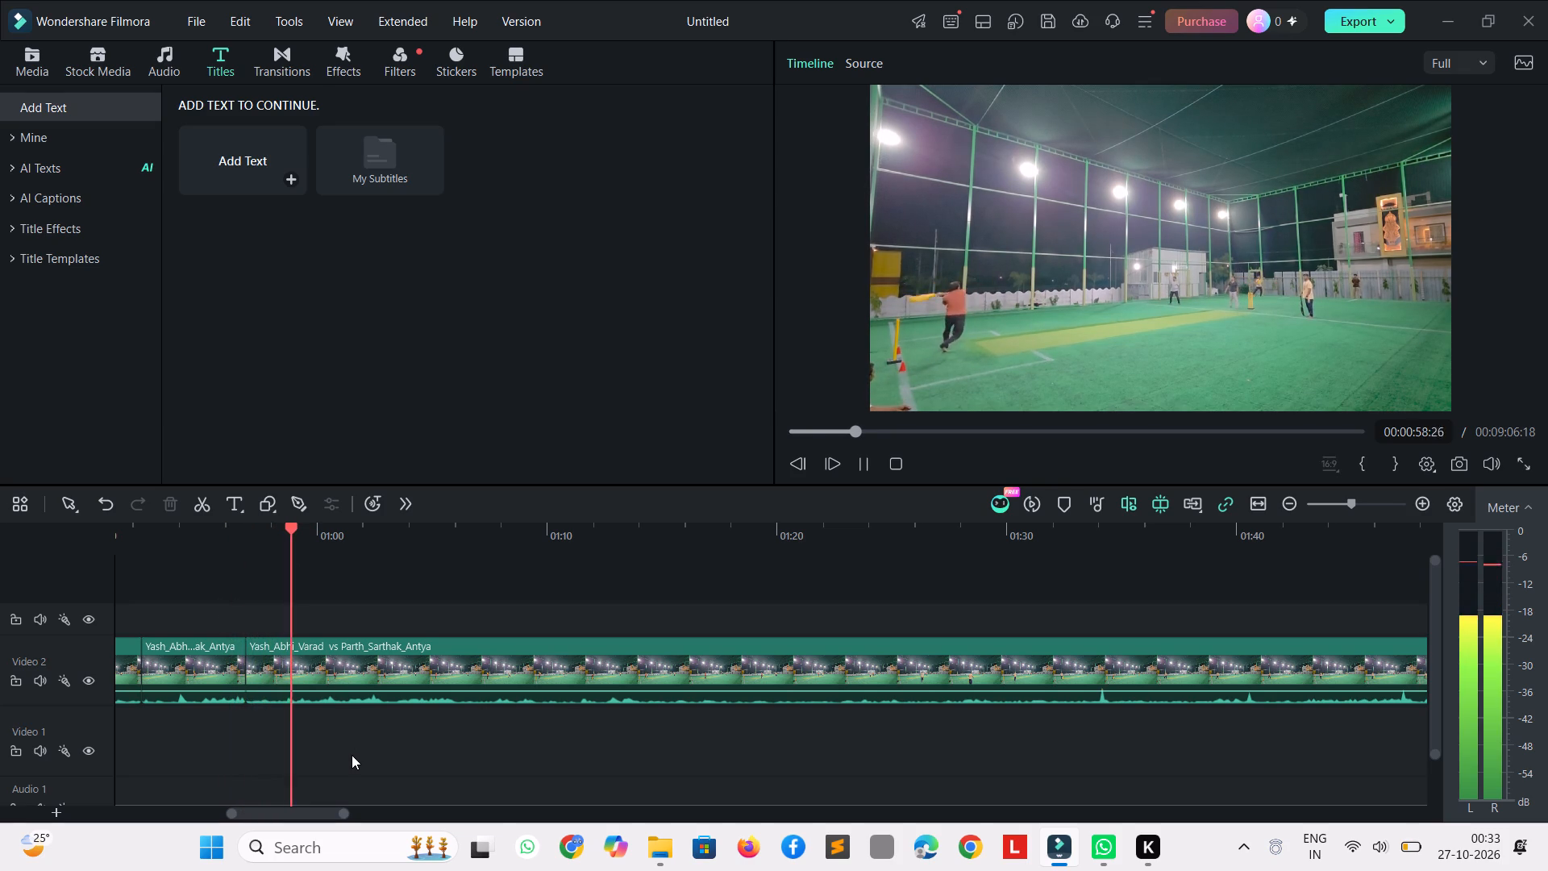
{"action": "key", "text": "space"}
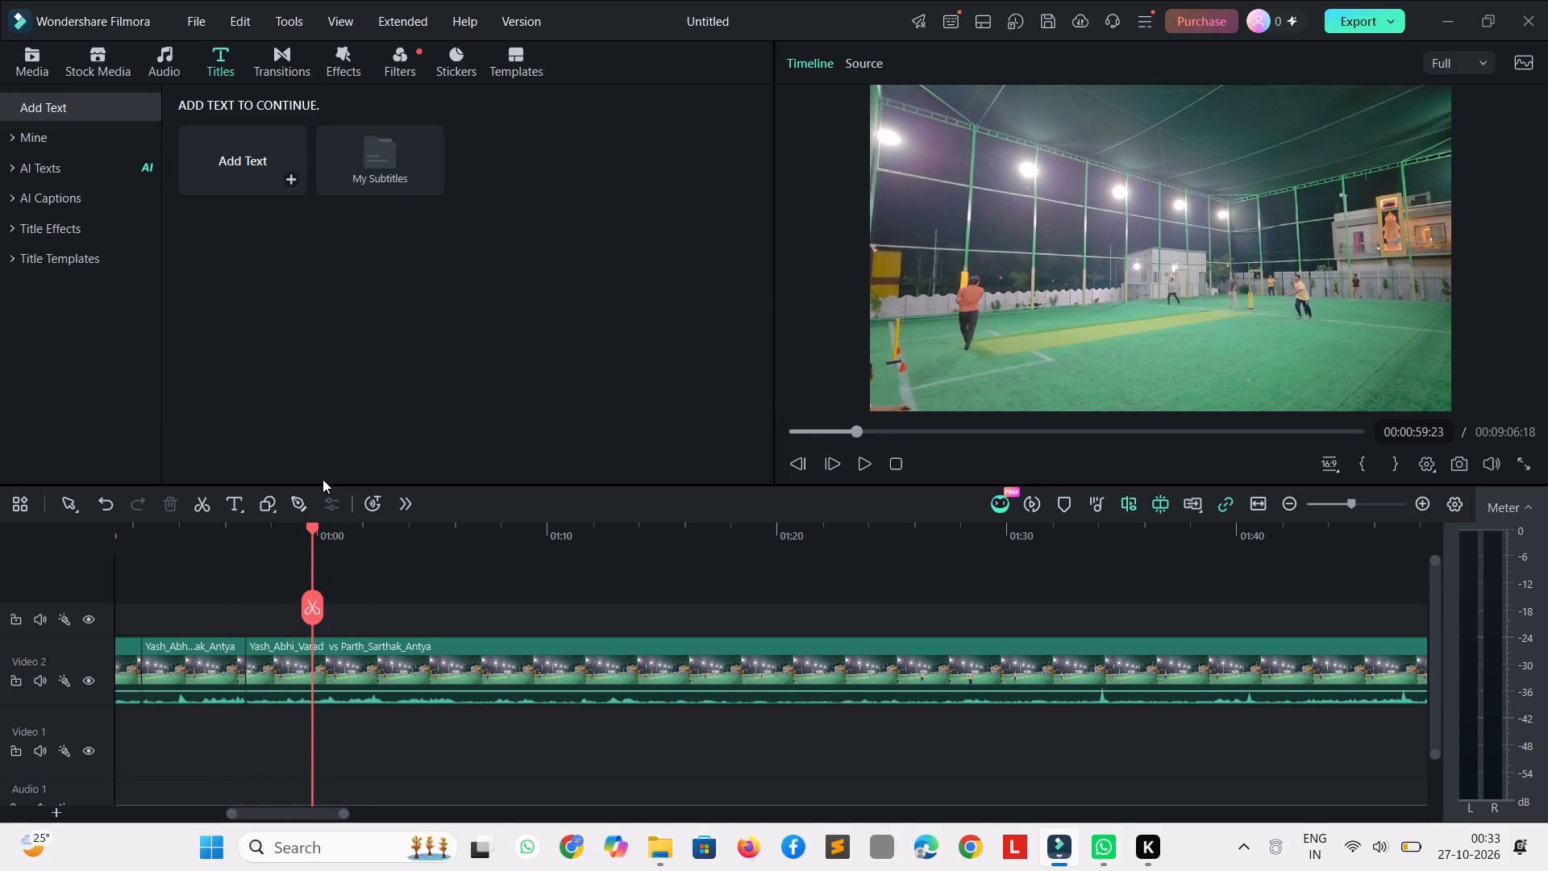
{"action": "key", "text": "ctrl+b"}
Find the start of the following delivery, split the footage at 00:01:12:02, and delete the idle segment between the last two splits.
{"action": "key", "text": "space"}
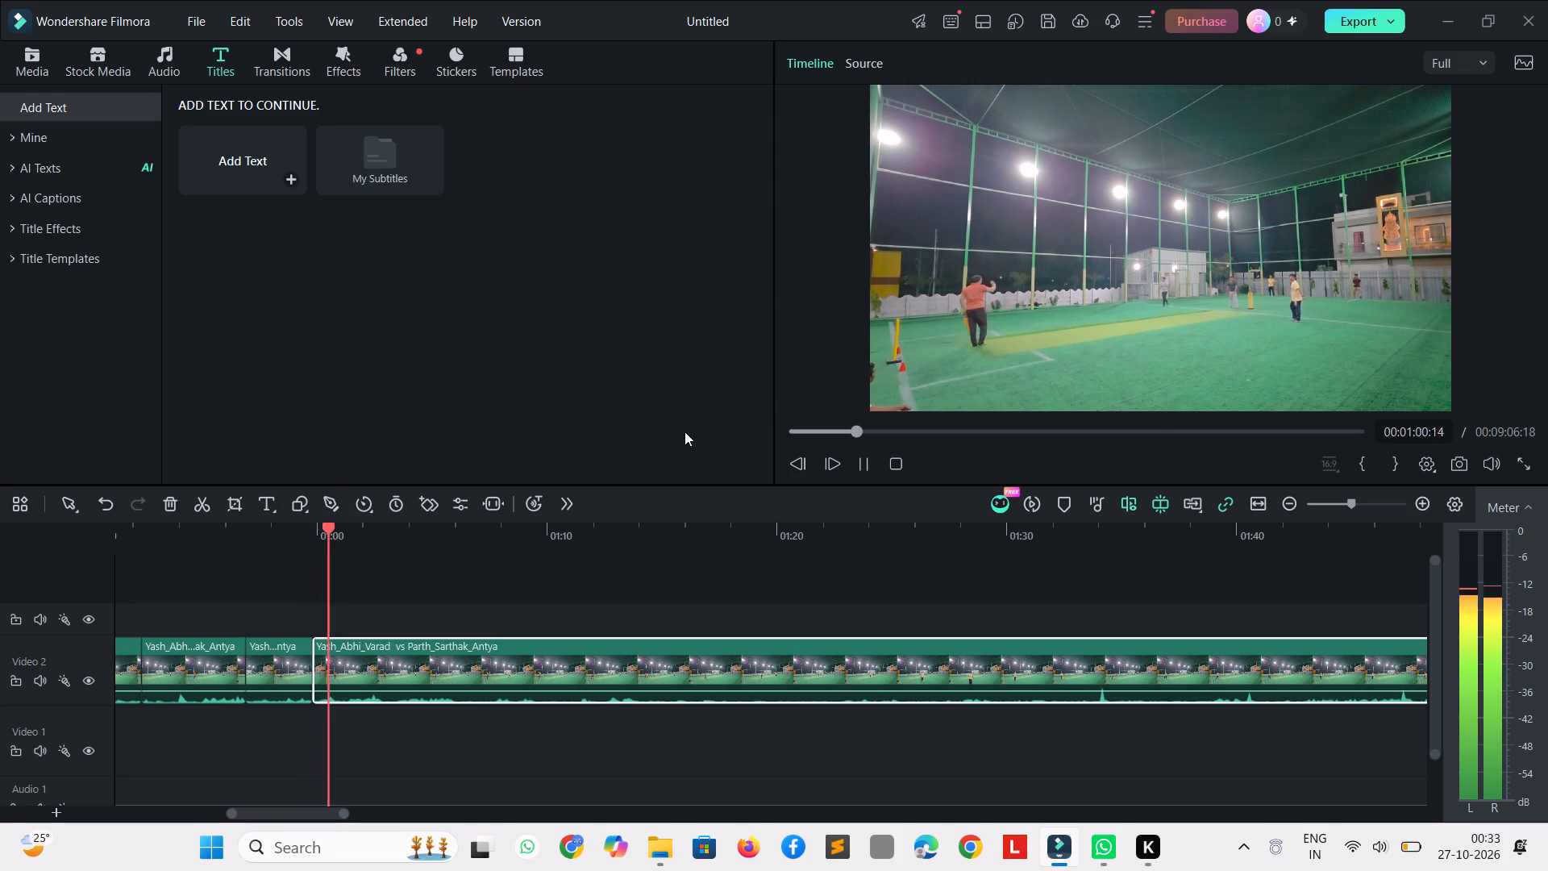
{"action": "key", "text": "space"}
{"action": "left_click_drag", "start_coordinate": [344, 529], "coordinate": [450, 545]}
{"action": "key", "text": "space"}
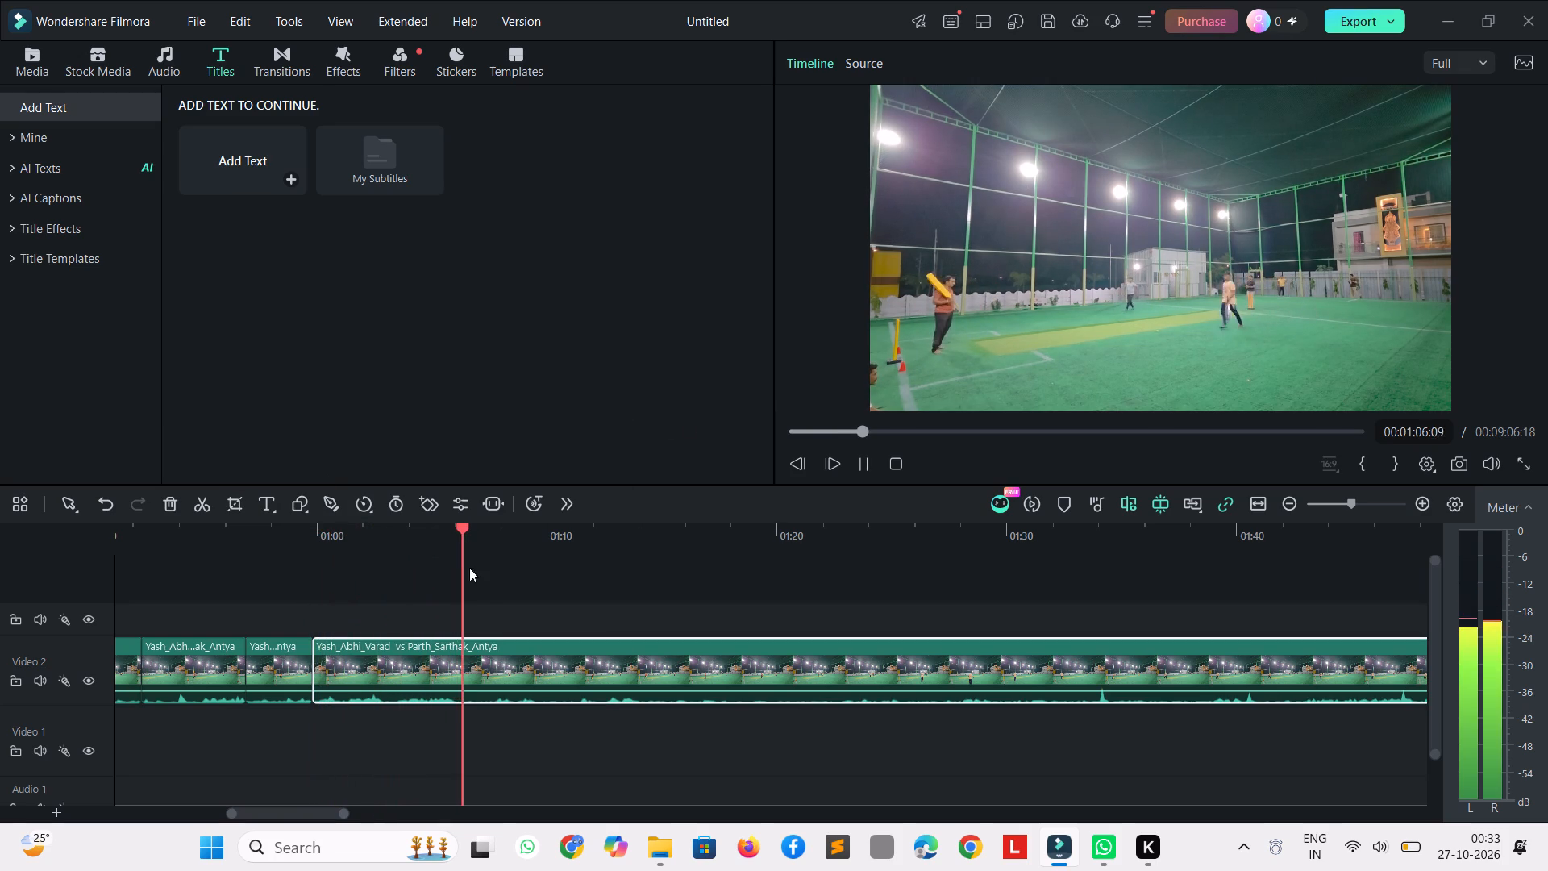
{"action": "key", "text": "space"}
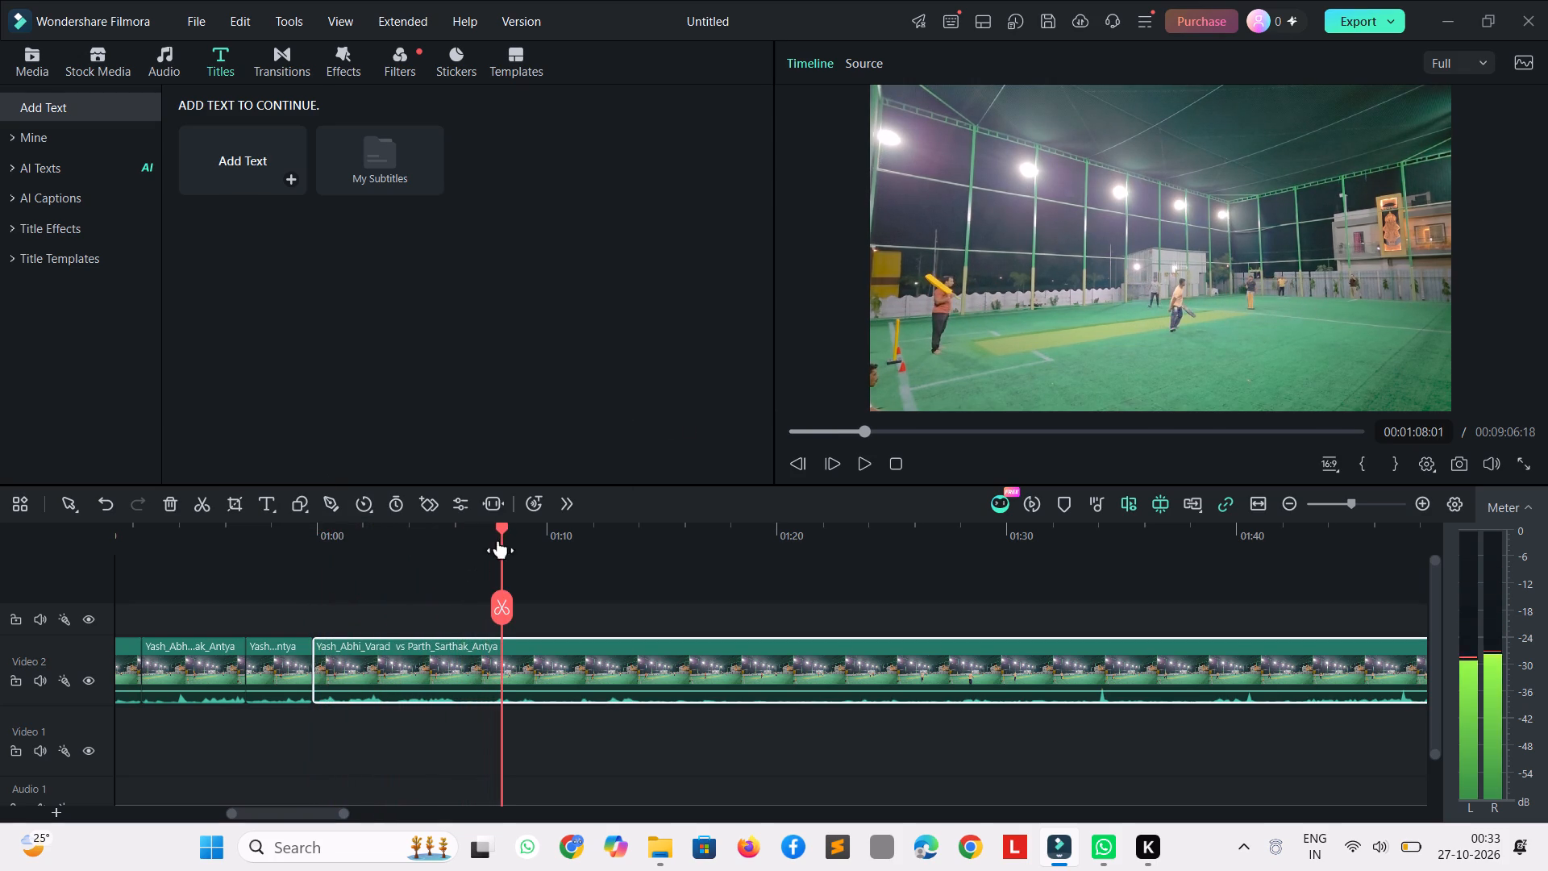
{"action": "left_click_drag", "start_coordinate": [497, 535], "coordinate": [497, 535]}
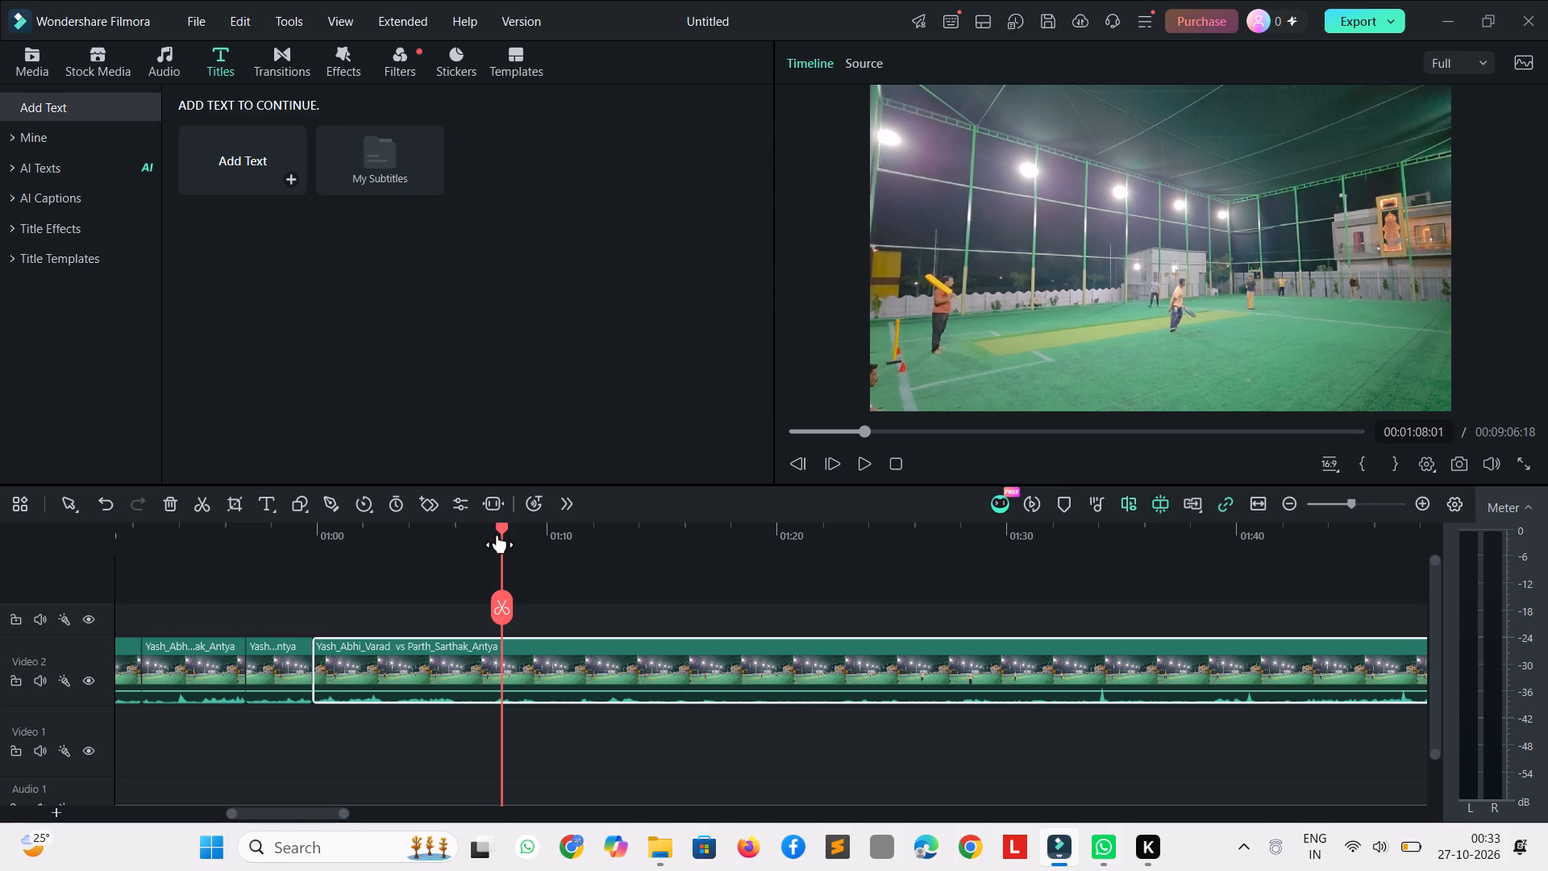
{"action": "left_click_drag", "start_coordinate": [497, 535], "coordinate": [589, 562]}
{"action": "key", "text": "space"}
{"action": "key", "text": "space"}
{"action": "key", "text": "ctrl+b"}
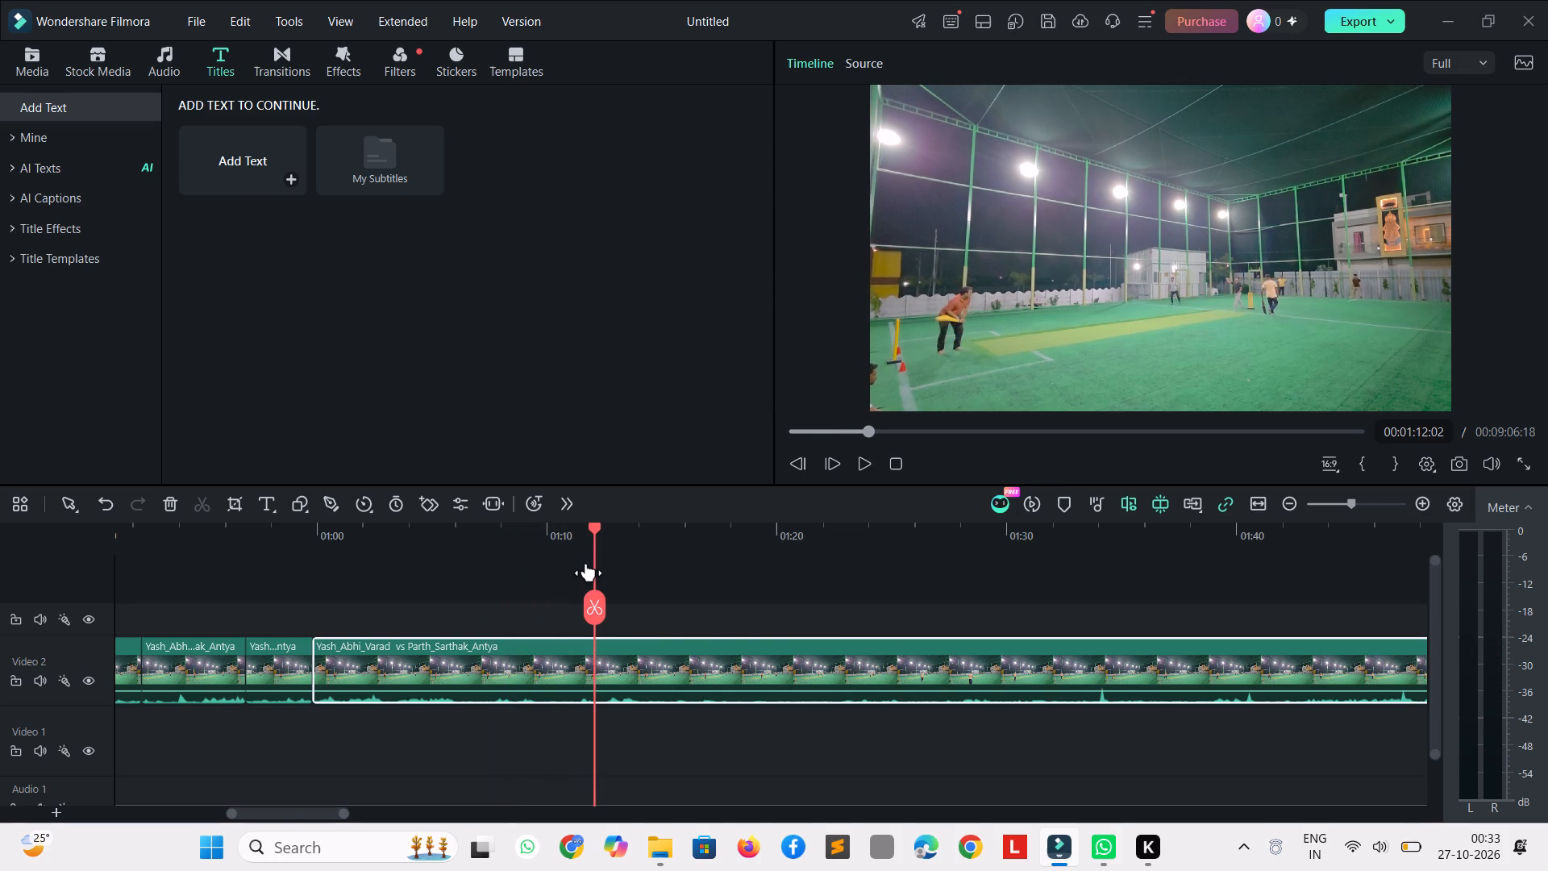
{"action": "left_click", "coordinate": [544, 691]}
{"action": "key", "text": "Delete"}
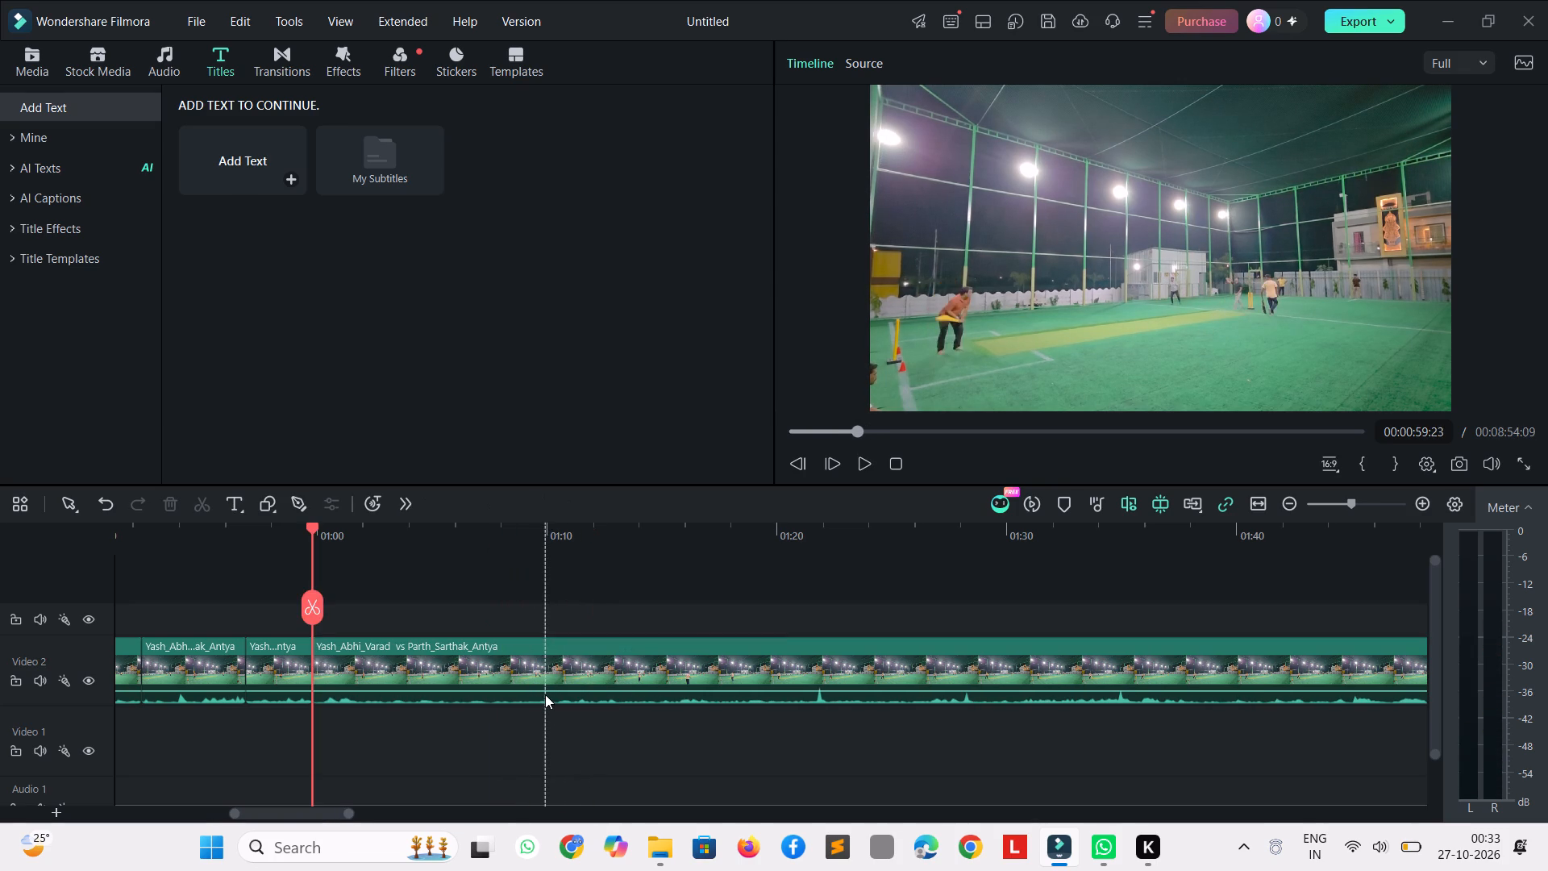
Play the delivery from the new cut and split the footage at its end, at 00:01:02:23.
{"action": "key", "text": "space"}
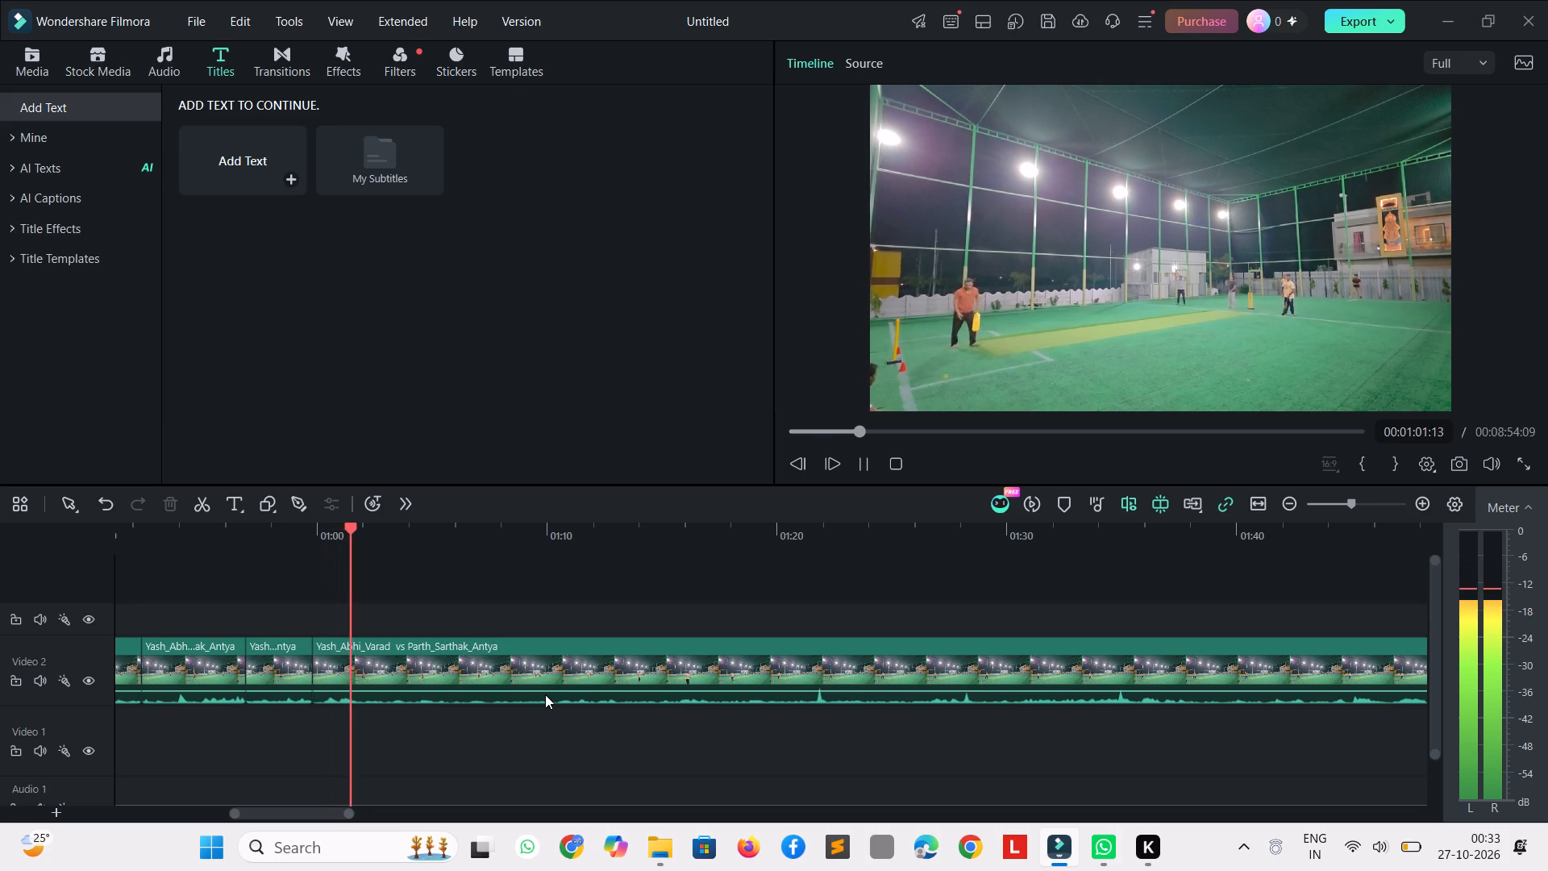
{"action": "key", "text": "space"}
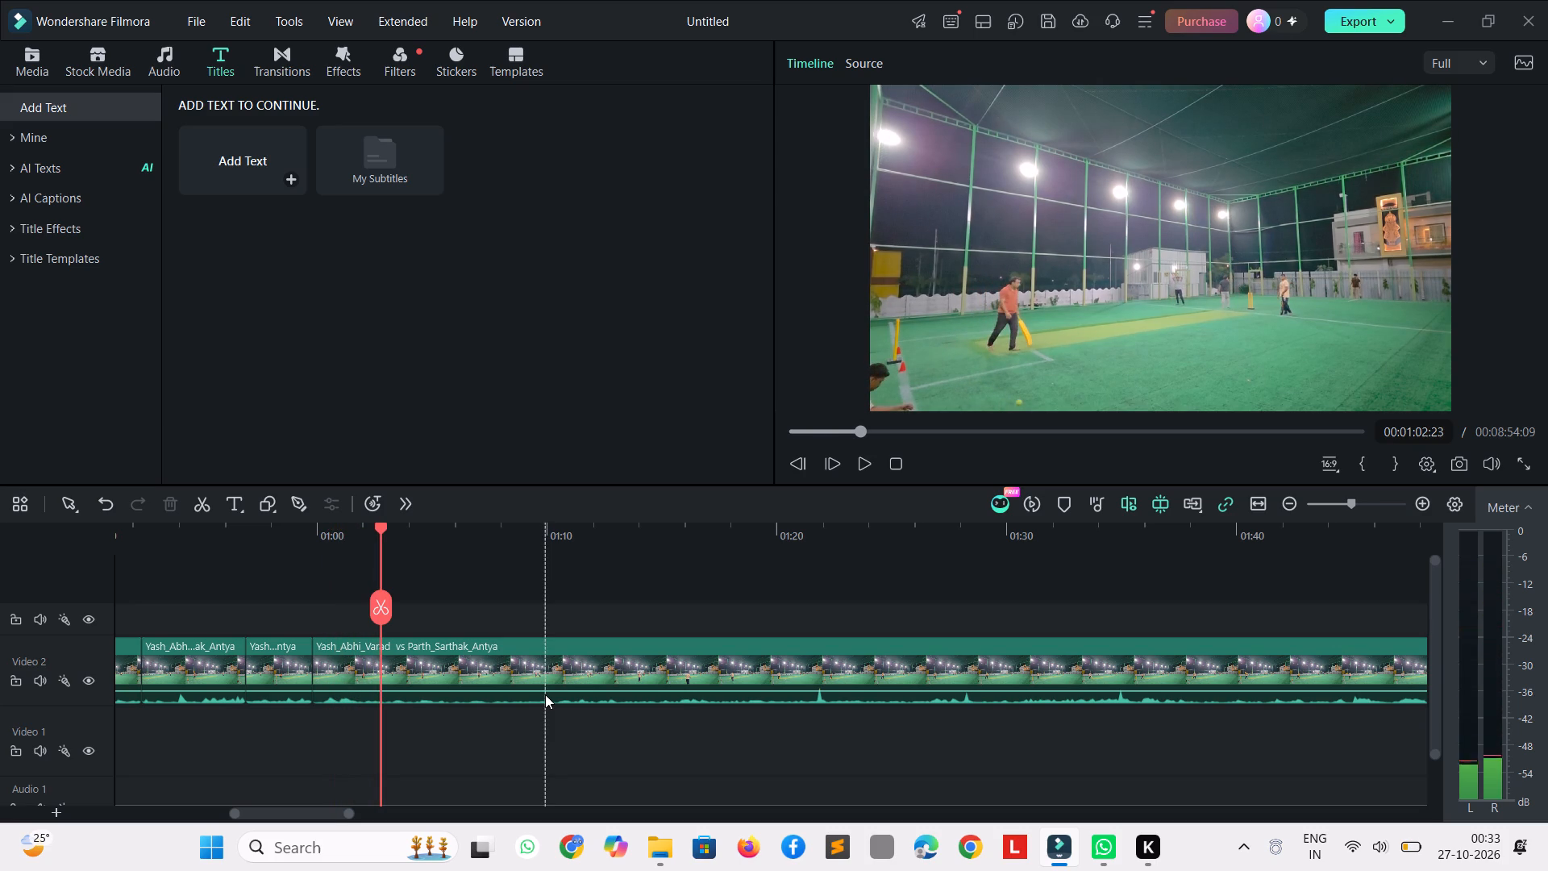
{"action": "key", "text": "ctrl+b"}
Find where play resumes, split the footage at about 00:01:32, and delete the idle segment between the last two splits.
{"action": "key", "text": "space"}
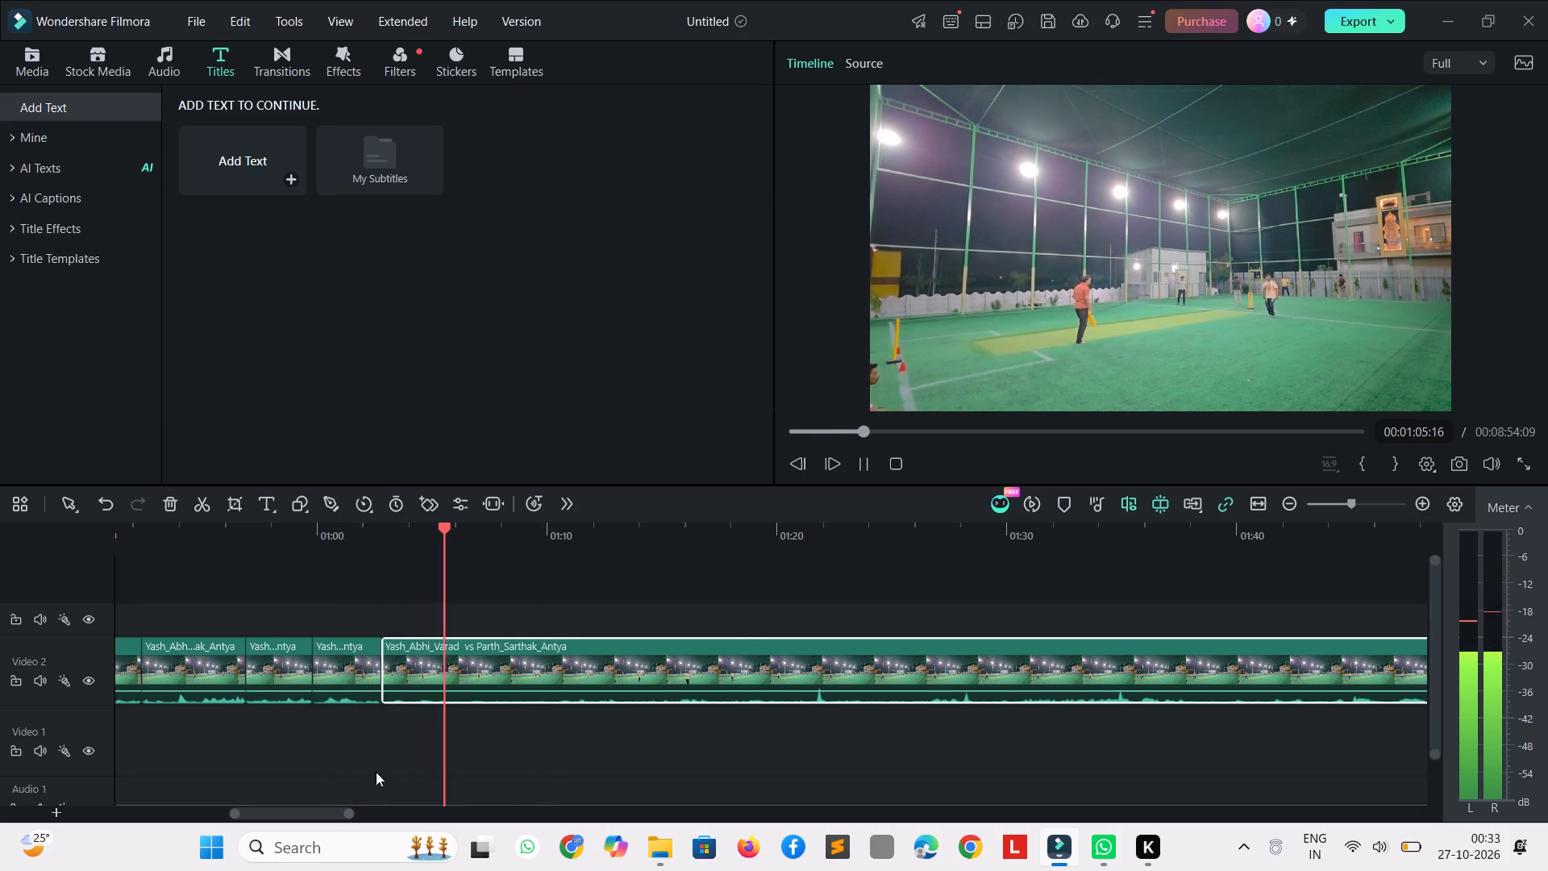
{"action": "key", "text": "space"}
{"action": "left_click_drag", "start_coordinate": [463, 569], "coordinate": [706, 686]}
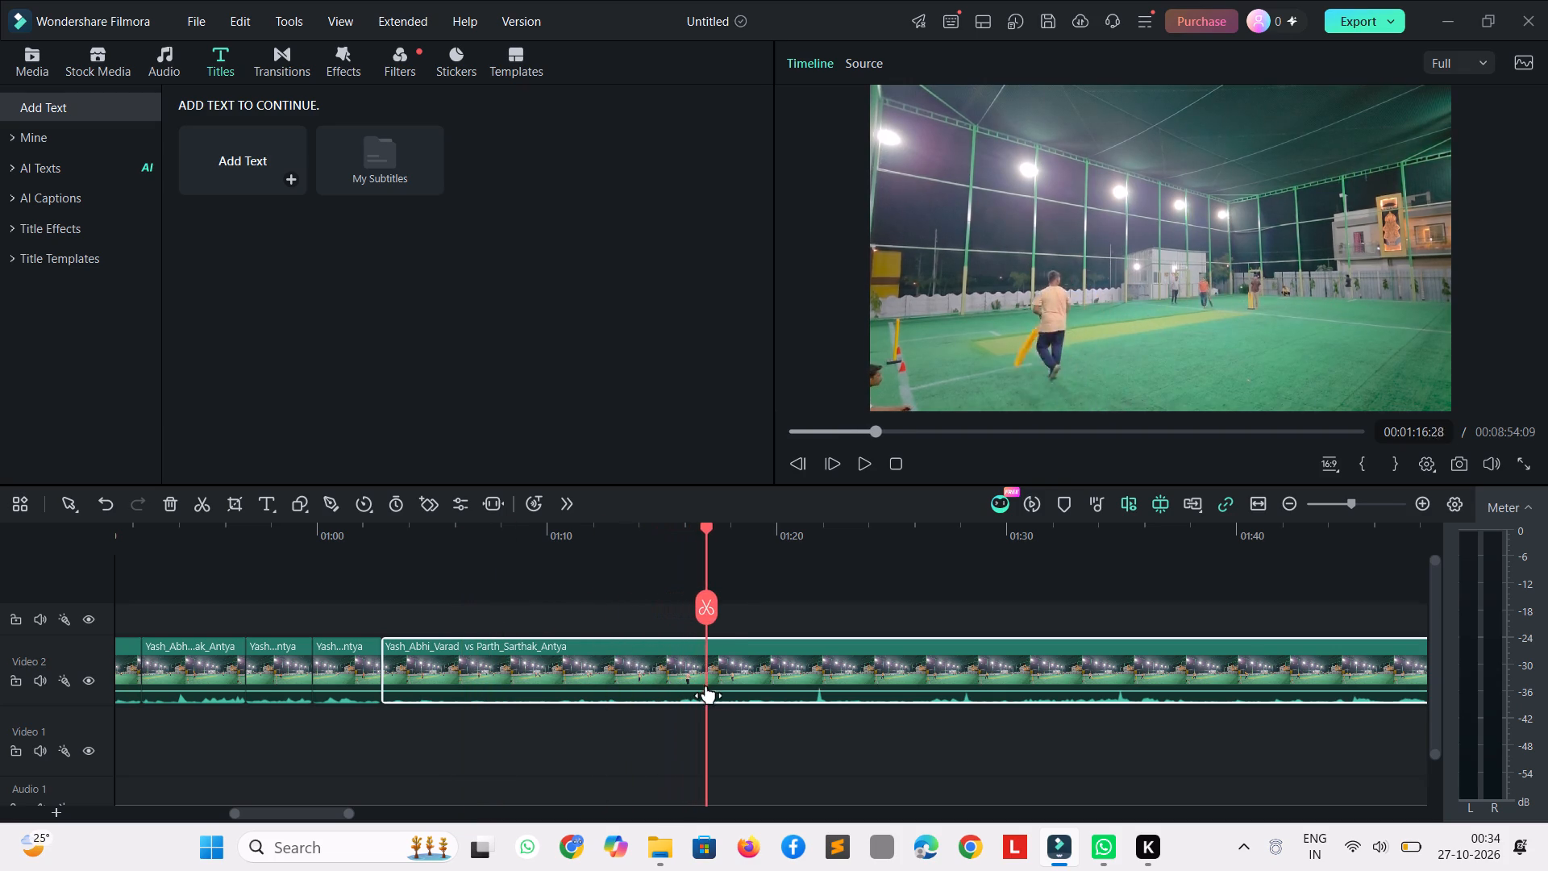
{"action": "left_click_drag", "start_coordinate": [706, 686], "coordinate": [786, 731]}
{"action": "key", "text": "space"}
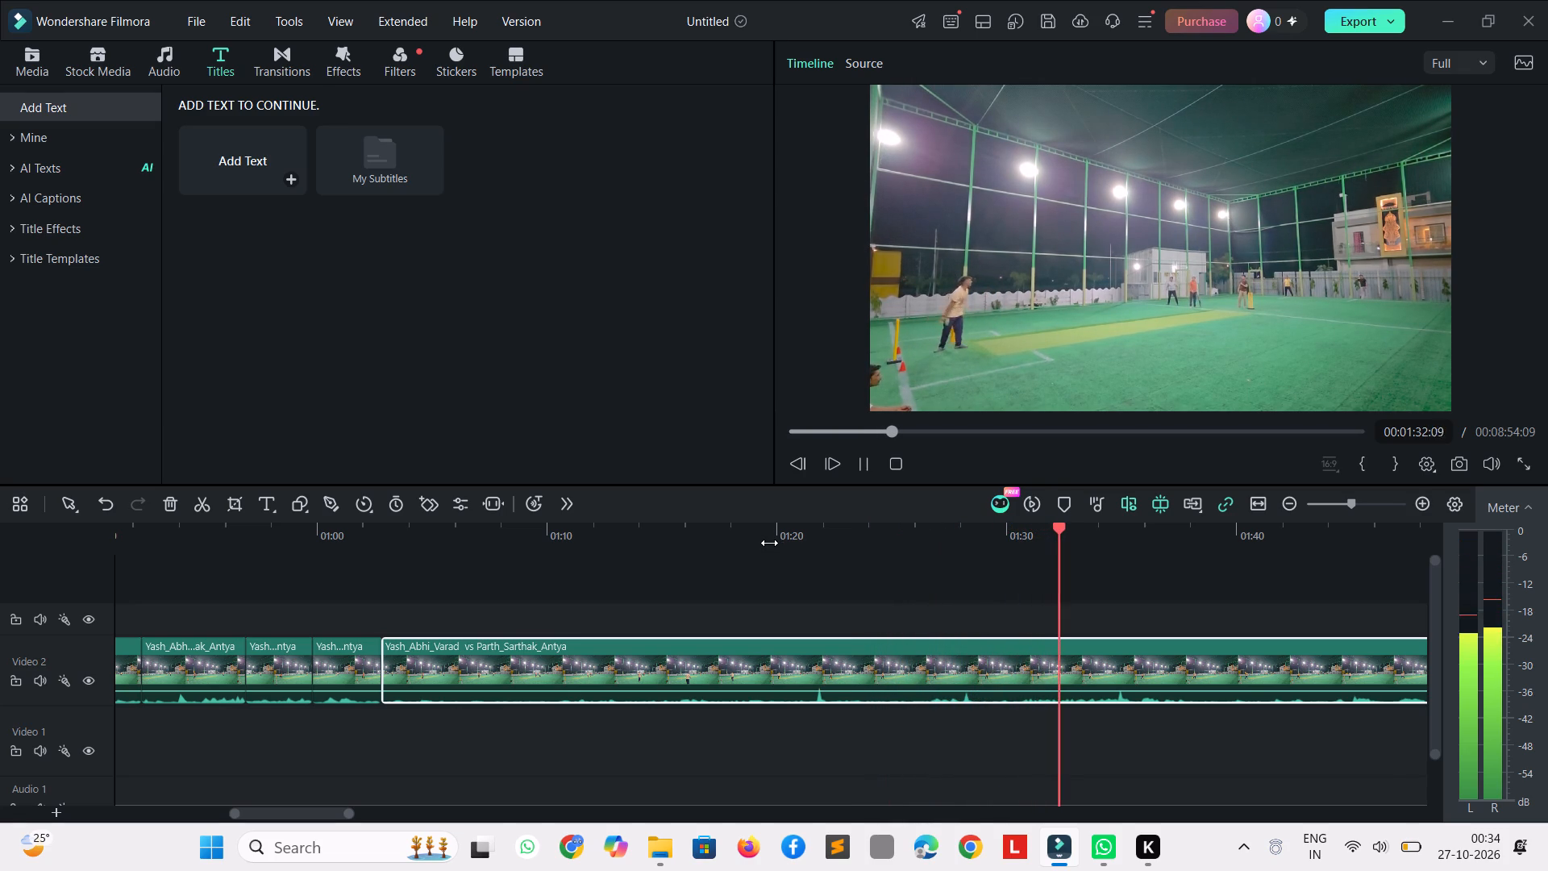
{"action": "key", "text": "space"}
{"action": "key", "text": "ctrl+b"}
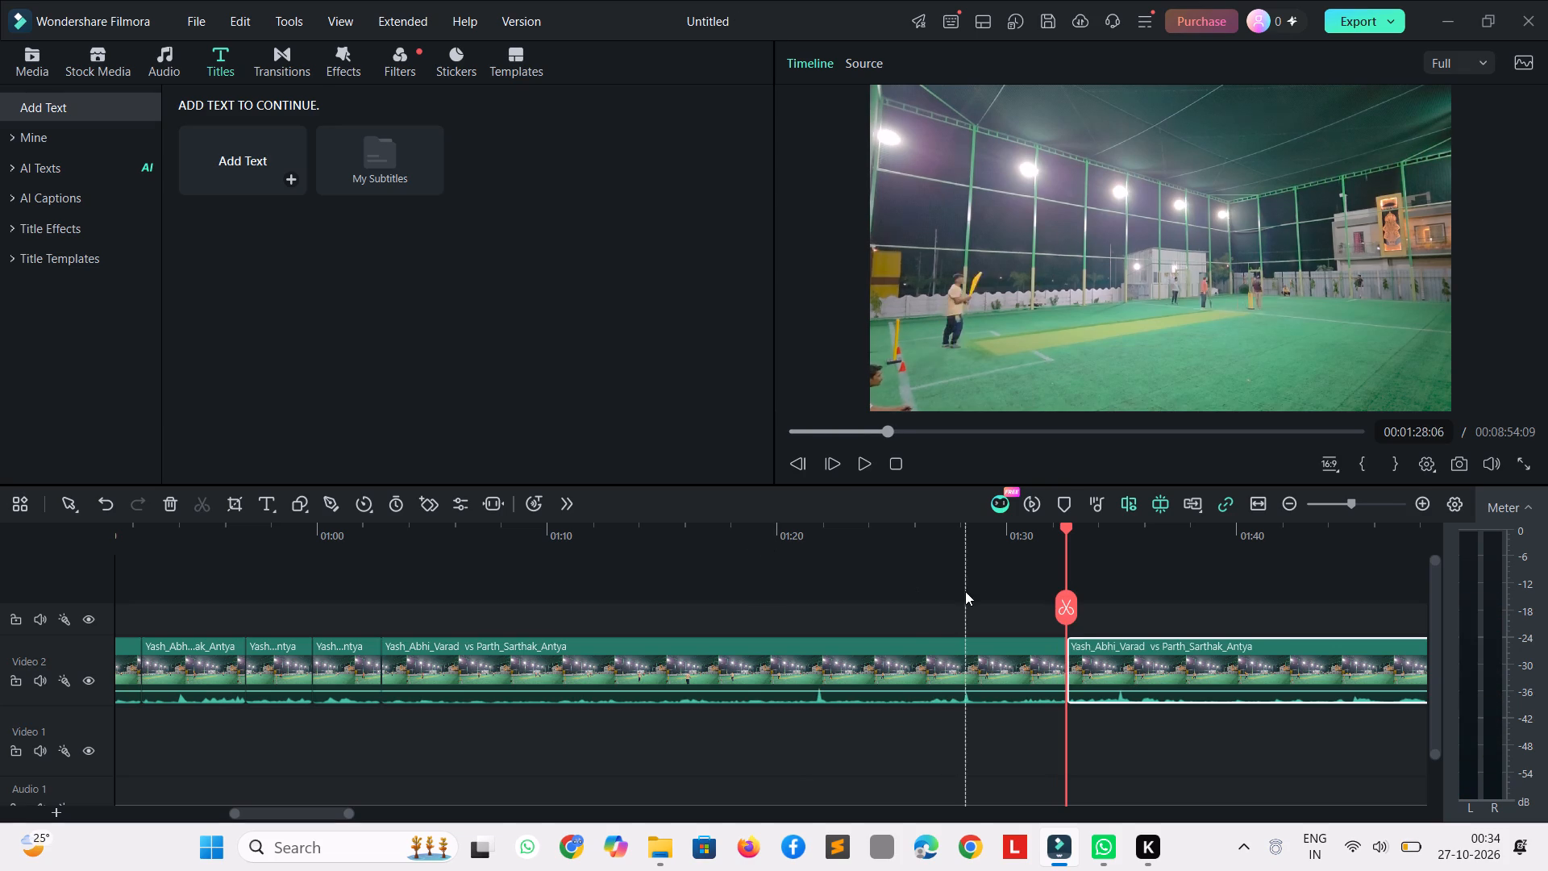
{"action": "left_click", "coordinate": [911, 650]}
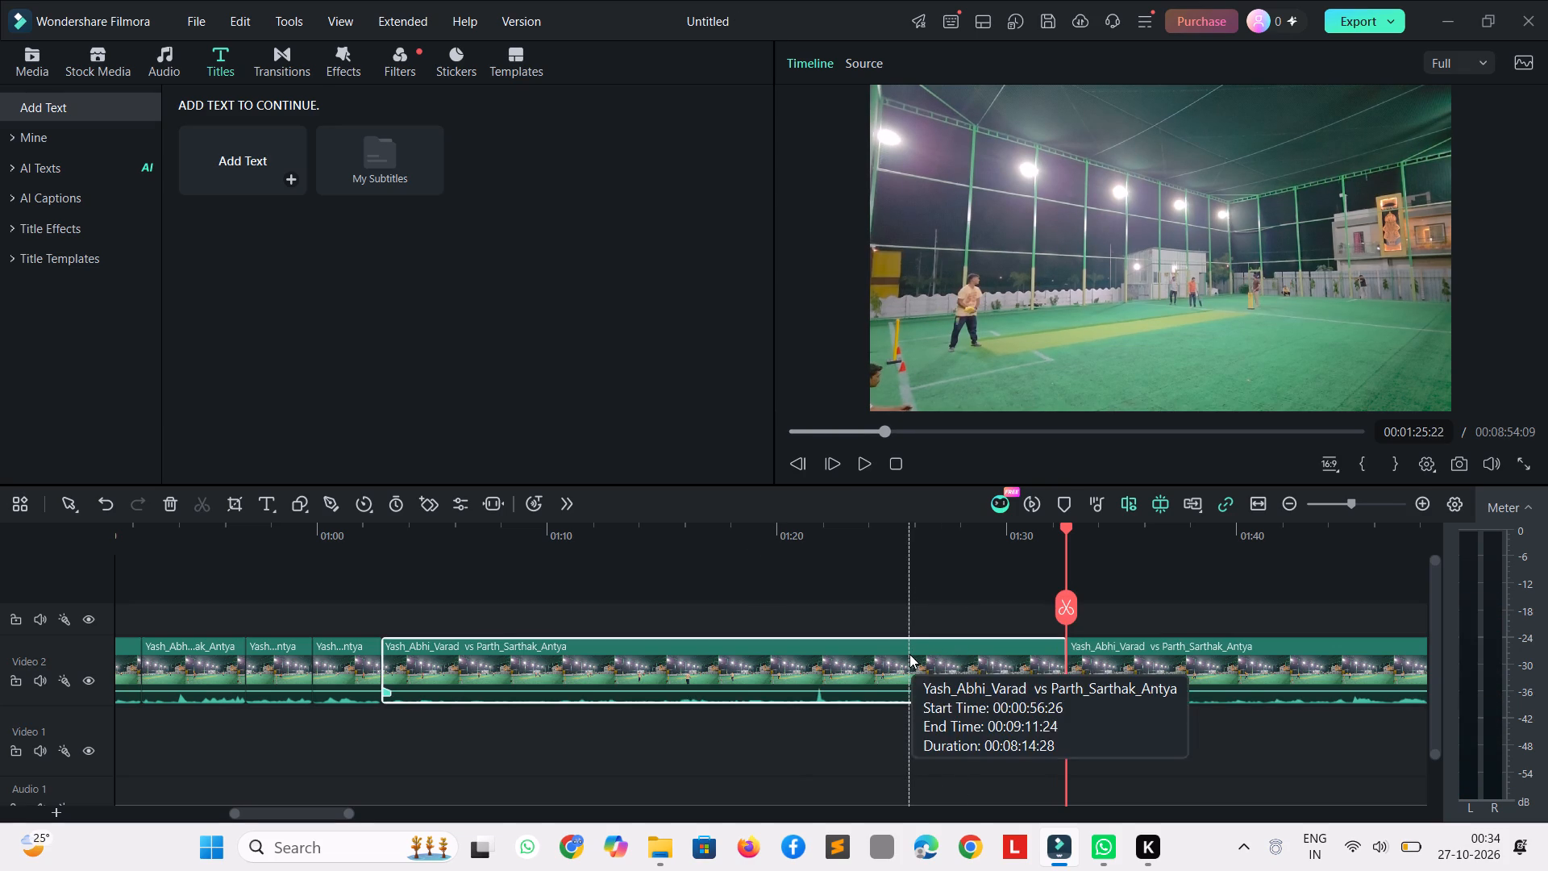
{"action": "key", "text": "Delete"}
Play on to the next delivery, split the footage just before it at 00:01:12:23, and delete the segment between the last two splits.
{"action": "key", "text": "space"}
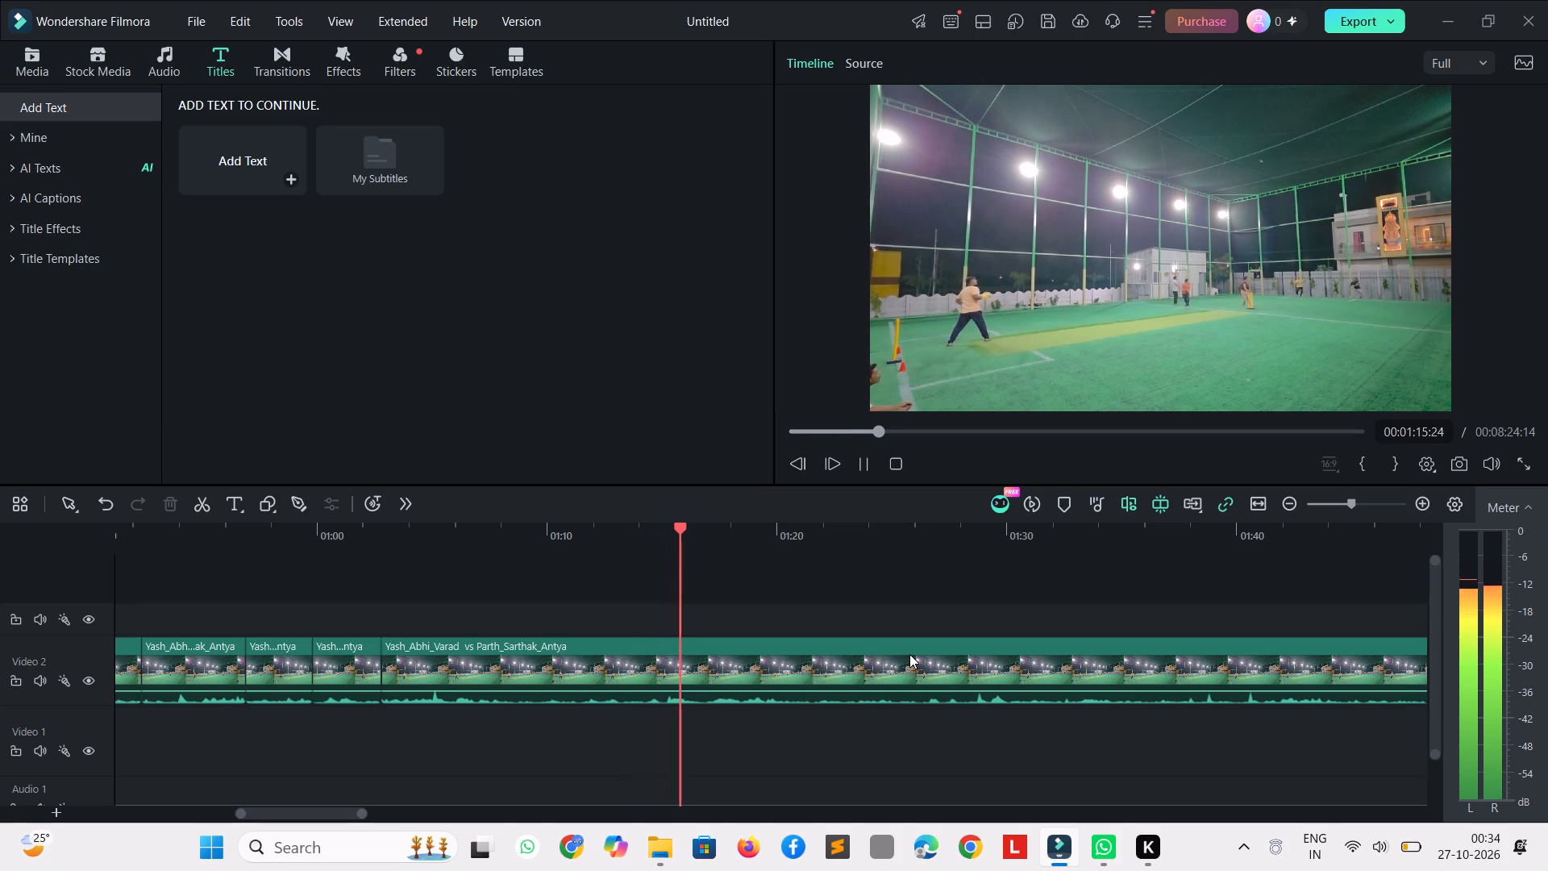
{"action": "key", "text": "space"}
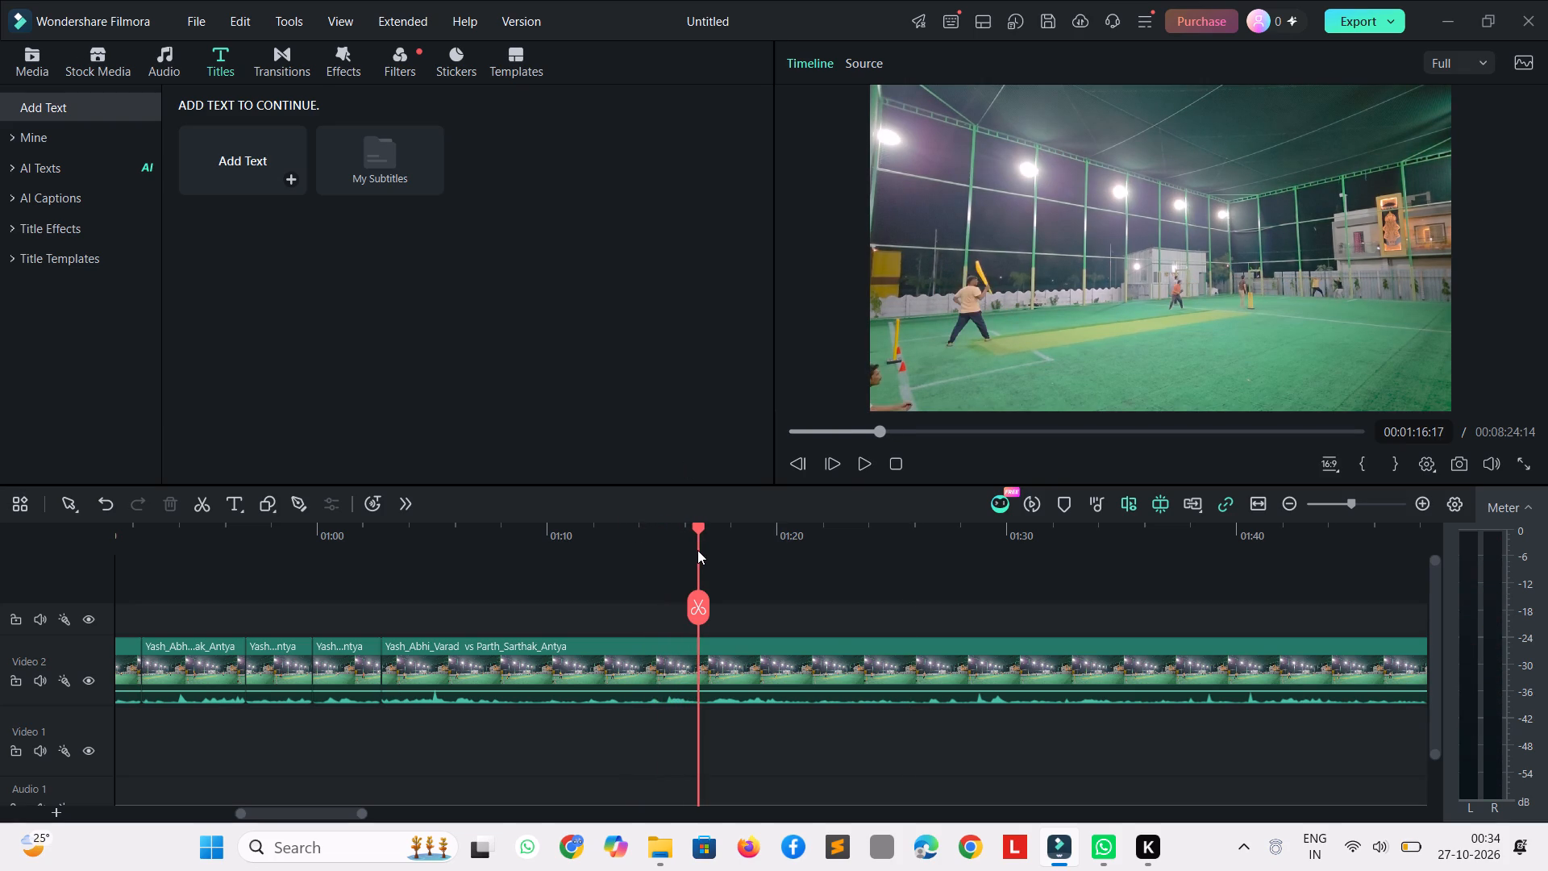
{"action": "left_click_drag", "start_coordinate": [698, 524], "coordinate": [696, 524]}
{"action": "left_click_drag", "start_coordinate": [696, 524], "coordinate": [611, 530]}
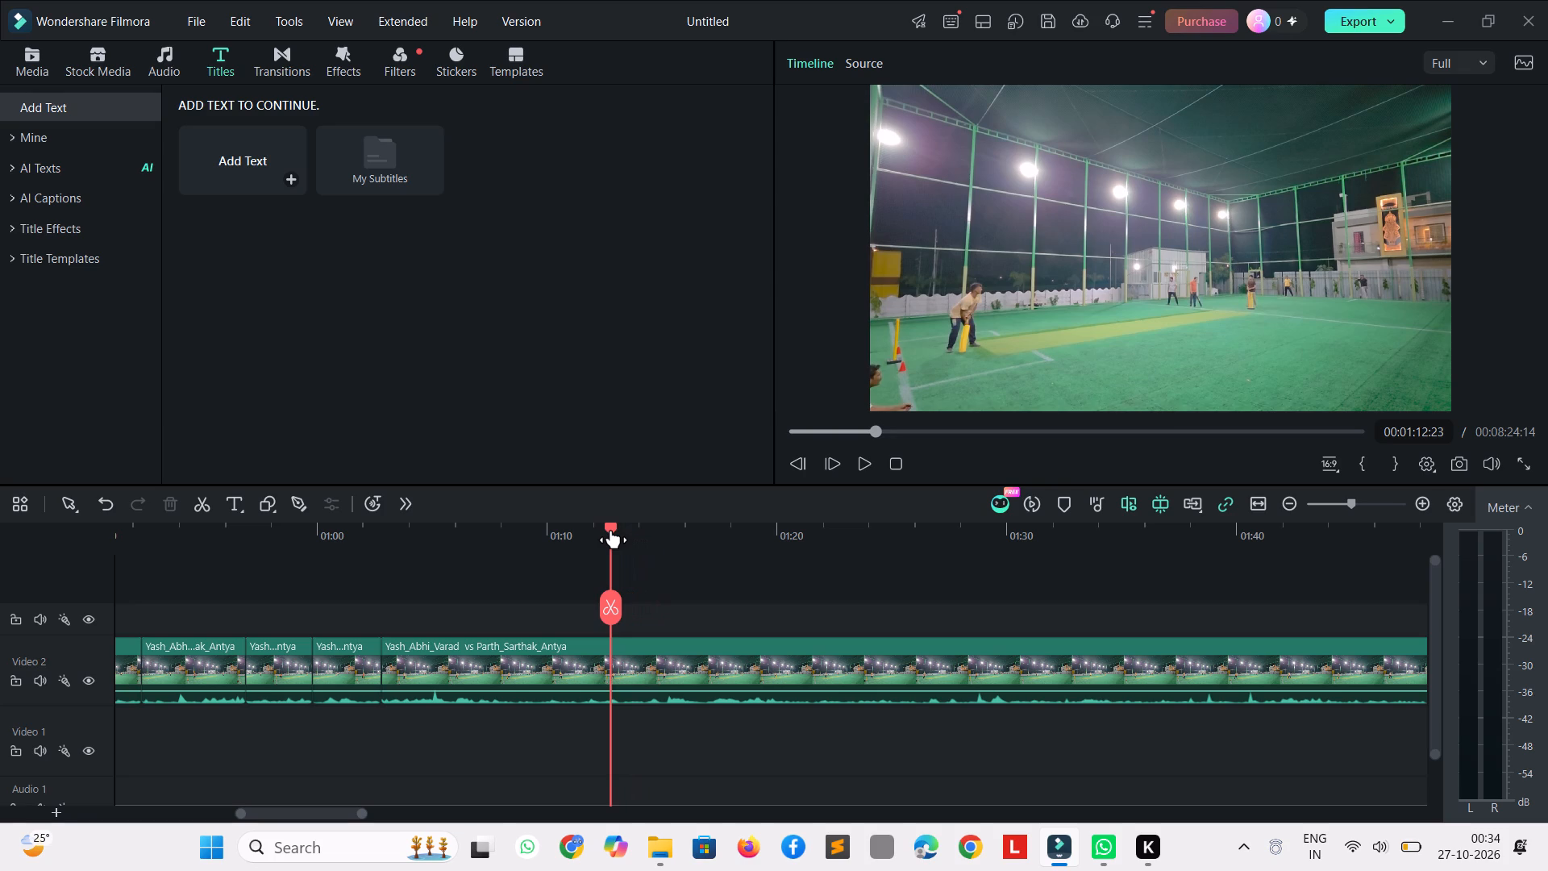
{"action": "key", "text": "ctrl+b"}
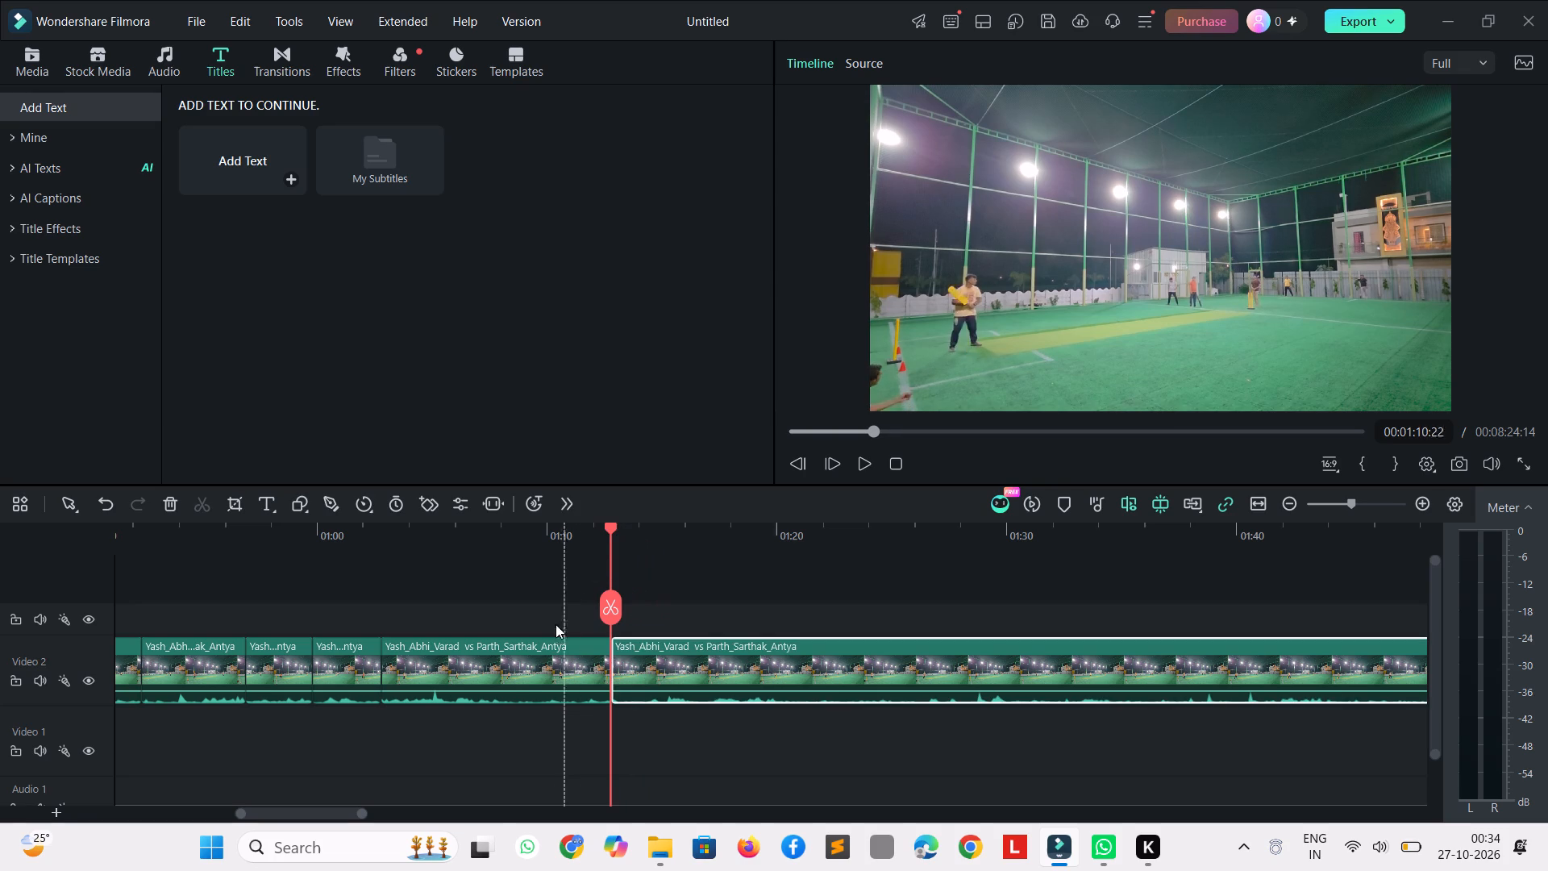
{"action": "left_click", "coordinate": [508, 679]}
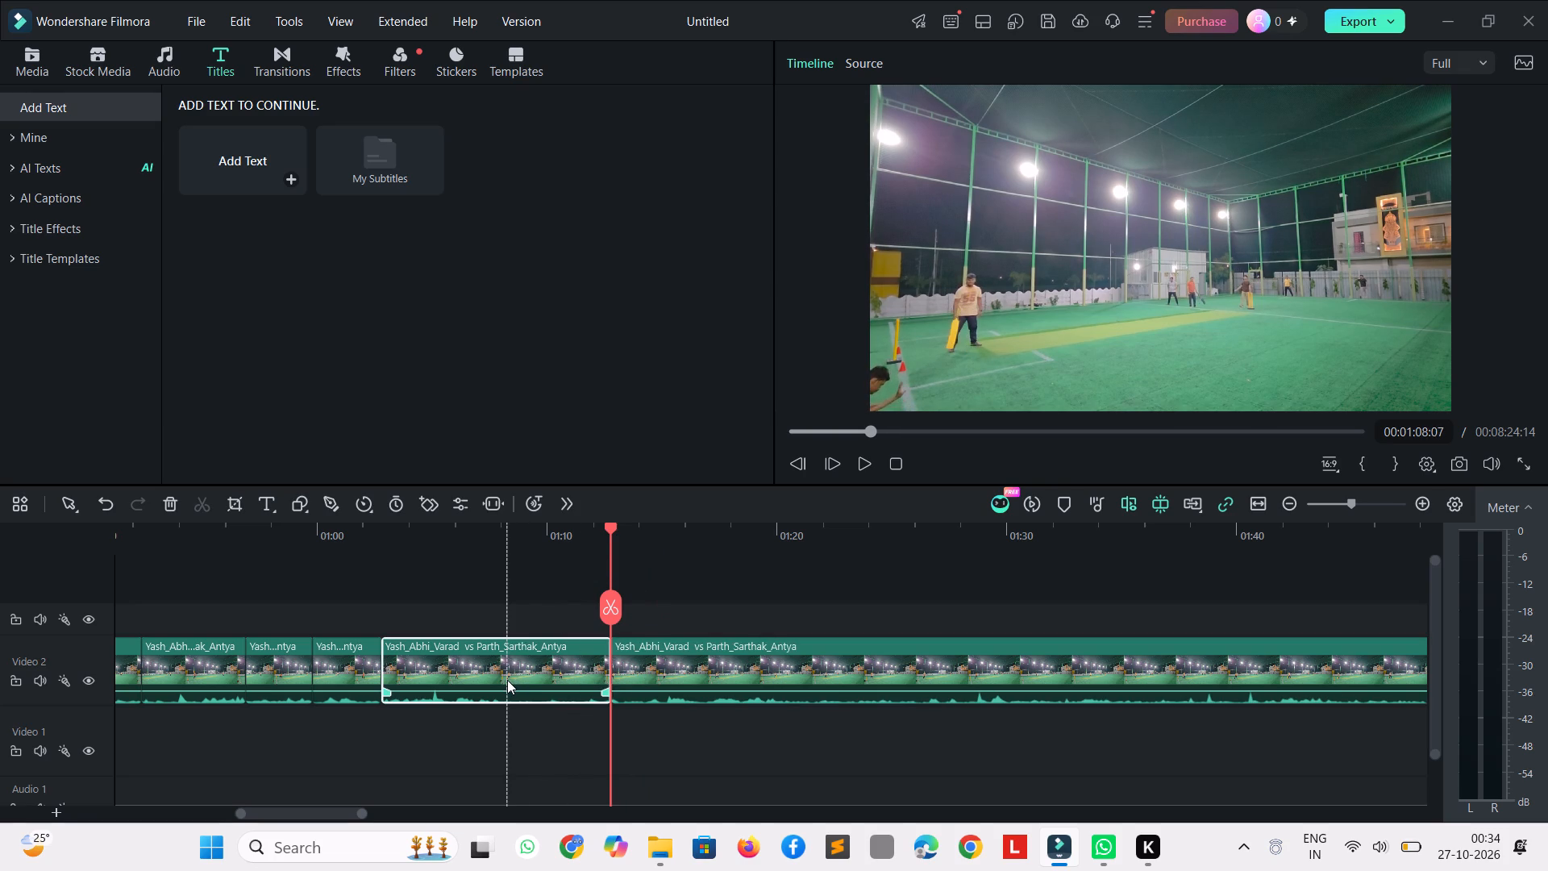
{"action": "key", "text": "Delete"}
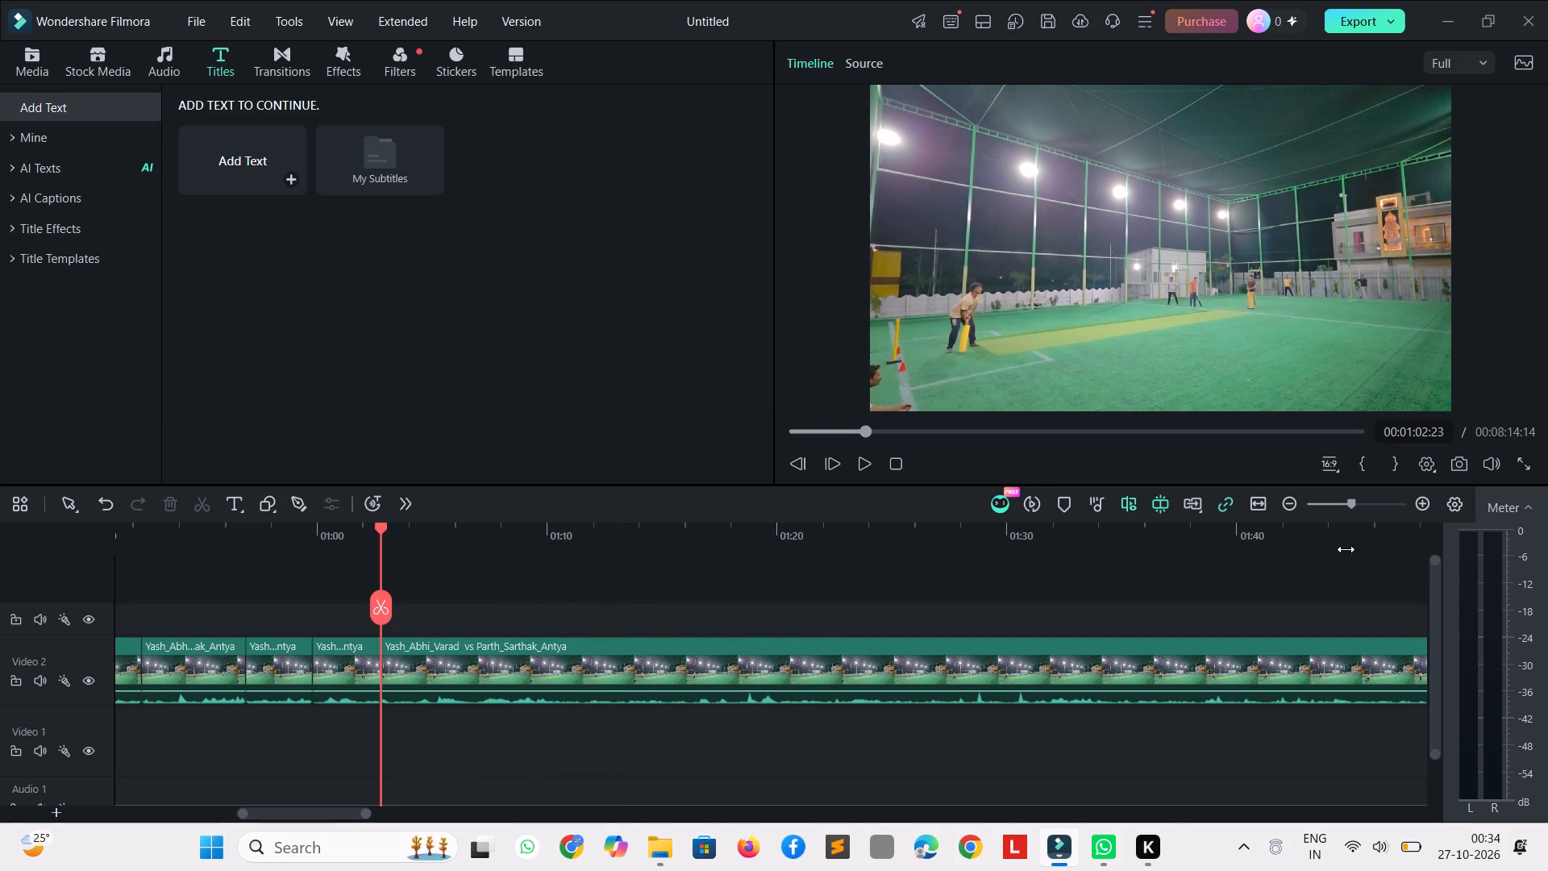
Find the start of the next delivery, split the footage at 00:02:38:05, and delete the segment between the last two splits.
{"action": "left_click", "coordinate": [1527, 464]}
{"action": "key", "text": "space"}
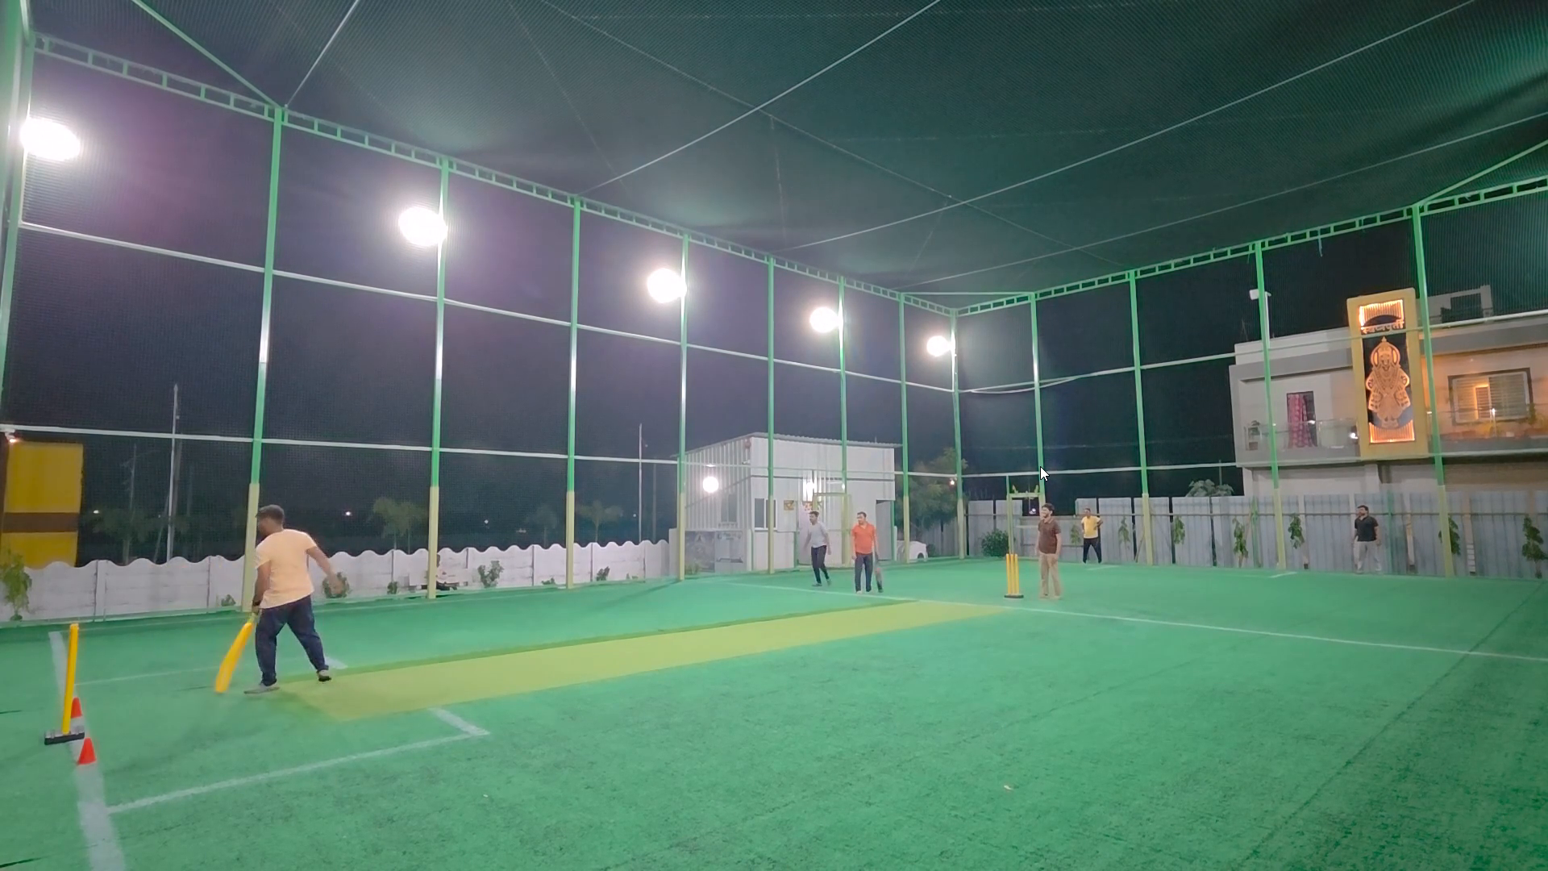
{"action": "key", "text": "Escape"}
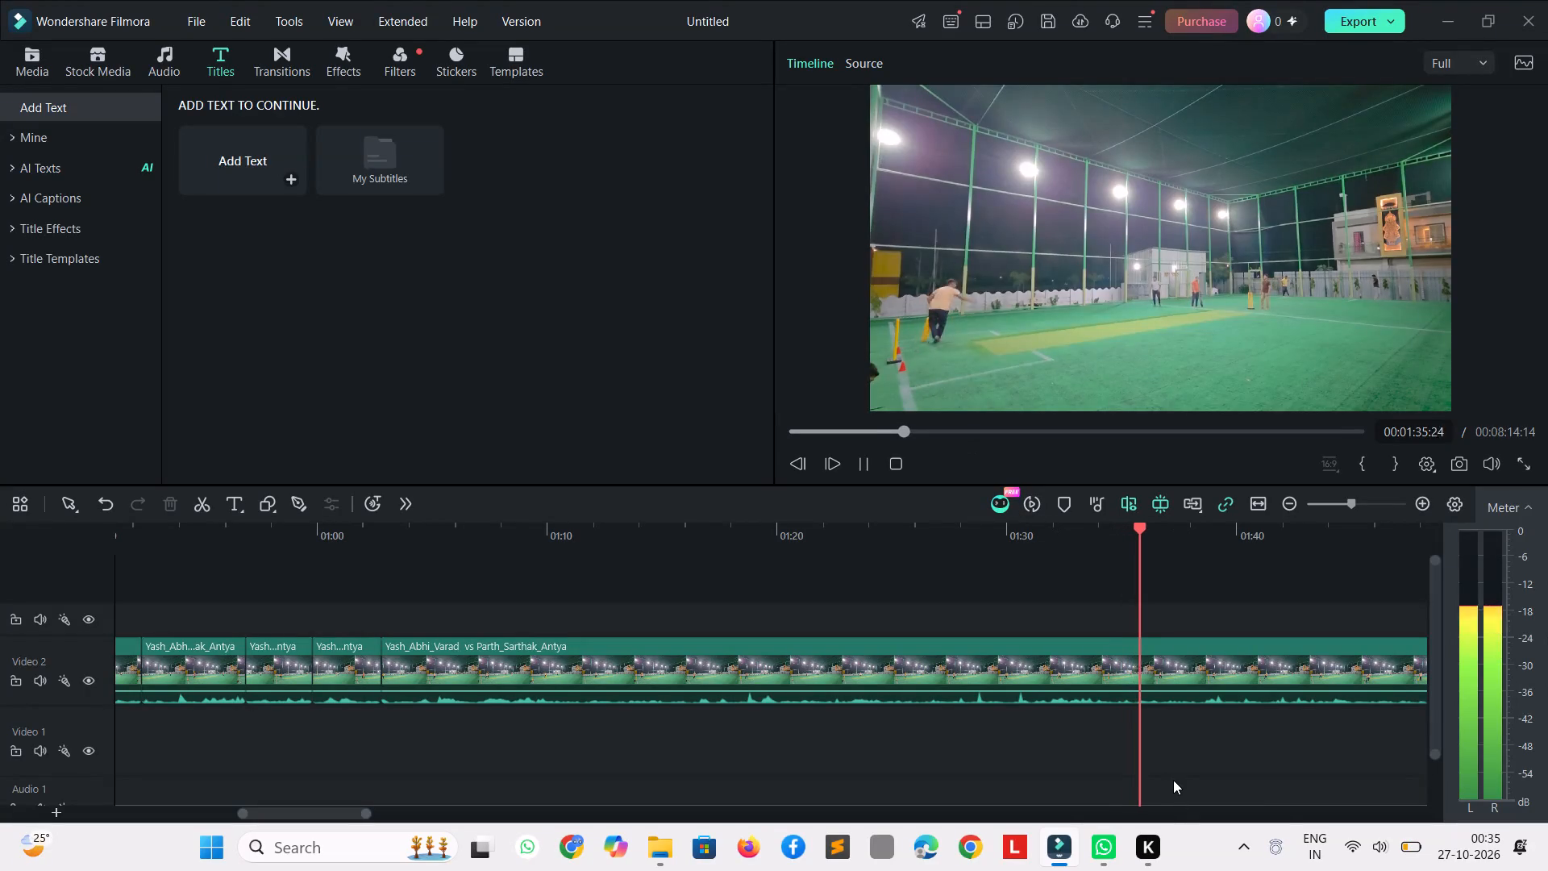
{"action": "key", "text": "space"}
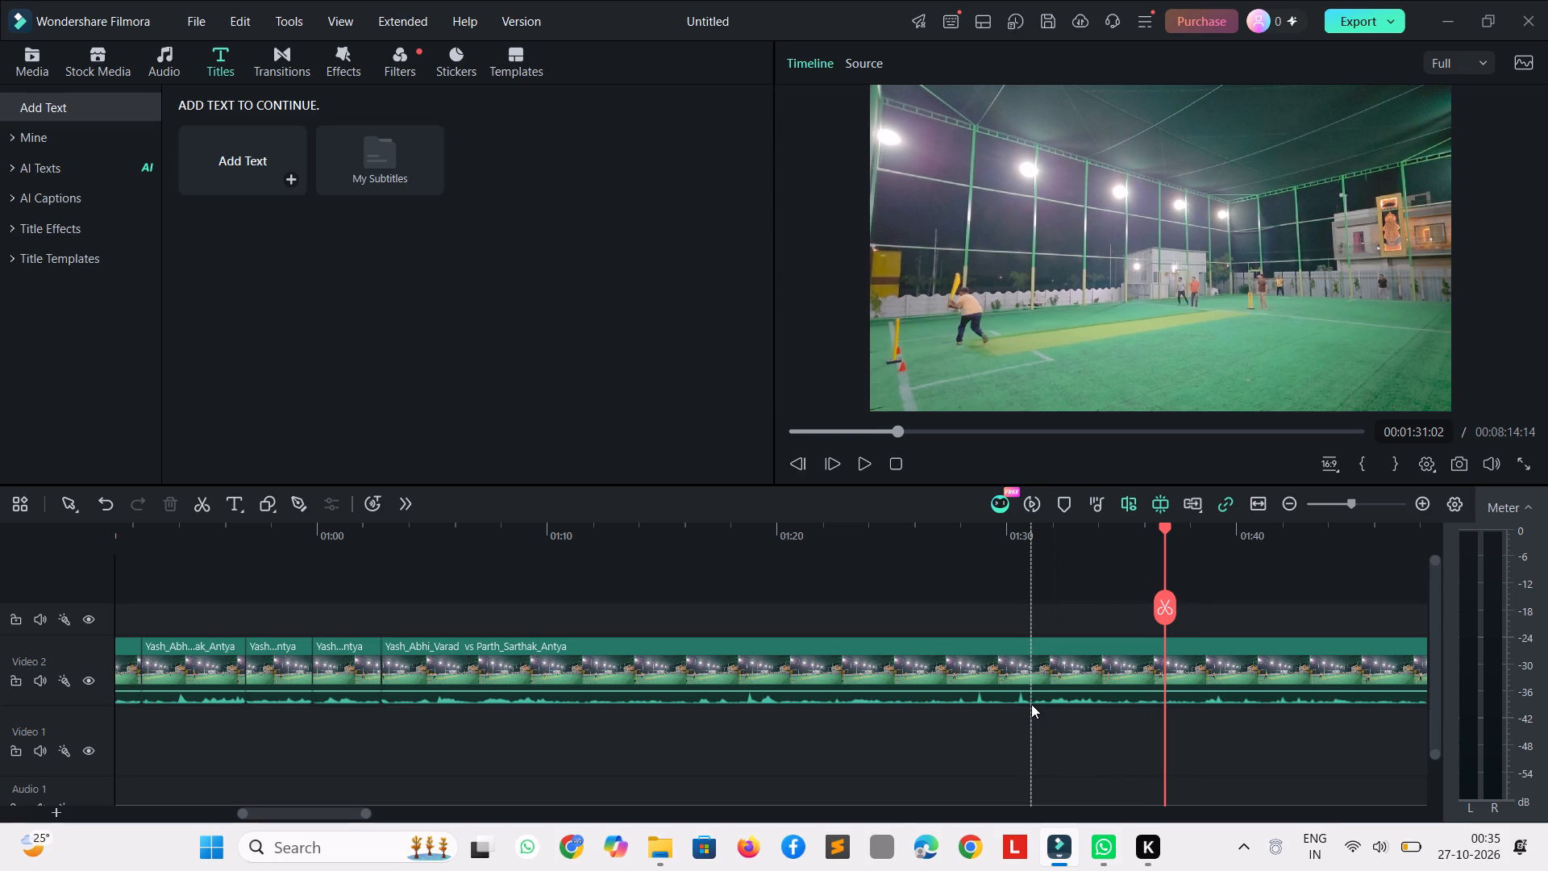
{"action": "left_click", "coordinate": [1299, 722]}
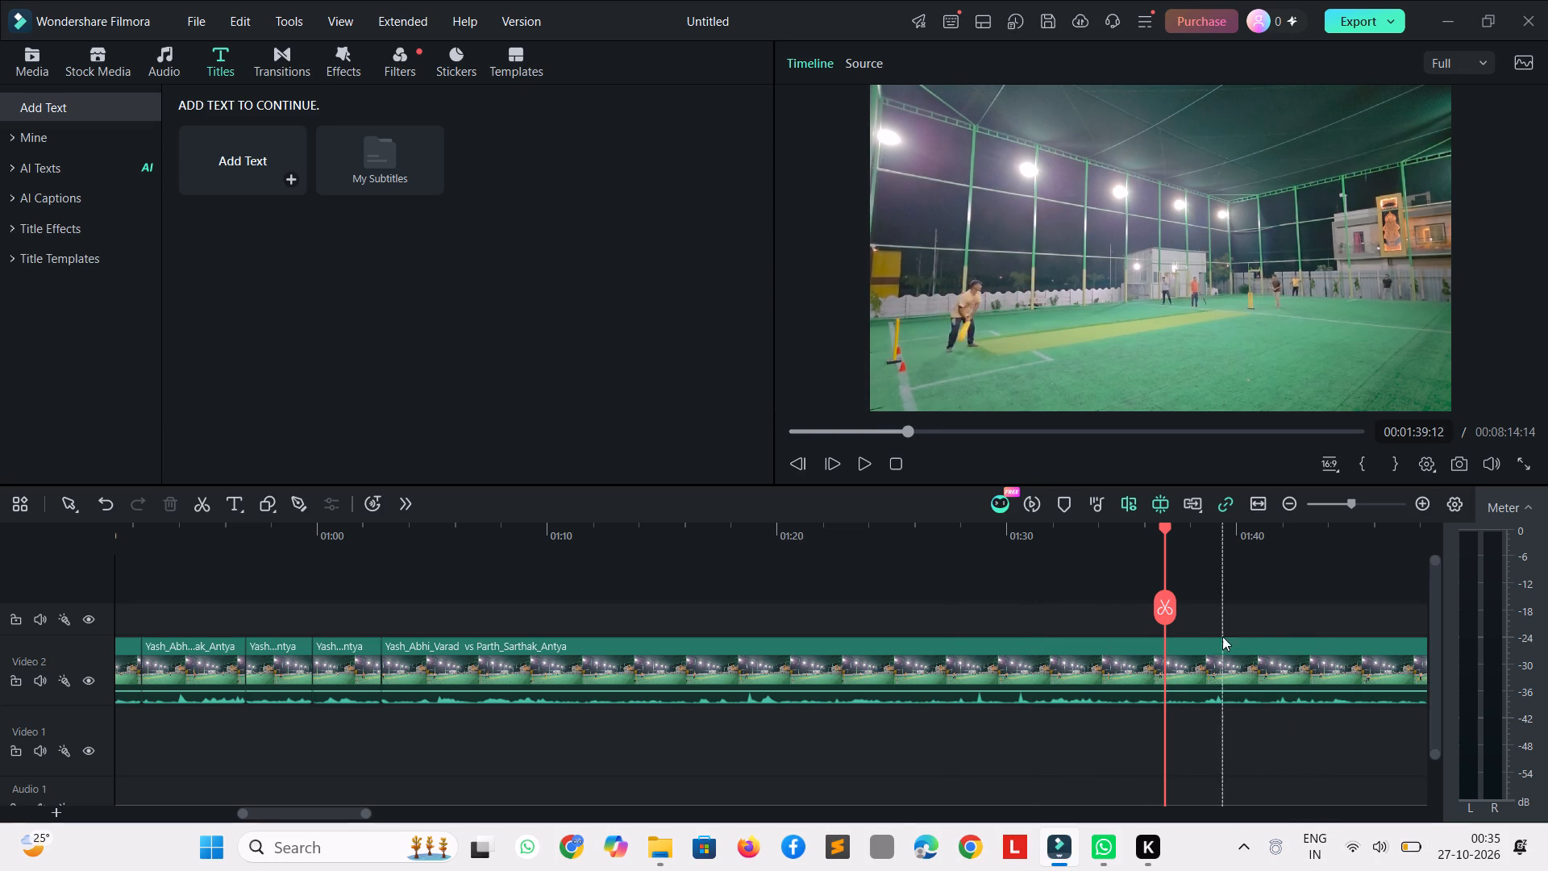
{"action": "left_click_drag", "start_coordinate": [1167, 565], "coordinate": [1253, 586]}
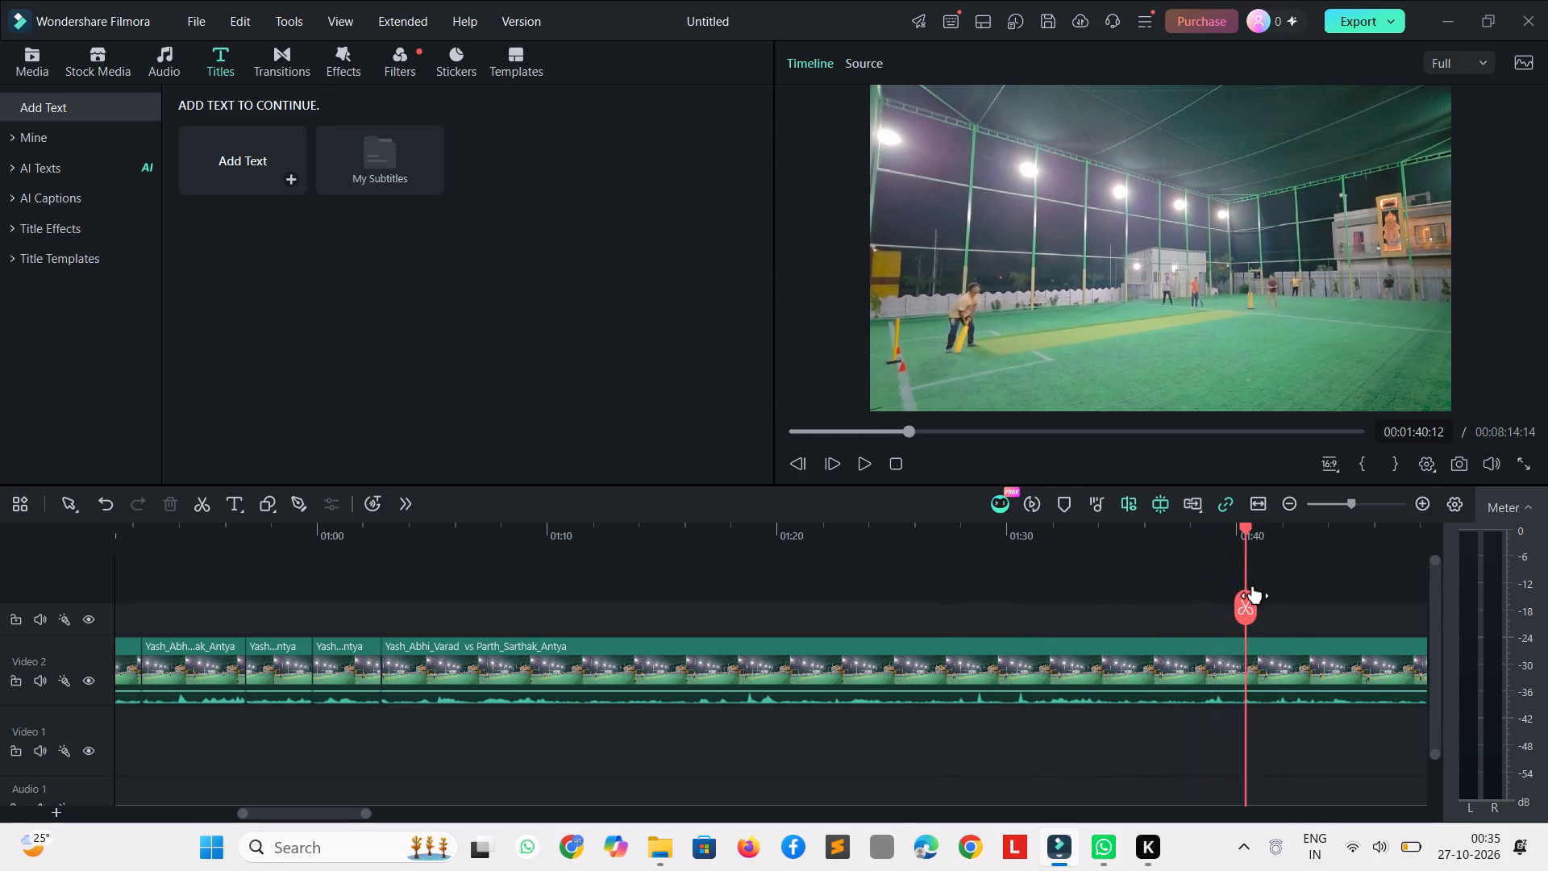
{"action": "left_click_drag", "start_coordinate": [1253, 586], "coordinate": [1418, 691]}
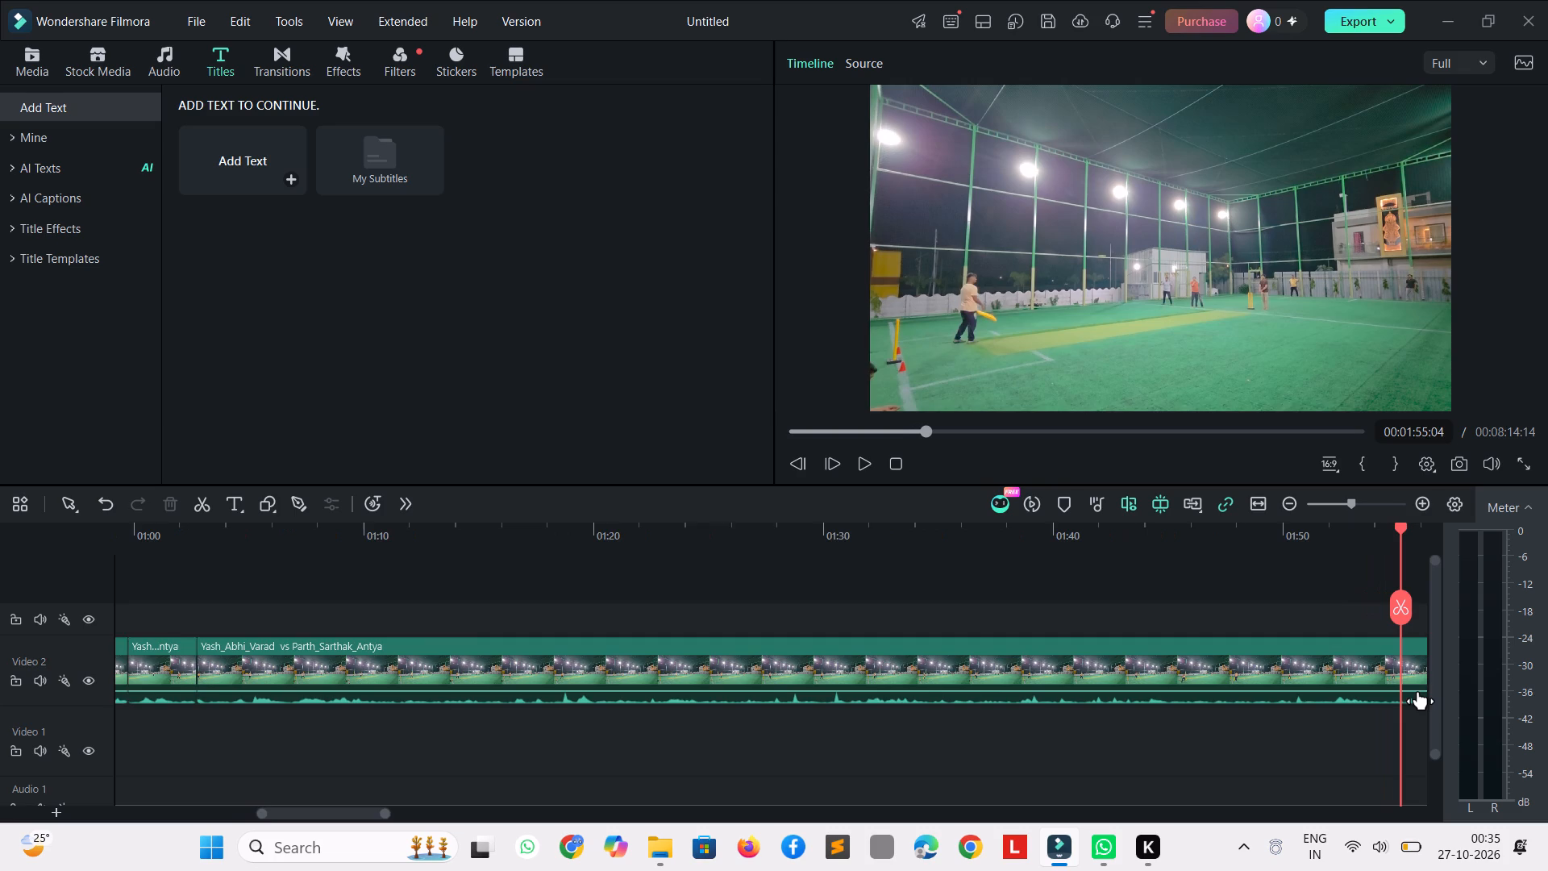
{"action": "left_click_drag", "start_coordinate": [1418, 691], "coordinate": [1381, 659]}
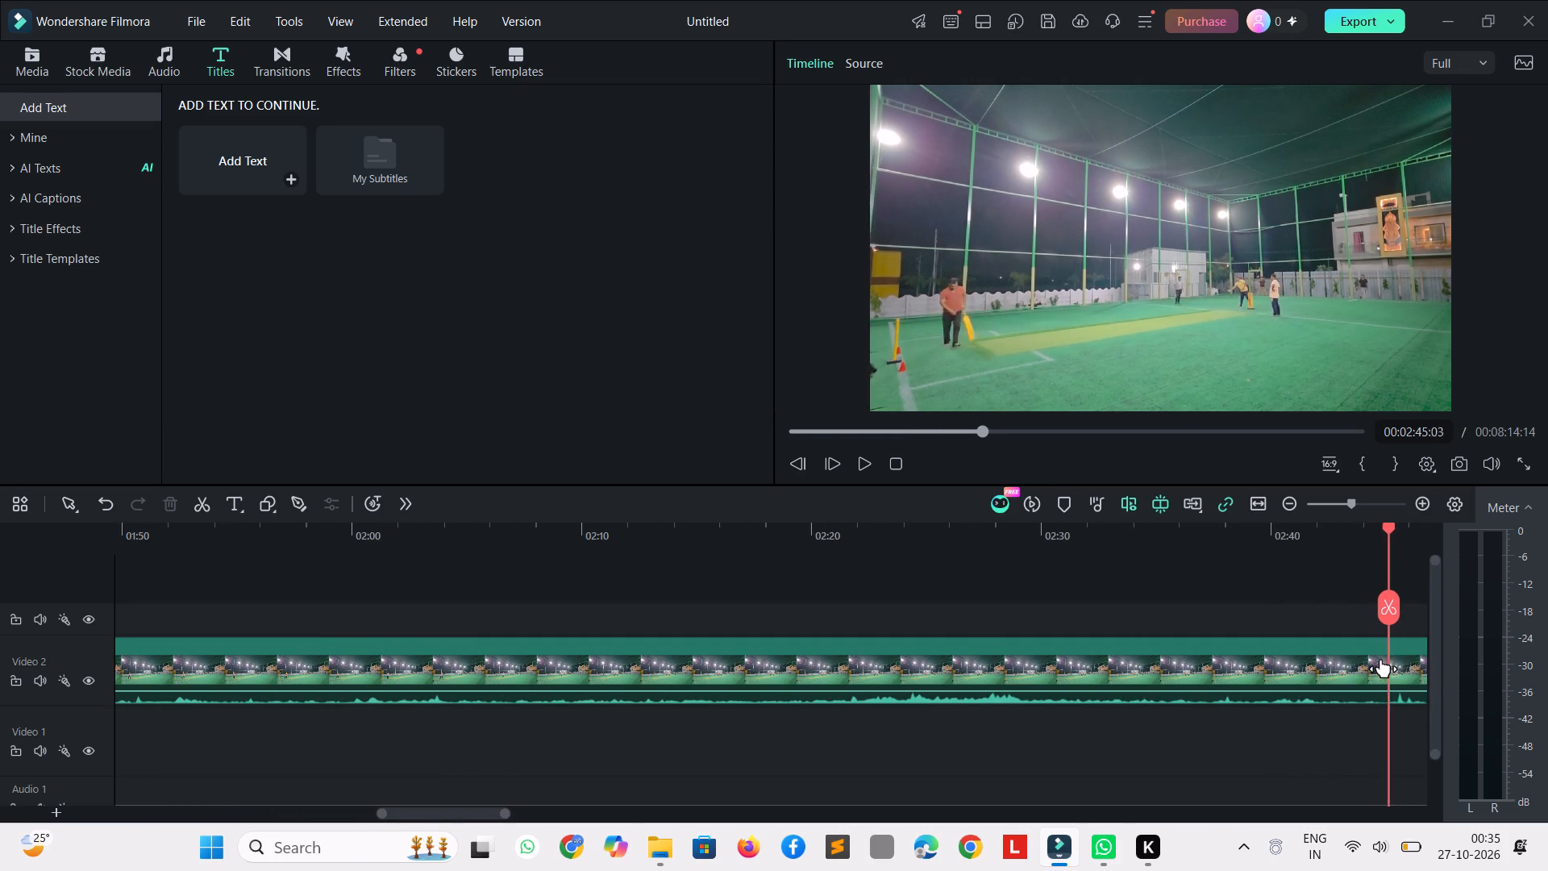
{"action": "left_click_drag", "start_coordinate": [1381, 659], "coordinate": [1184, 631]}
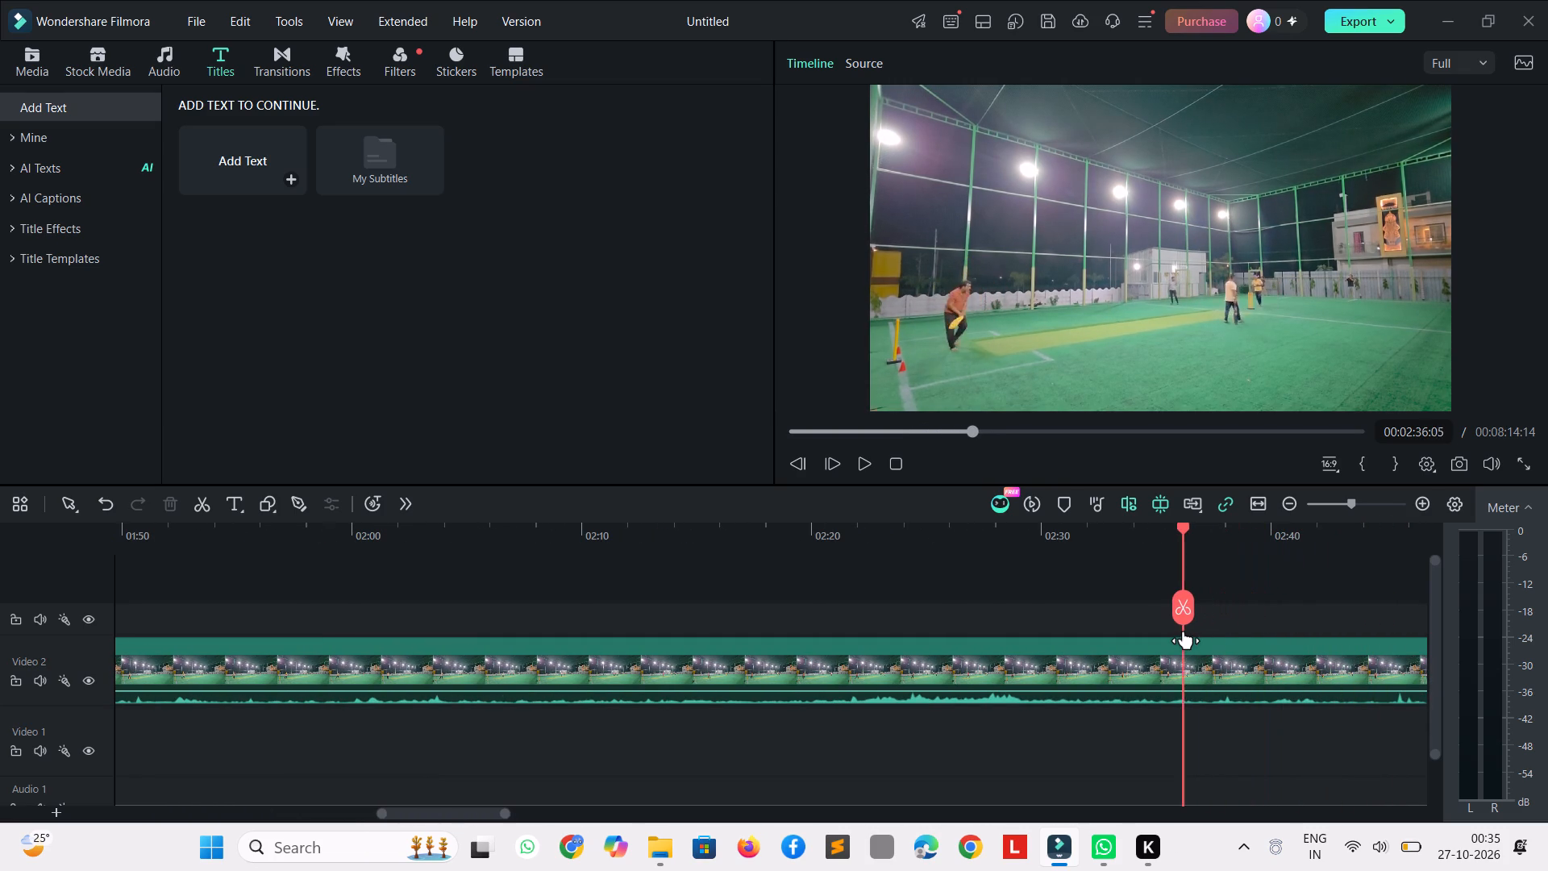
{"action": "left_click_drag", "start_coordinate": [1184, 631], "coordinate": [1199, 623]}
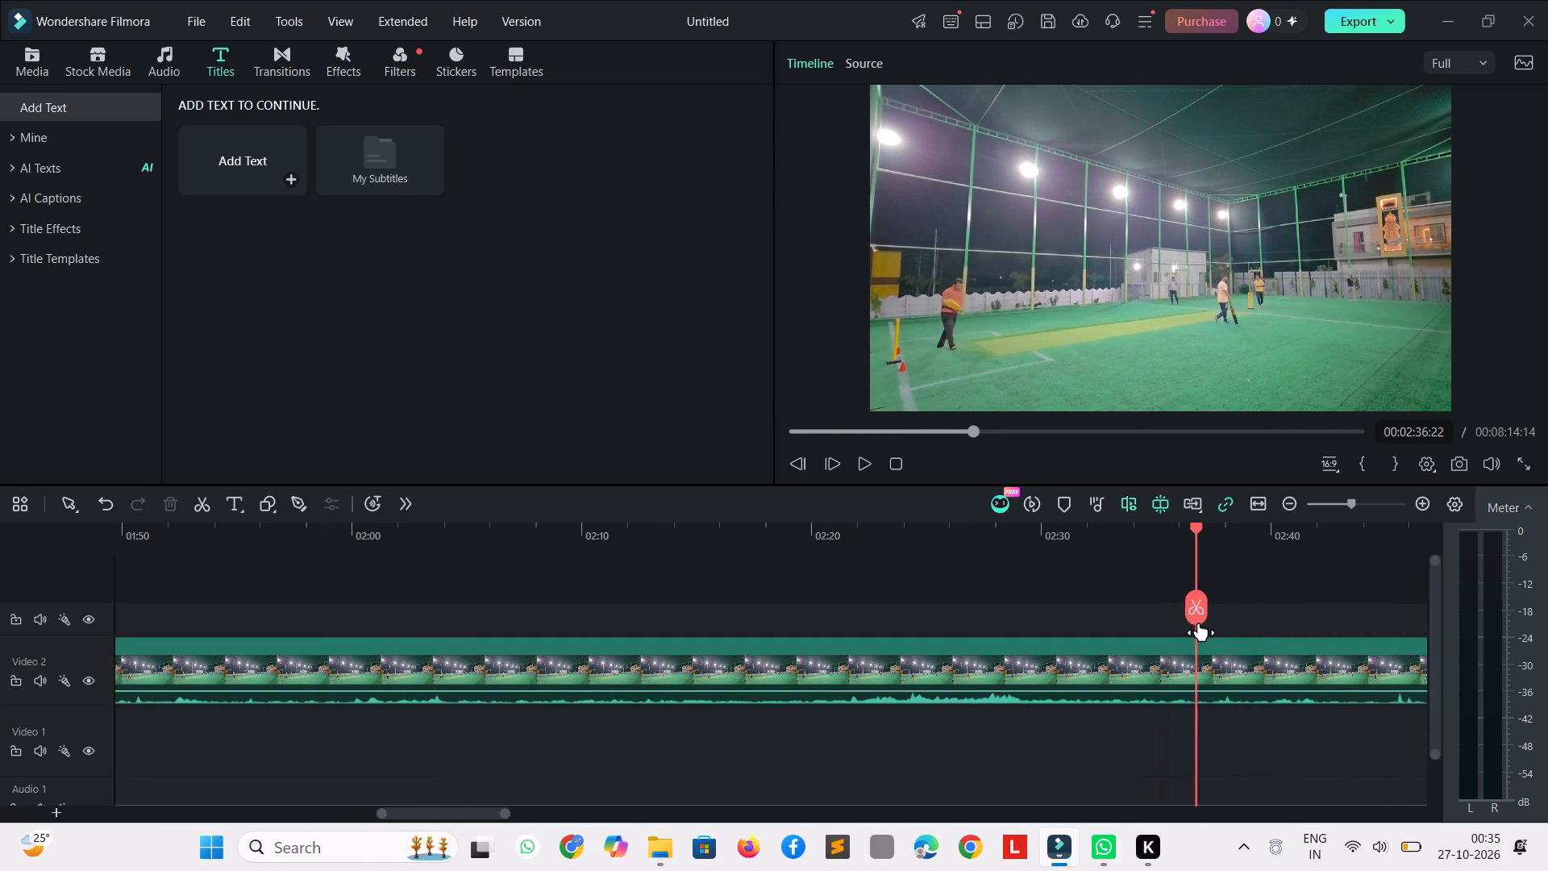
{"action": "left_click_drag", "start_coordinate": [1199, 623], "coordinate": [1205, 623]}
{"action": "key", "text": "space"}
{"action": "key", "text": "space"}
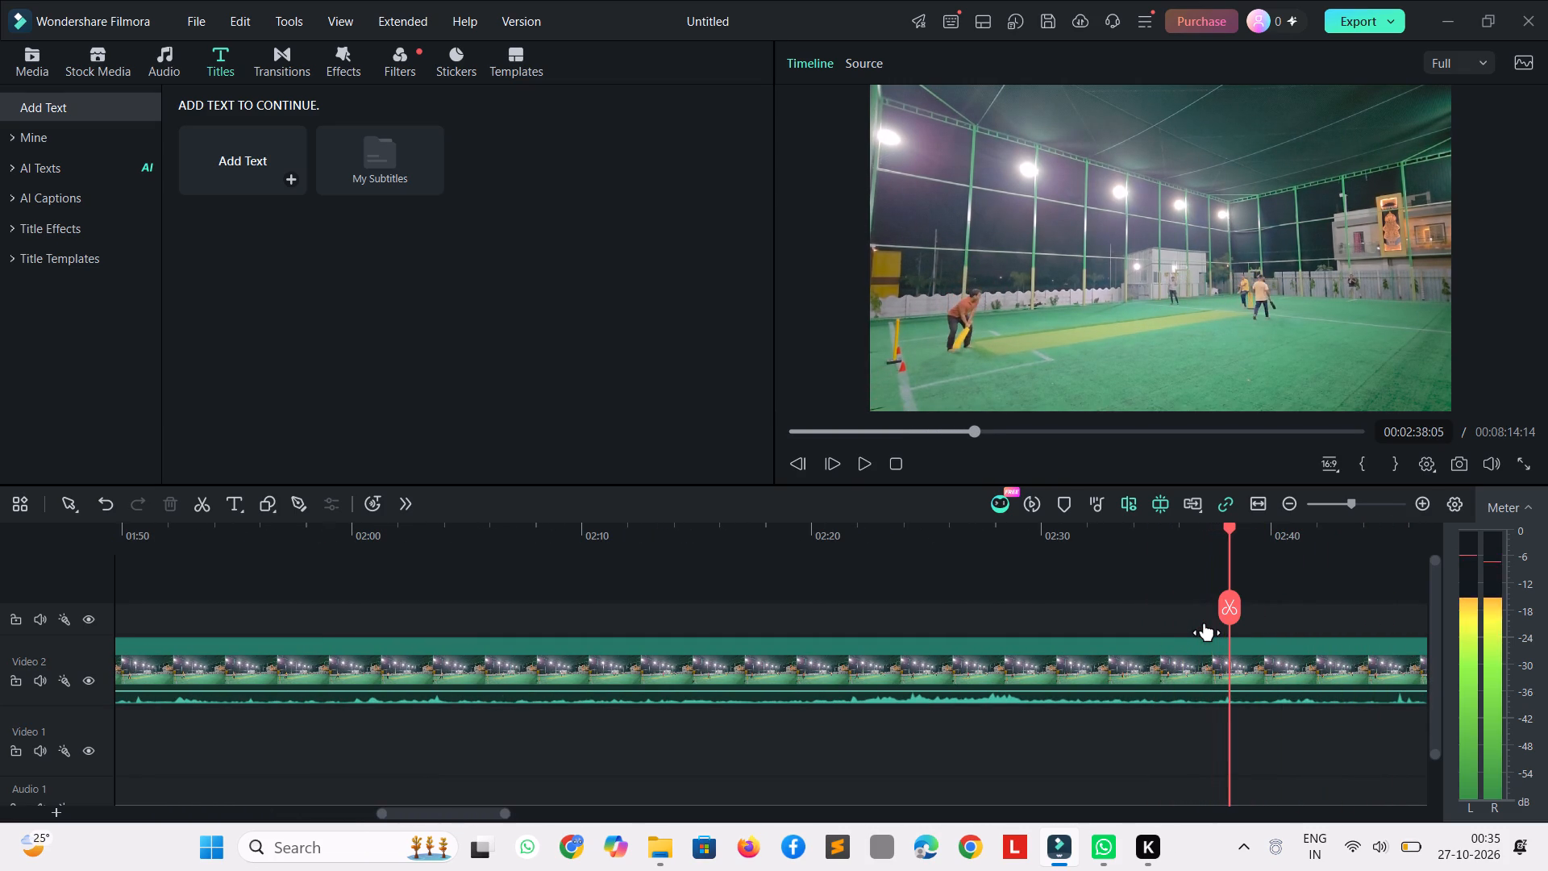
{"action": "key", "text": "ctrl+b"}
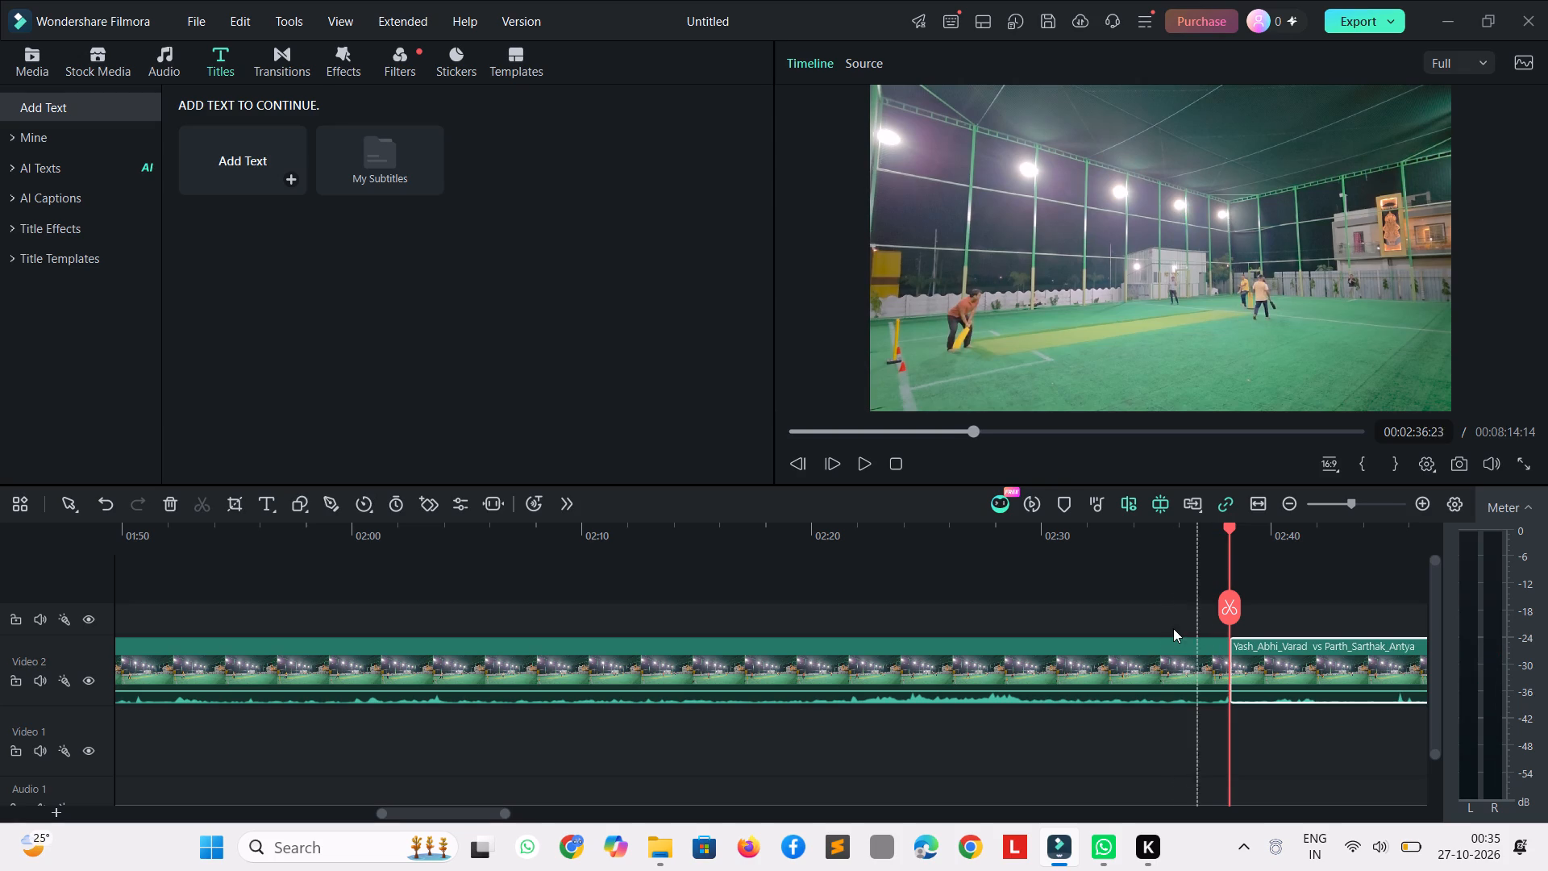
{"action": "left_click", "coordinate": [1113, 670]}
{"action": "key", "text": "Delete"}
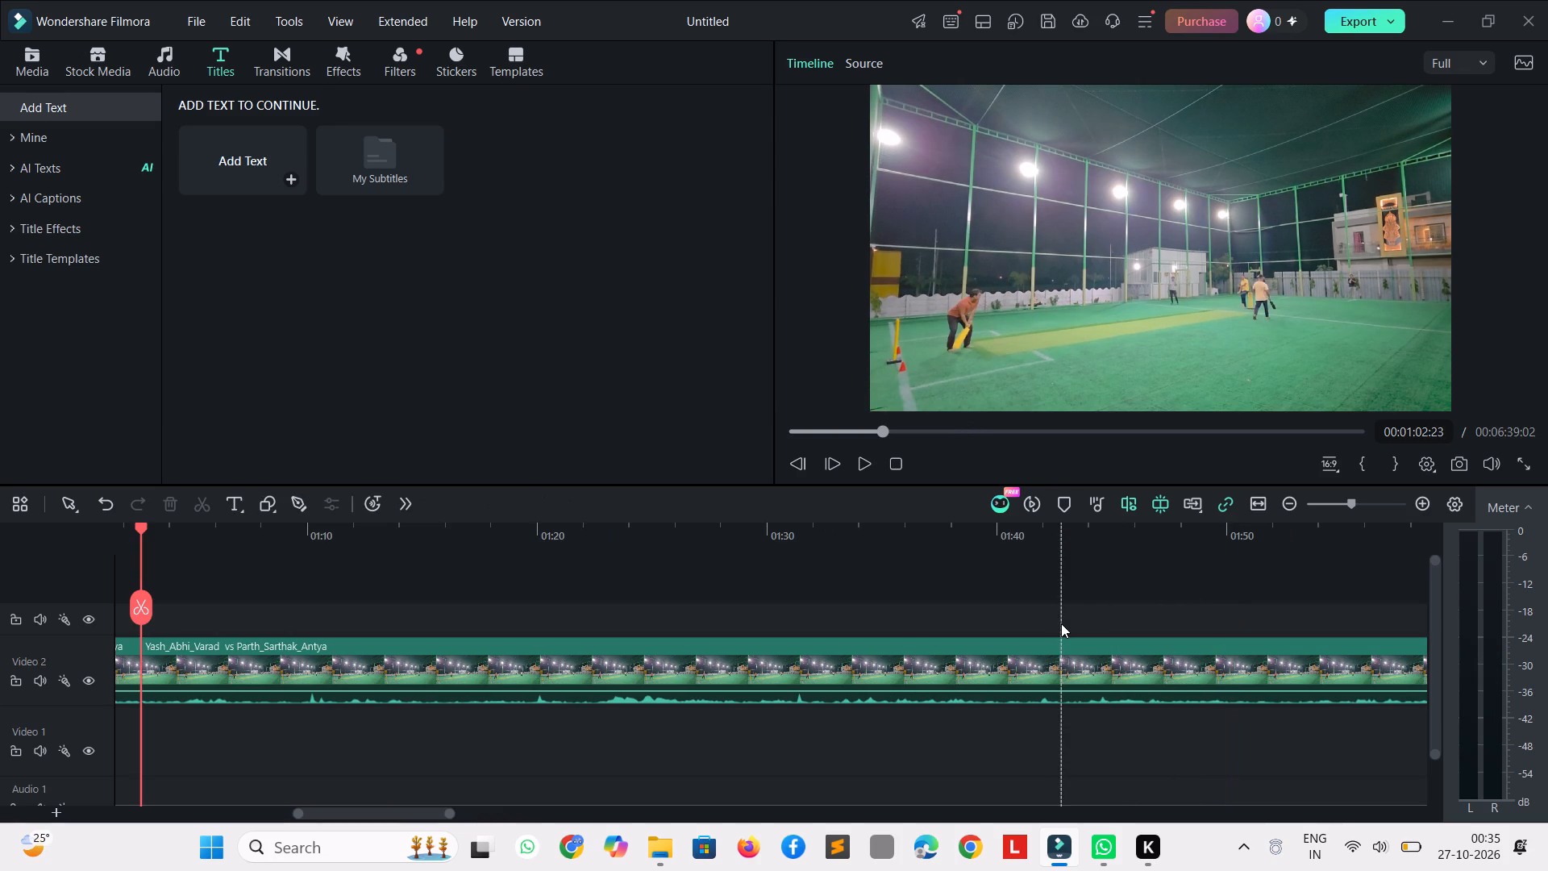
Play the delivery from the new cut and split the footage at its end, at 00:01:05:19.
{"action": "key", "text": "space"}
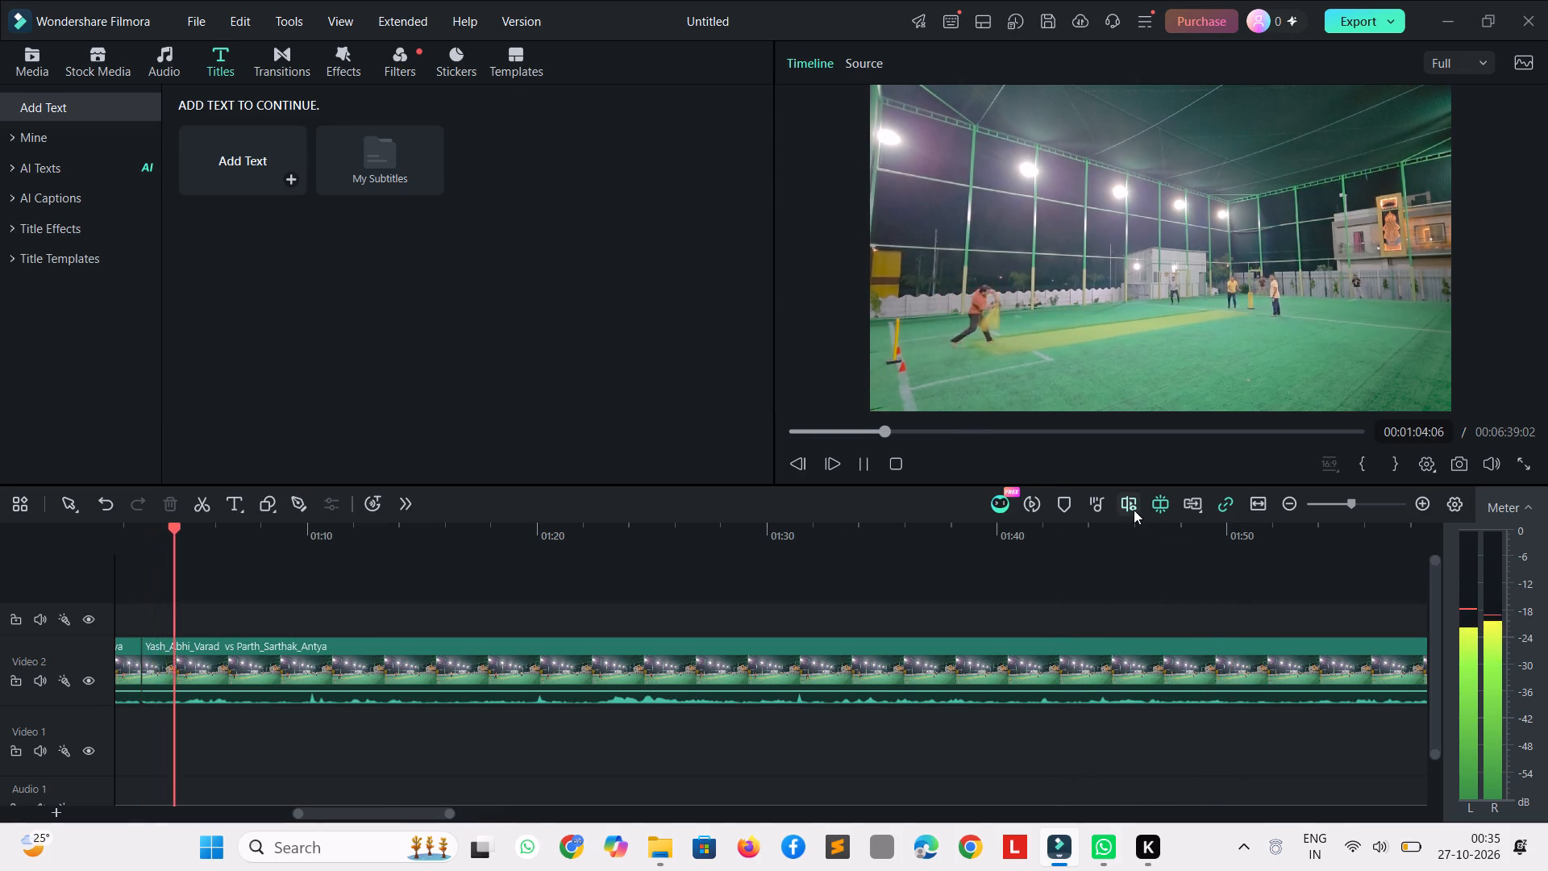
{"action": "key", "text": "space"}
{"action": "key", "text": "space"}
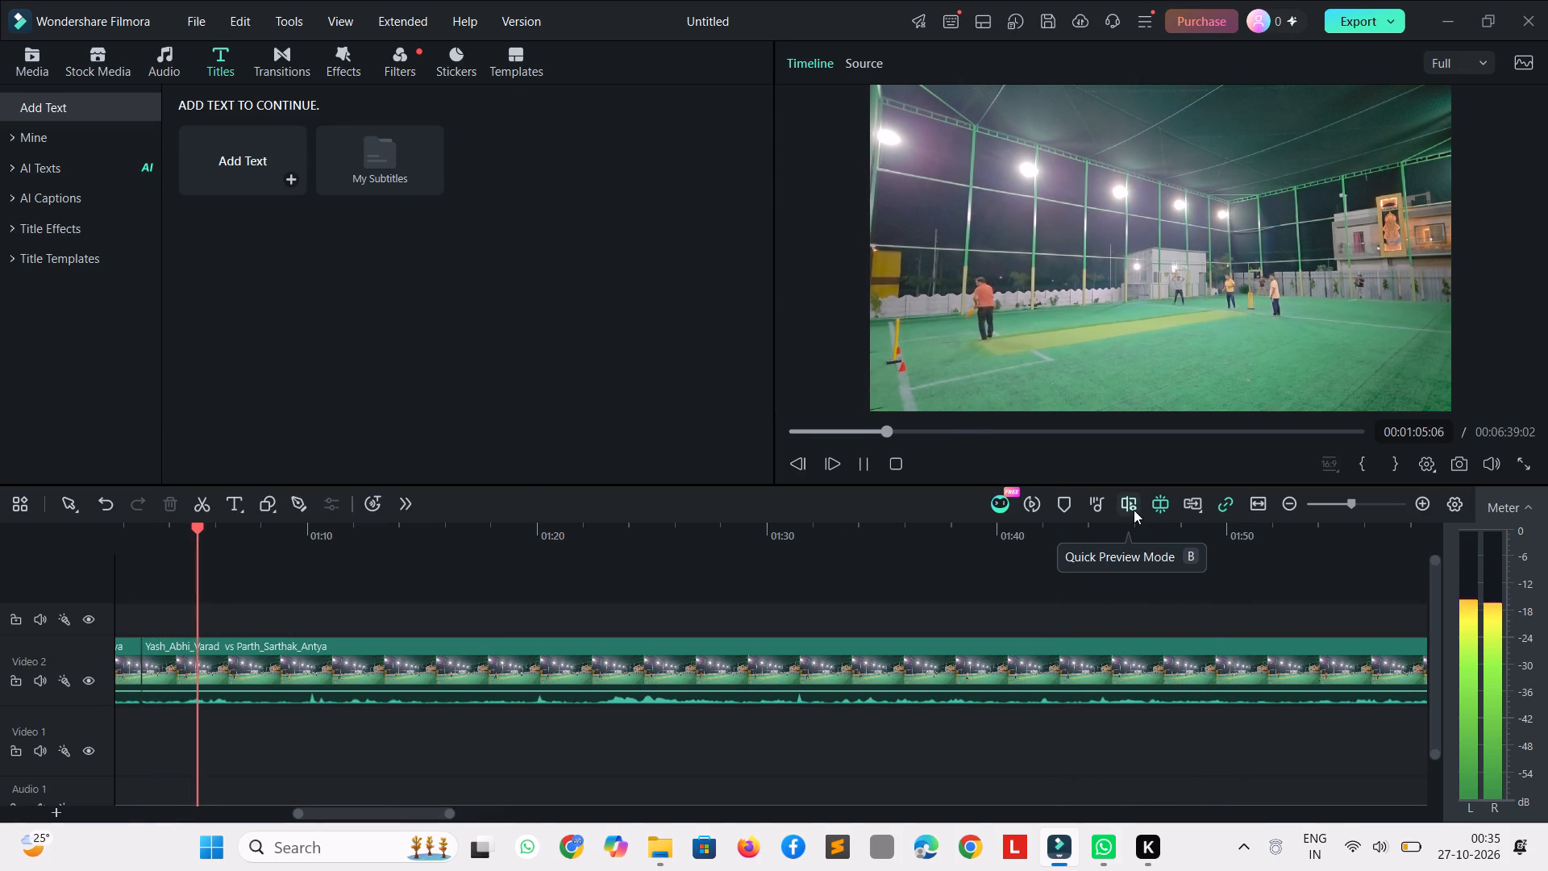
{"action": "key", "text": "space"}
{"action": "key", "text": "ctrl+b"}
Replay the delivery and play on, split the footage before the following delivery at about 00:01:10, and delete the idle segment between the last two splits.
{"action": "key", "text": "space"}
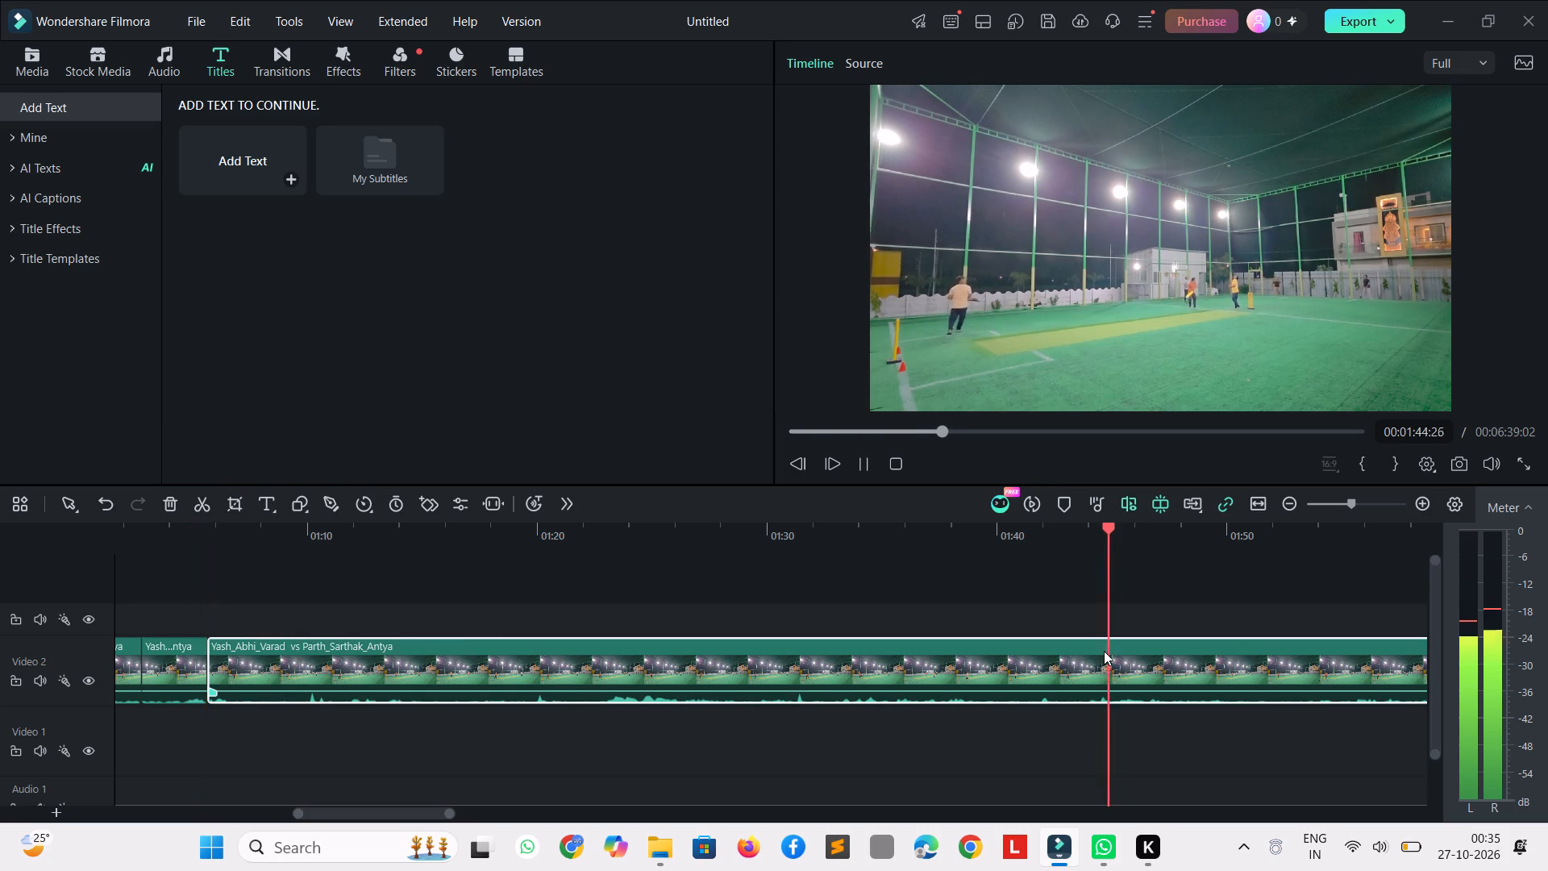
{"action": "left_click", "coordinate": [176, 658]}
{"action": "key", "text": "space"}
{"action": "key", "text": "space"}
{"action": "left_click", "coordinate": [173, 658]}
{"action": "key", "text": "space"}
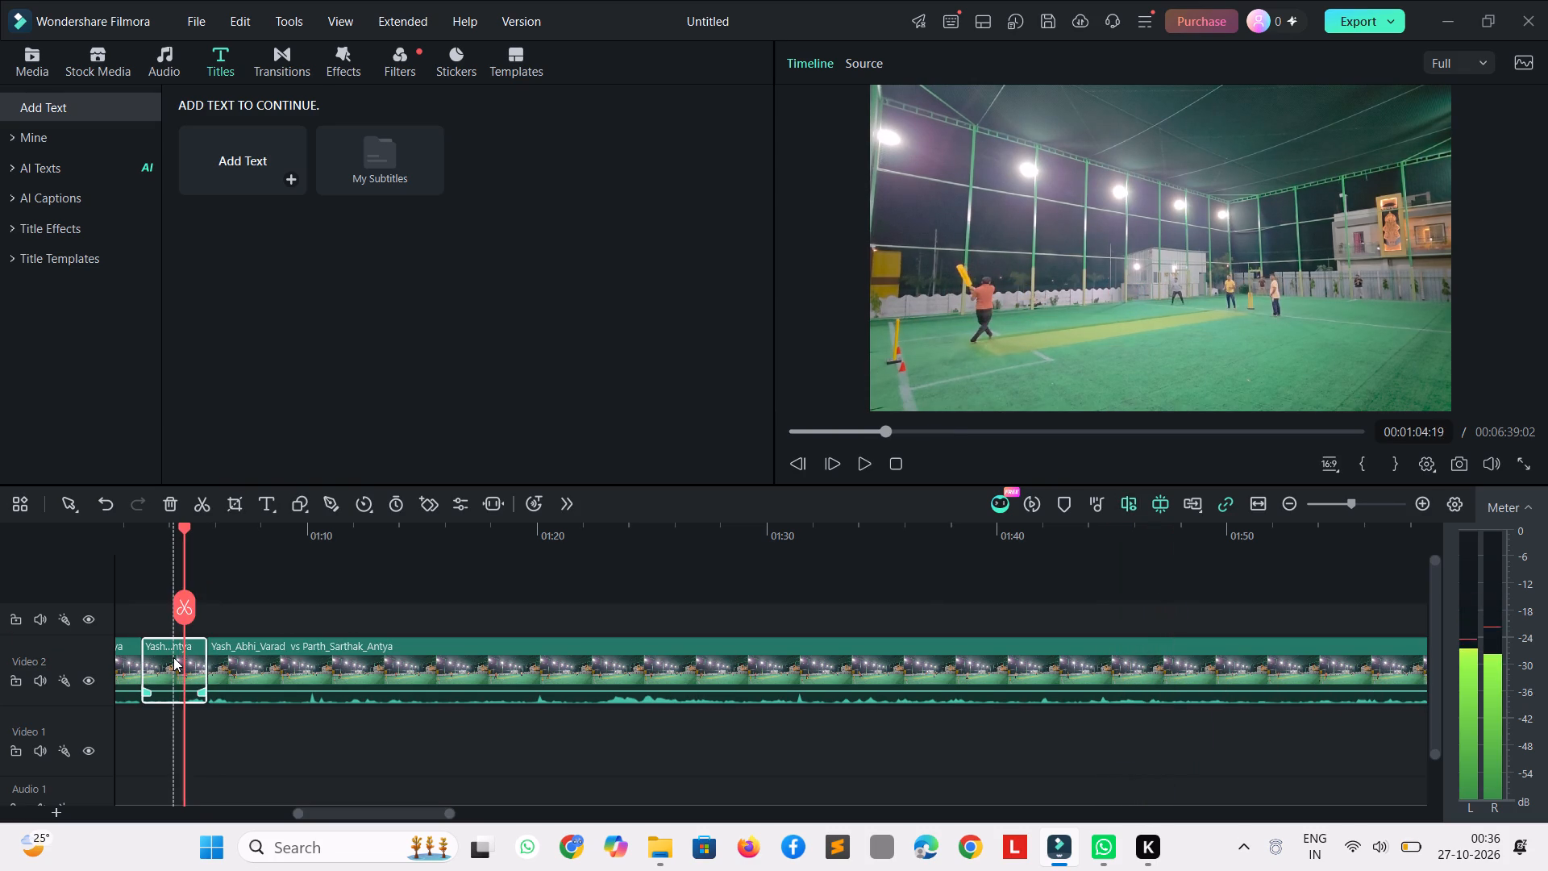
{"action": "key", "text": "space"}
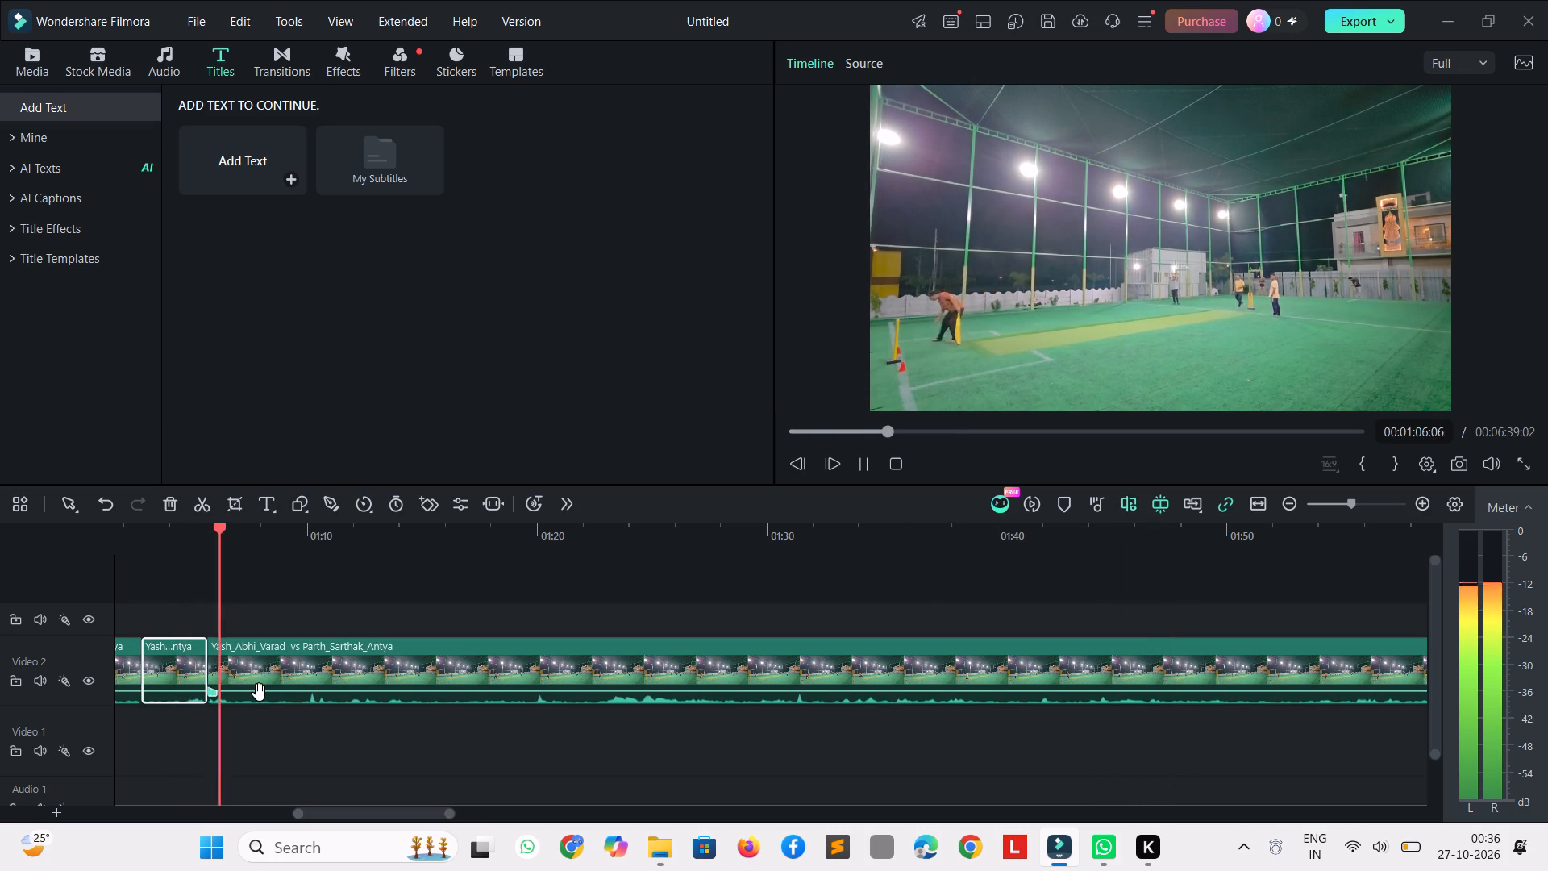
{"action": "left_click", "coordinate": [359, 648]}
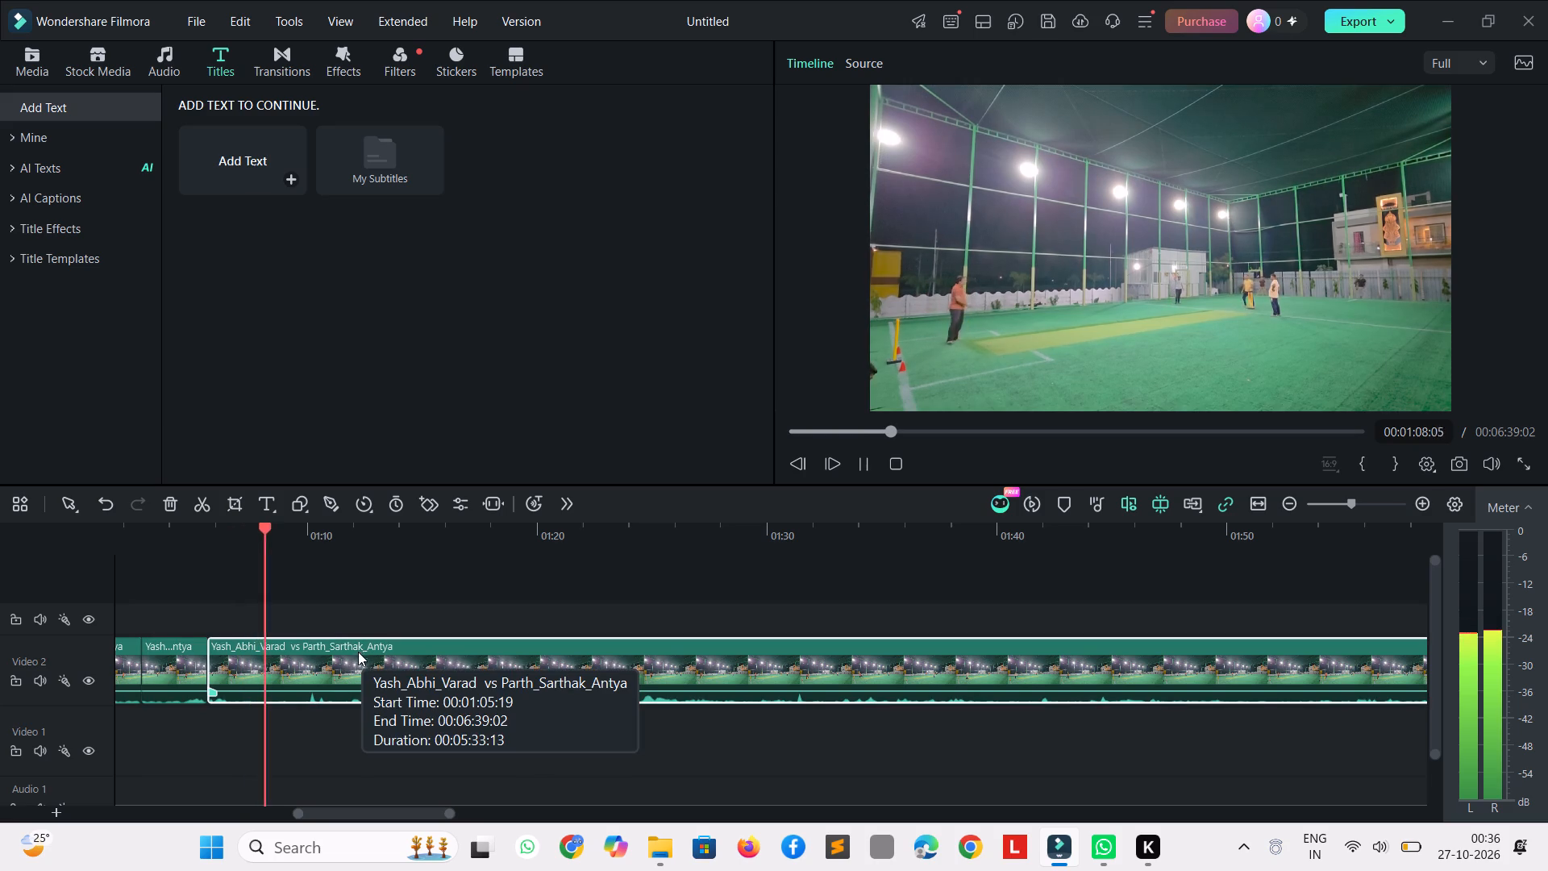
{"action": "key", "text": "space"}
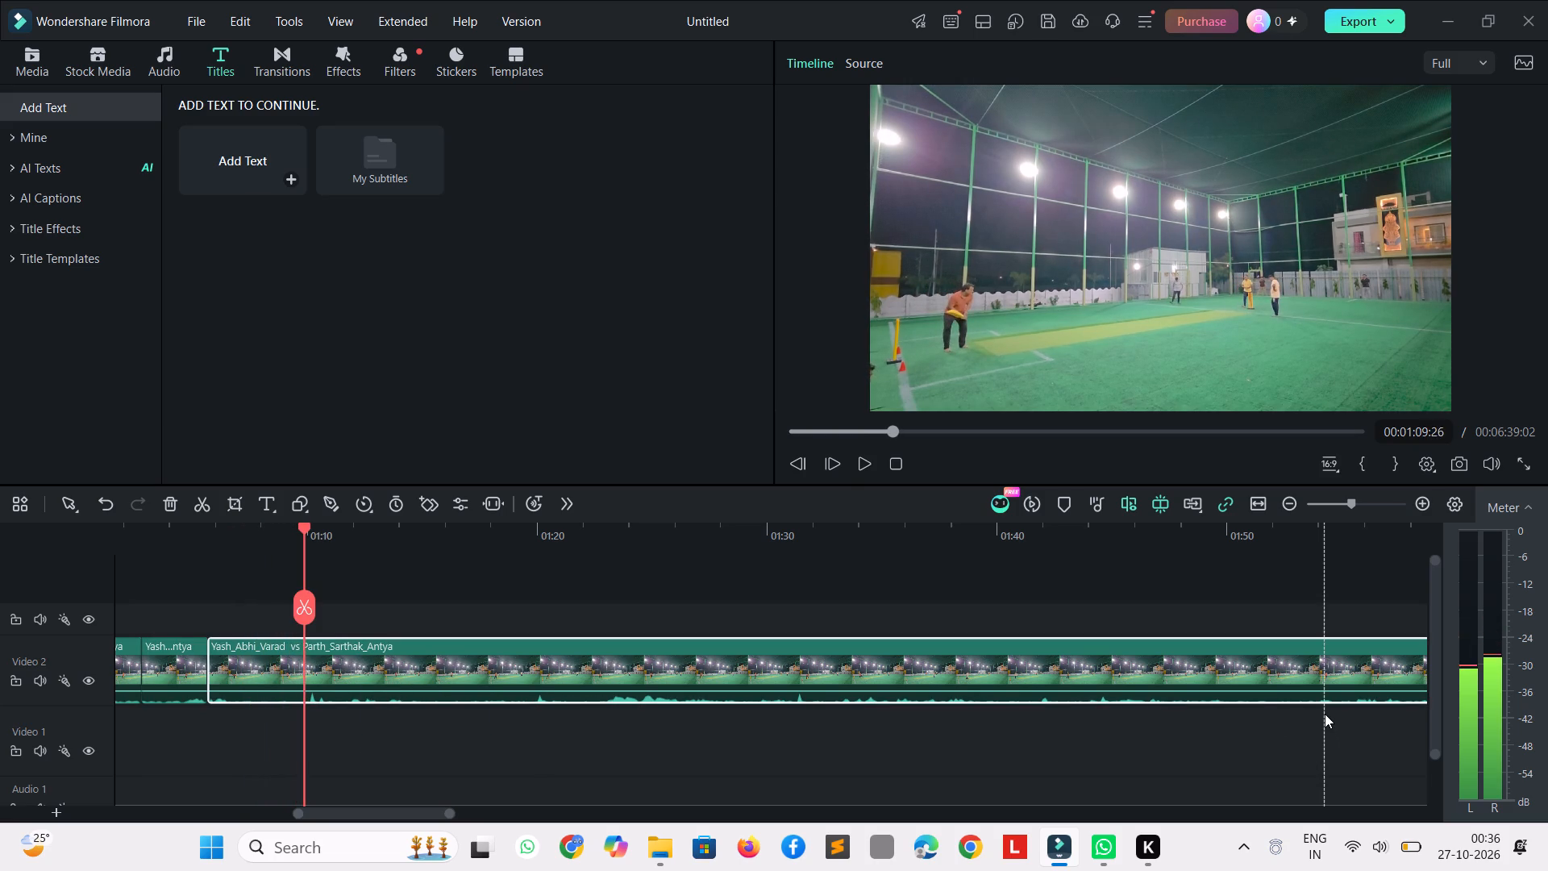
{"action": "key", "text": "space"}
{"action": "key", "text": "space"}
{"action": "key", "text": "ctrl+b"}
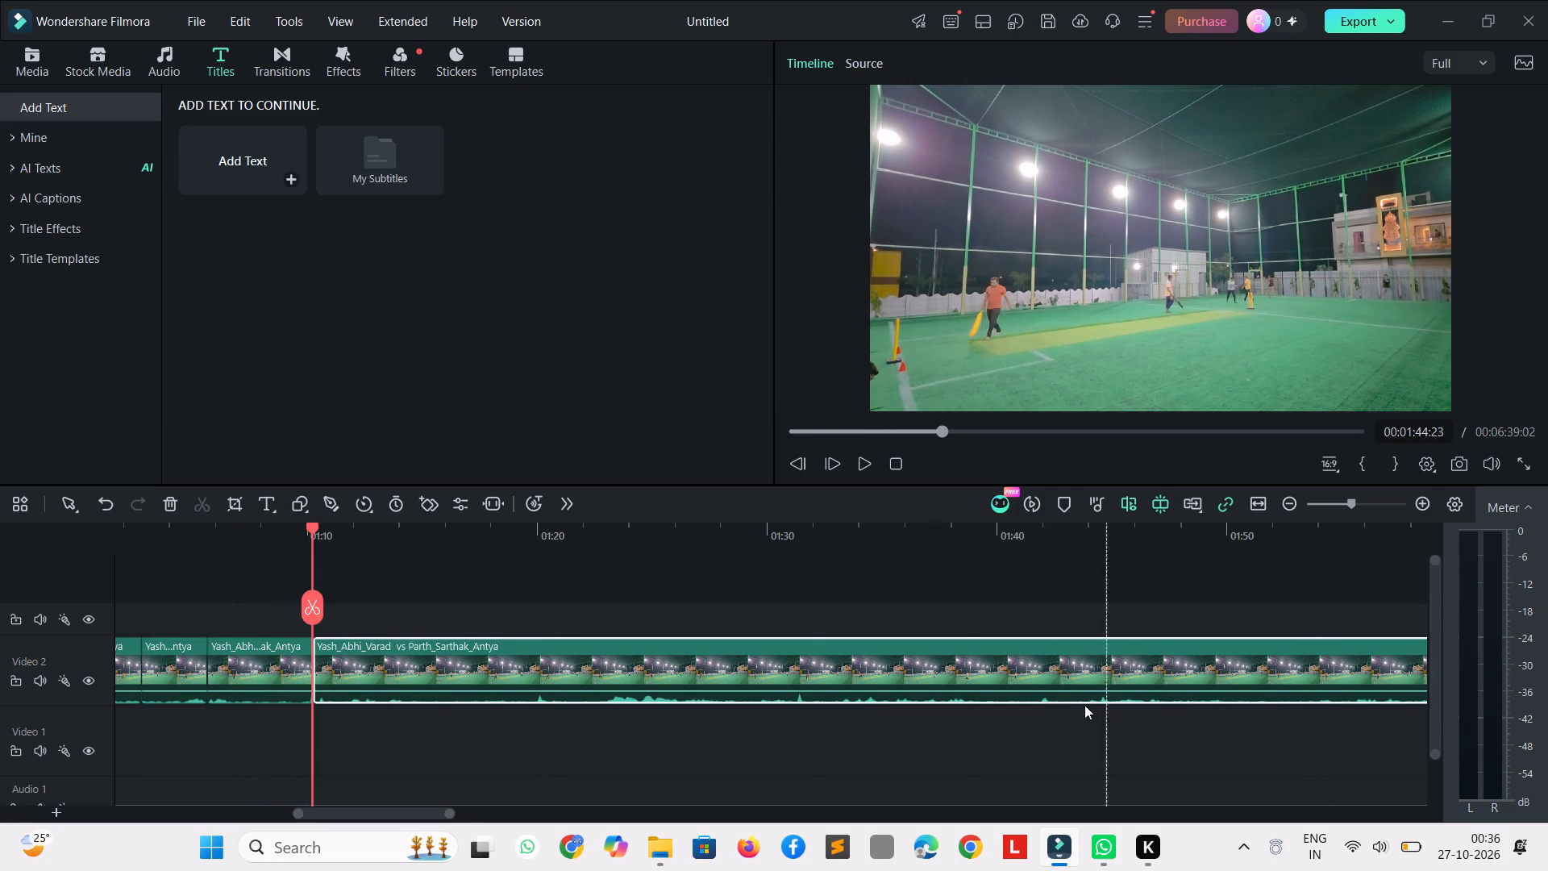
{"action": "left_click", "coordinate": [277, 672]}
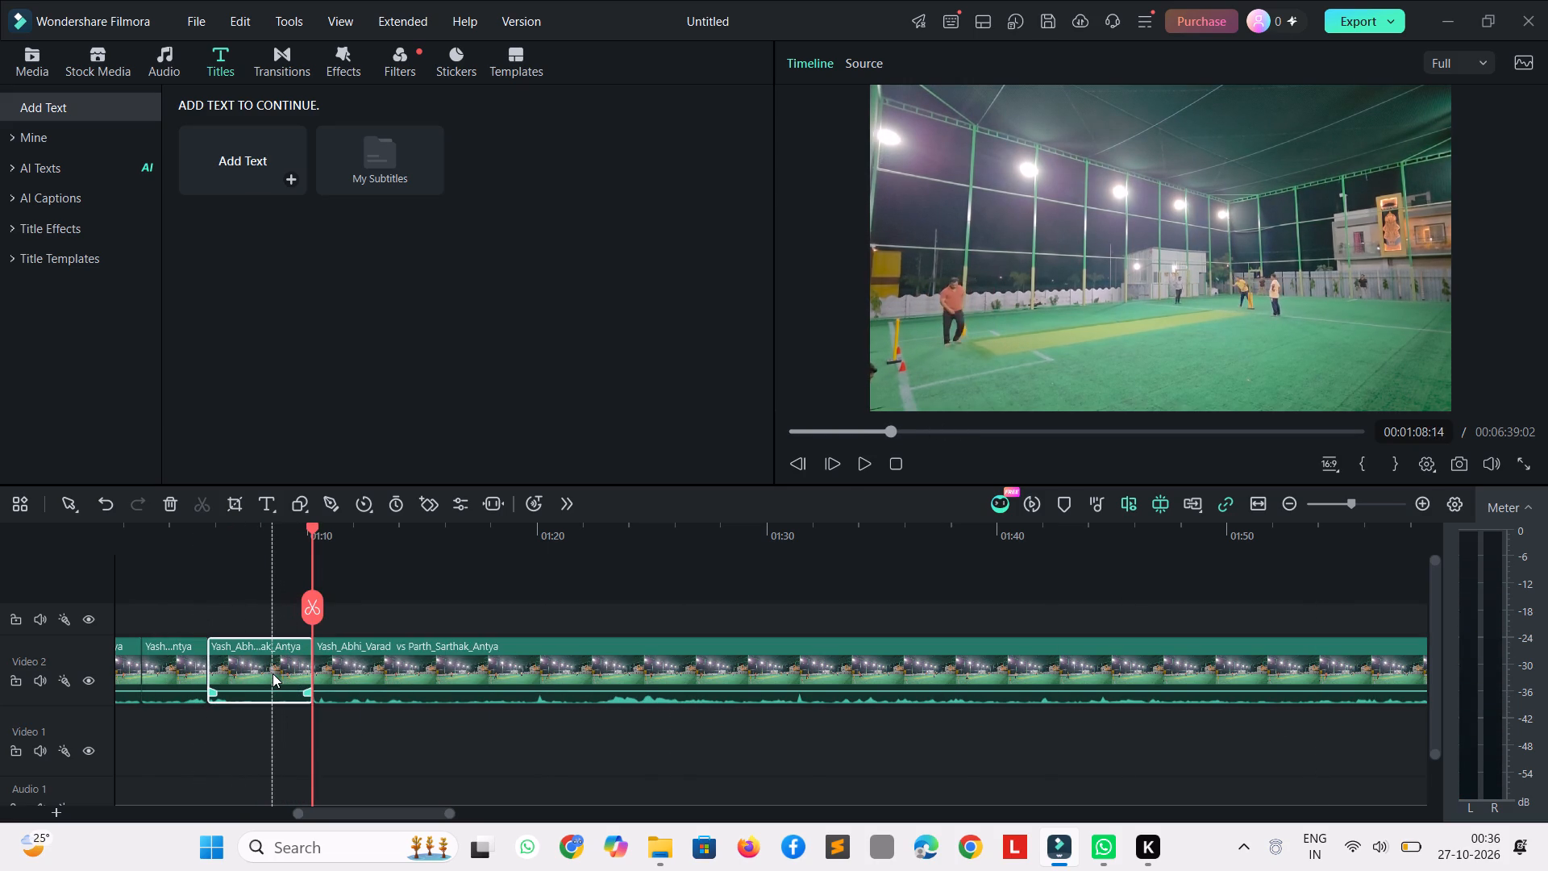
{"action": "key", "text": "Delete"}
Play the delivery from the new cut and split the footage at its end, at 00:01:09:17.
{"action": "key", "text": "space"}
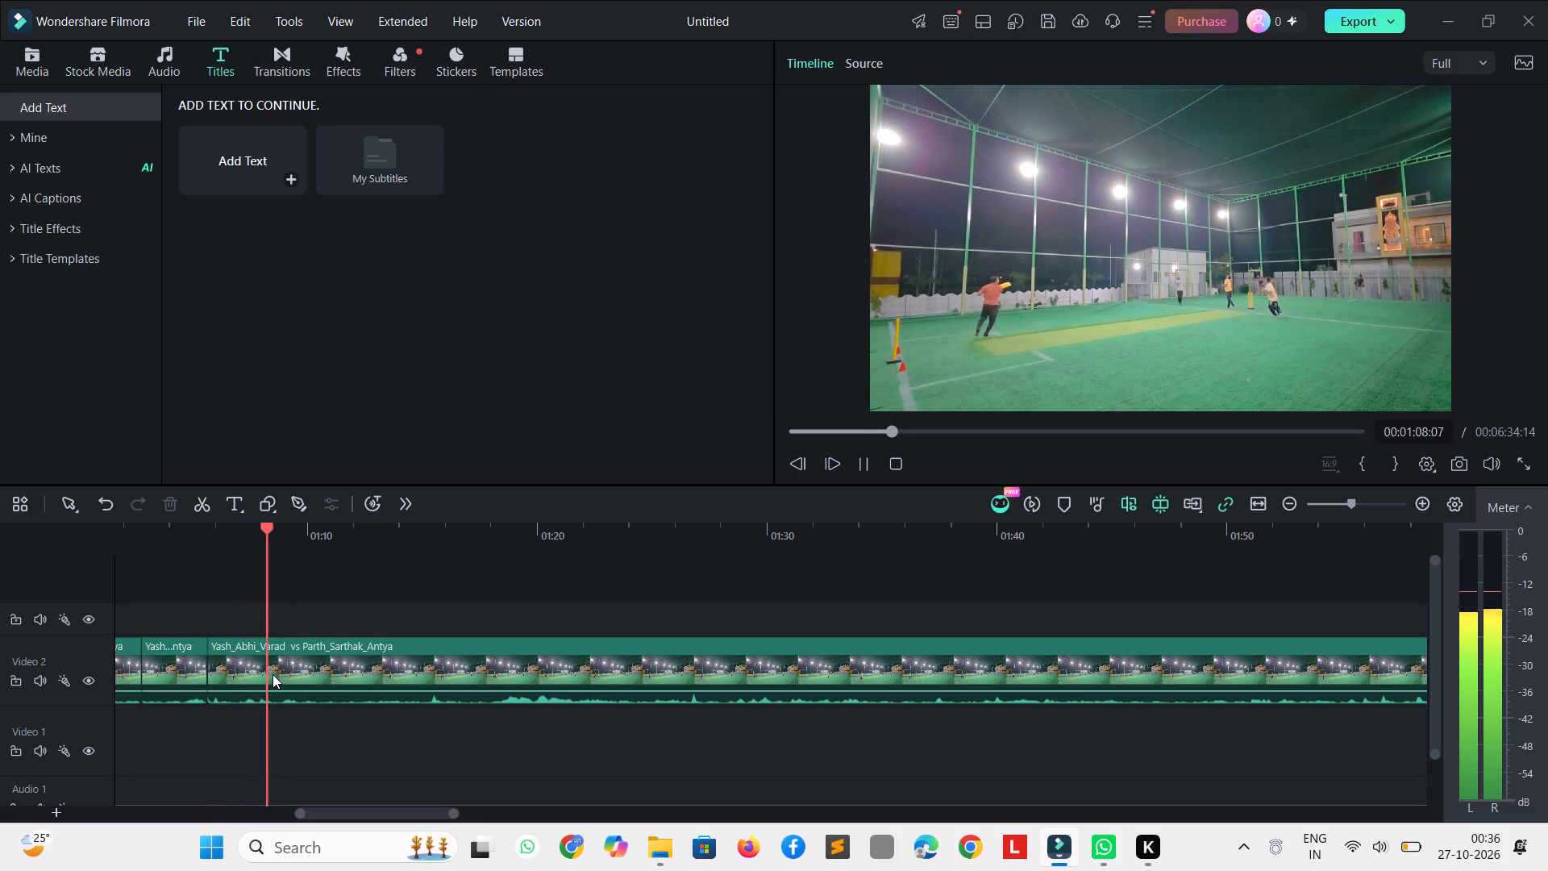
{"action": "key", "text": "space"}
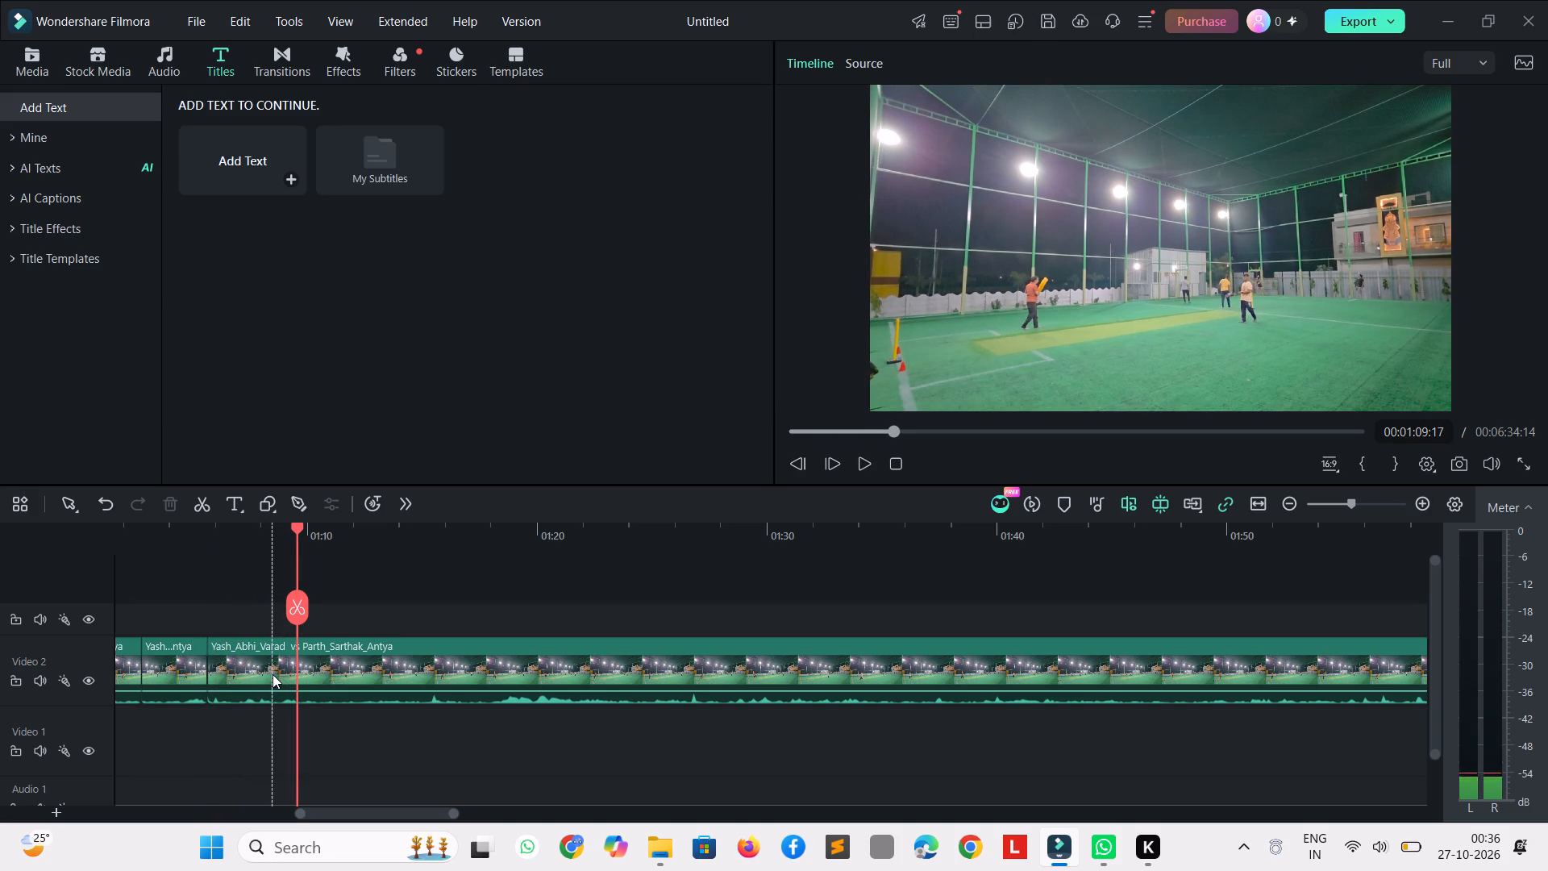
{"action": "key", "text": "ctrl+b"}
Split the footage at the start and end of the following delivery, at 00:01:16:00 and 00:01:21:14.
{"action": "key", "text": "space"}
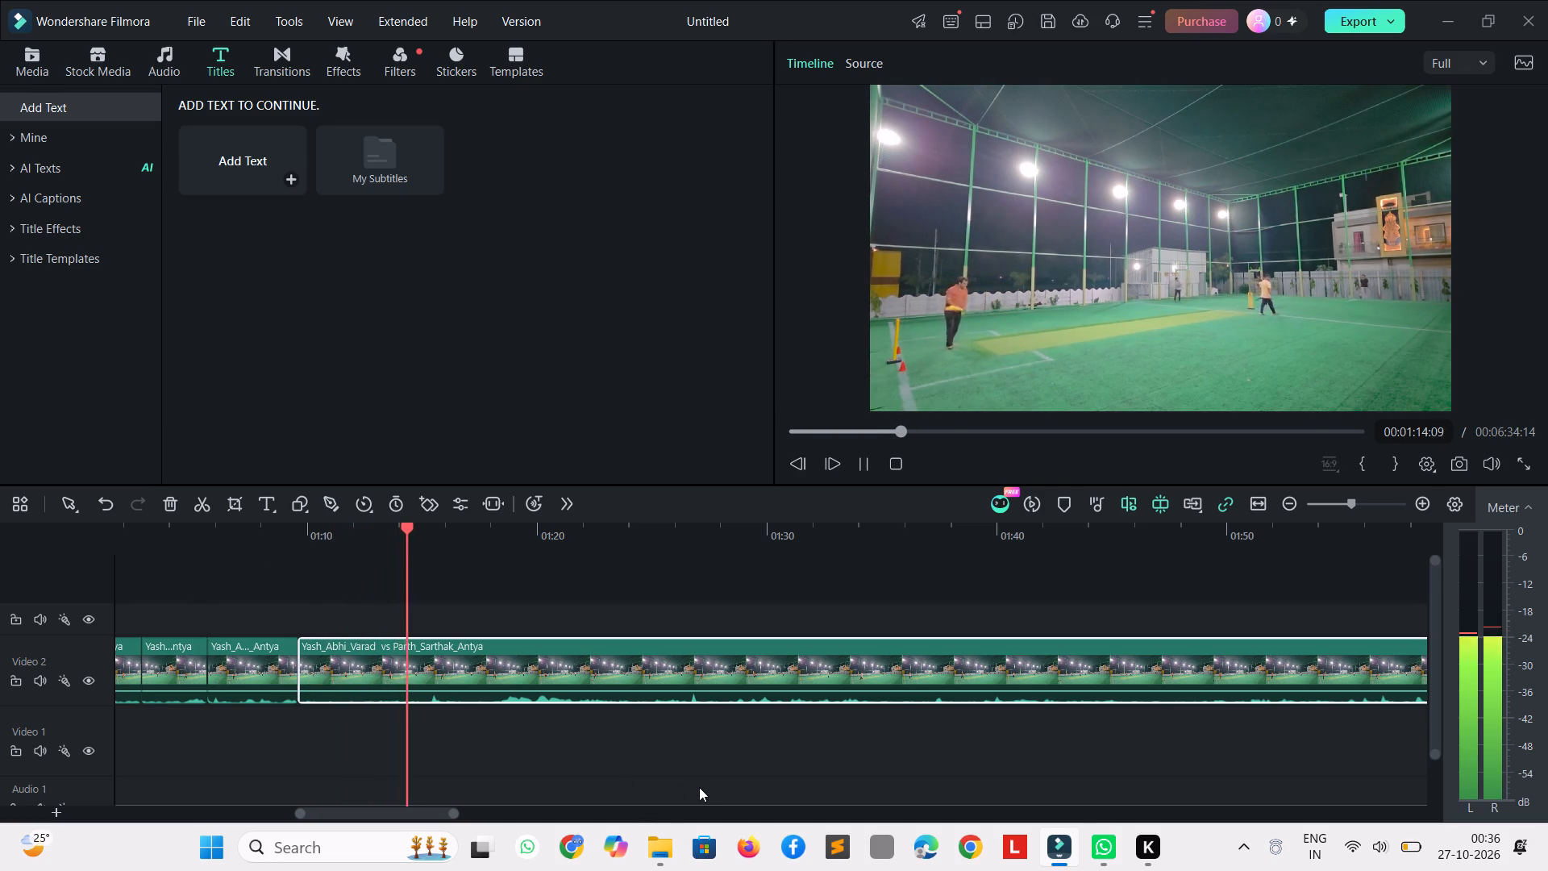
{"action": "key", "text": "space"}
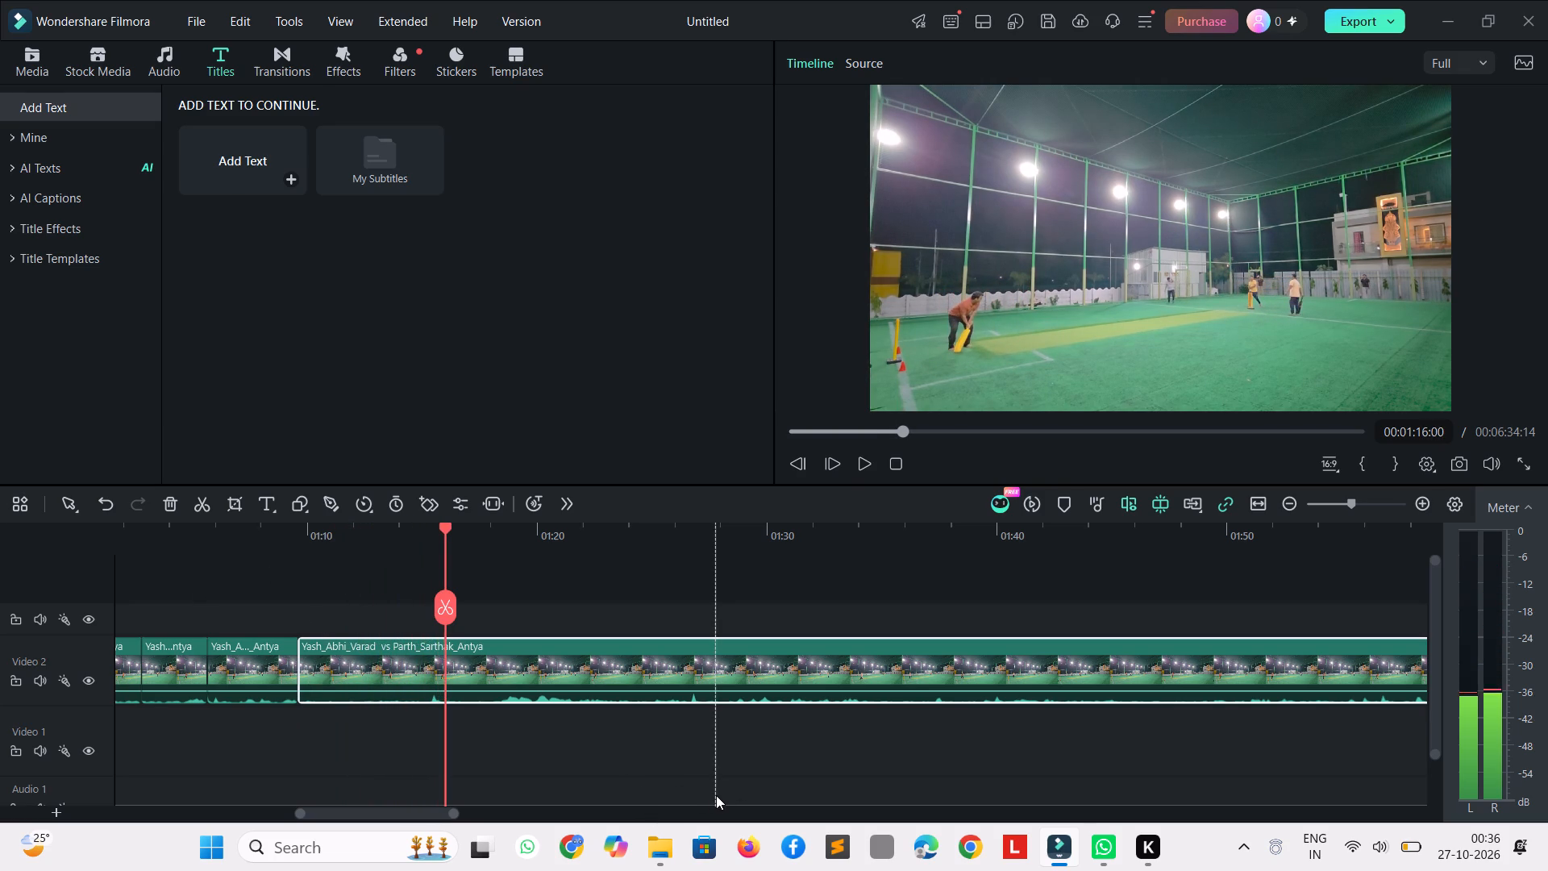
{"action": "key", "text": "ctrl+b"}
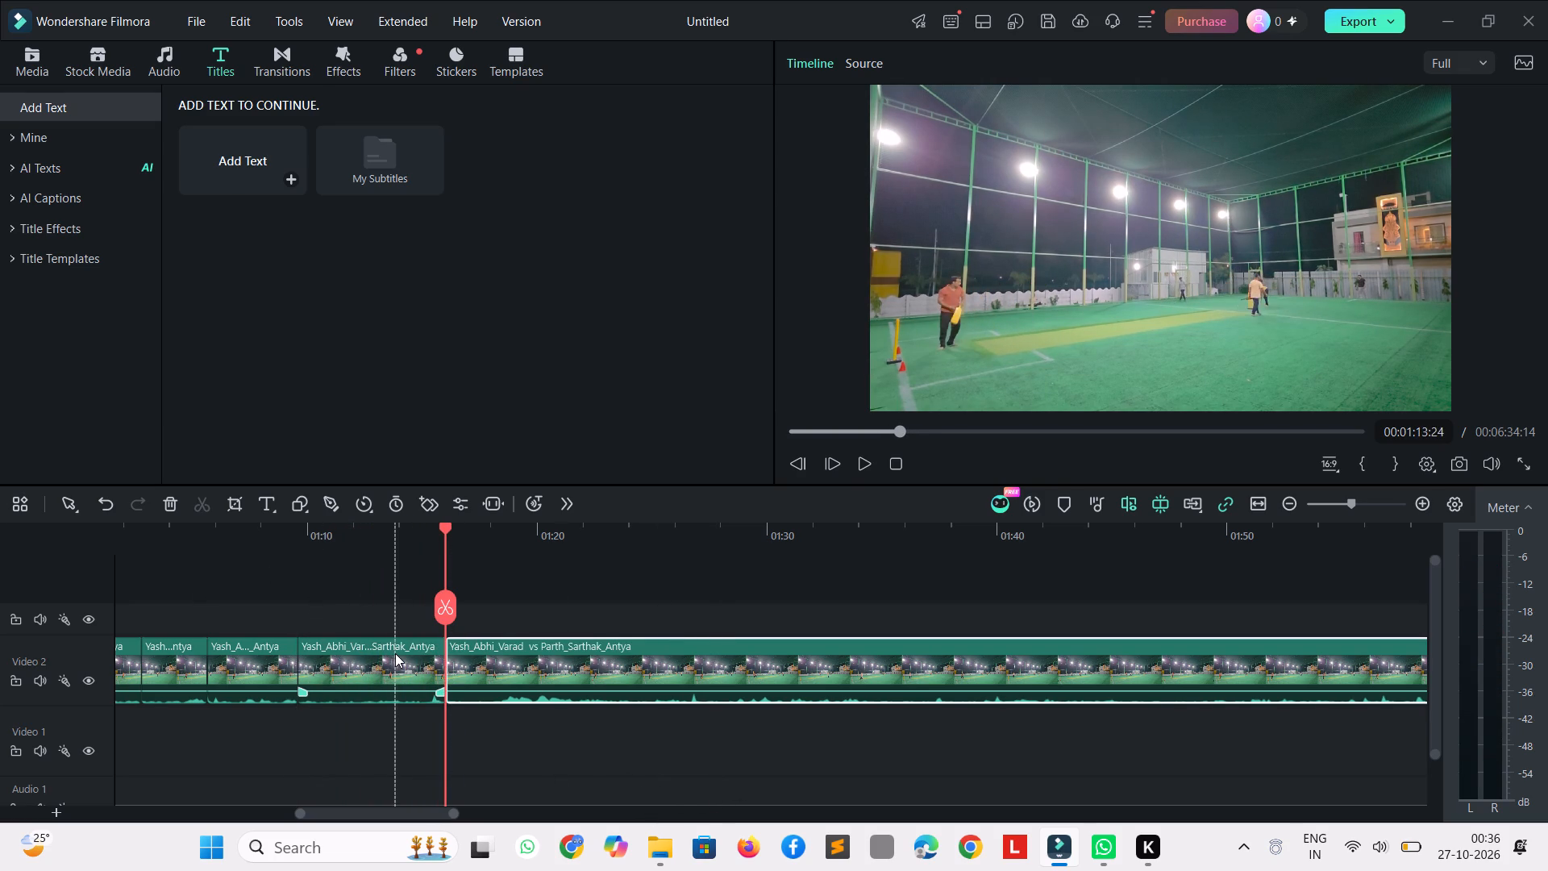
{"action": "left_click", "coordinate": [395, 653]}
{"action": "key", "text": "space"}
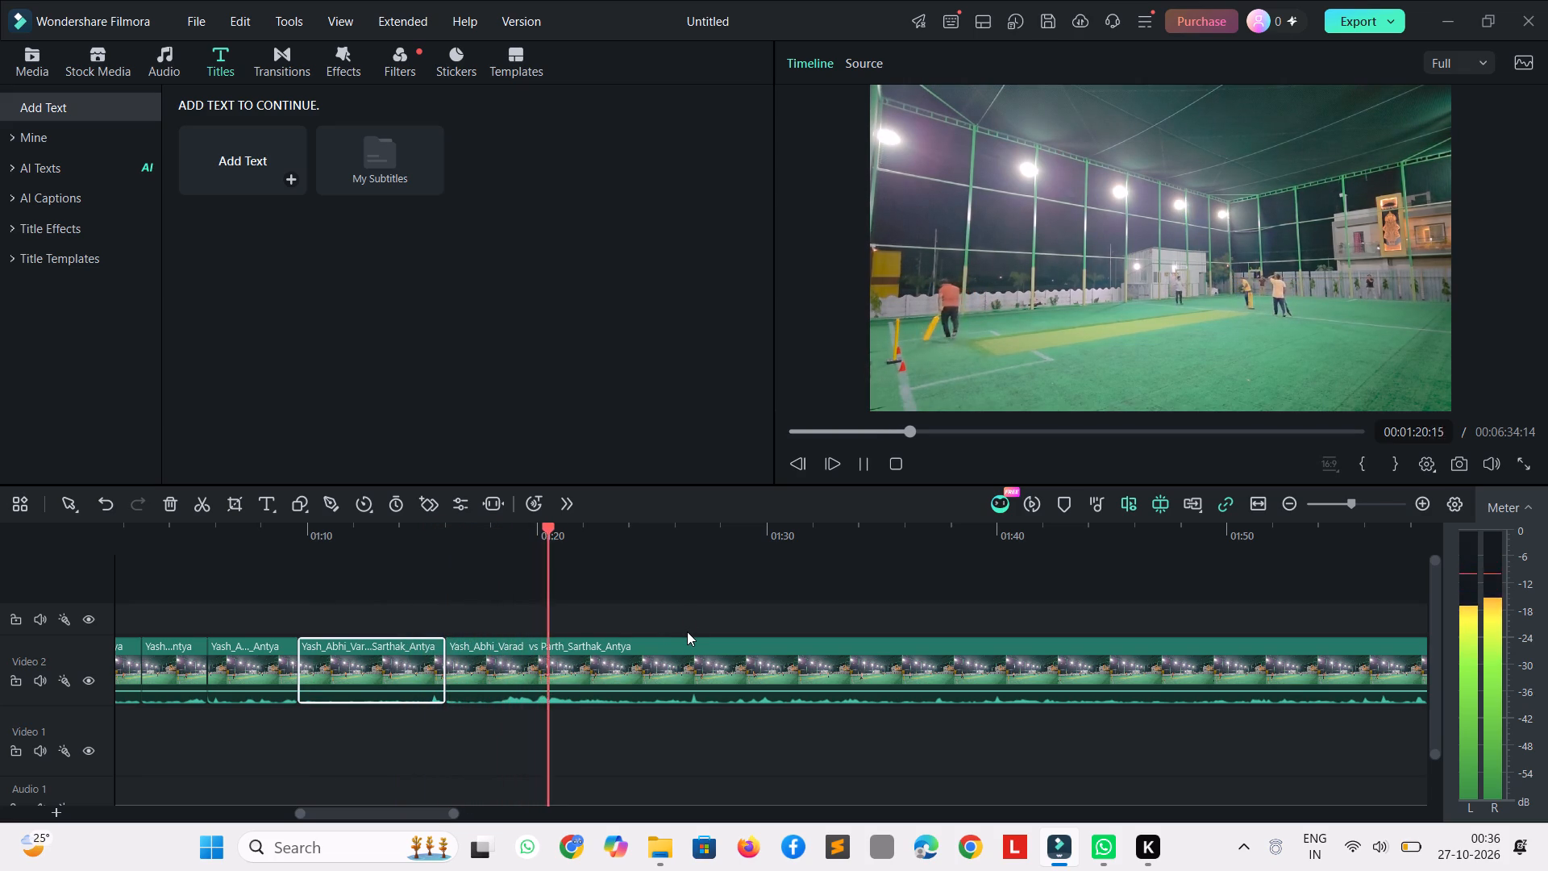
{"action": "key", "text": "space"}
{"action": "key", "text": "ctrl+b"}
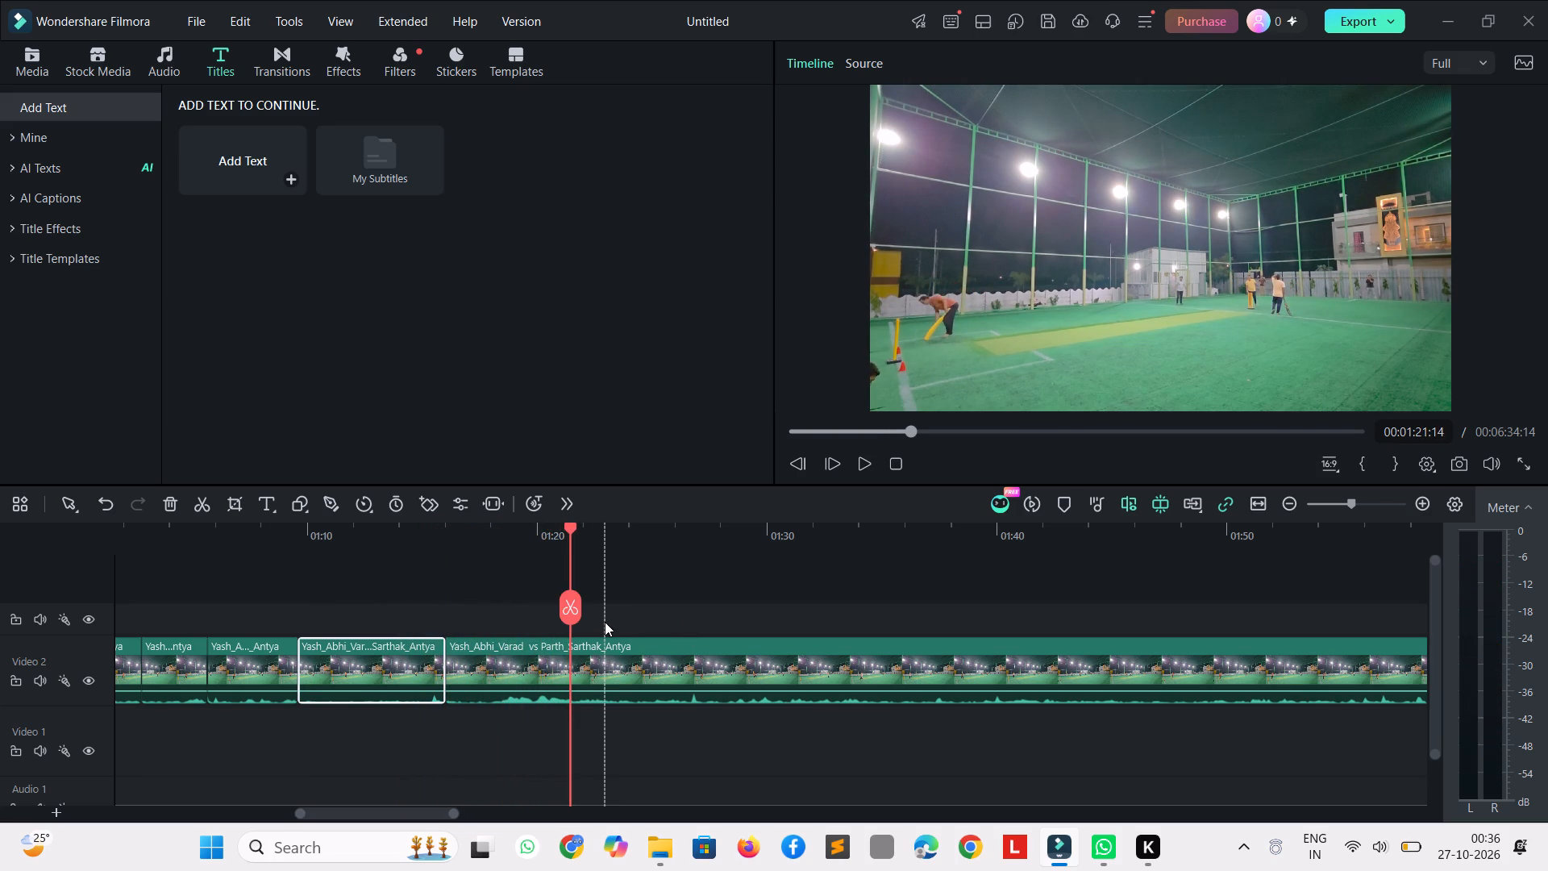
Play on to the next delivery and split the footage just before it, at 00:01:26:26.
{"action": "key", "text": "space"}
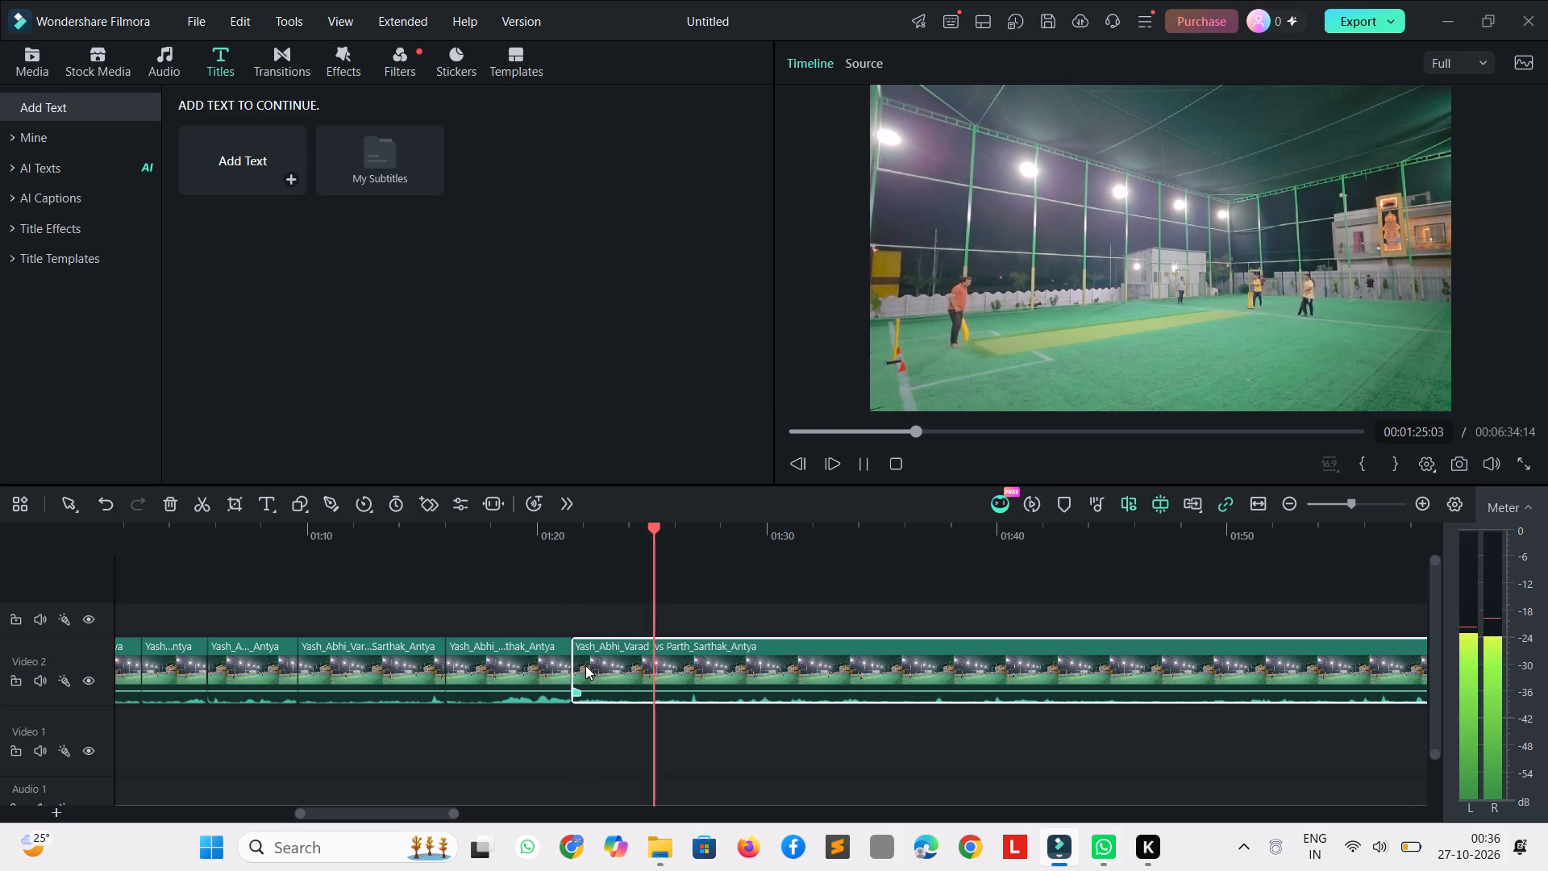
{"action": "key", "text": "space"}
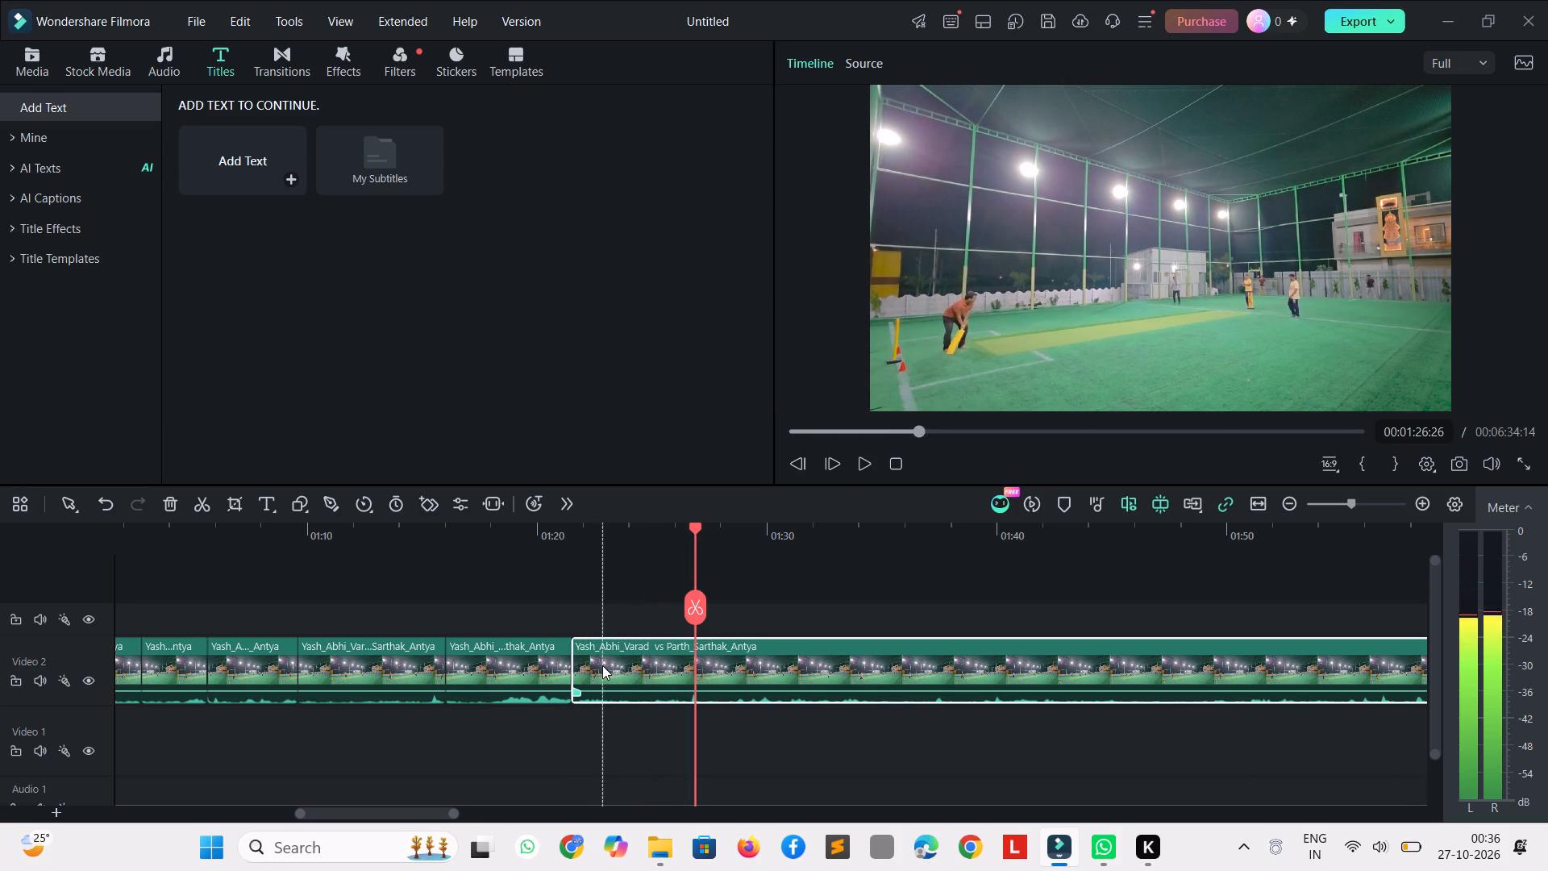
{"action": "key", "text": "ctrl+b"}
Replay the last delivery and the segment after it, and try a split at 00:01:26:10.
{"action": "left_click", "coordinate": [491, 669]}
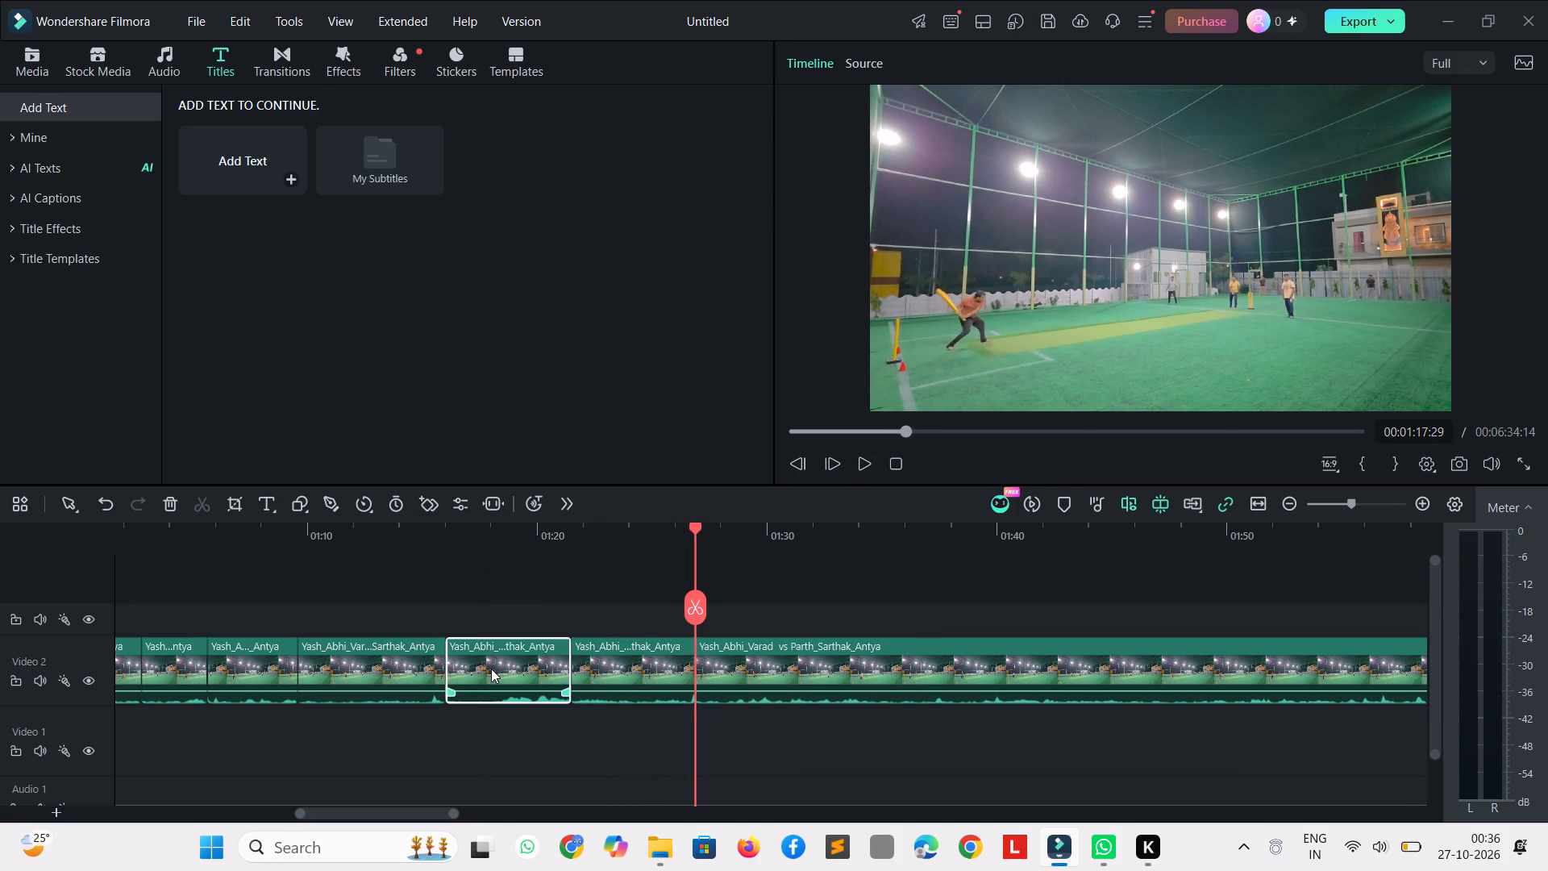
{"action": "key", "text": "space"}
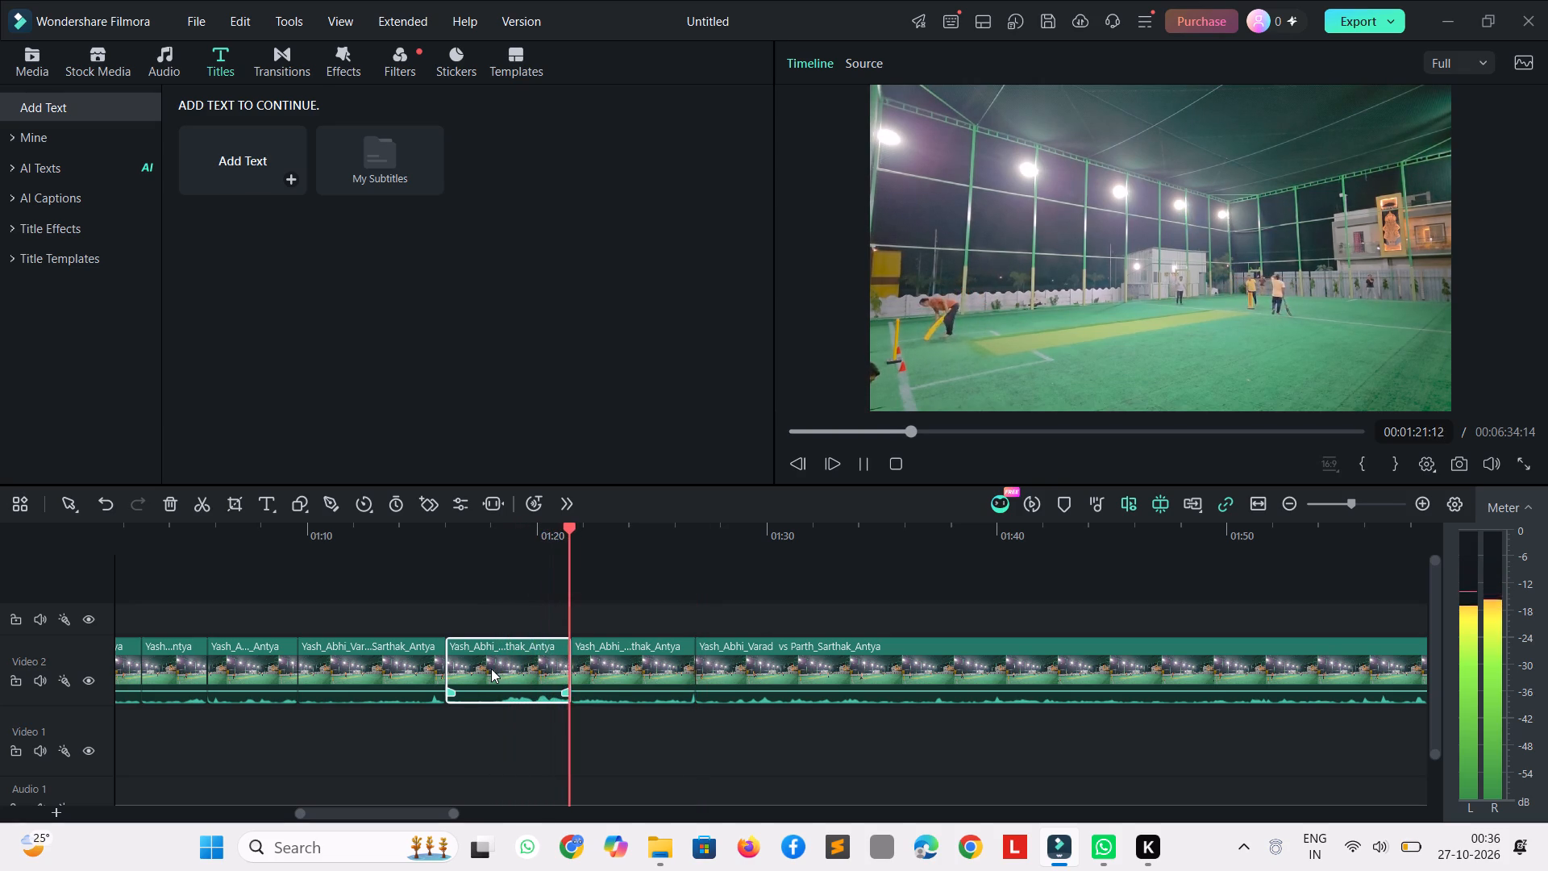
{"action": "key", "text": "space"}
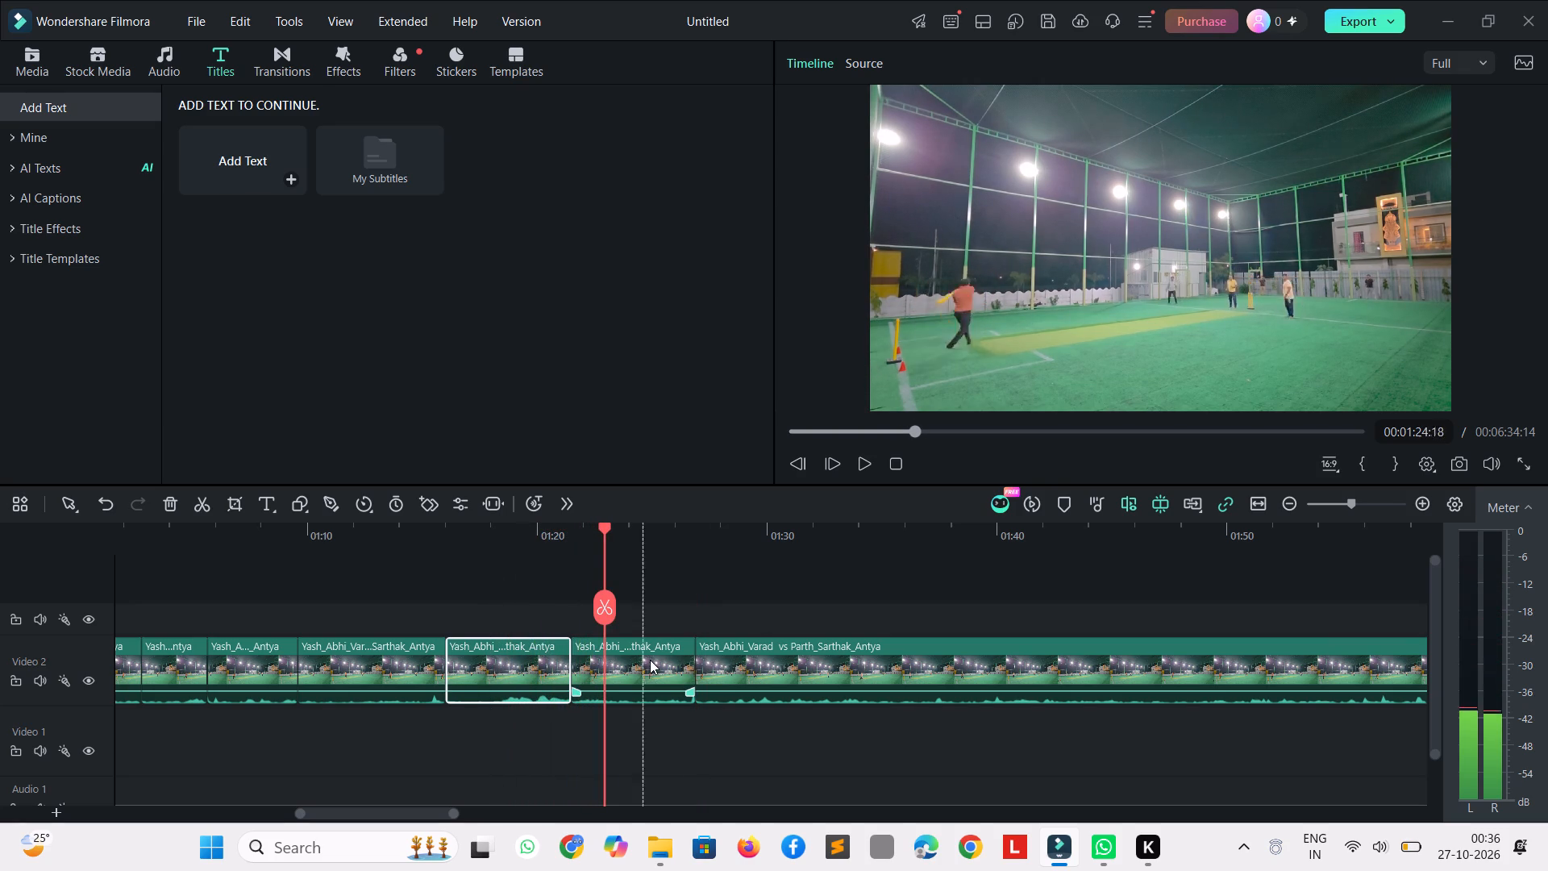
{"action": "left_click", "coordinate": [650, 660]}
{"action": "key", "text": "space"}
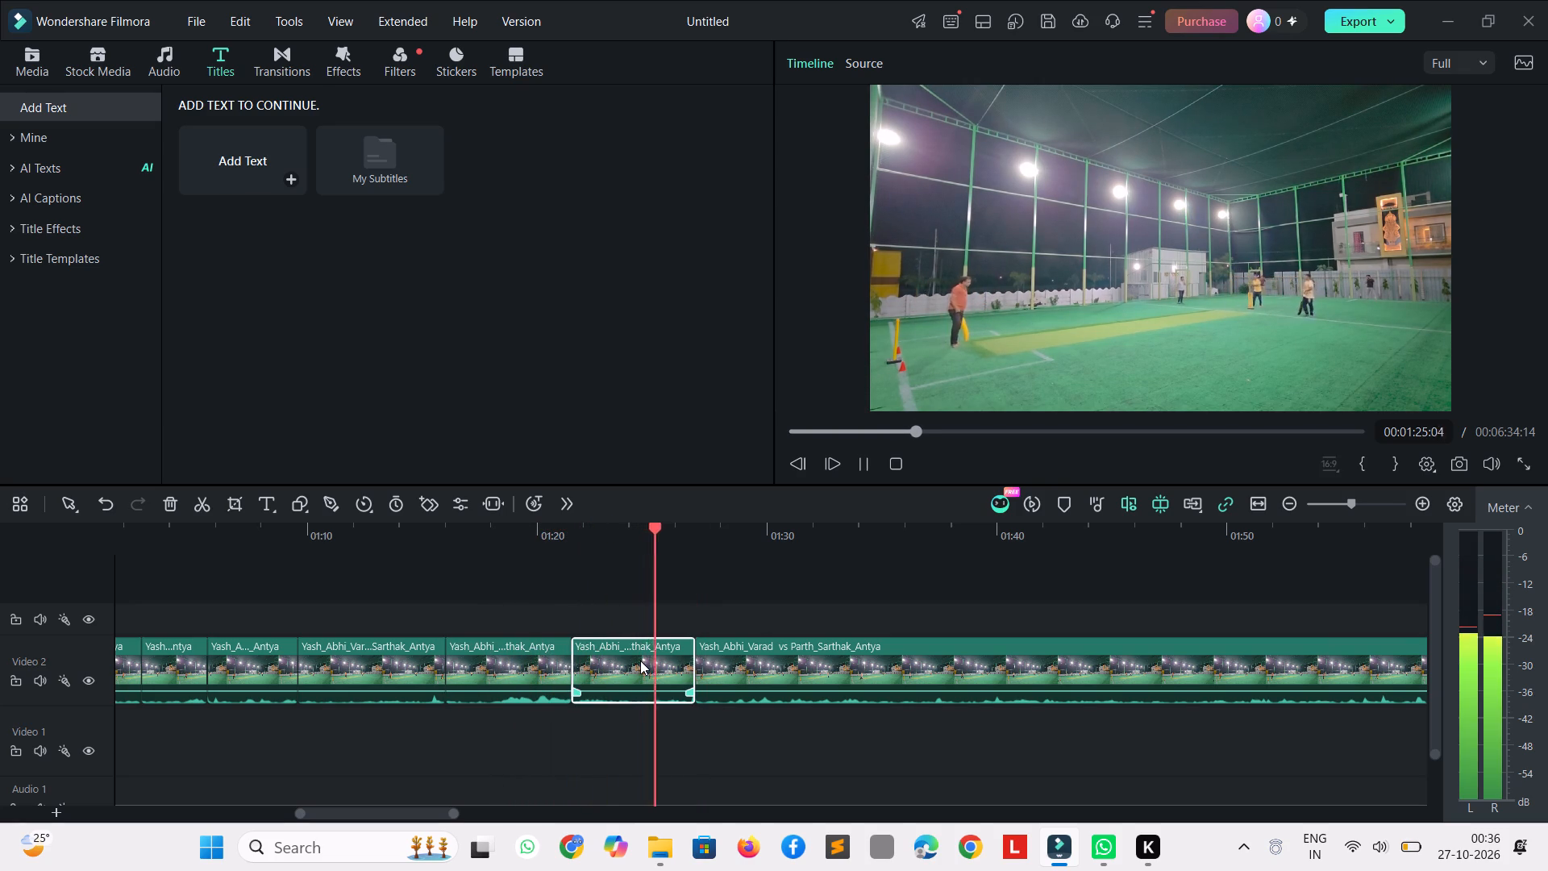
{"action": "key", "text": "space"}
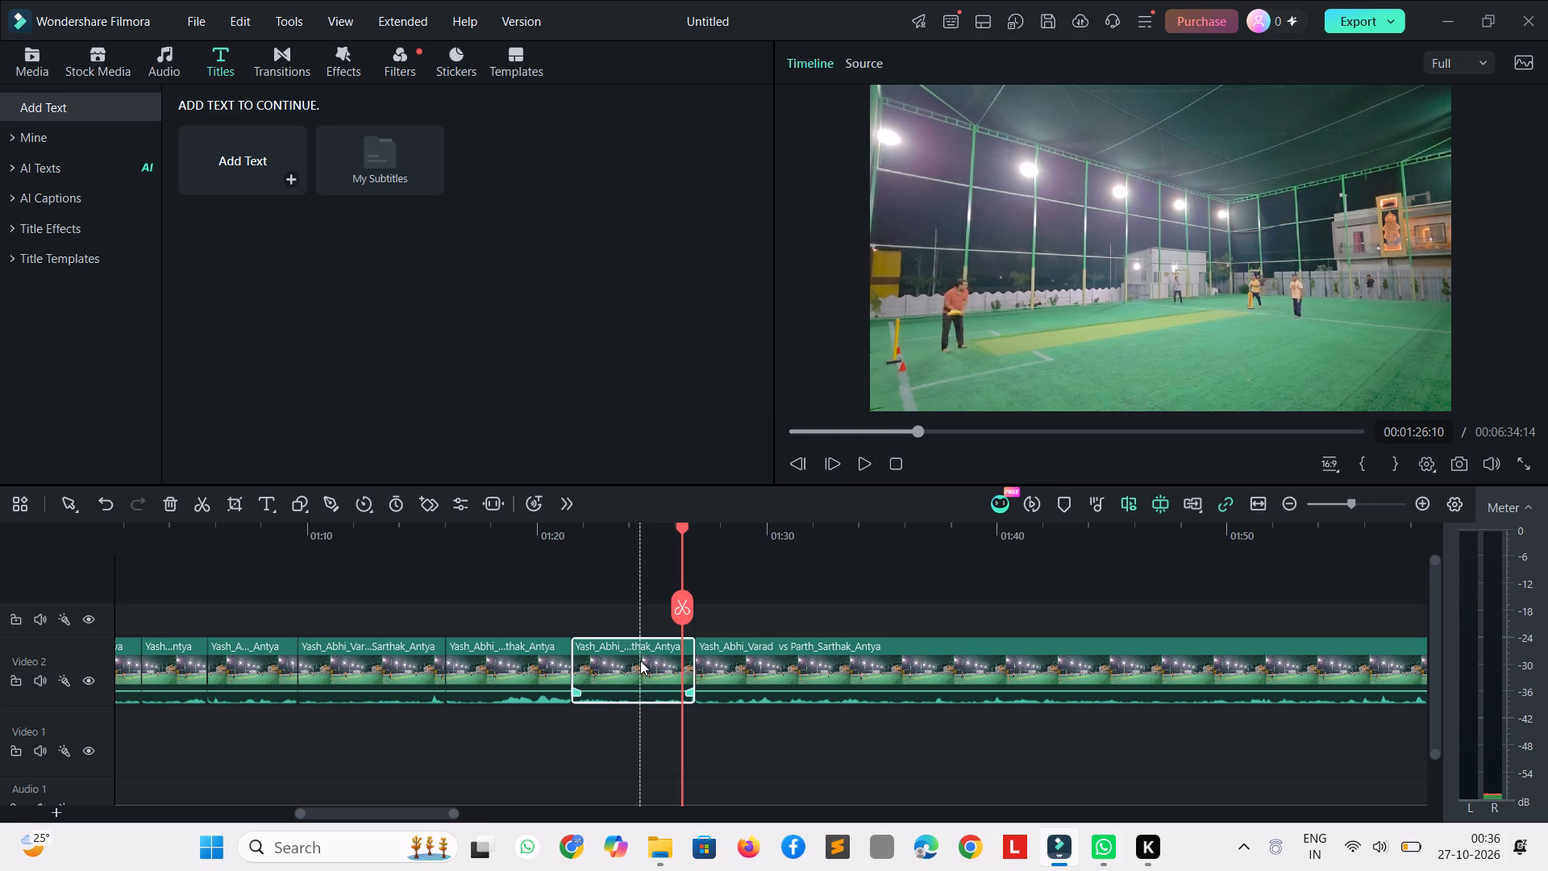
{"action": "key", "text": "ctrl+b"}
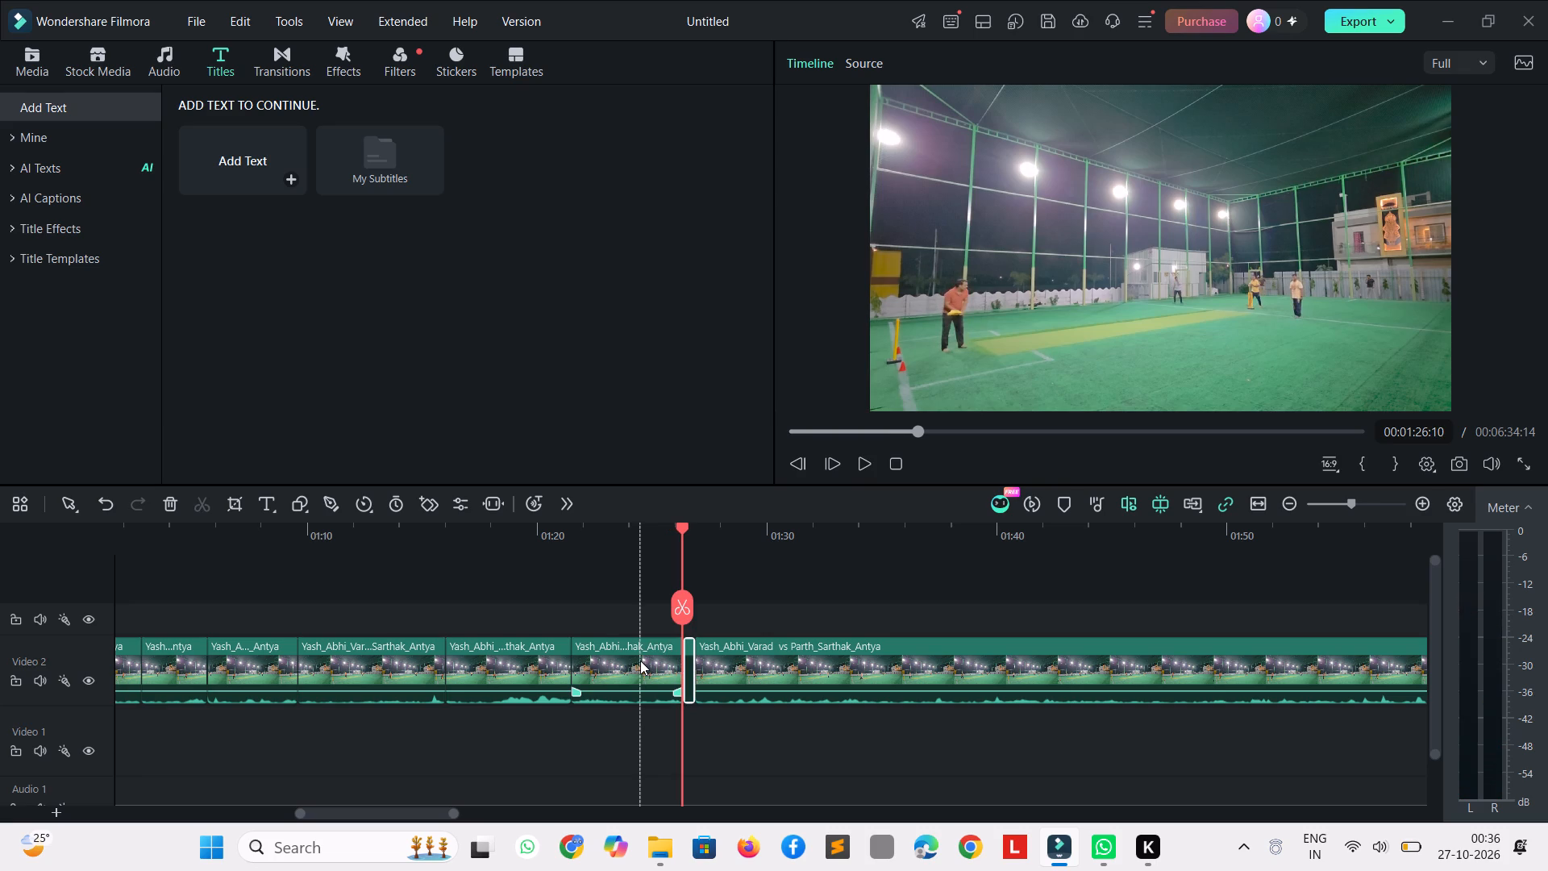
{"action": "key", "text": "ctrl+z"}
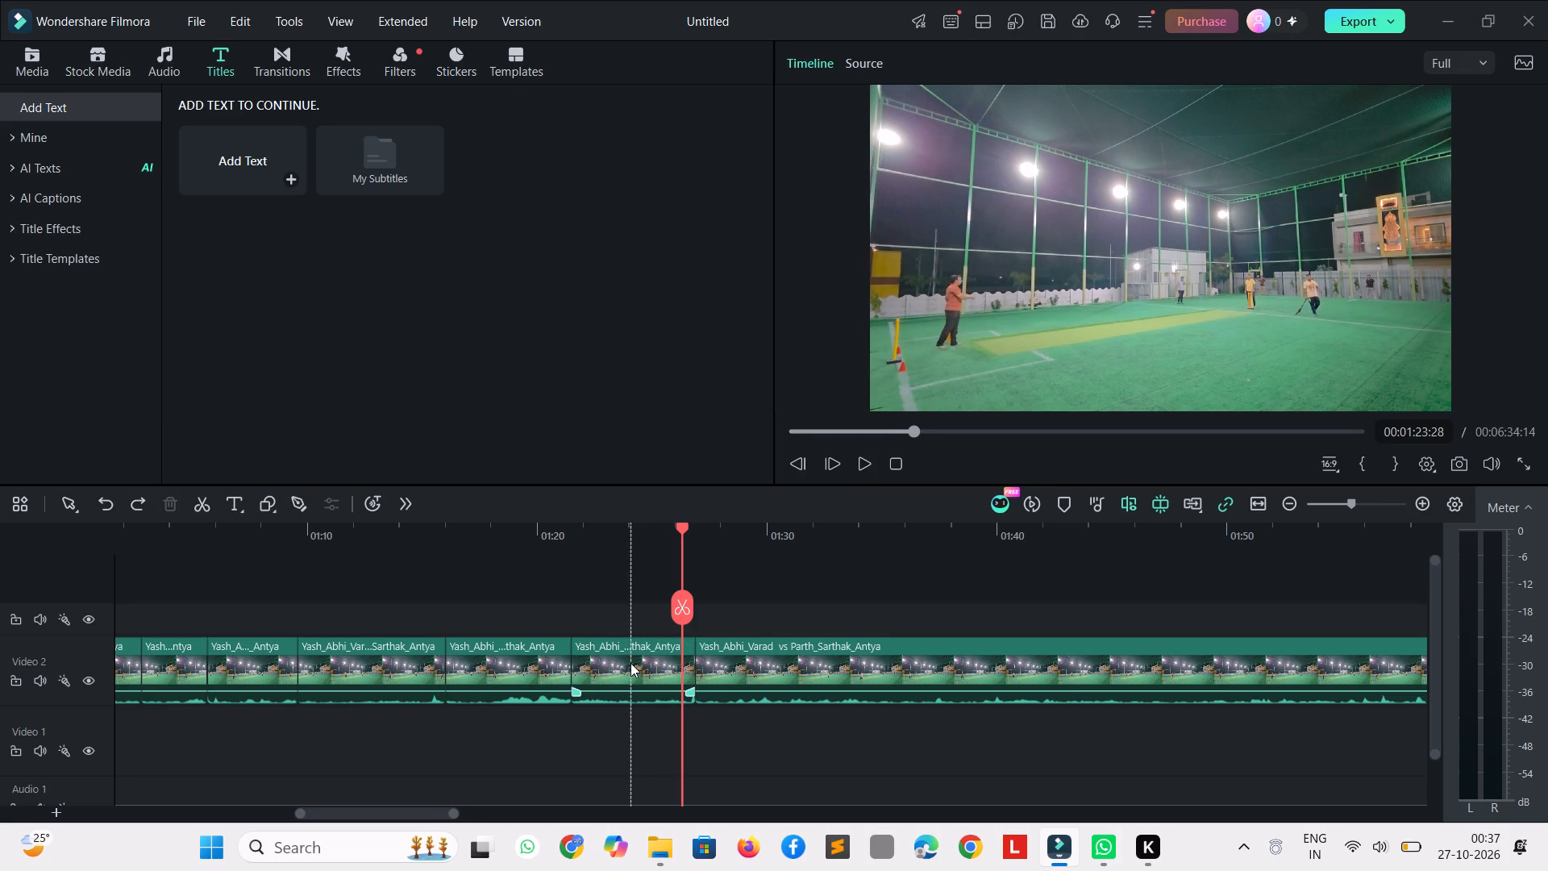
Split the footage at 00:01:24:06 and delete the idle segment between the previous delivery and this cut.
{"action": "left_click_drag", "start_coordinate": [687, 526], "coordinate": [660, 531]}
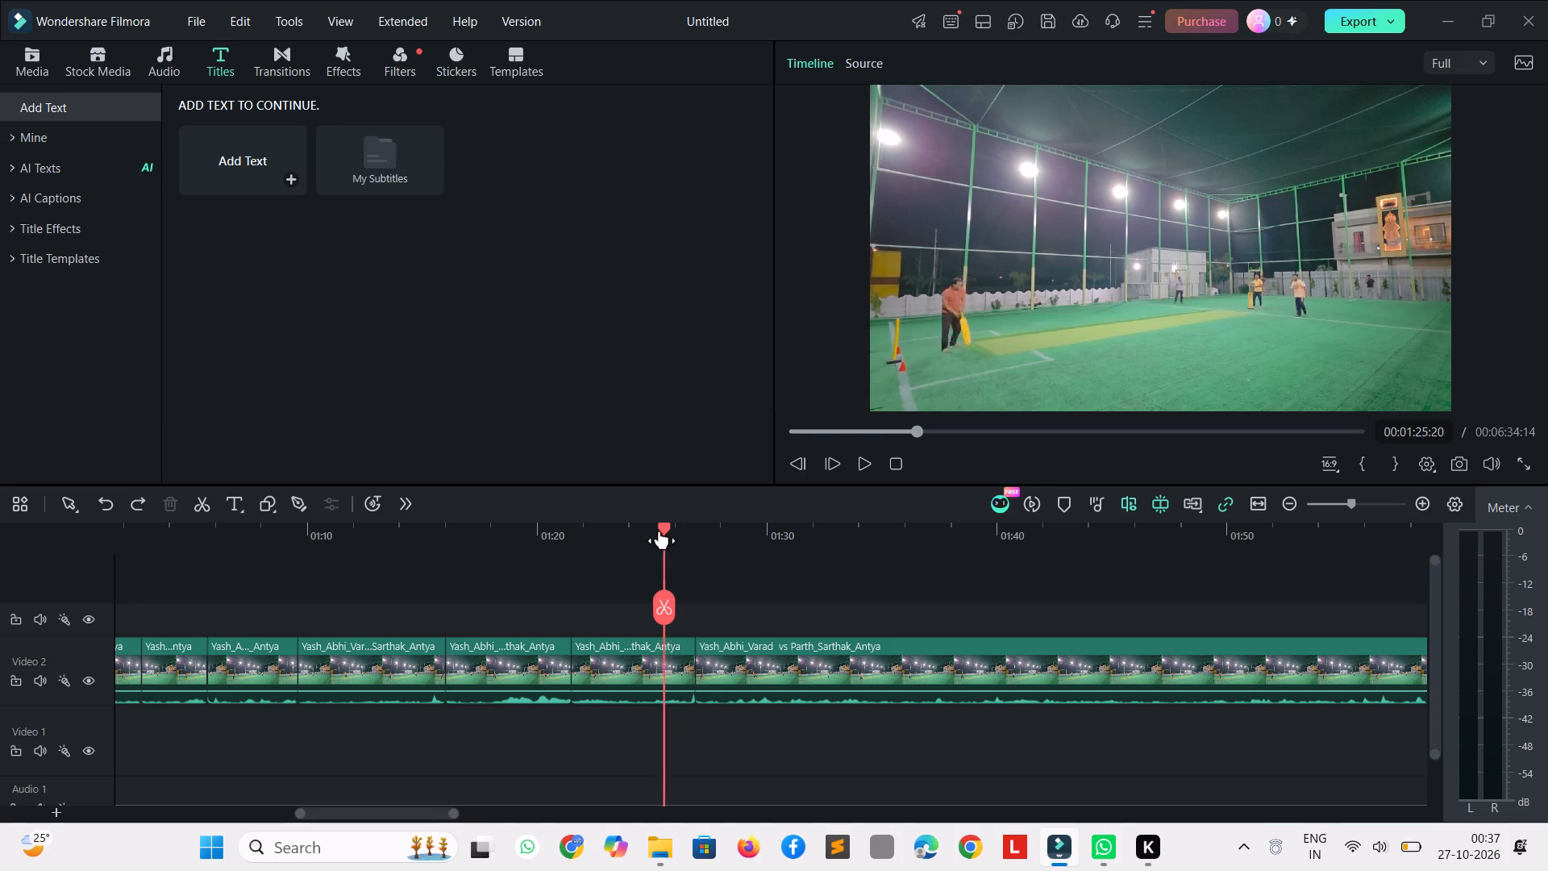
{"action": "left_click_drag", "start_coordinate": [660, 531], "coordinate": [634, 537]}
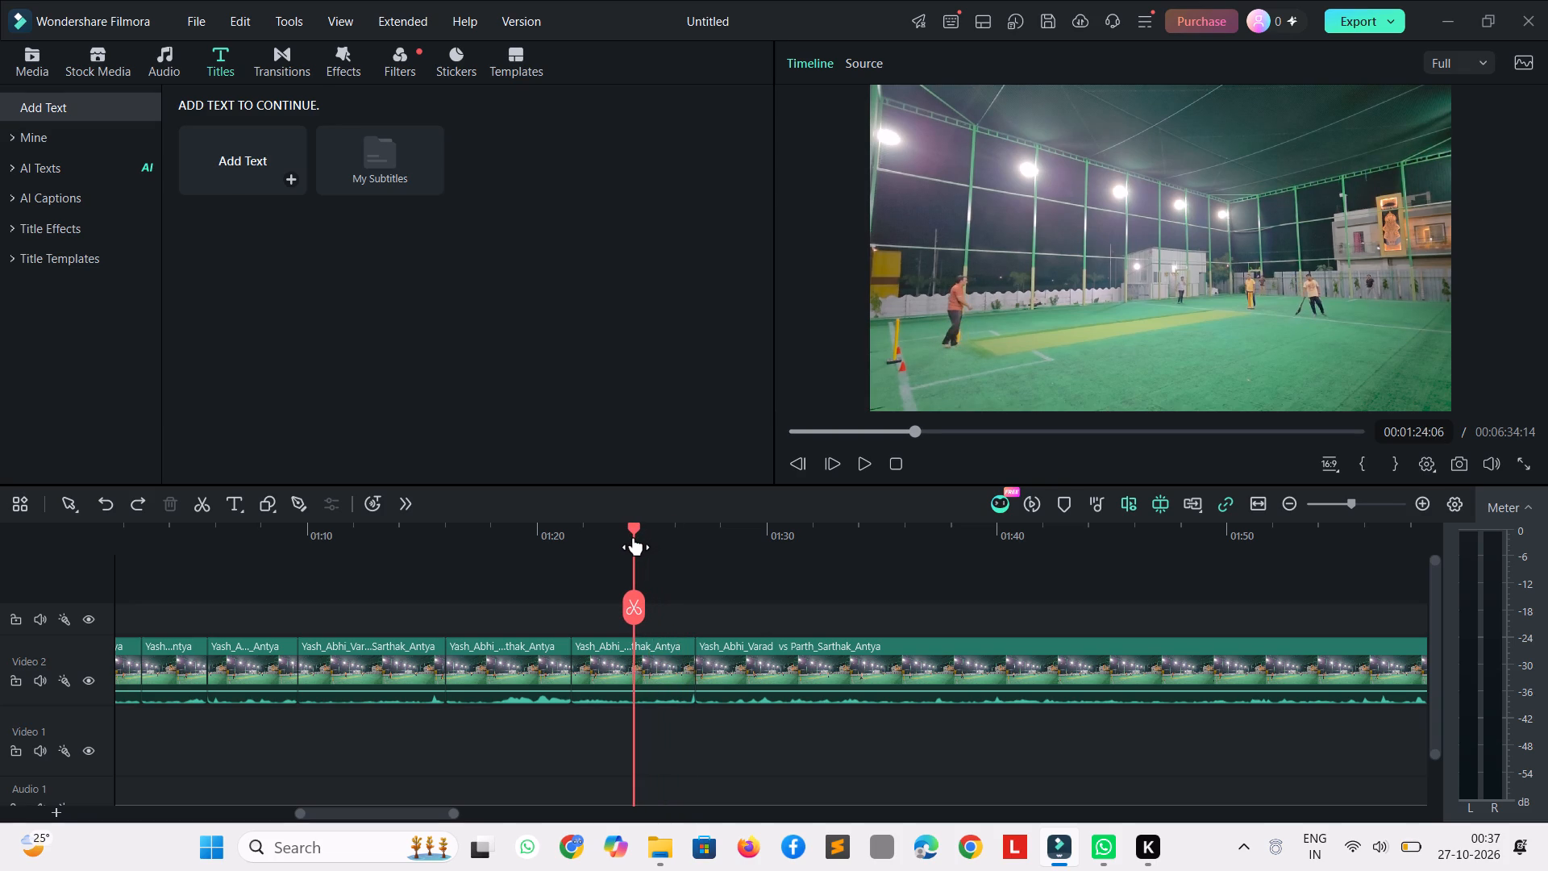
{"action": "key", "text": "ctrl+b"}
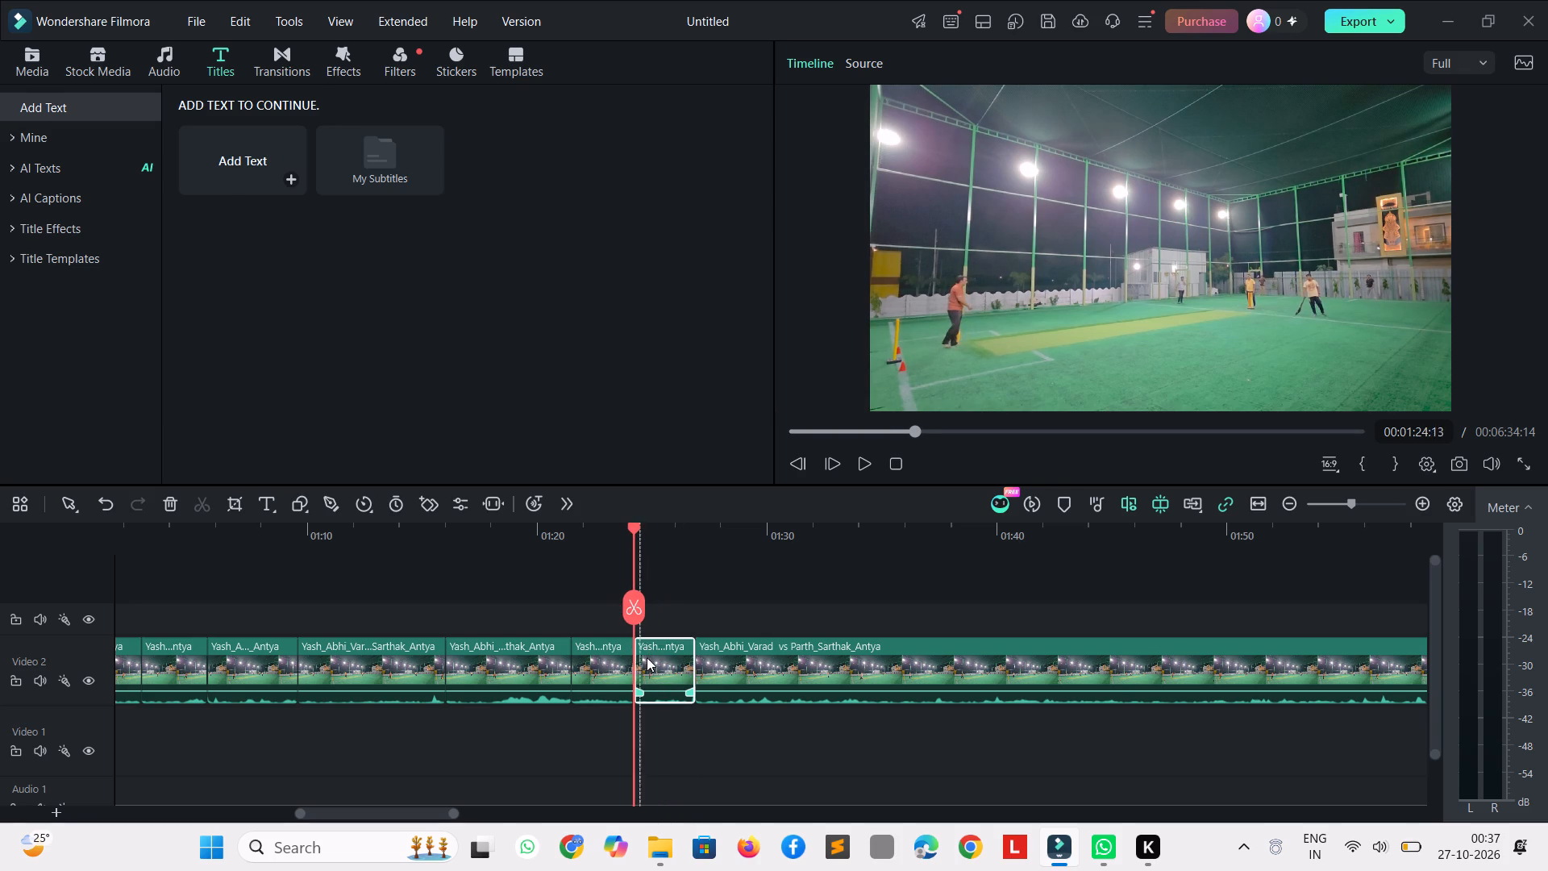
{"action": "left_click", "coordinate": [623, 666]}
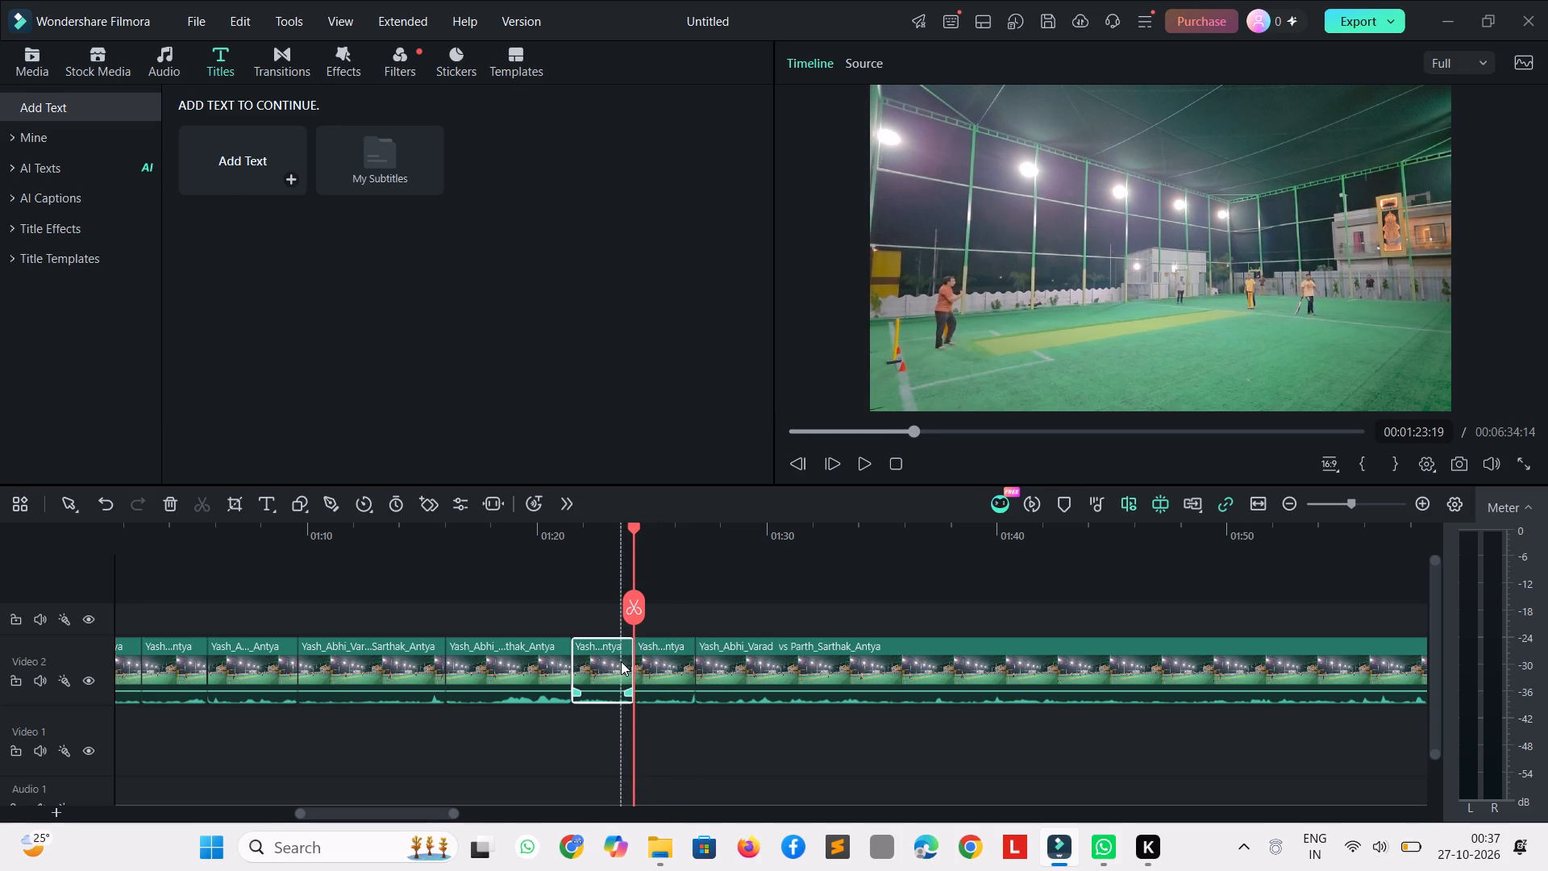
{"action": "key", "text": "Delete"}
Play past the next delivery, split the footage at about 00:01:33, and delete the idle segment between about 00:01:24 and that split.
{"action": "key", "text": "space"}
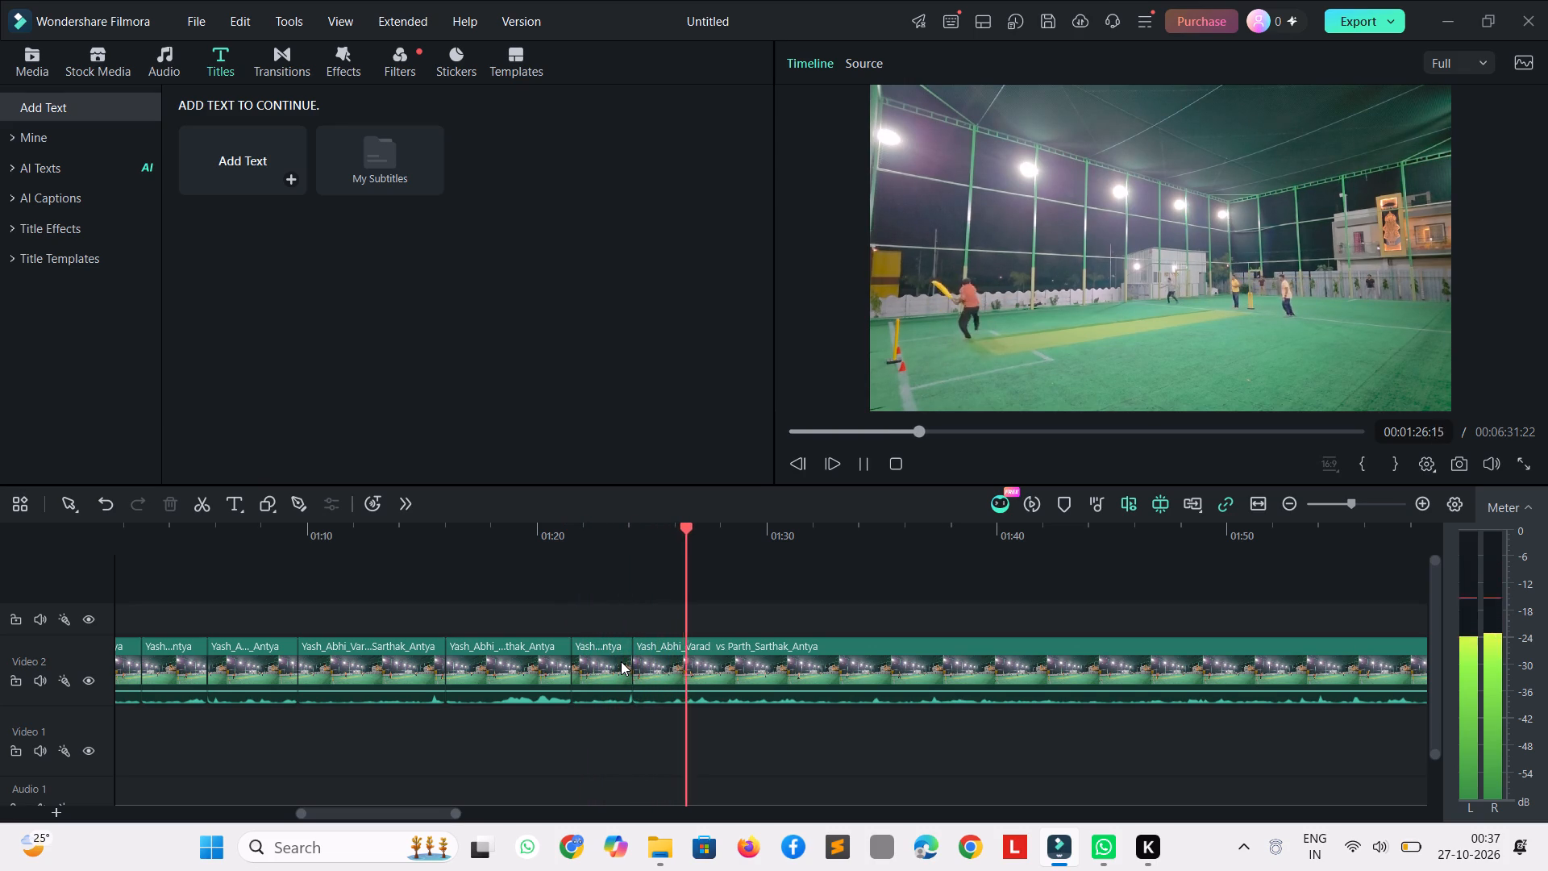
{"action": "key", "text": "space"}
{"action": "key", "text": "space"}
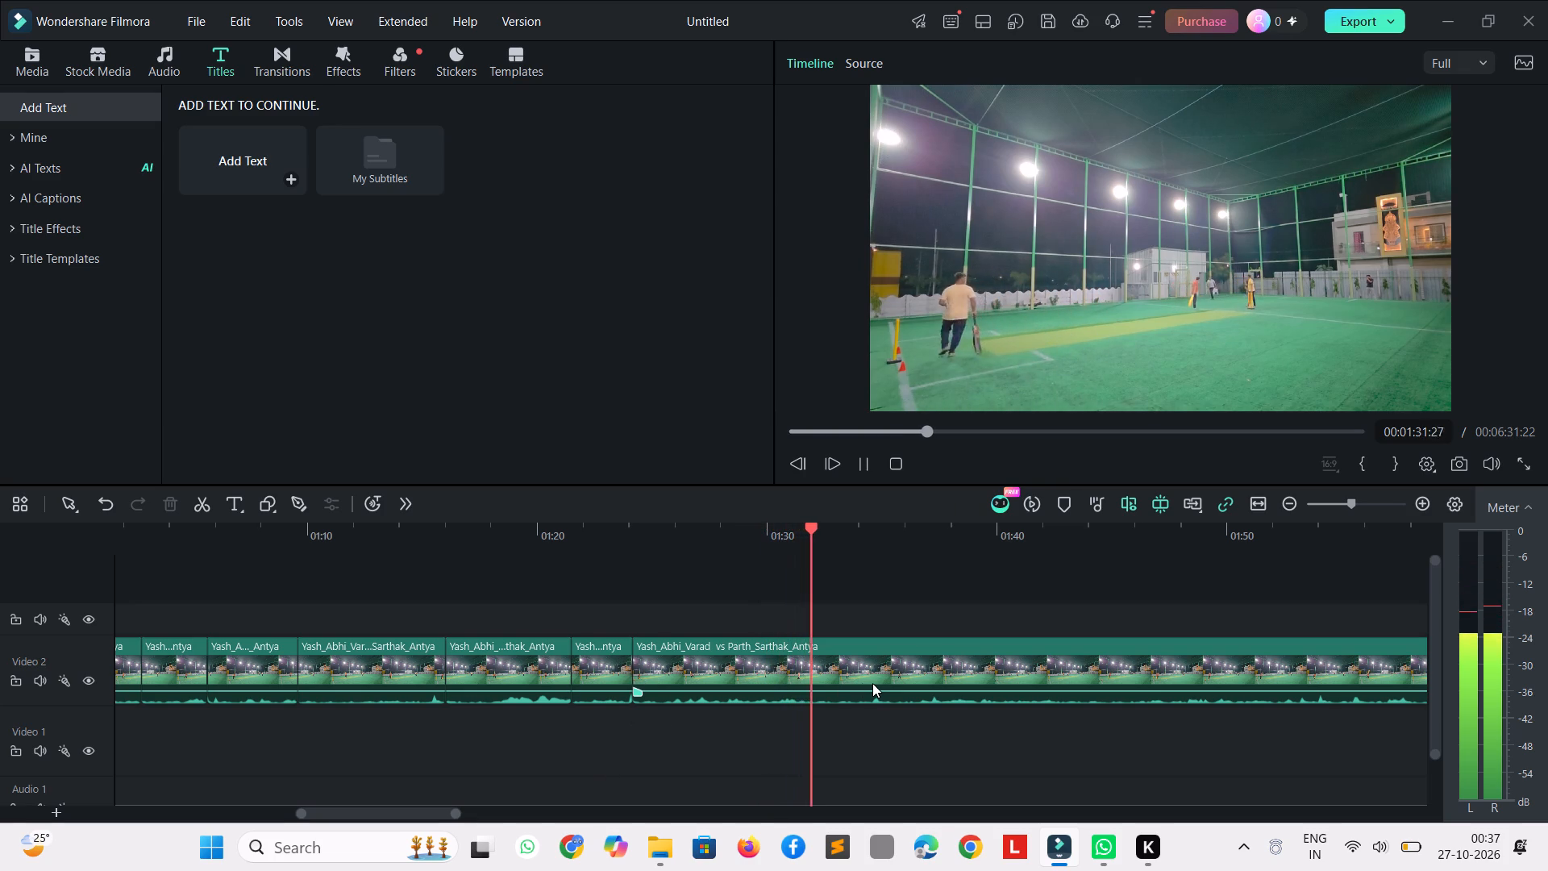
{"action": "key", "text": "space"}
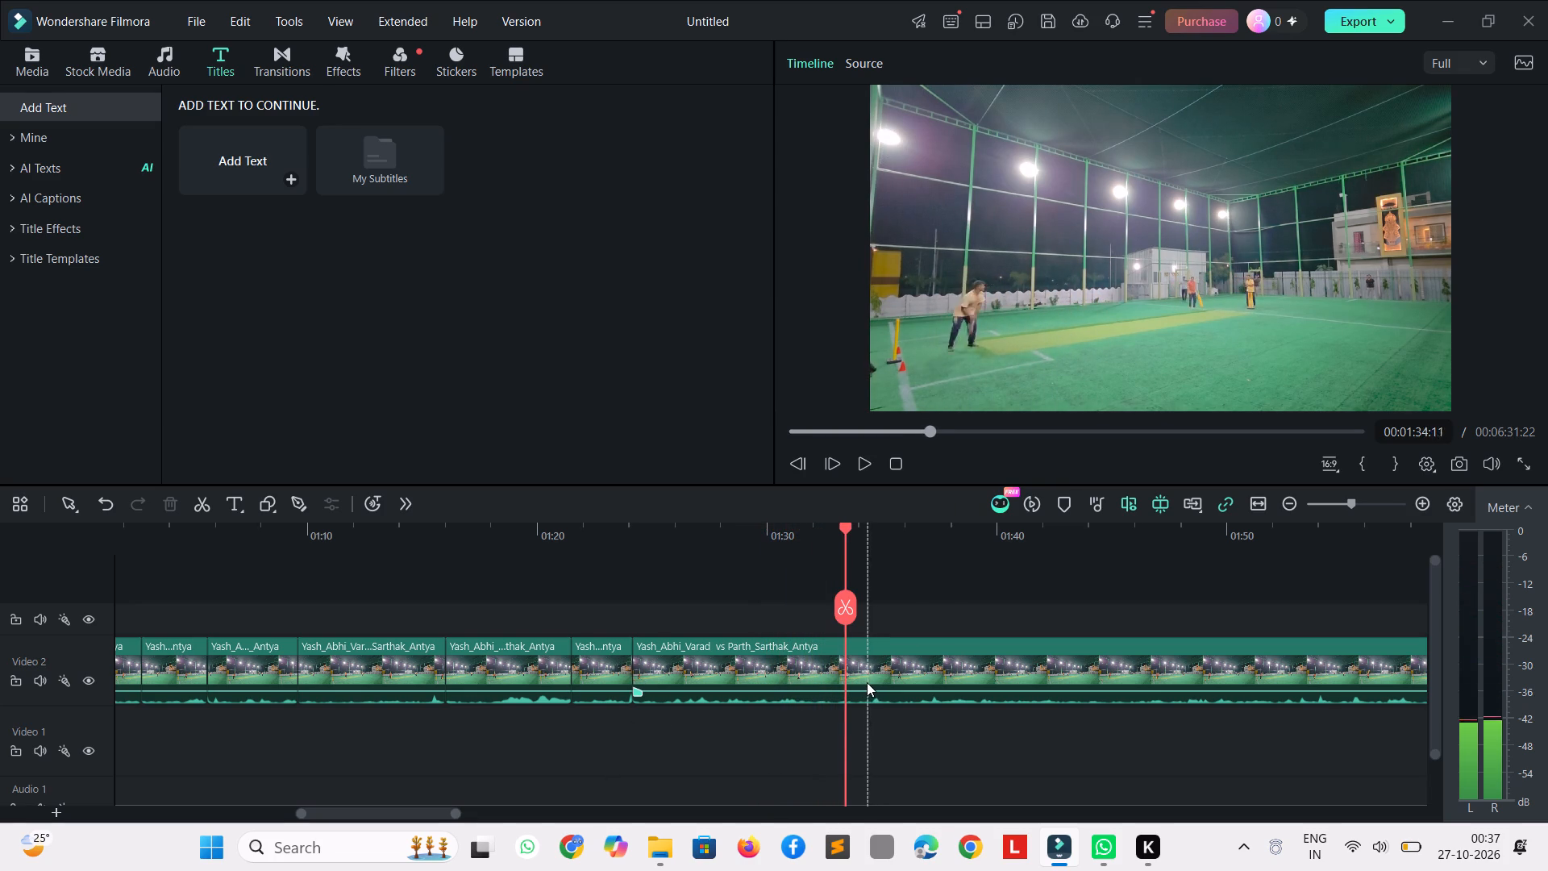
{"action": "key", "text": "ctrl+b"}
{"action": "left_click", "coordinate": [807, 666]}
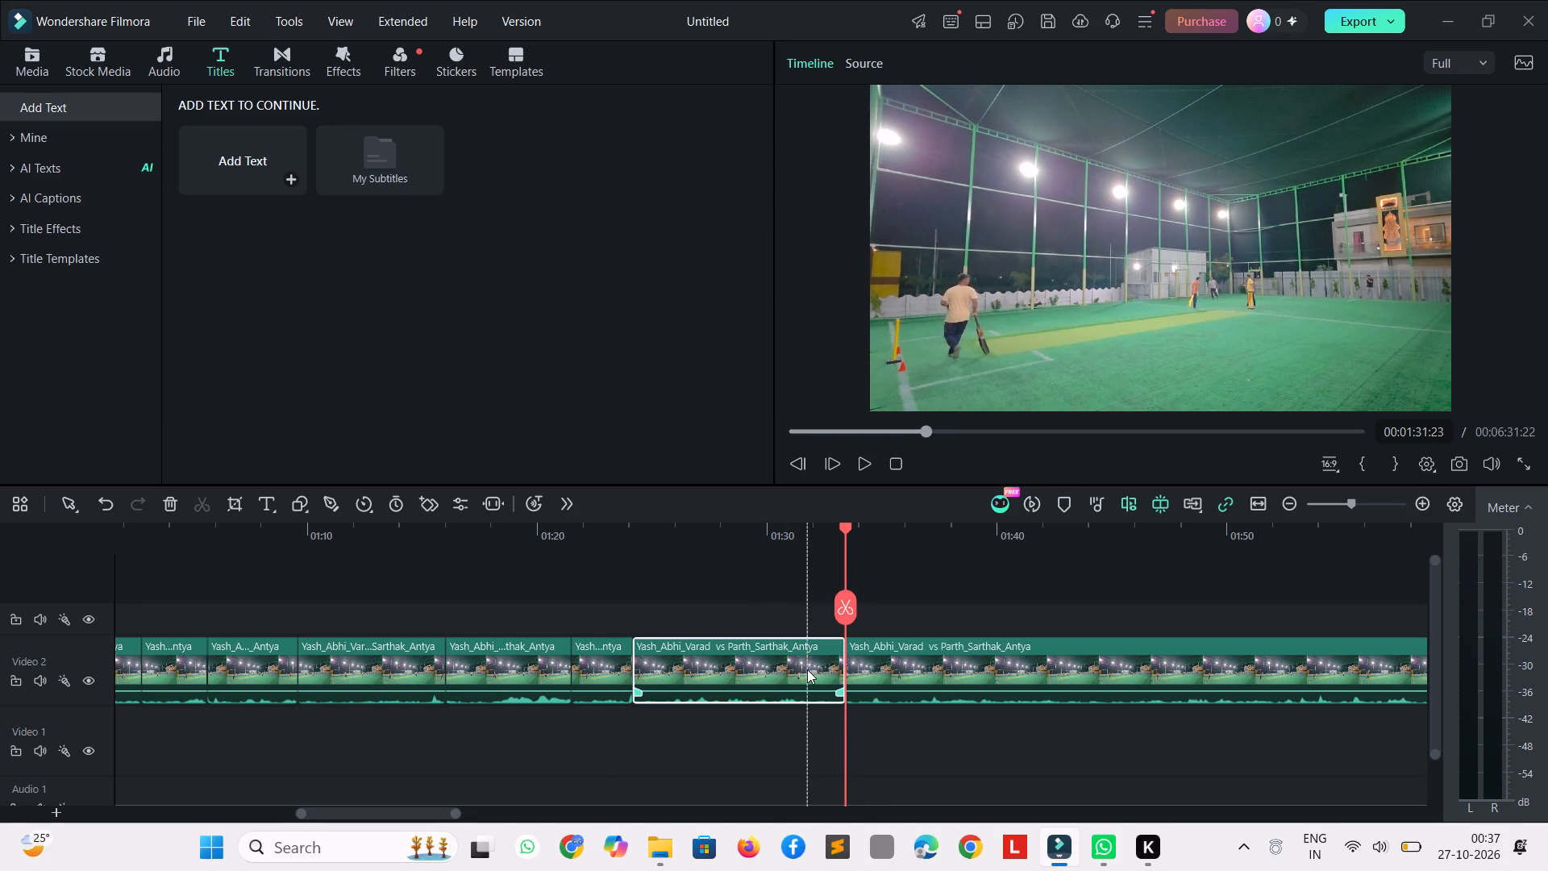
{"action": "key", "text": "Delete"}
Play the delivery from the new cut and step back frame by frame to examine the shot around 00:01:27 to 00:01:29.
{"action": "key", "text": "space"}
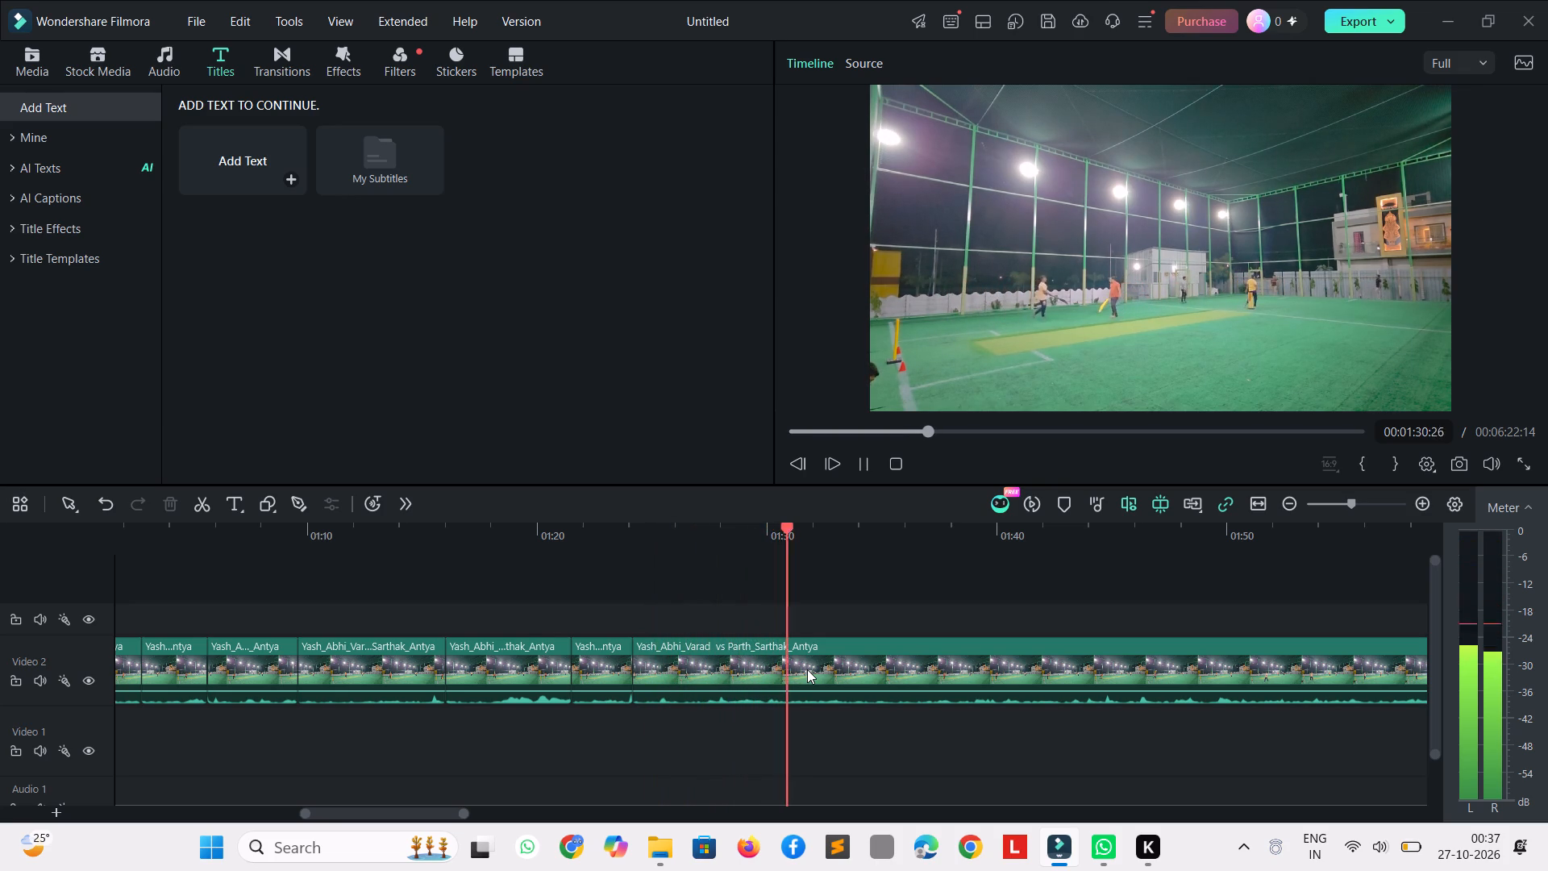
{"action": "key", "text": "Left"}
{"action": "key", "text": "Left"}
{"action": "key", "text": "Left"}
{"action": "key", "text": "Left"}
{"action": "key", "text": "Left"}
{"action": "key", "text": "Left"}
{"action": "key", "text": "Left"}
{"action": "key", "text": "Left"}
{"action": "key", "text": "Left"}
{"action": "key", "text": "Left"}
{"action": "key", "text": "Left"}
{"action": "key", "text": "Left"}
{"action": "key", "text": "Left"}
{"action": "key", "text": "Left"}
{"action": "key", "text": "Left"}
{"action": "key", "text": "Left"}
{"action": "key", "text": "Left"}
{"action": "key", "text": "Left"}
{"action": "key", "text": "Left"}
{"action": "key", "text": "Left"}
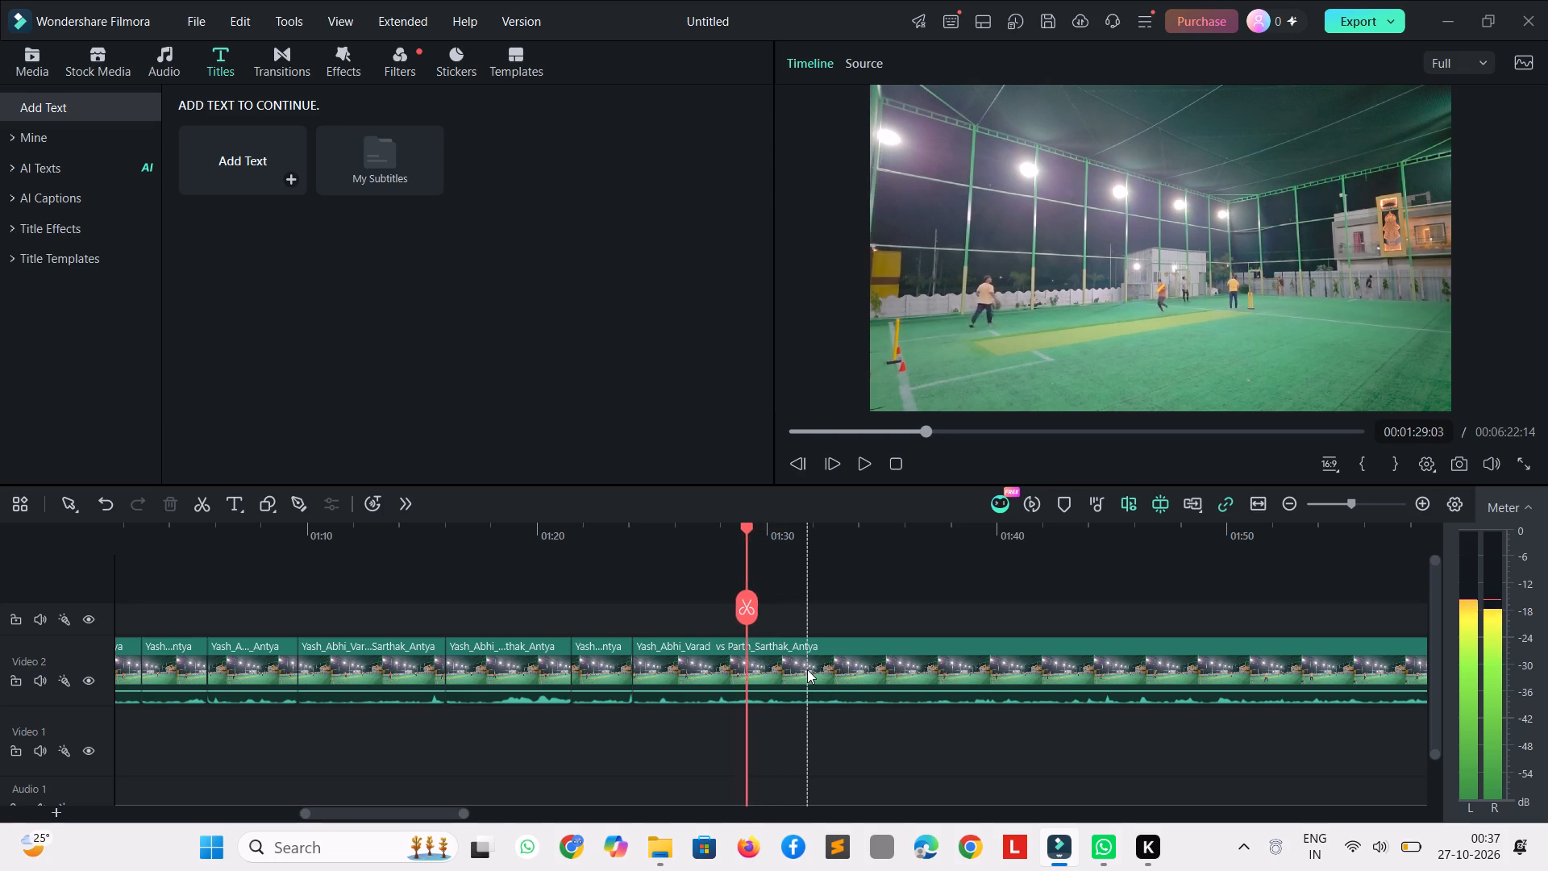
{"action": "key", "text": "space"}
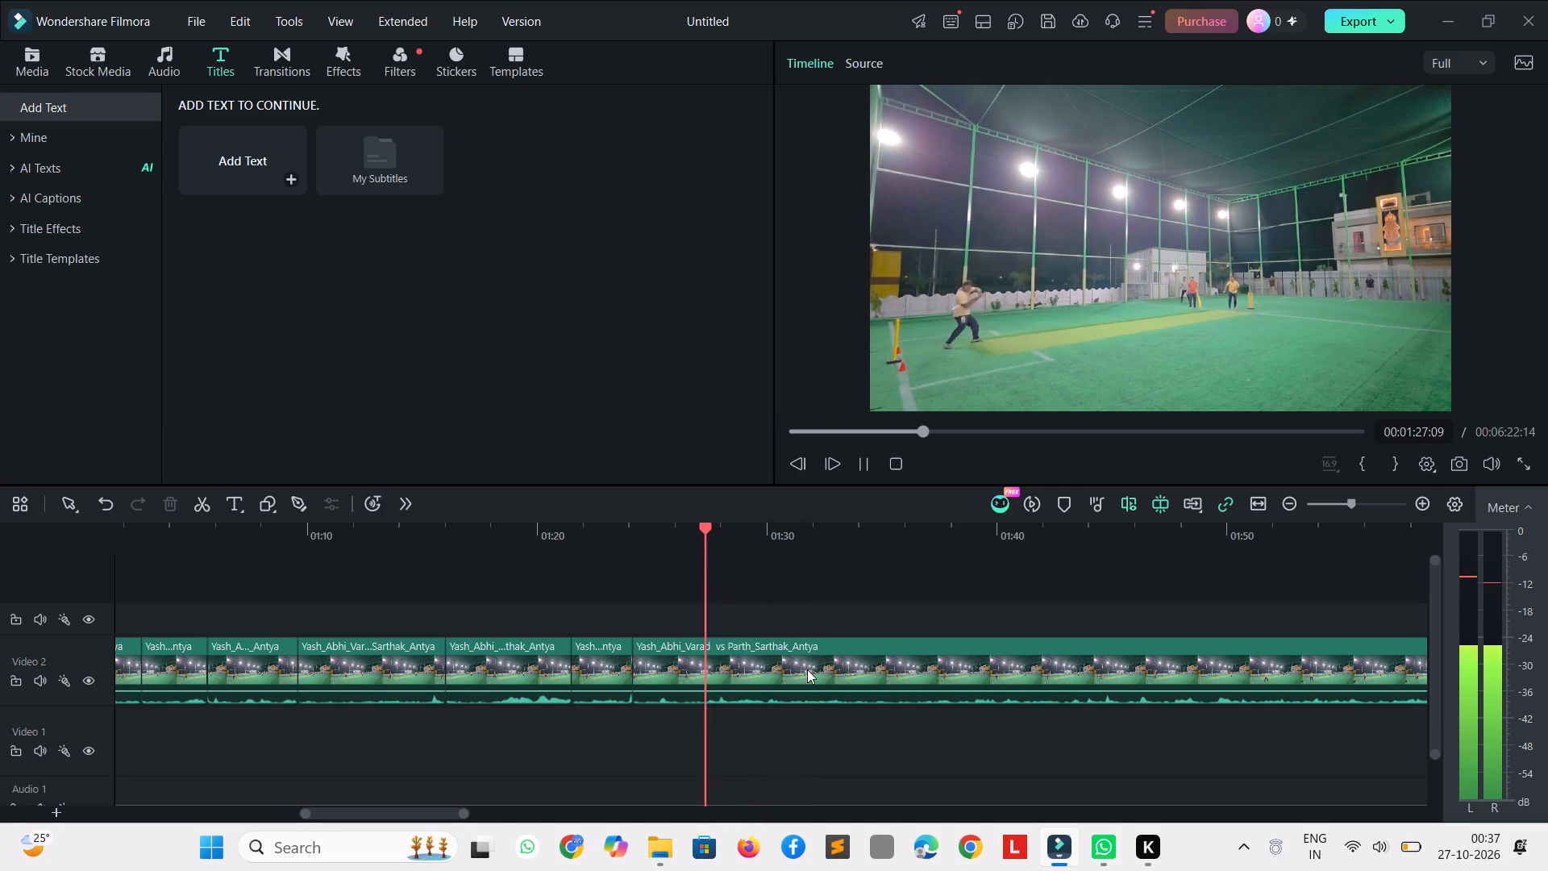
{"action": "key", "text": "Left"}
{"action": "key", "text": "Left"}
{"action": "key", "text": "Left"}
{"action": "key", "text": "Left"}
{"action": "key", "text": "Left"}
{"action": "key", "text": "Left"}
{"action": "key", "text": "Left"}
{"action": "key", "text": "Left"}
{"action": "key", "text": "Left"}
{"action": "key", "text": "Left"}
{"action": "key", "text": "Left"}
{"action": "key", "text": "Left"}
{"action": "key", "text": "Left"}
{"action": "key", "text": "Left"}
{"action": "key", "text": "Left"}
{"action": "key", "text": "Left"}
{"action": "key", "text": "Left"}
{"action": "key", "text": "Left"}
{"action": "key", "text": "Left"}
{"action": "key", "text": "Left"}
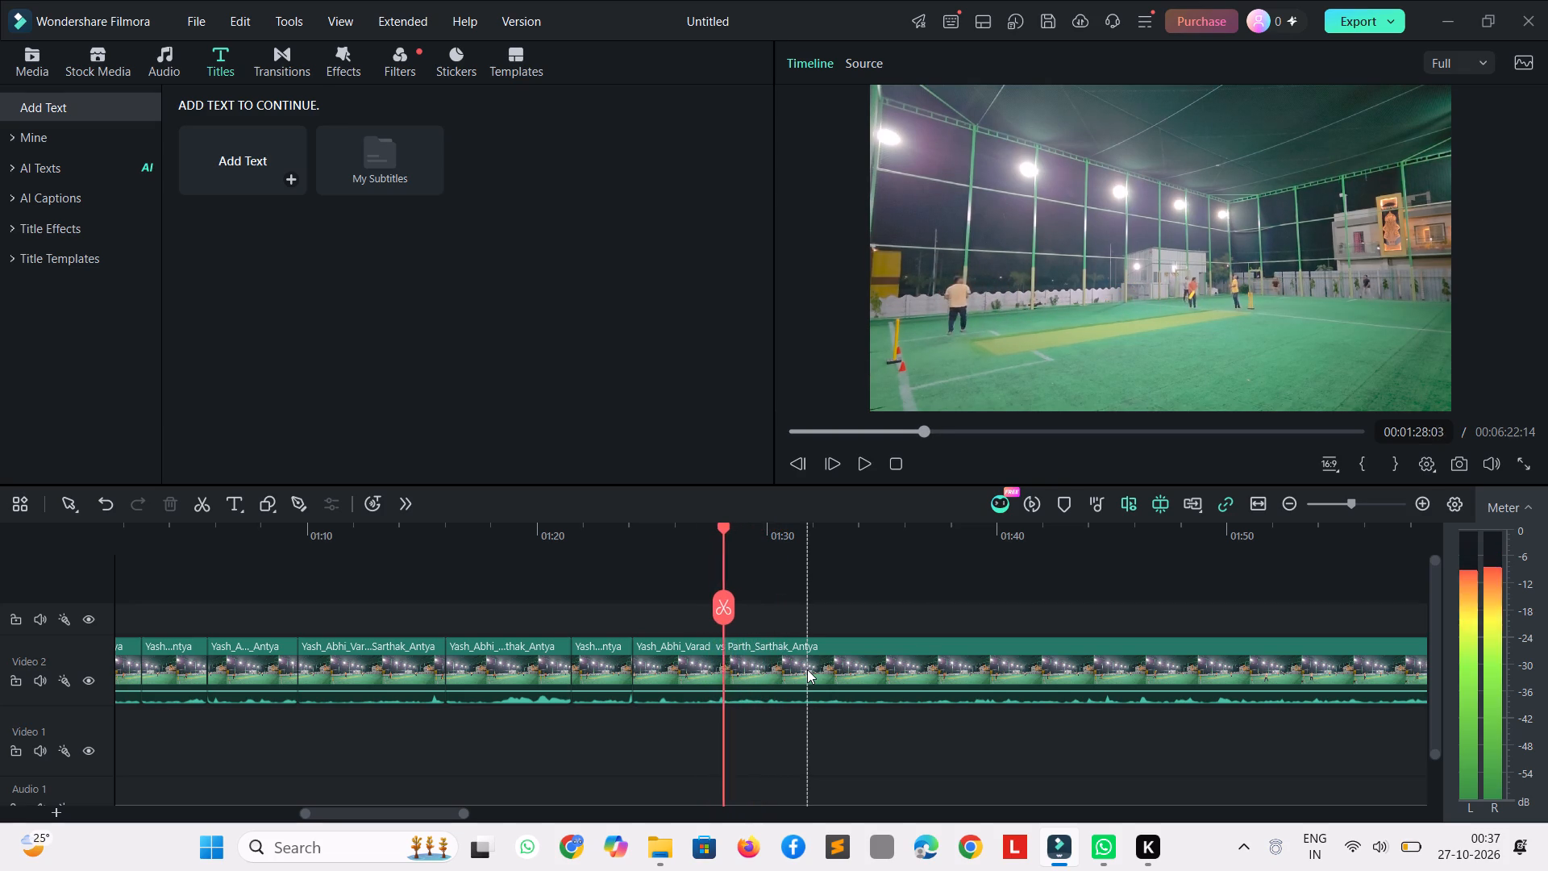
{"action": "key", "text": "Left"}
{"action": "key", "text": "Left"}
{"action": "key", "text": "Left"}
{"action": "key", "text": "Left"}
{"action": "key", "text": "Left"}
{"action": "key", "text": "Left"}
{"action": "key", "text": "Left"}
{"action": "key", "text": "Left"}
{"action": "key", "text": "Left"}
{"action": "key", "text": "Left"}
{"action": "key", "text": "Left"}
{"action": "key", "text": "Left"}
{"action": "key", "text": "Left"}
{"action": "key", "text": "Left"}
{"action": "key", "text": "Left"}
{"action": "key", "text": "Left"}
{"action": "key", "text": "Left"}
{"action": "key", "text": "Left"}
{"action": "key", "text": "Left"}
{"action": "key", "text": "Left"}
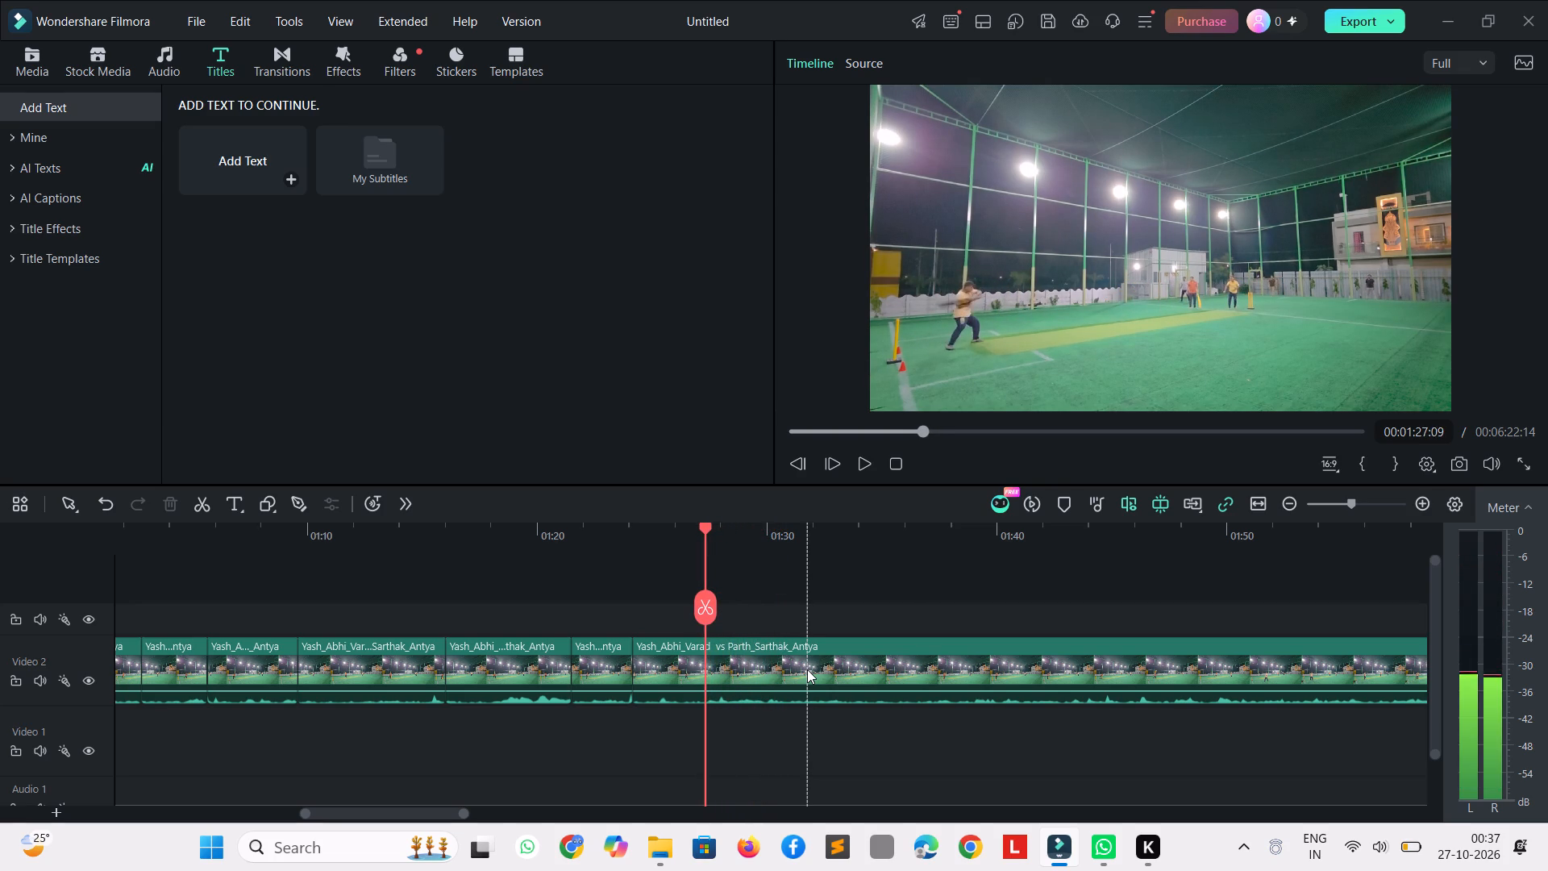
Find the batter's ready stance before the following delivery, split the footage at about 00:01:43, and delete the segment from about 00:01:24 to there.
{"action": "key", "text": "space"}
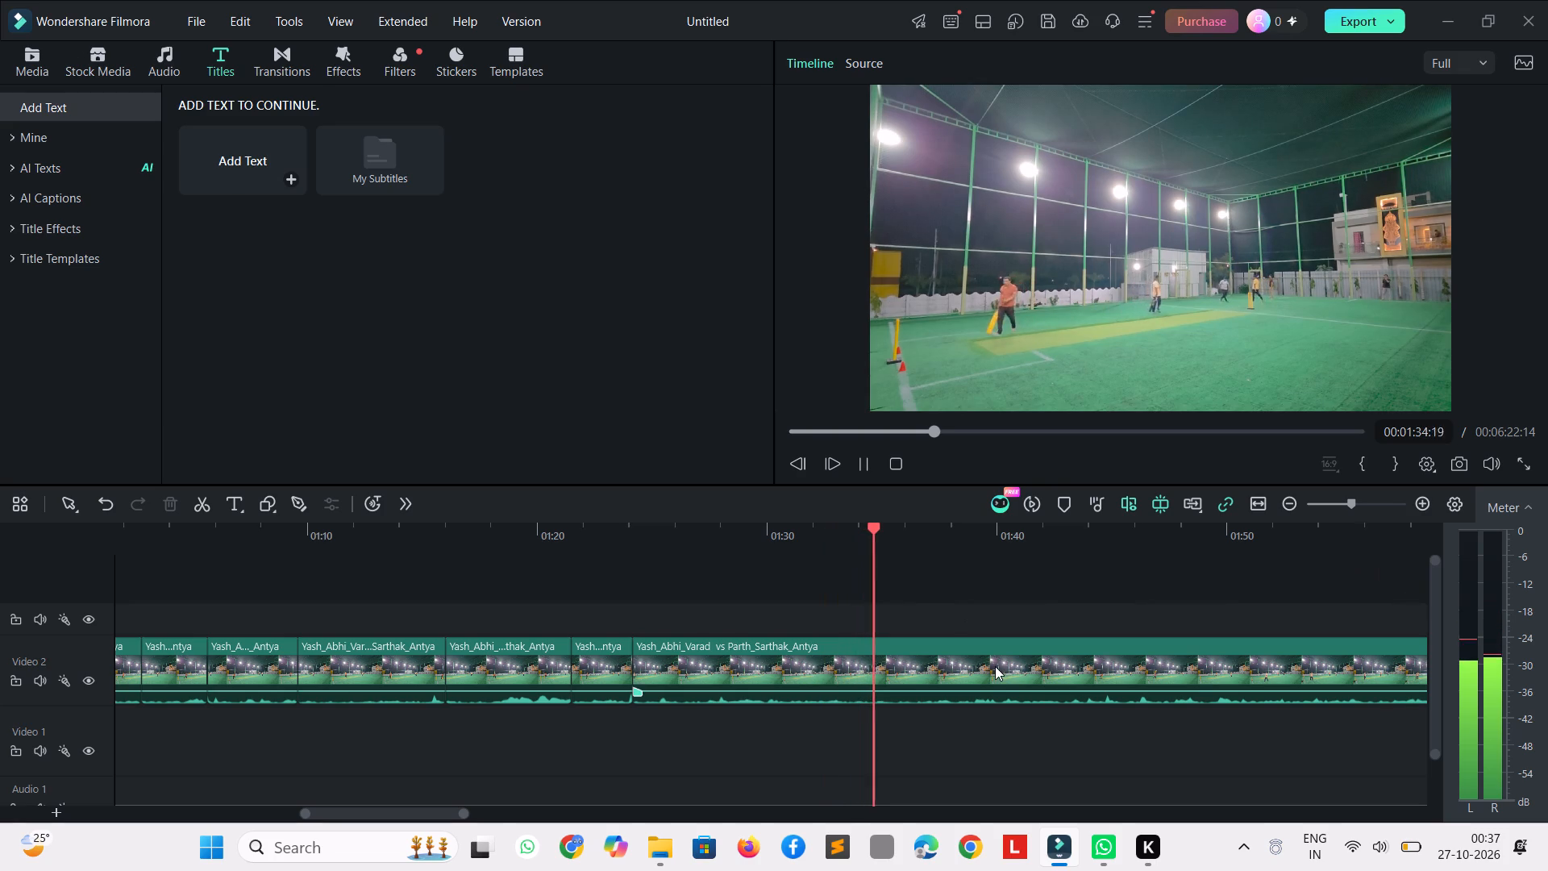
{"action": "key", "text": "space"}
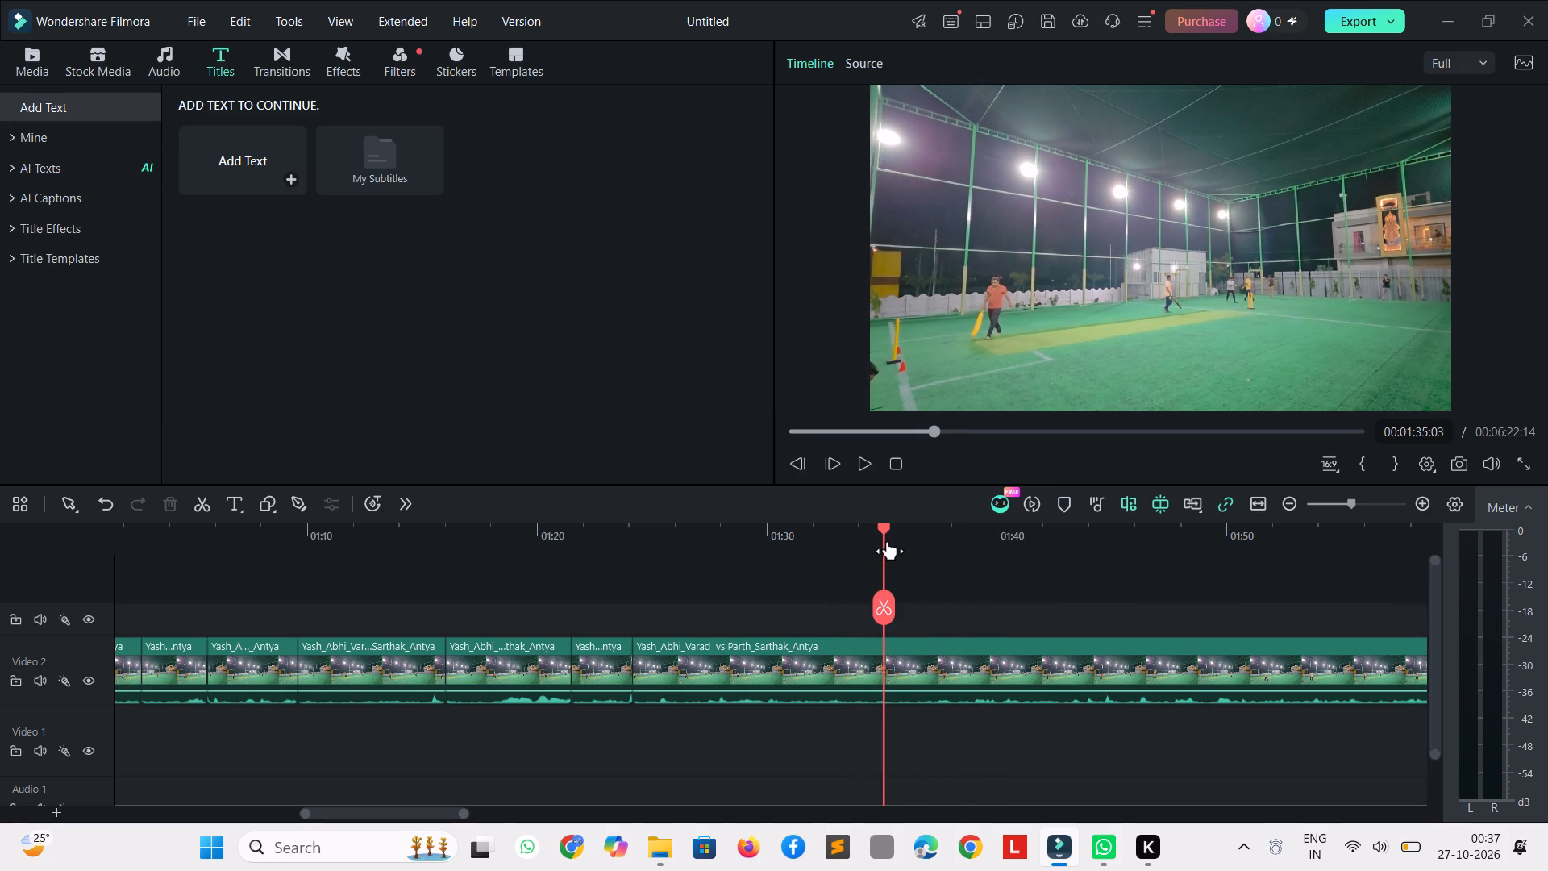
{"action": "left_click_drag", "start_coordinate": [883, 541], "coordinate": [948, 568]}
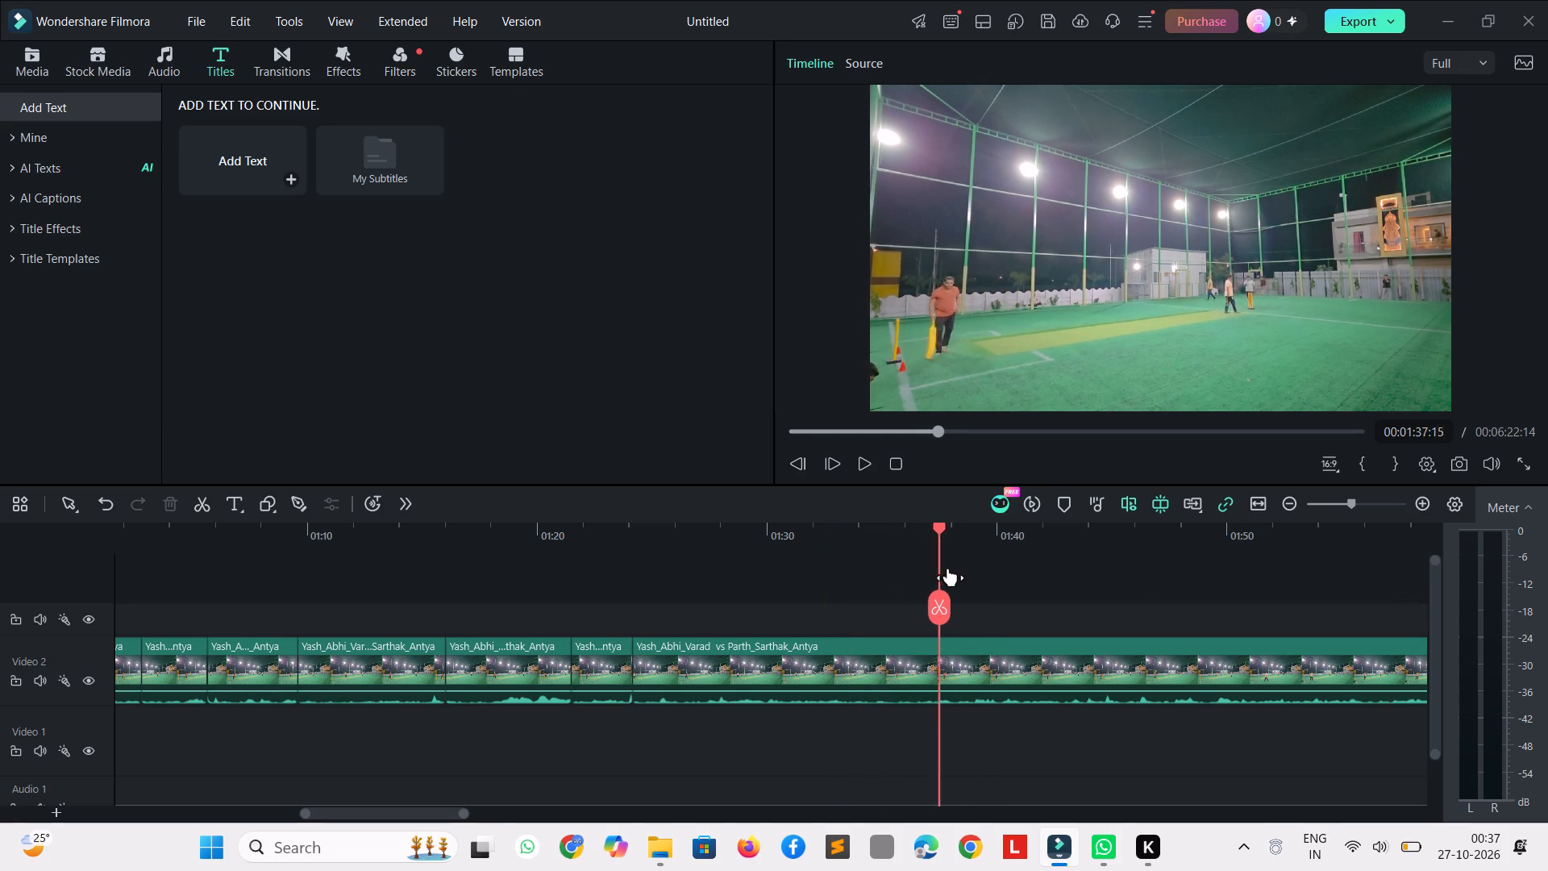
{"action": "left_click_drag", "start_coordinate": [948, 568], "coordinate": [1076, 594]}
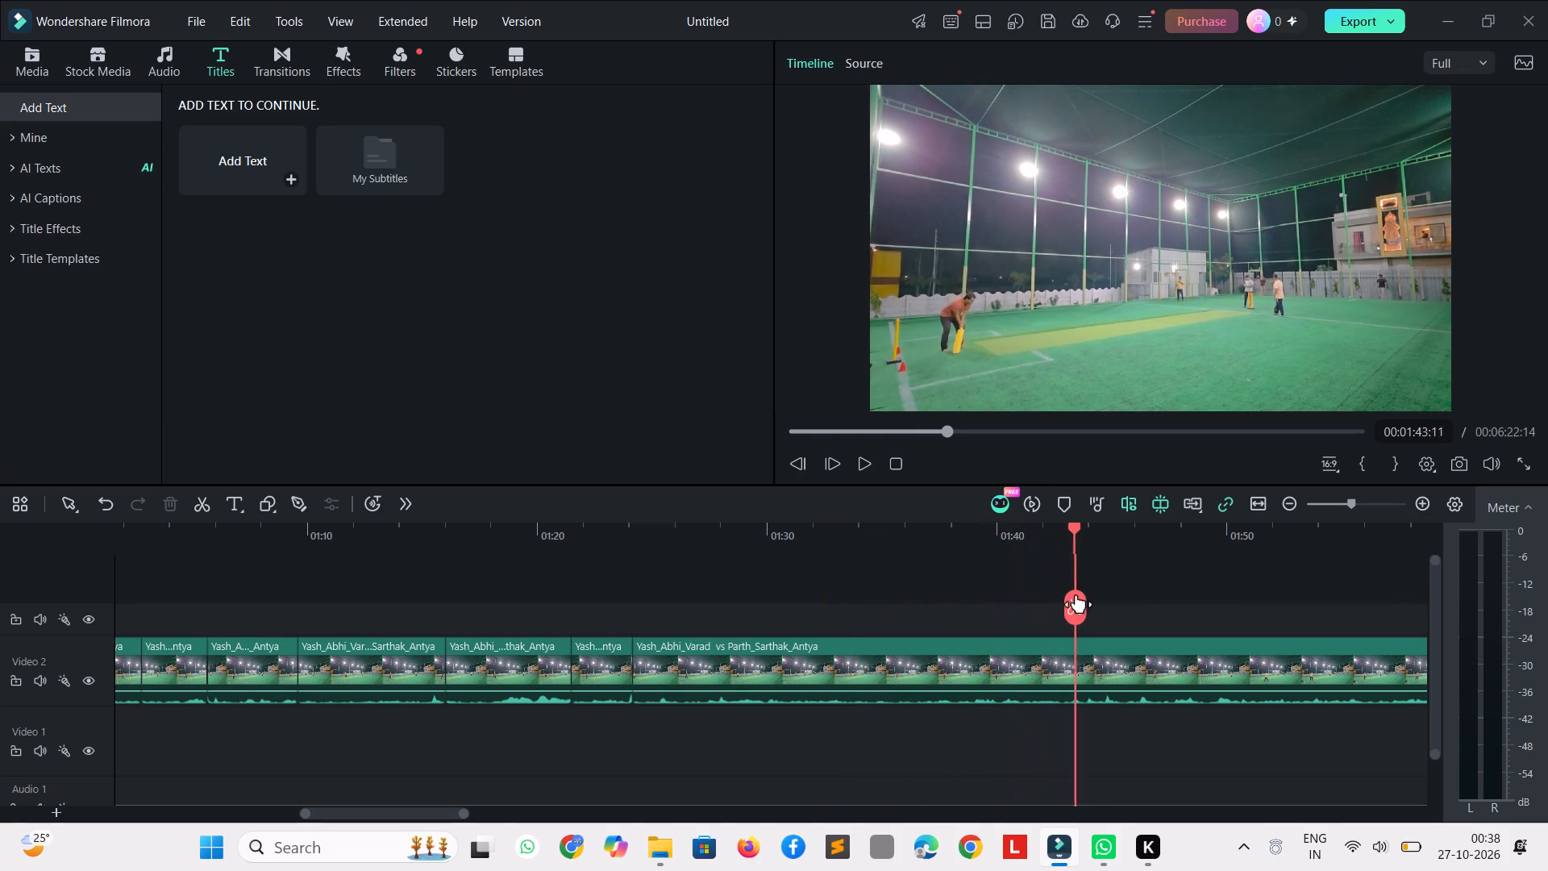
{"action": "left_click_drag", "start_coordinate": [1076, 594], "coordinate": [1081, 614]}
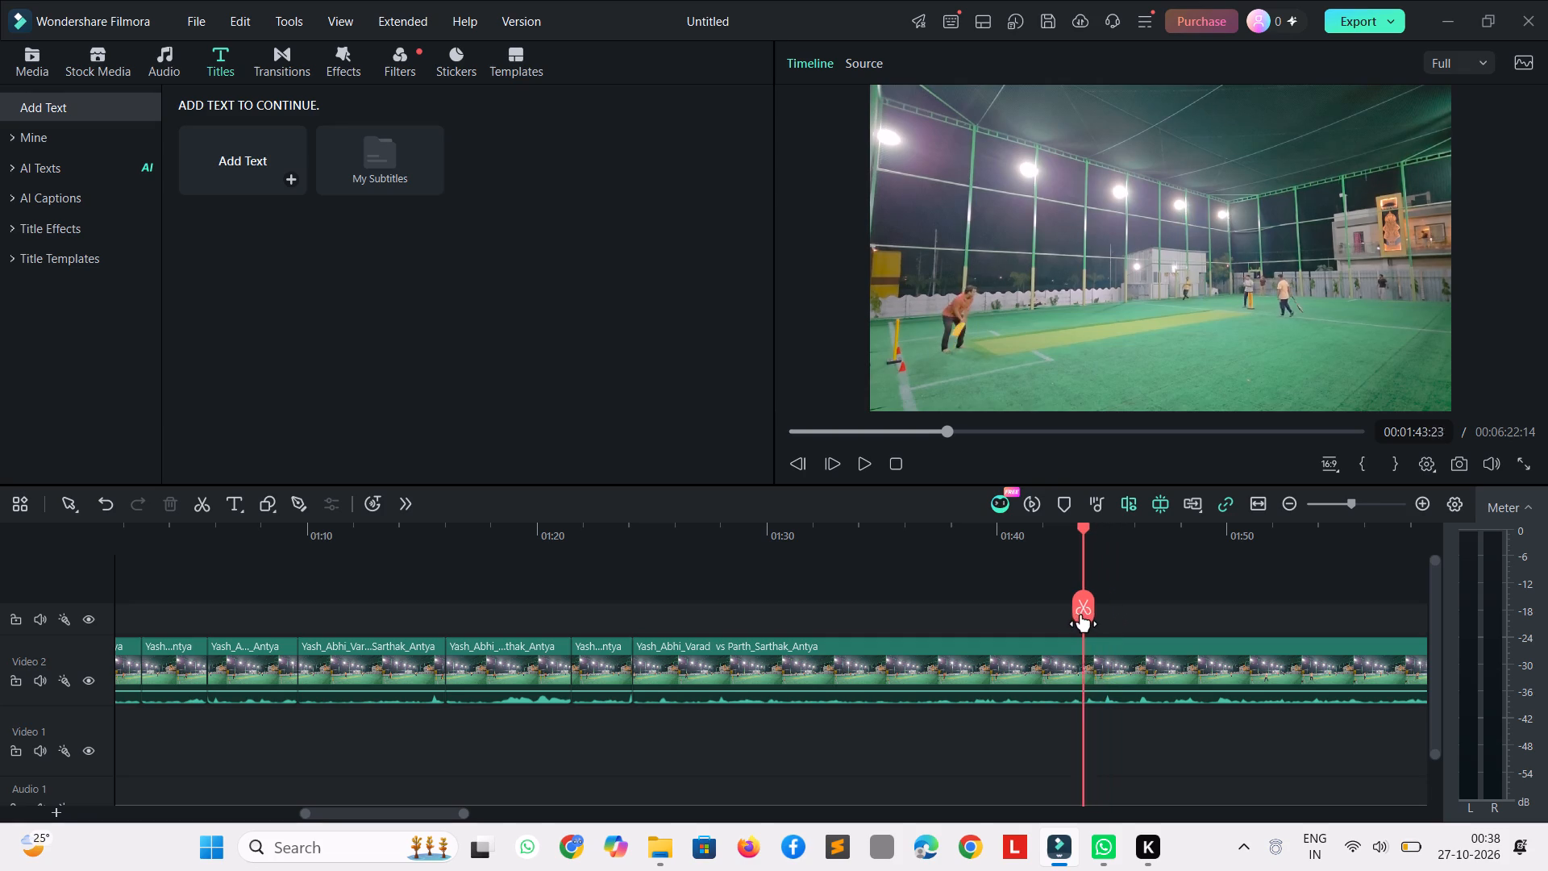
{"action": "left_click_drag", "start_coordinate": [1081, 614], "coordinate": [1063, 616]}
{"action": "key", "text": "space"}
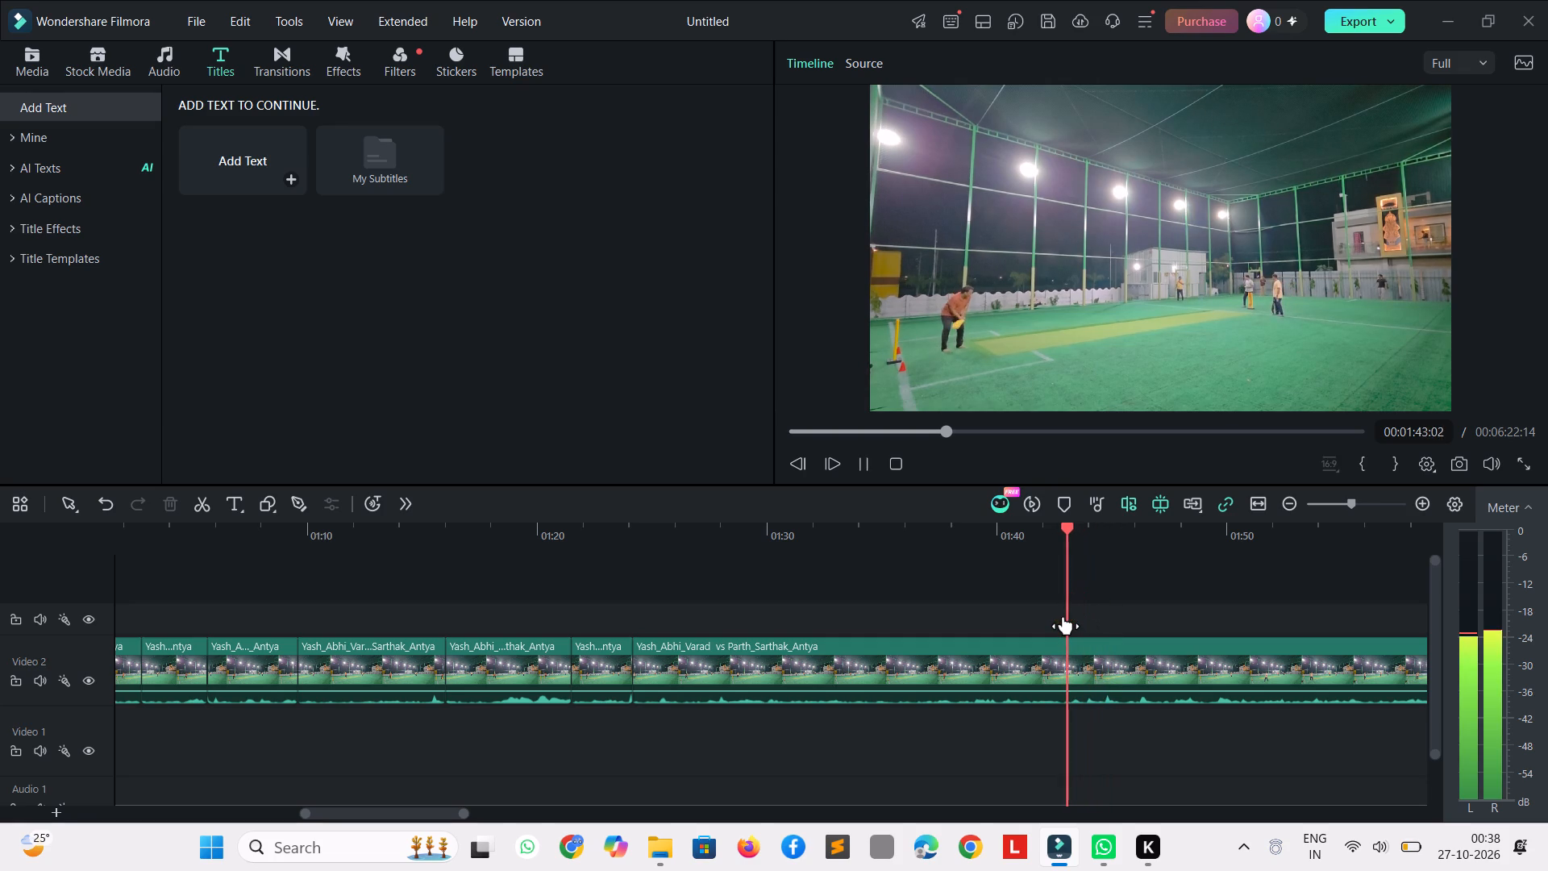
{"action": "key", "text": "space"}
{"action": "key", "text": "ctrl+b"}
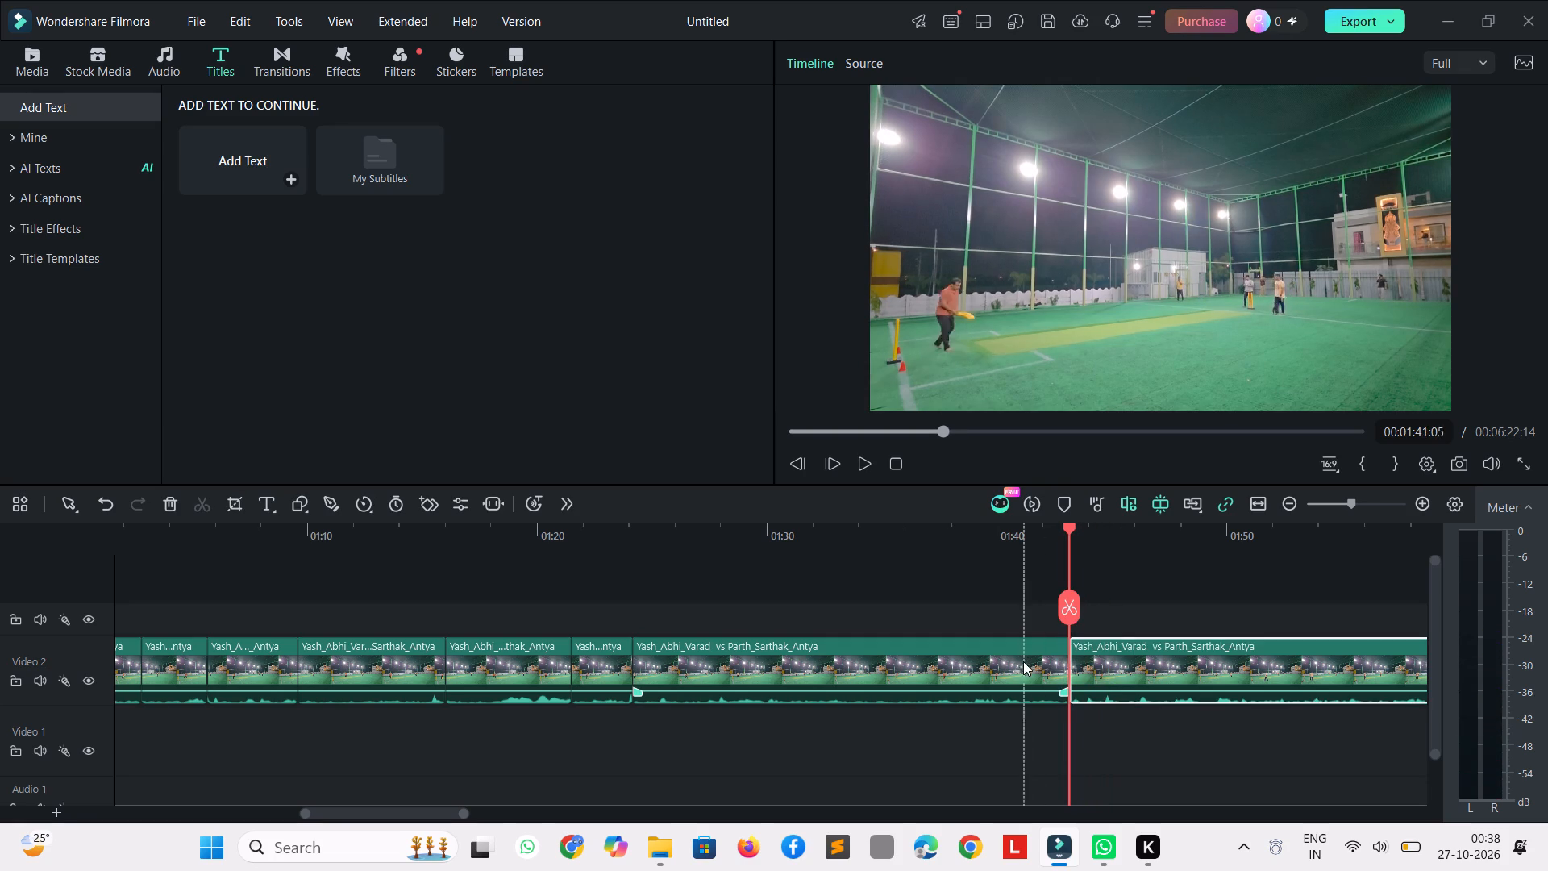
{"action": "left_click", "coordinate": [1018, 669]}
{"action": "key", "text": "Delete"}
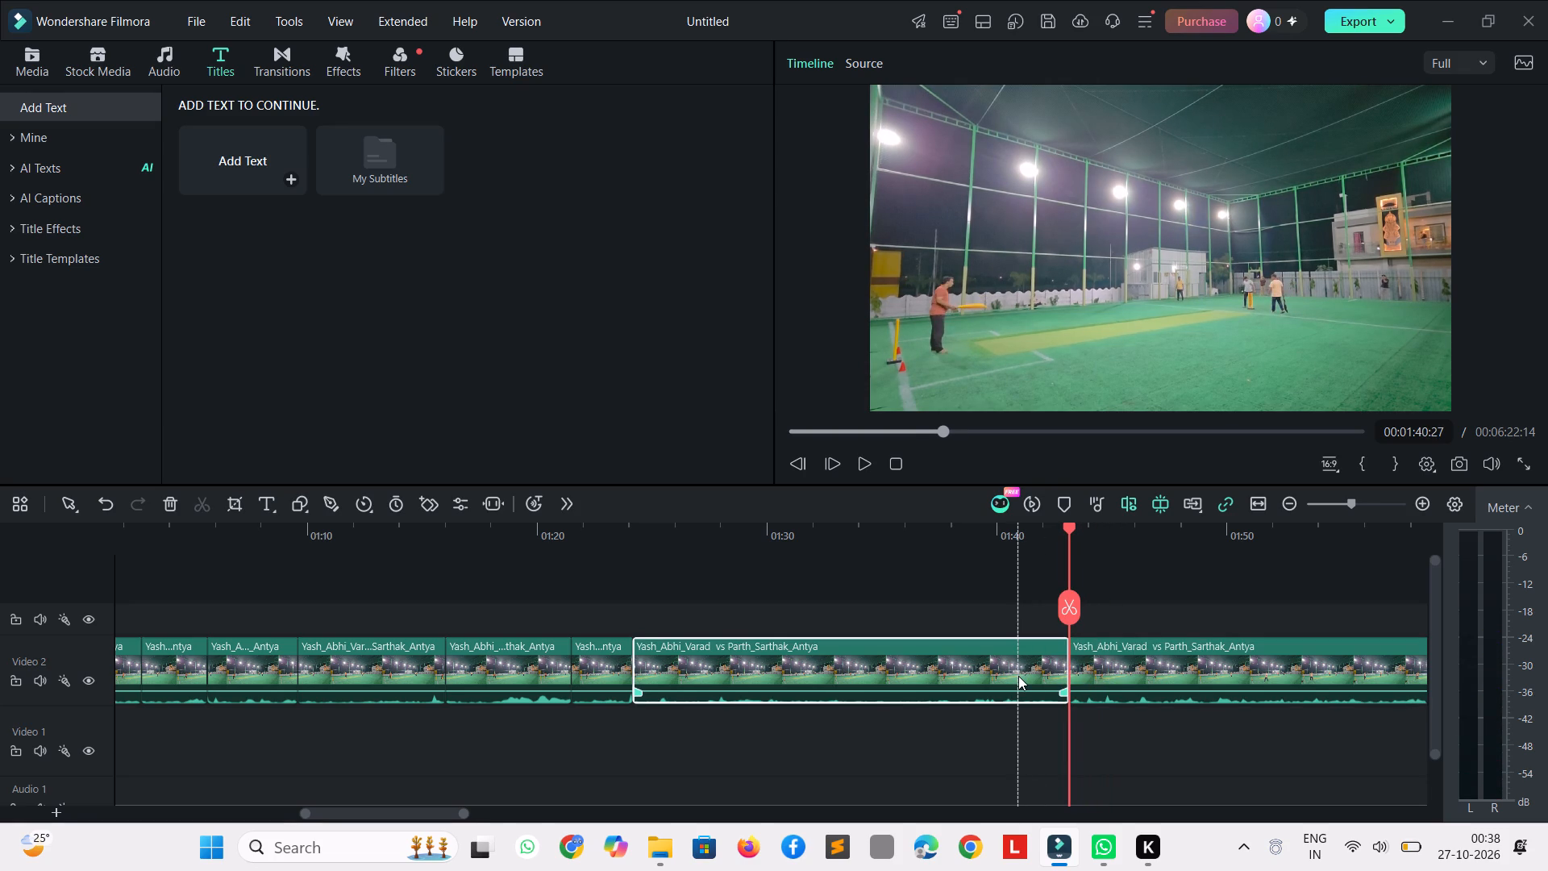
Play and replay the last delivery between about 00:01:31 and 00:01:37 to examine where active play ends.
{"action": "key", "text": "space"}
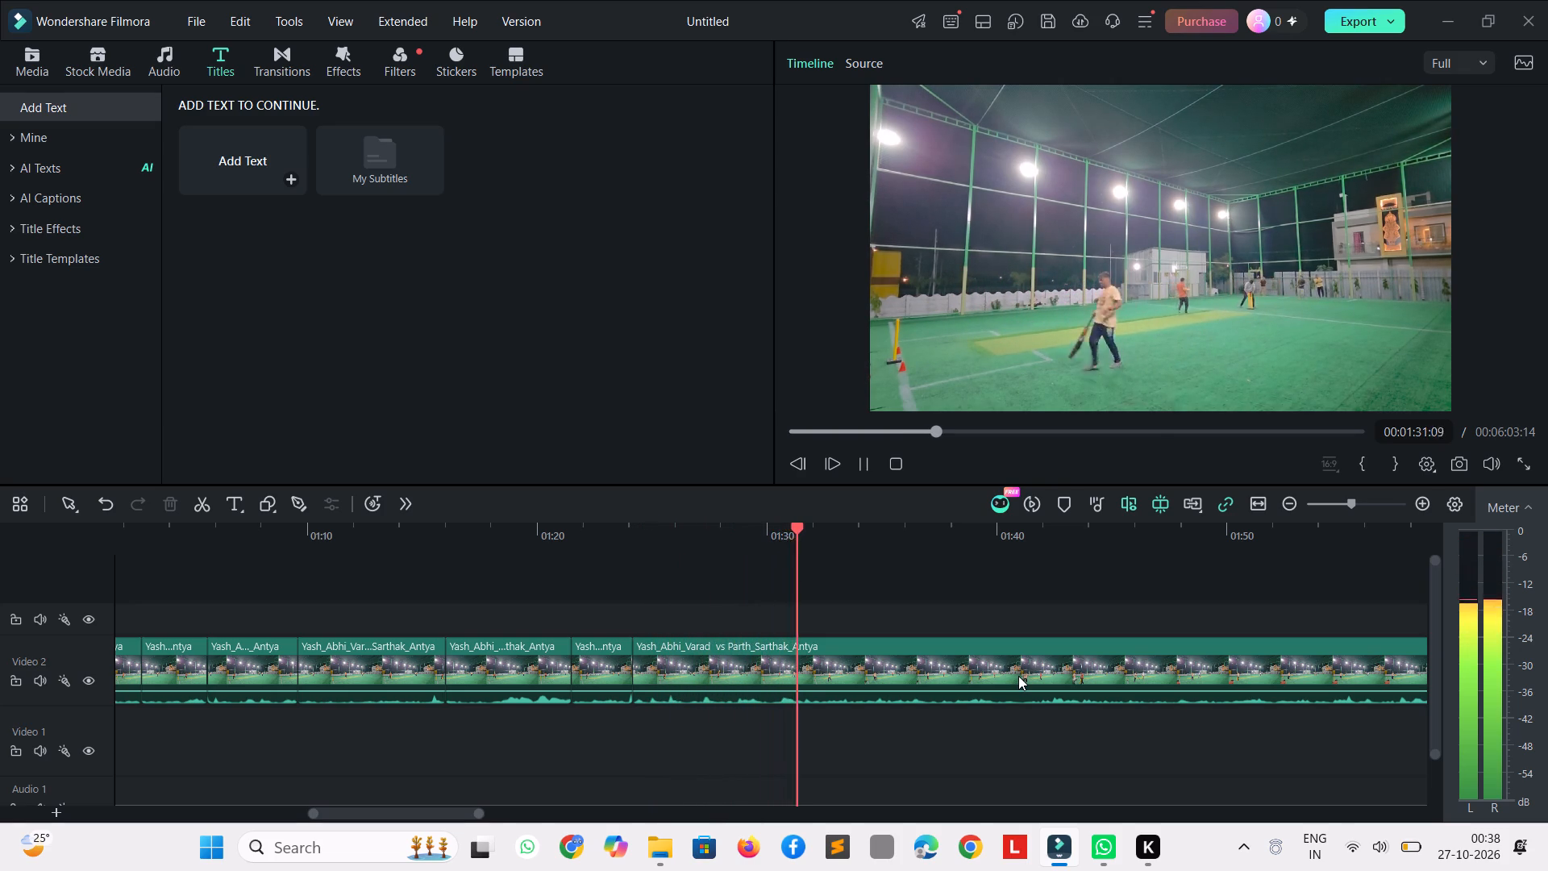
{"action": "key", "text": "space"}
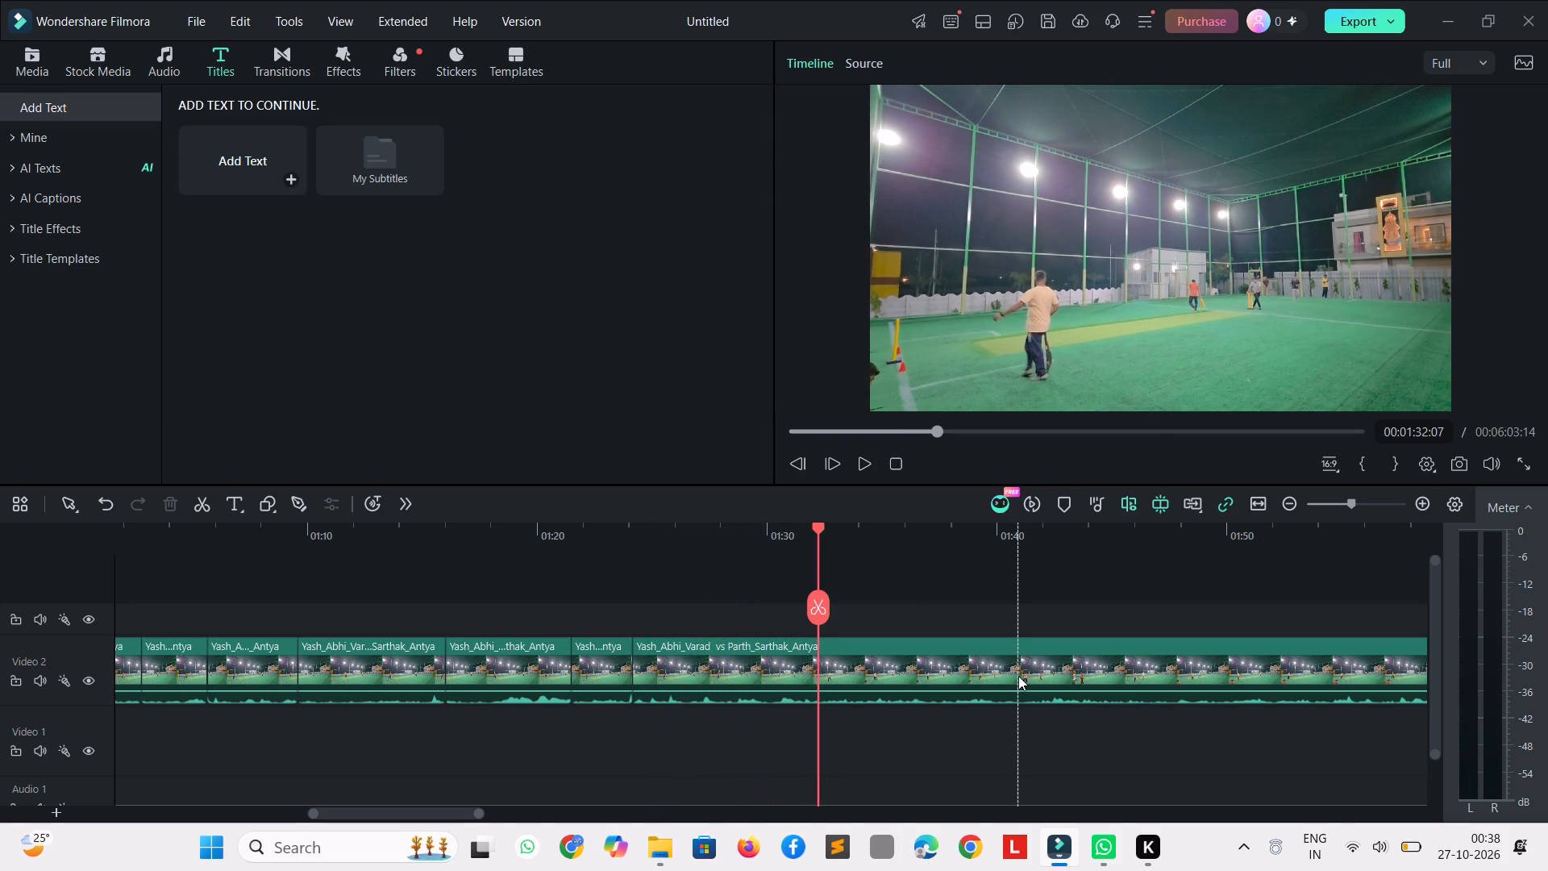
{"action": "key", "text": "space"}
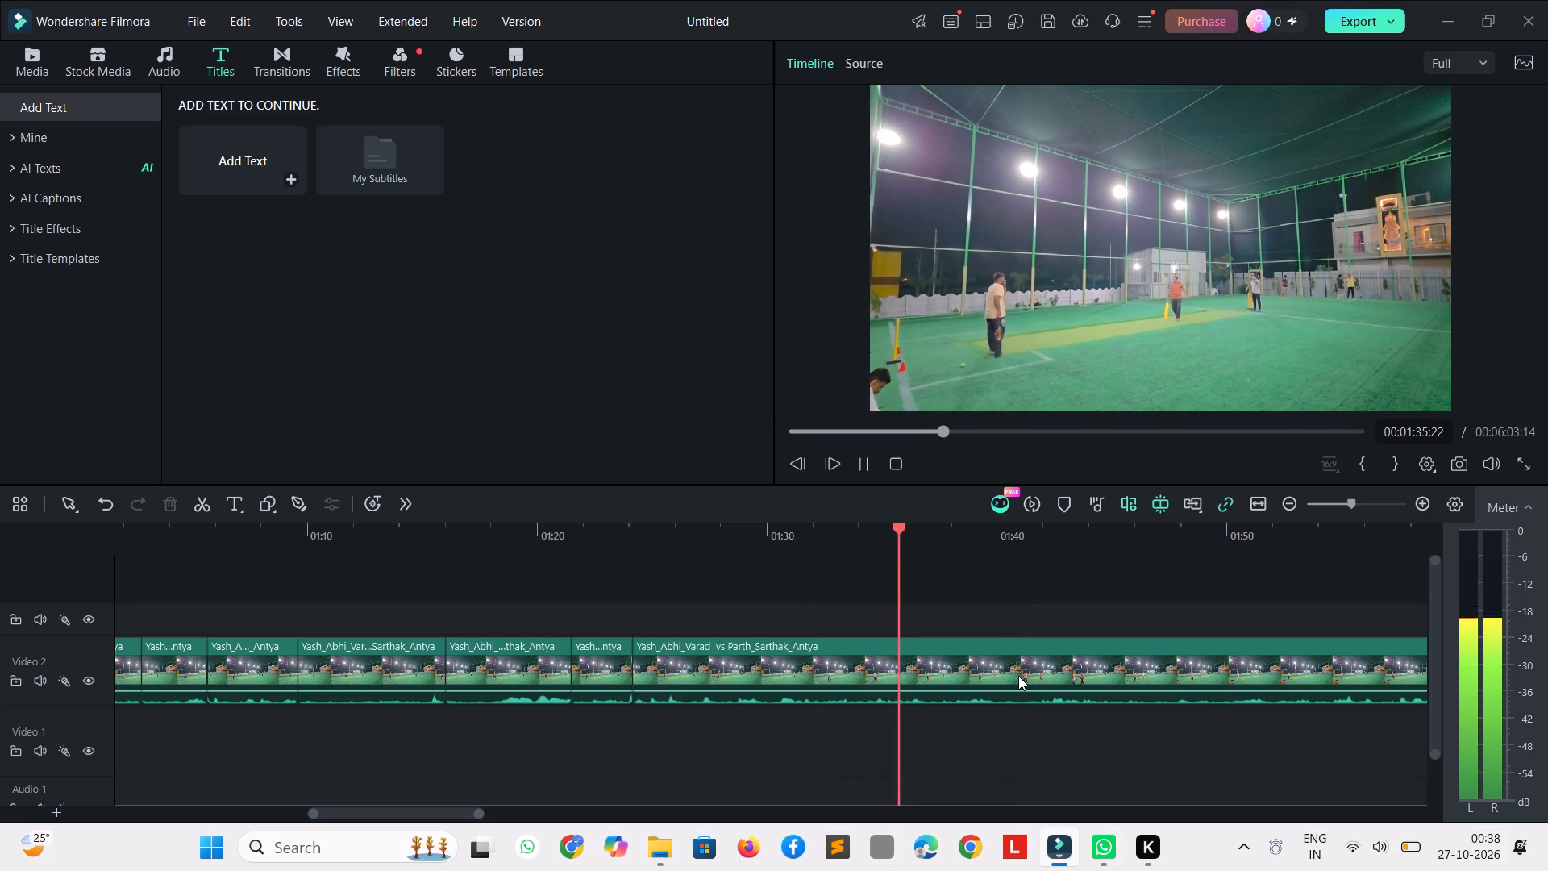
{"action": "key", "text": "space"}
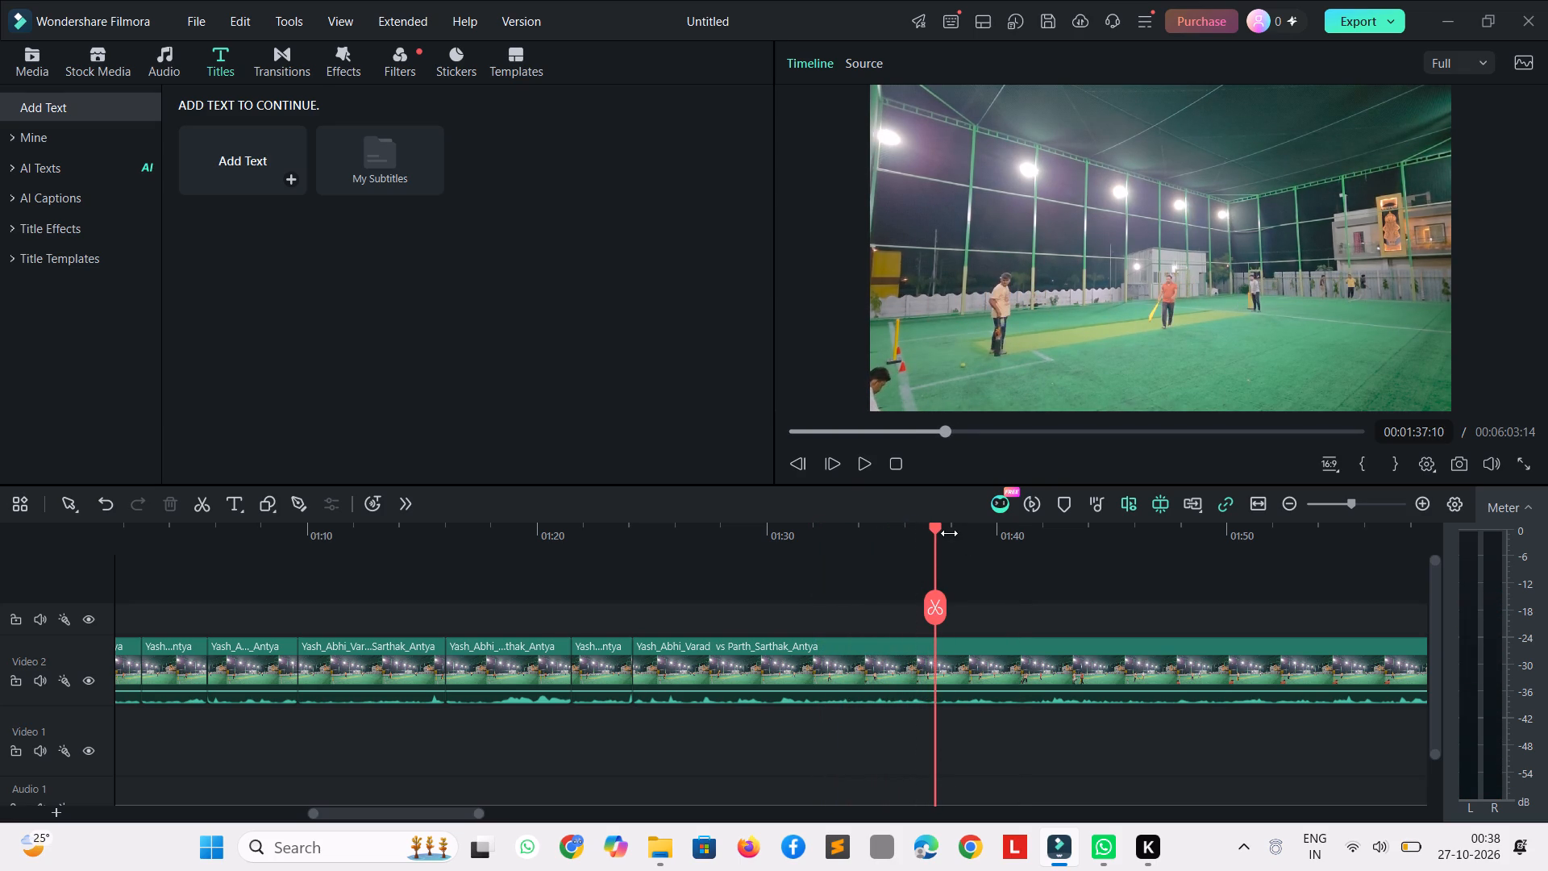
{"action": "left_click_drag", "start_coordinate": [935, 532], "coordinate": [843, 537]}
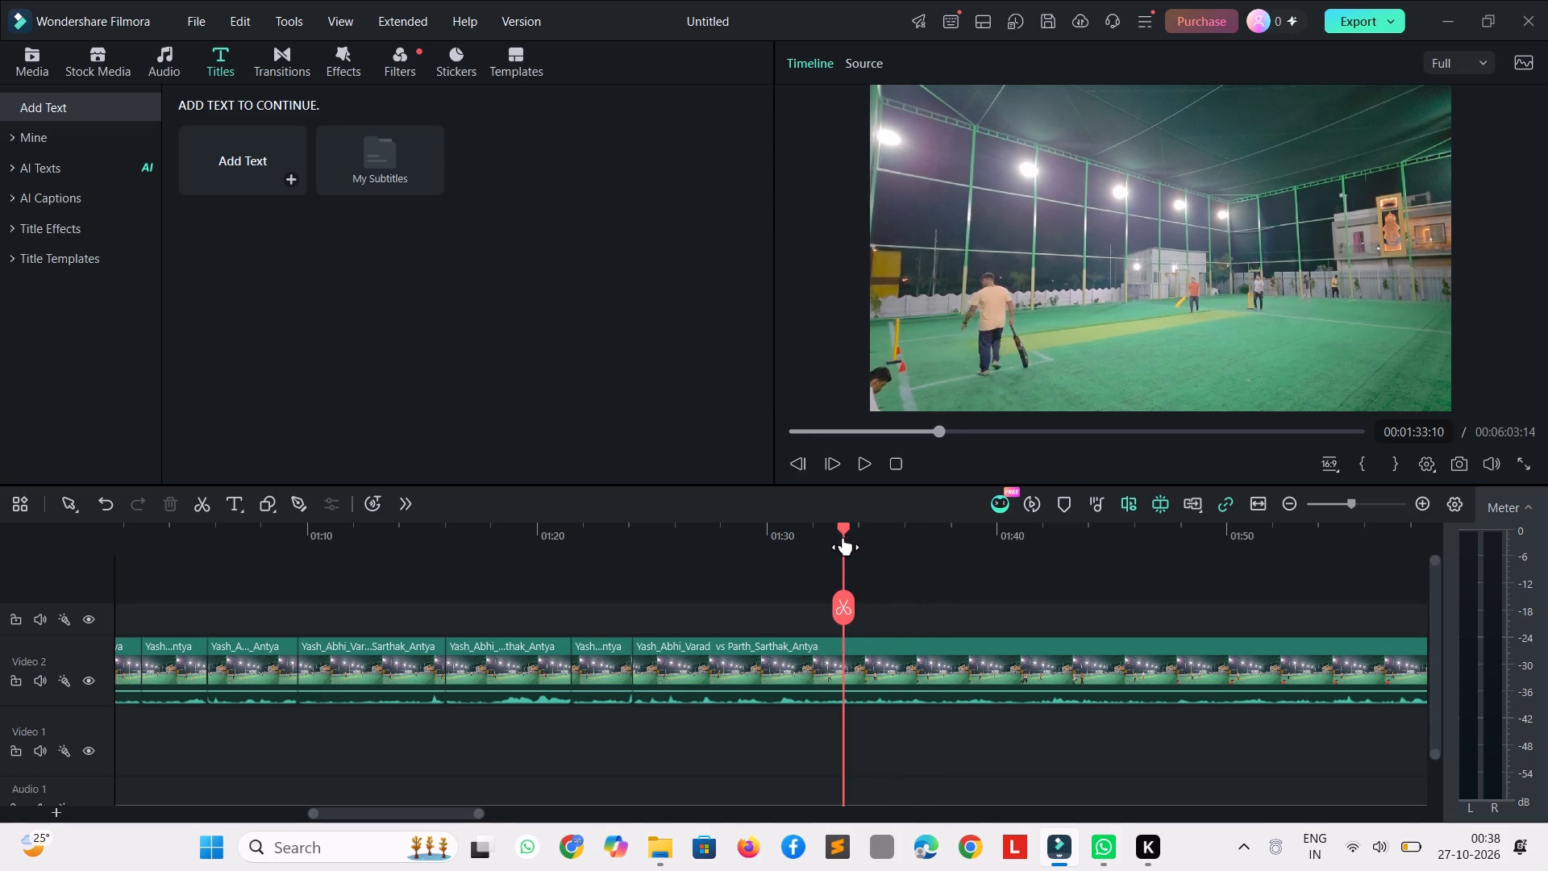
{"action": "left_click_drag", "start_coordinate": [843, 537], "coordinate": [786, 542]}
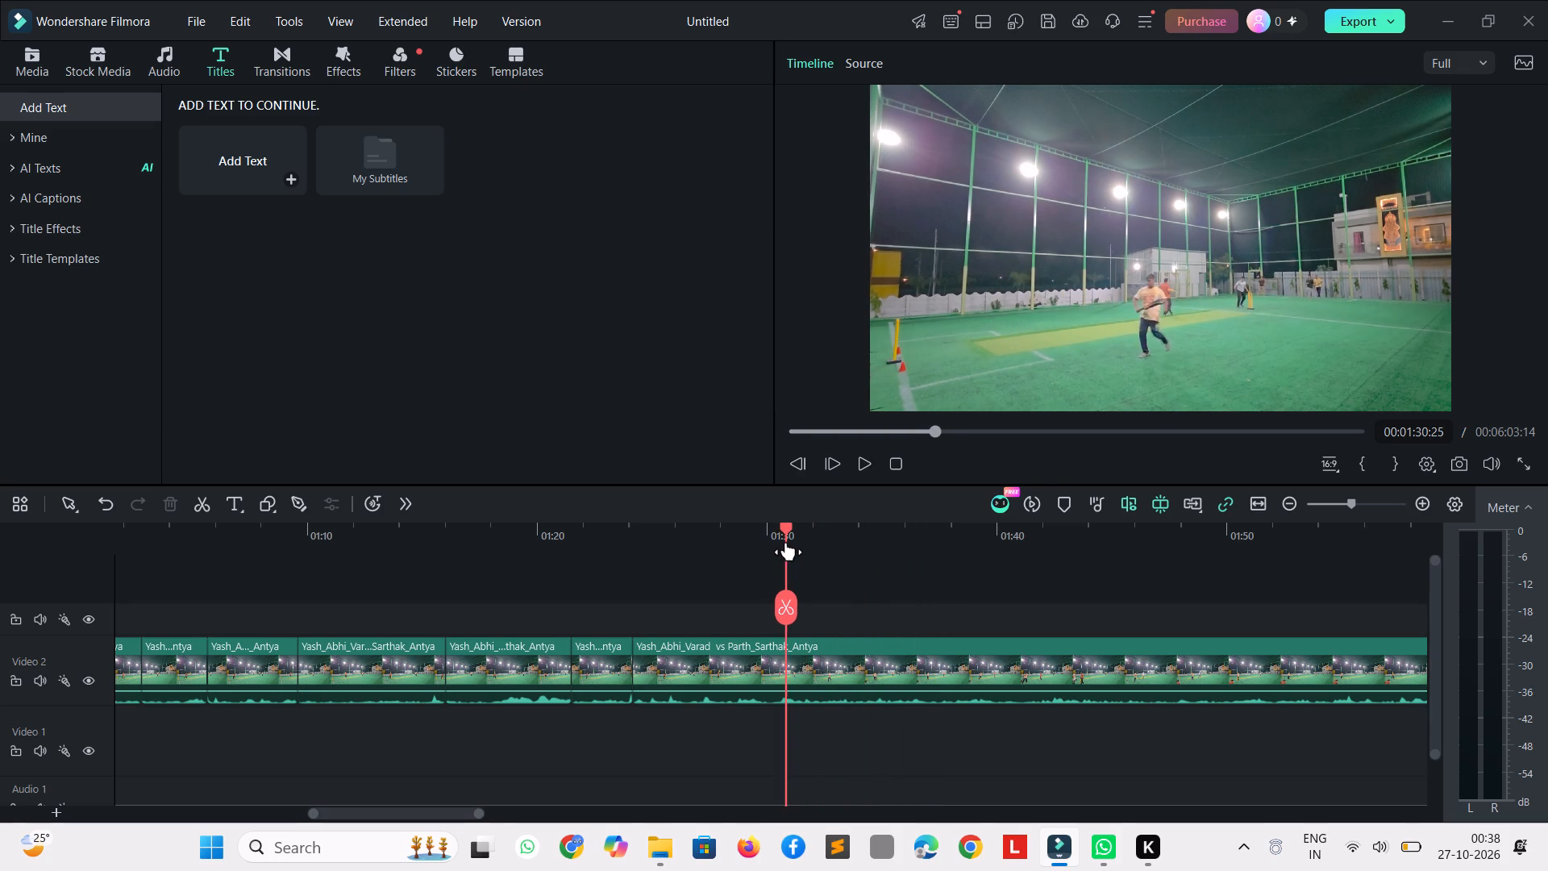
{"action": "left_click_drag", "start_coordinate": [786, 542], "coordinate": [802, 537]}
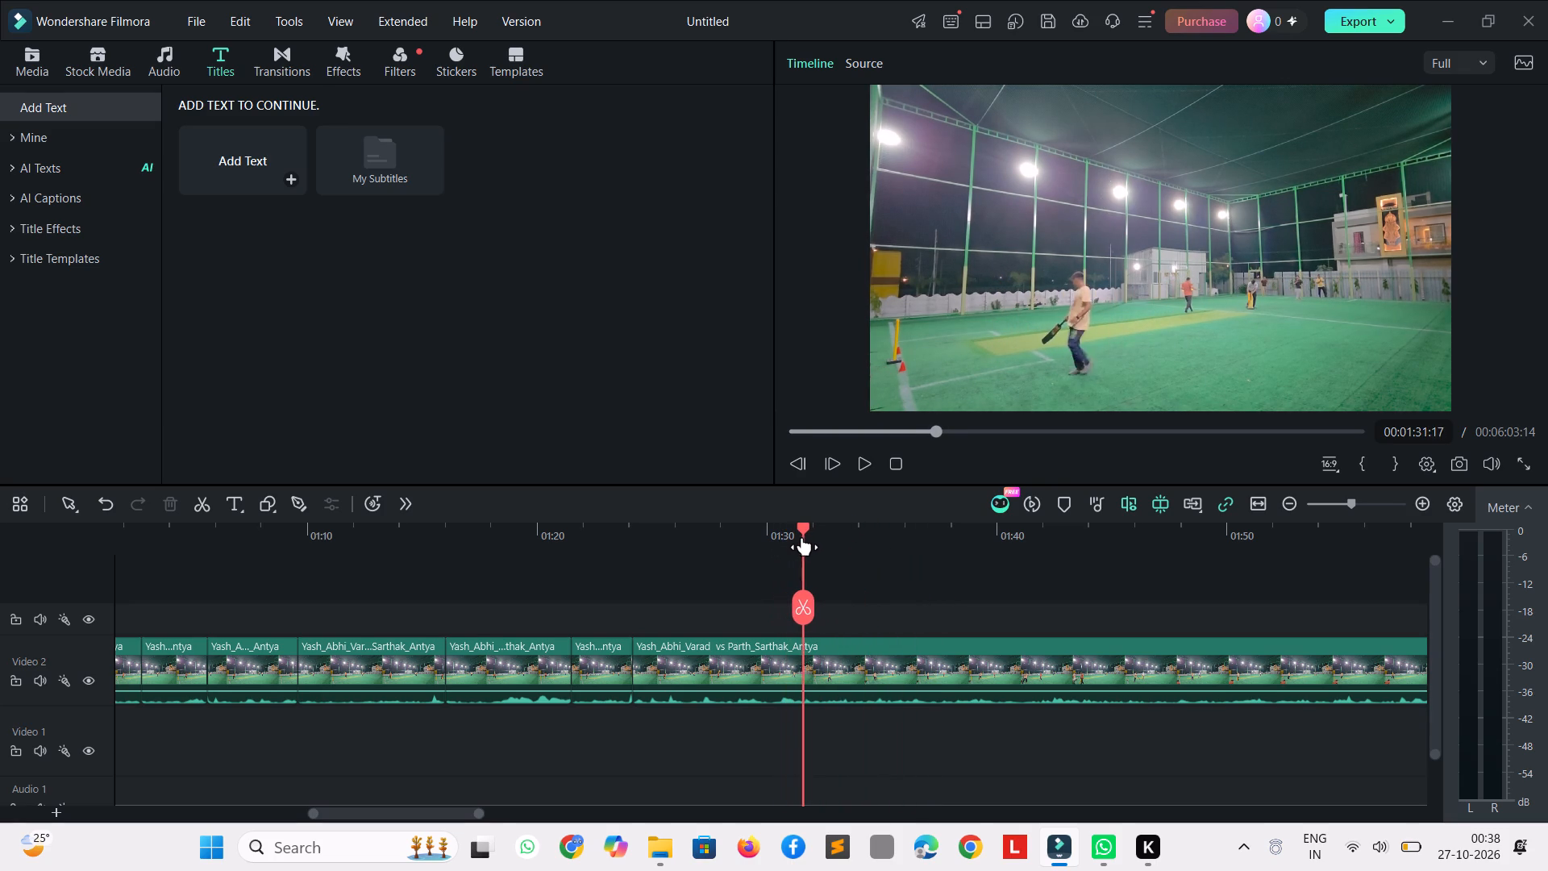
{"action": "left_click_drag", "start_coordinate": [802, 537], "coordinate": [793, 540]}
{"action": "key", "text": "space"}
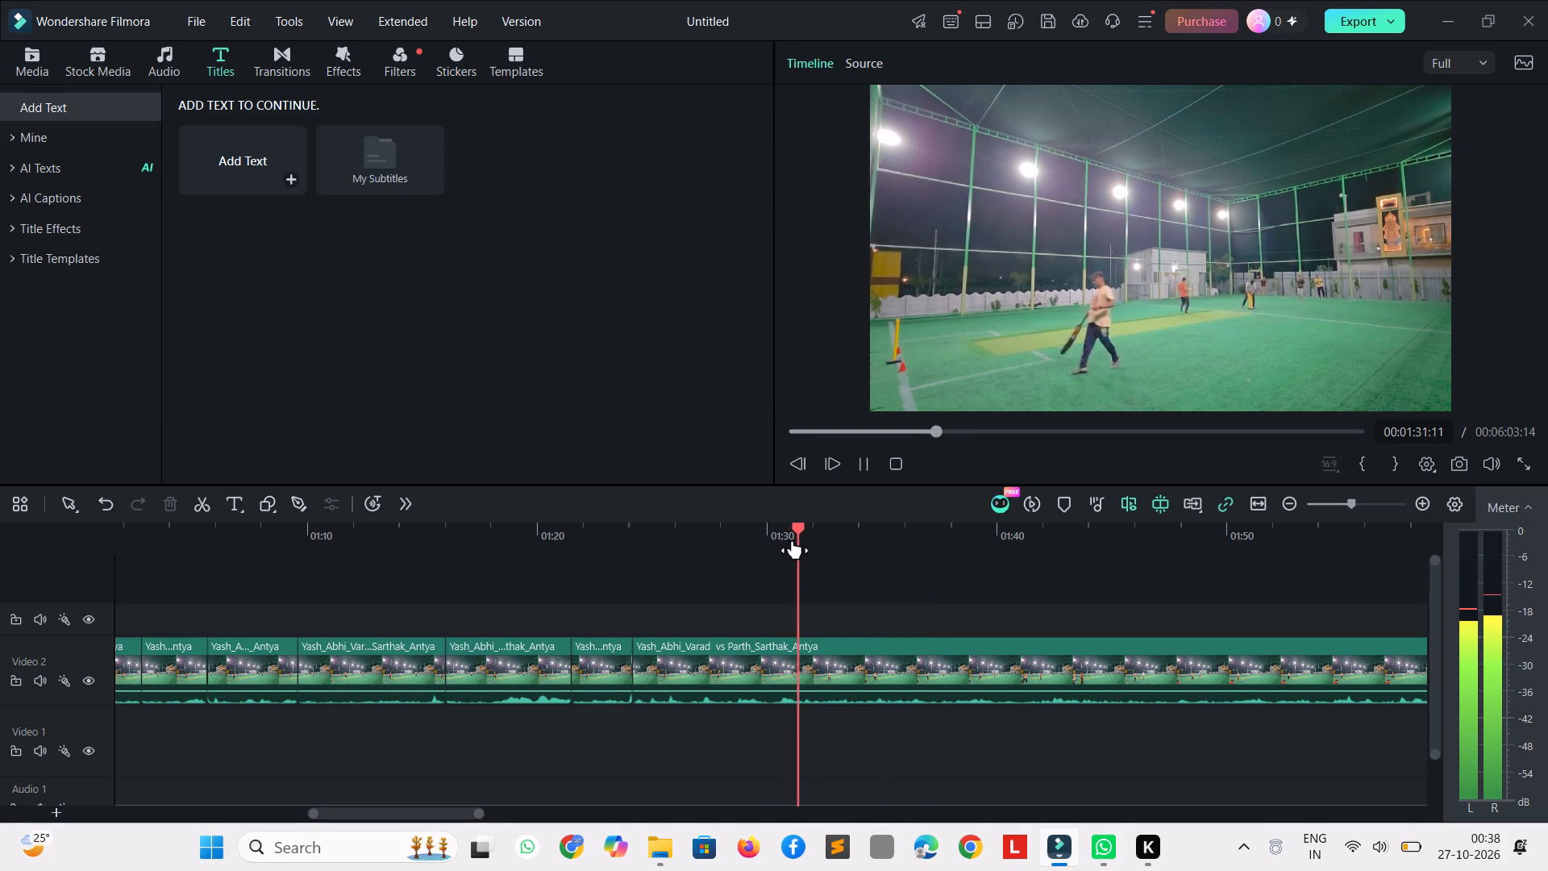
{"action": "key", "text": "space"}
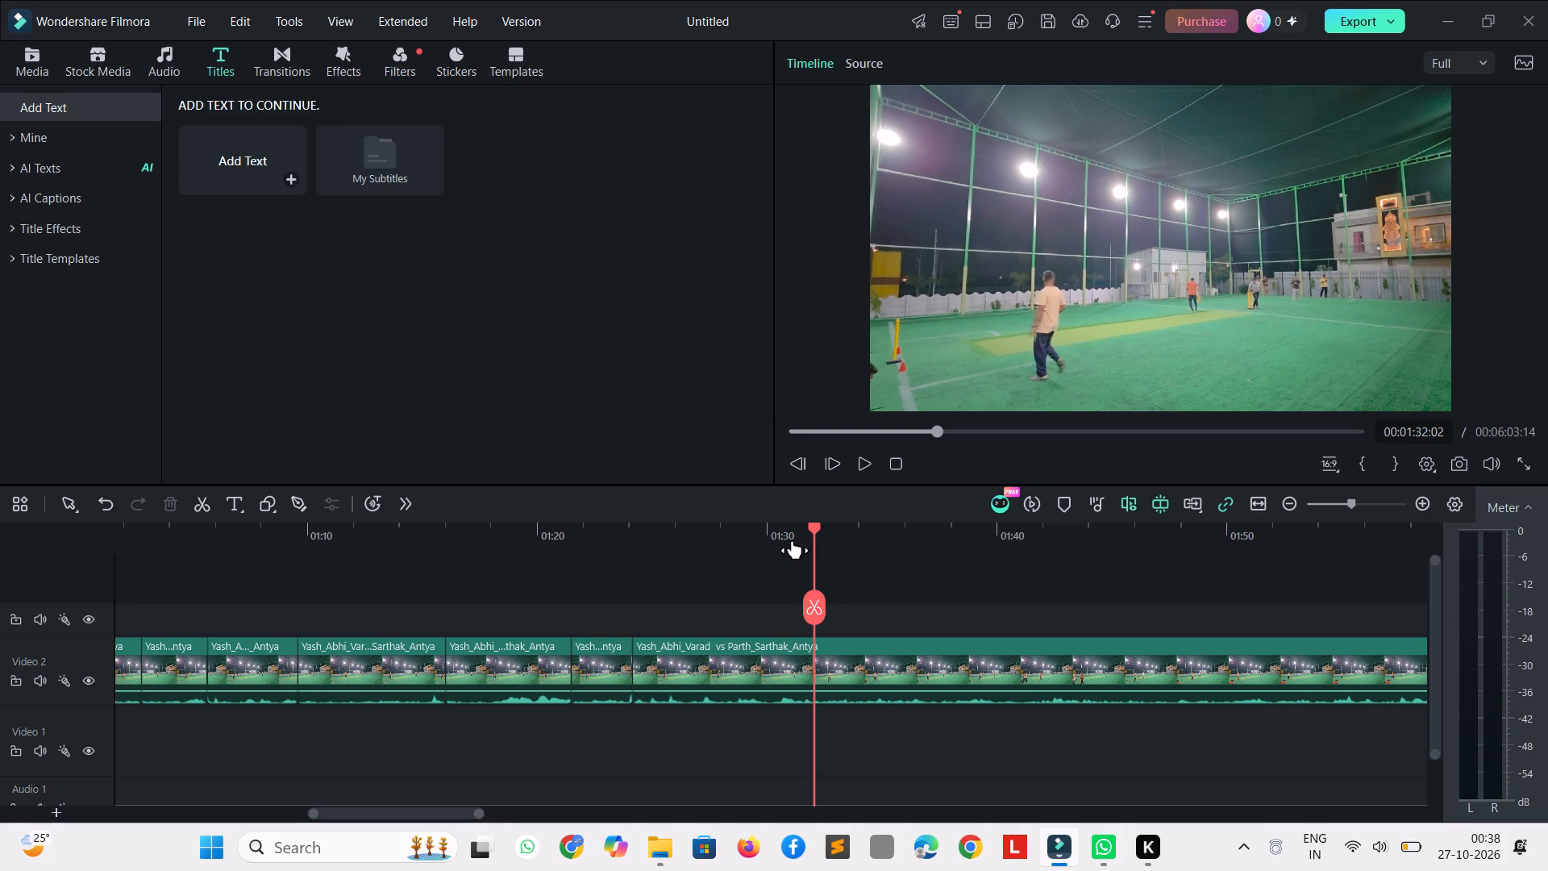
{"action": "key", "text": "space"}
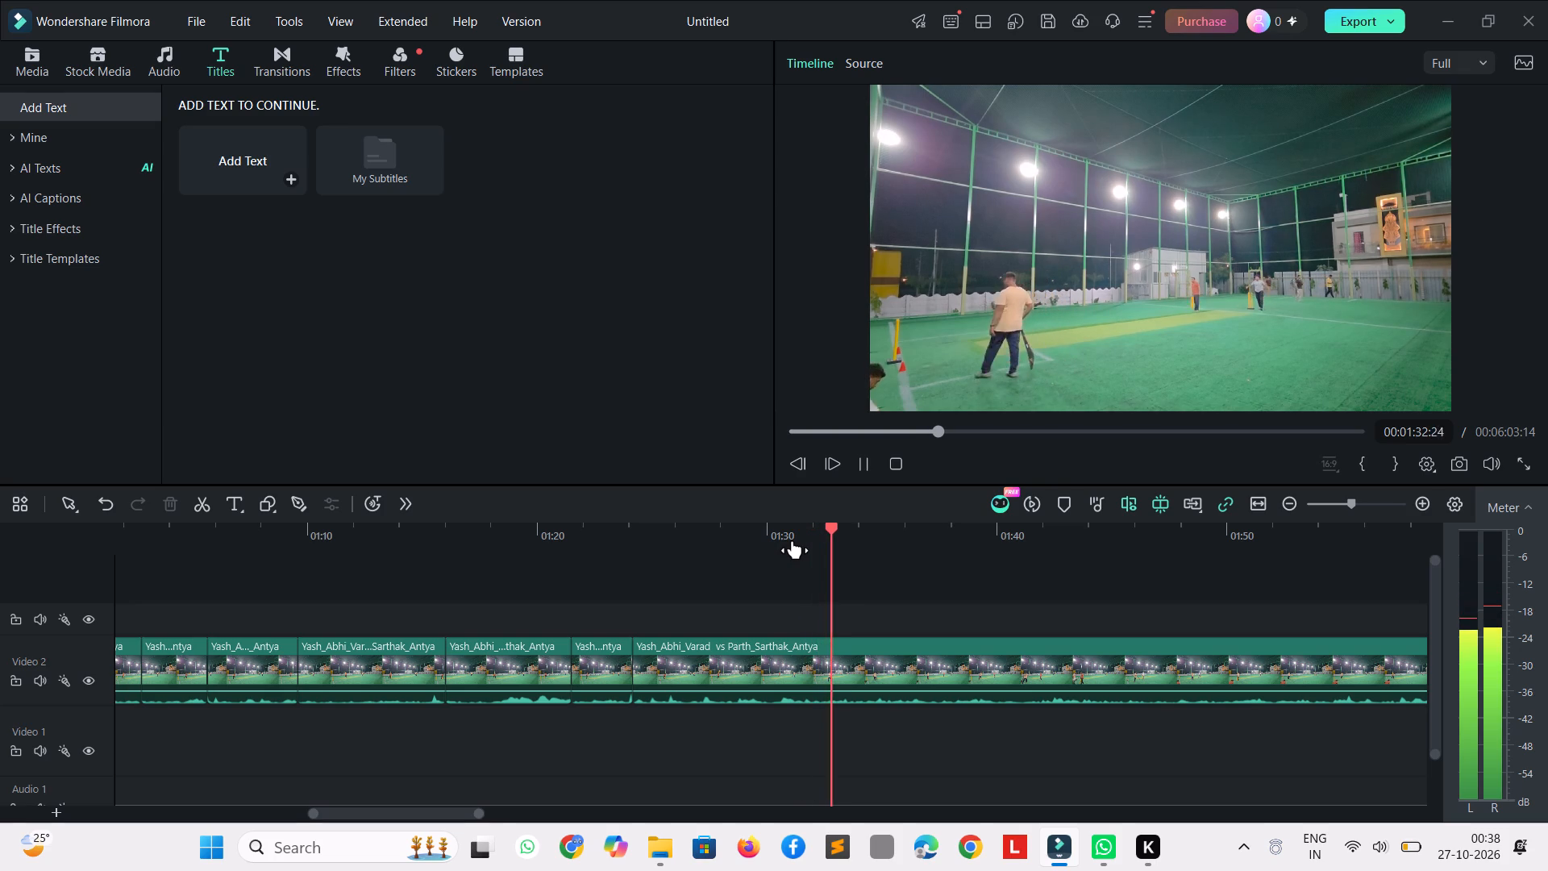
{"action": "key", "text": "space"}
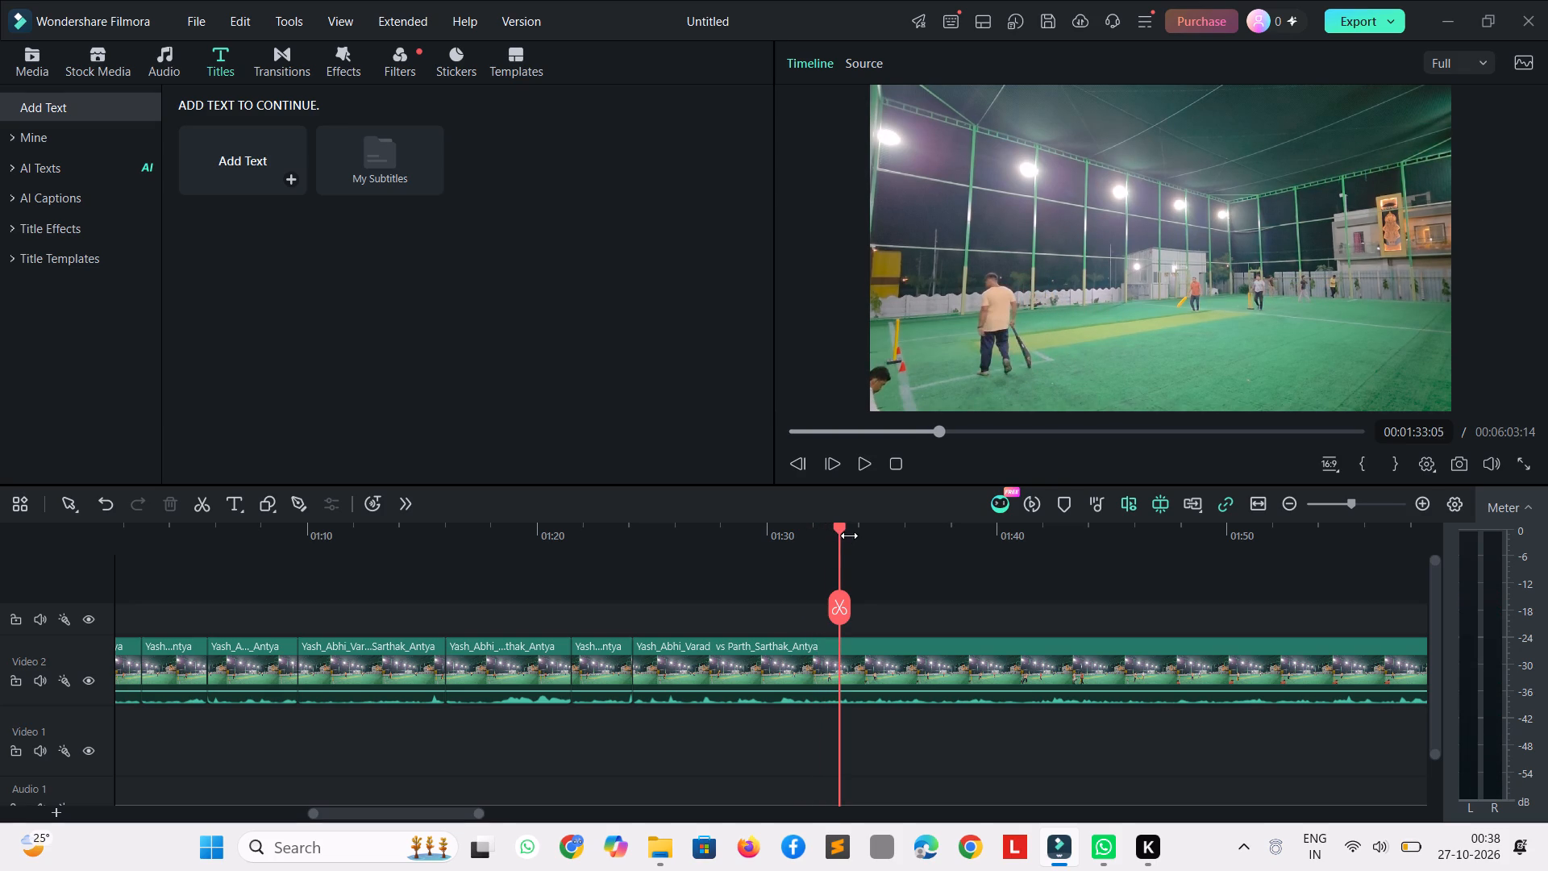
{"action": "left_click_drag", "start_coordinate": [841, 535], "coordinate": [826, 535]}
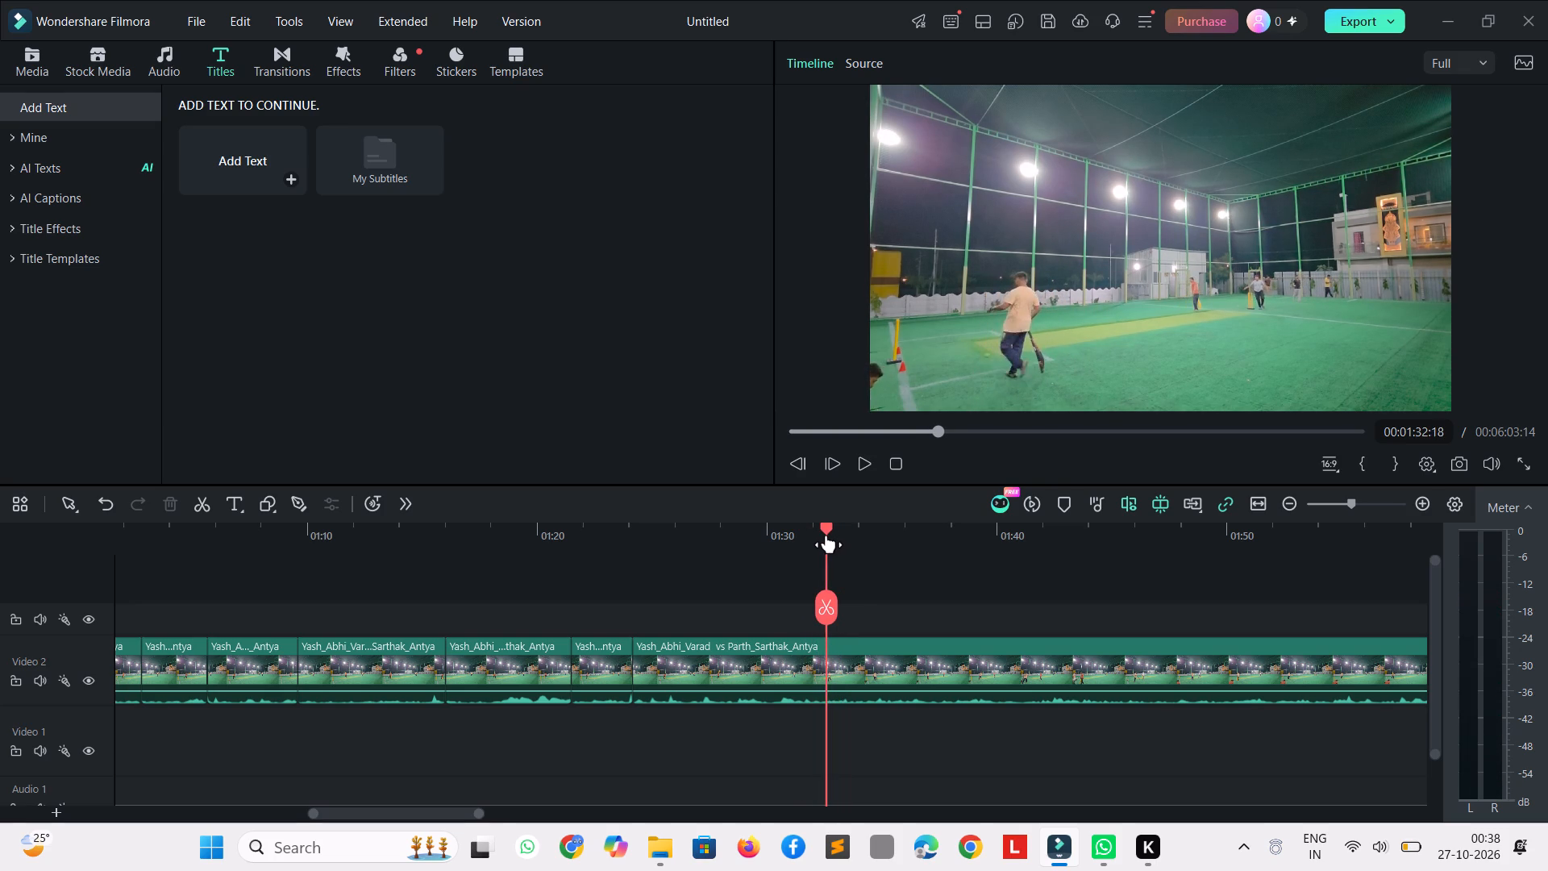
{"action": "left_click_drag", "start_coordinate": [826, 535], "coordinate": [822, 535]}
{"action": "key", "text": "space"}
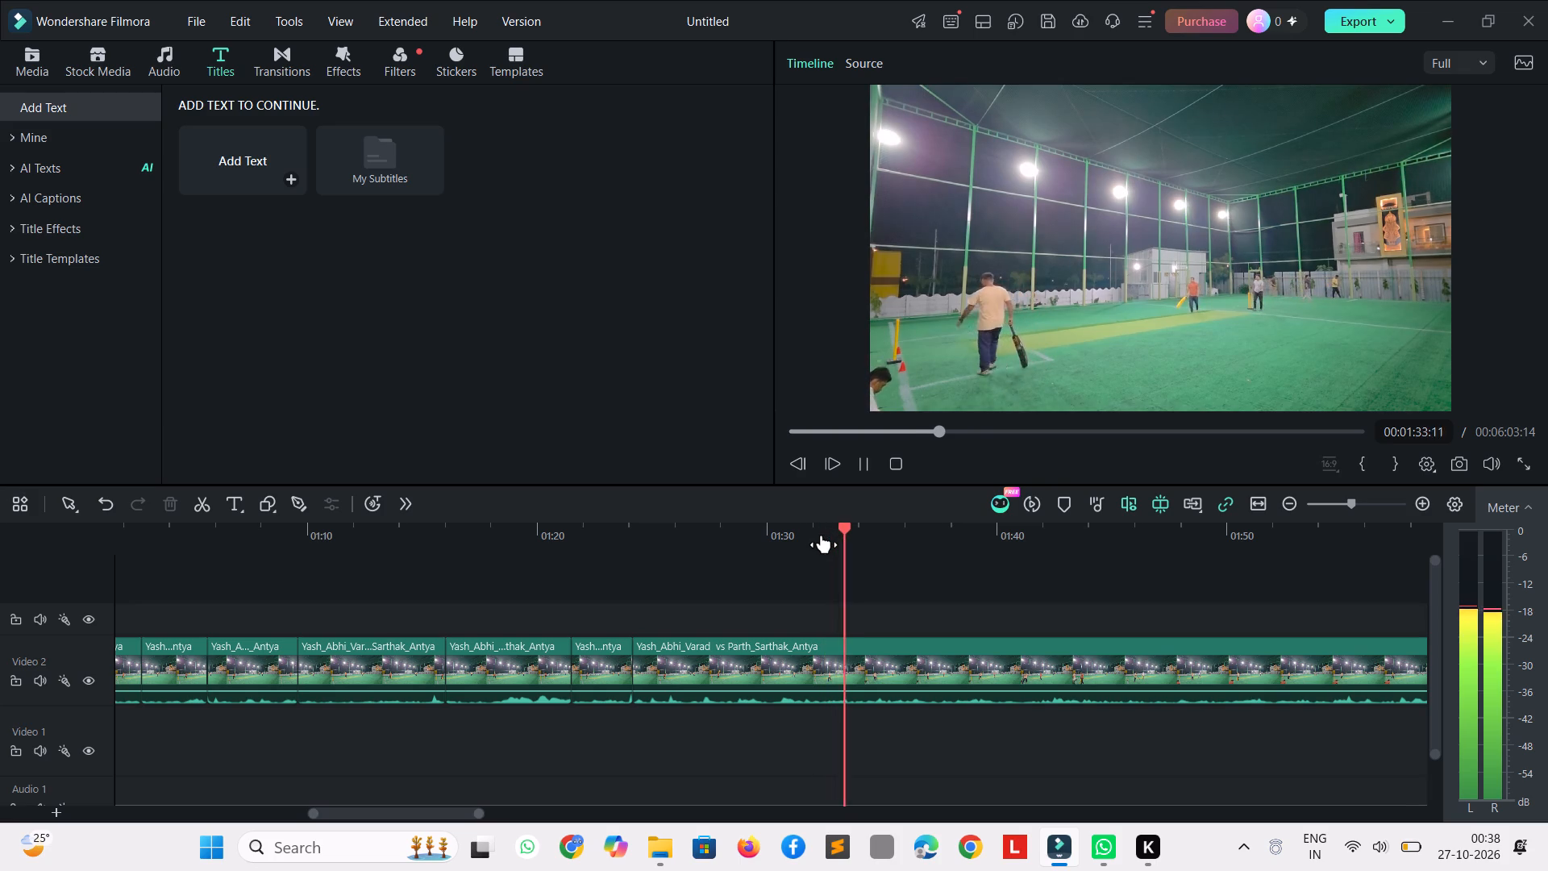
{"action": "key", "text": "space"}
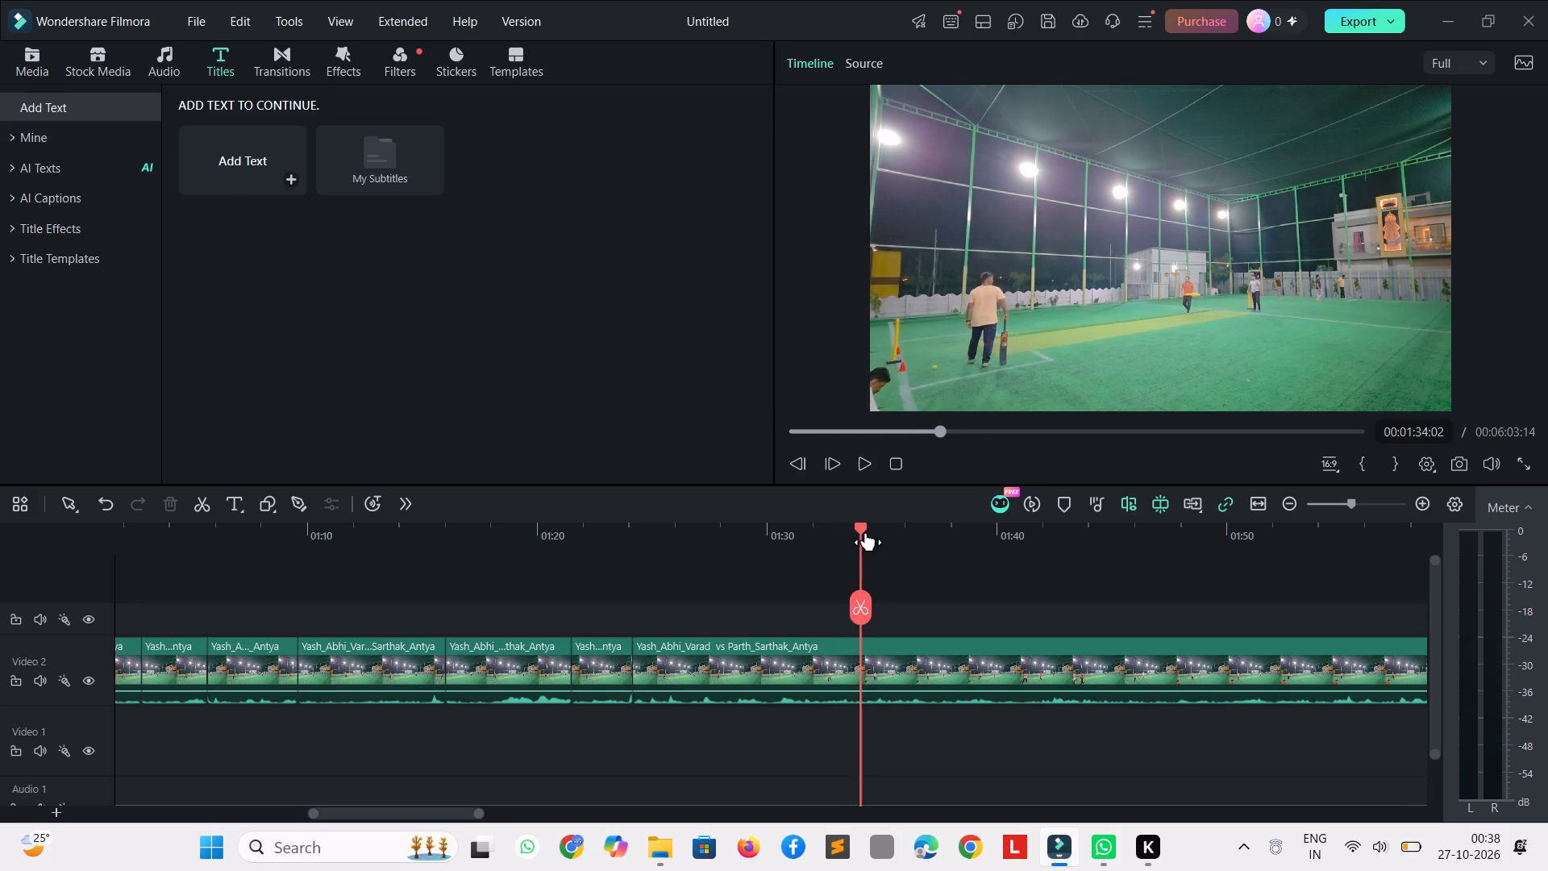
Replay the end of the delivery from about 00:01:31 and split the footage at 00:01:33:07.
{"action": "left_click_drag", "start_coordinate": [866, 532], "coordinate": [793, 552]}
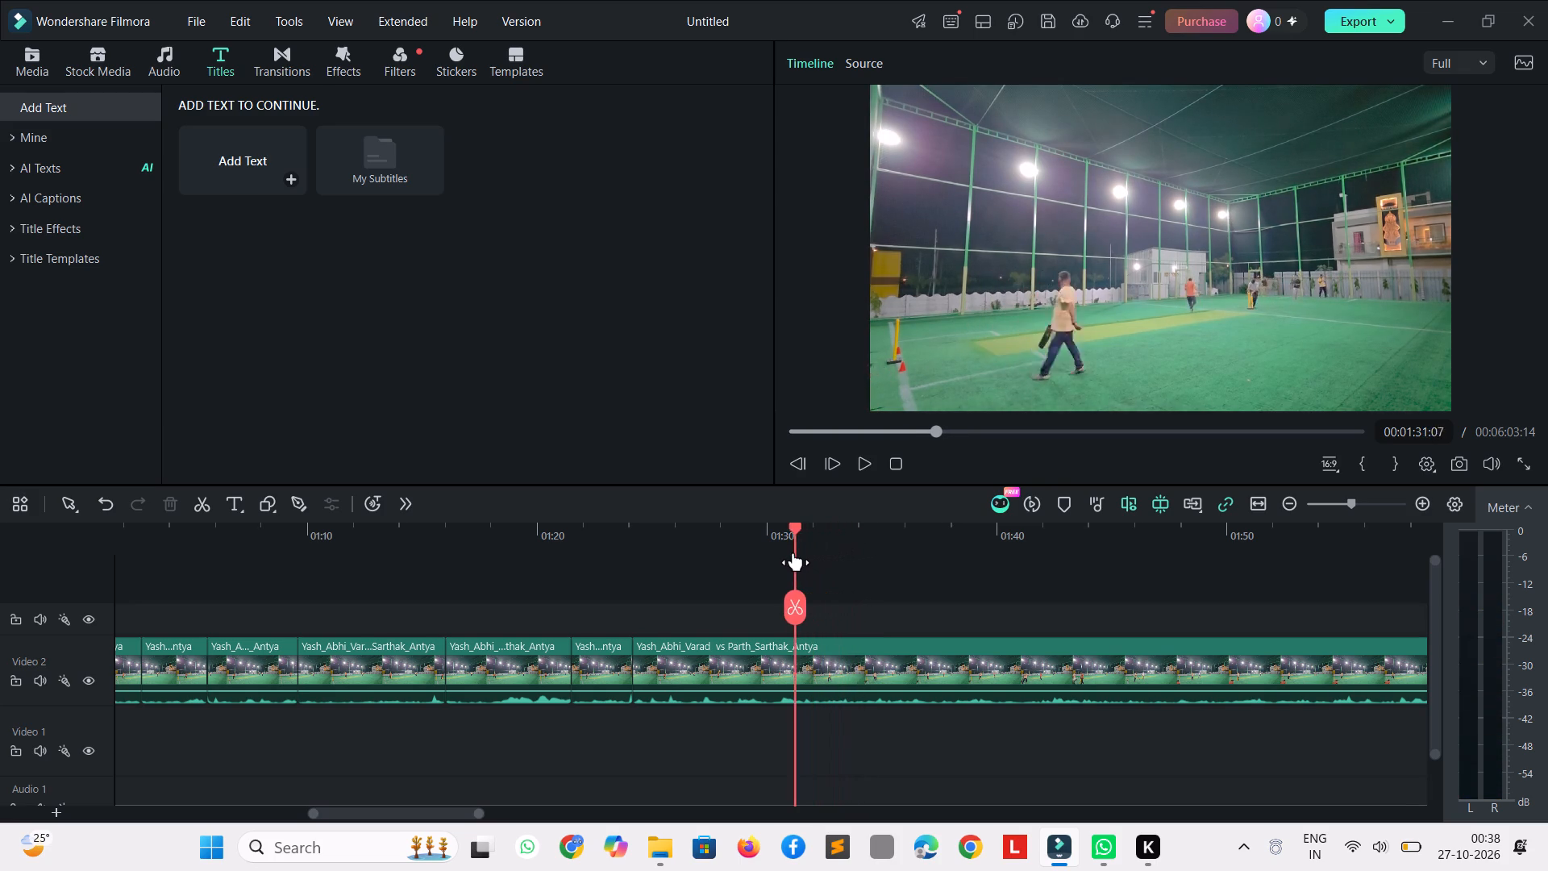
{"action": "left_click_drag", "start_coordinate": [793, 552], "coordinate": [785, 556]}
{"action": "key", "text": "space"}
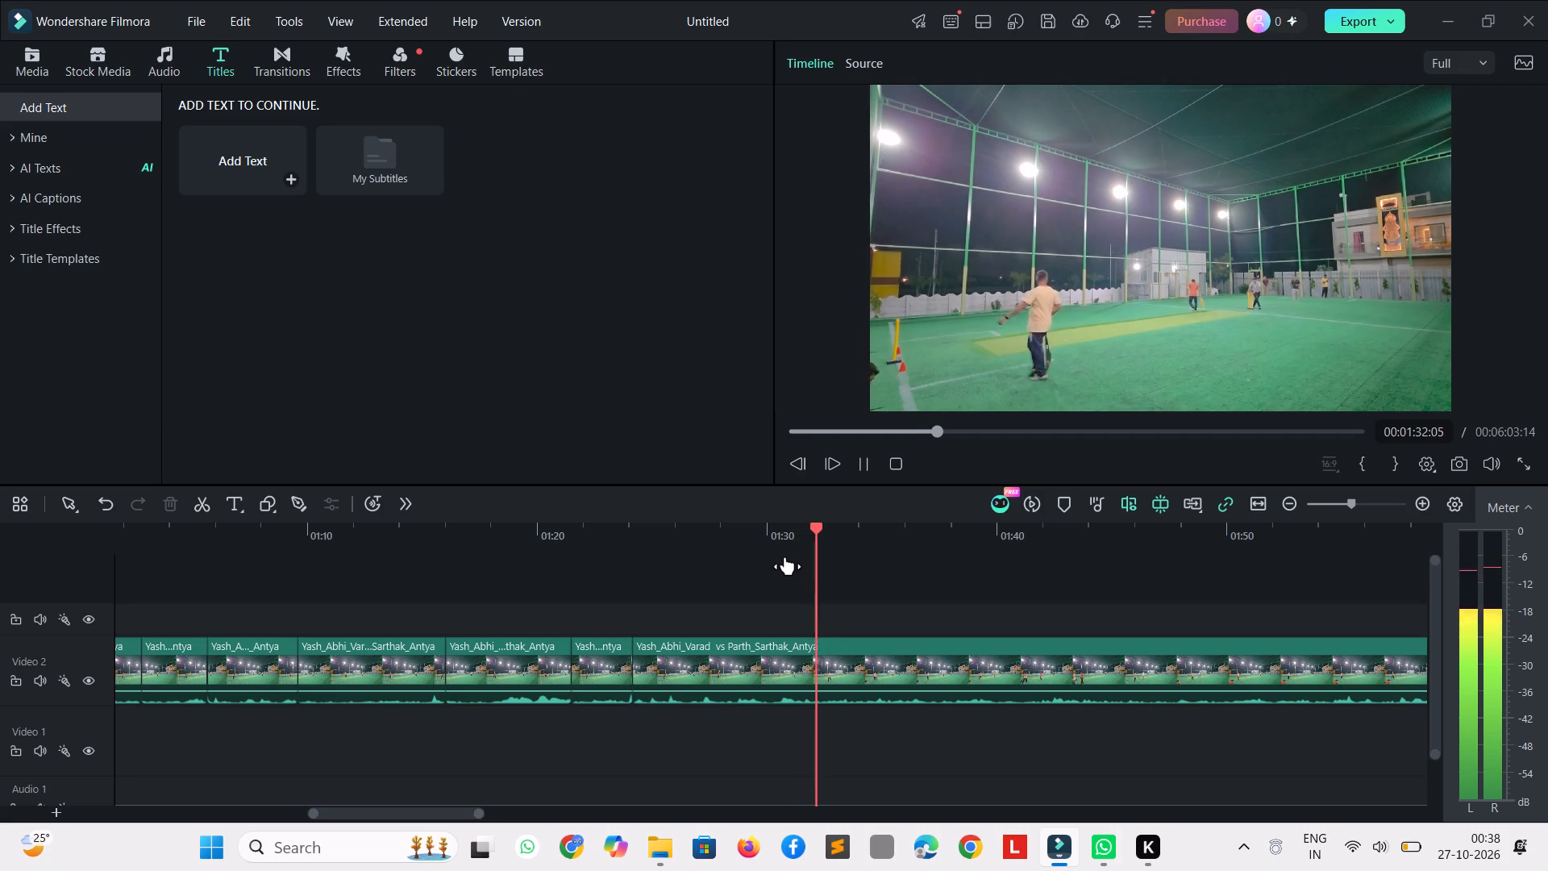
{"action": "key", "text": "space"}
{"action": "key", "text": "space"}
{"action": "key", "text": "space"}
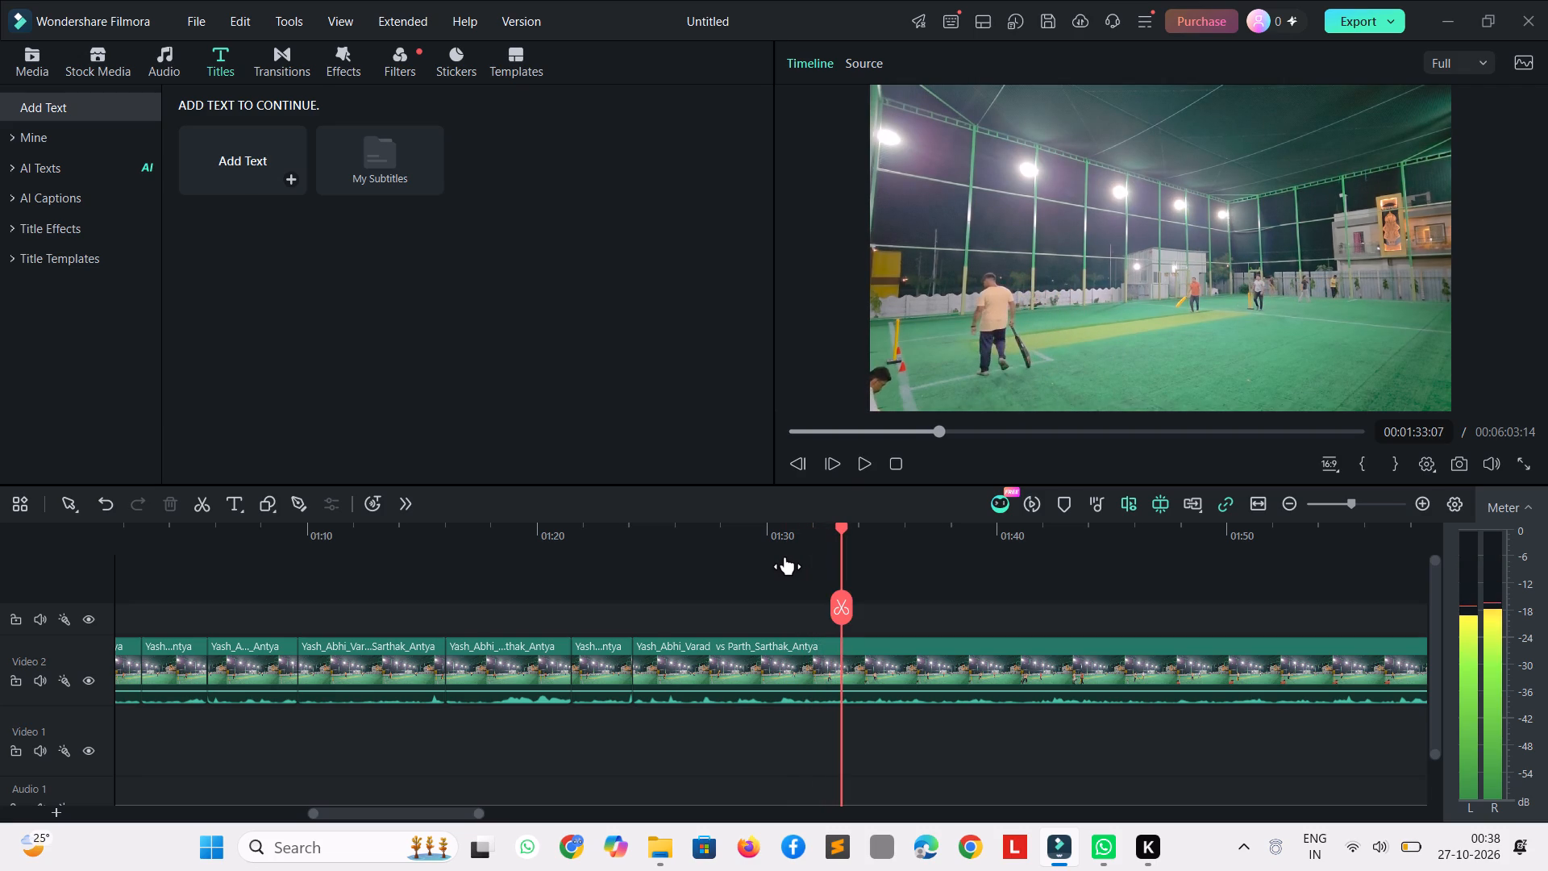
{"action": "key", "text": "ctrl+b"}
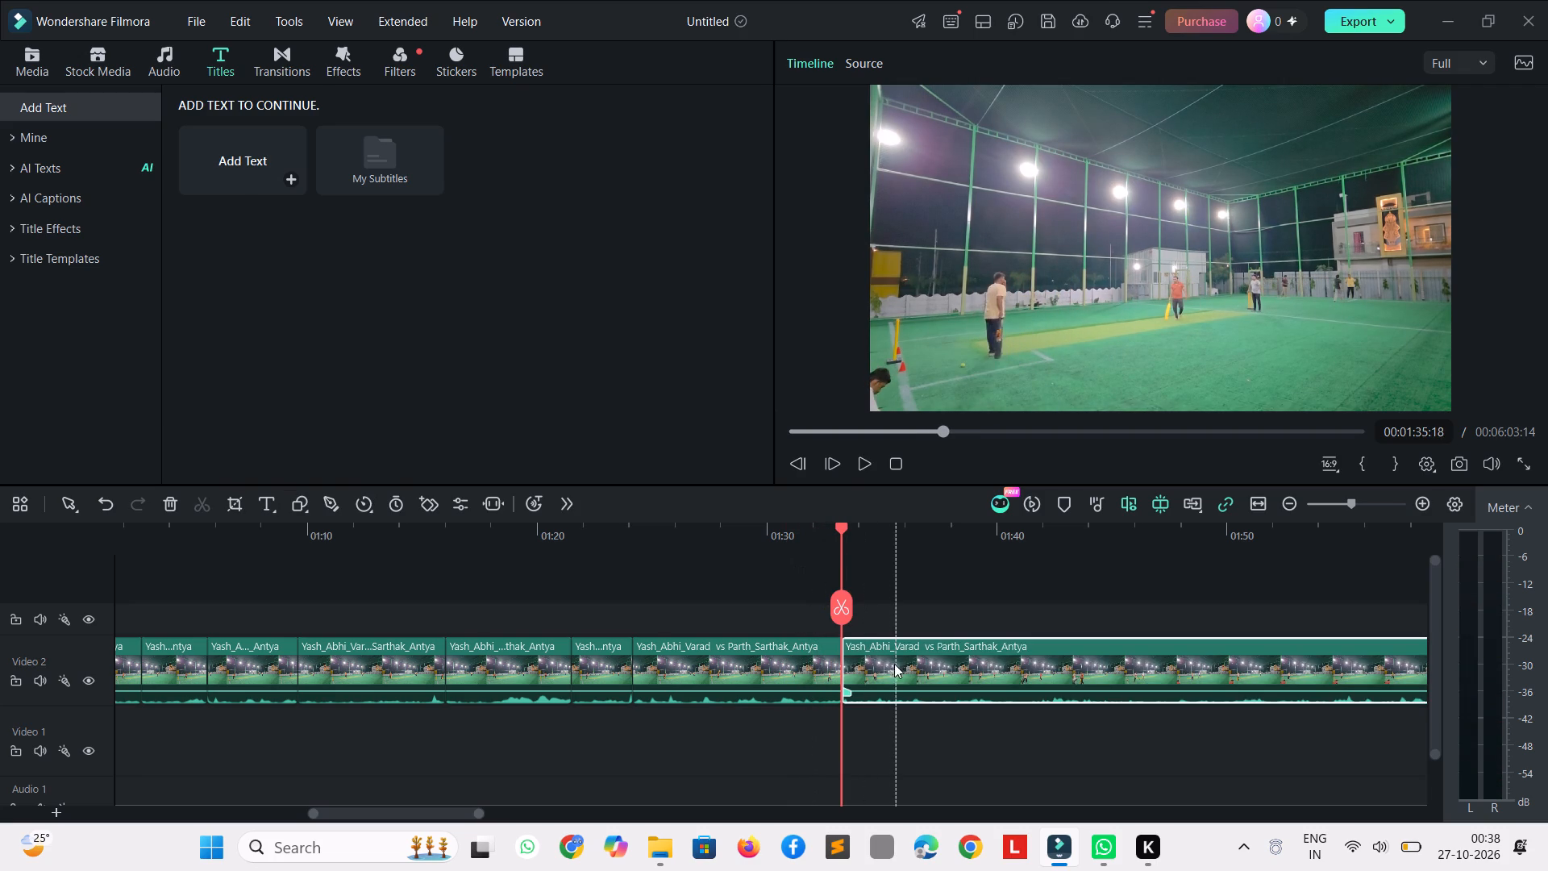
Scan the remaining footage after the 00:01:33:07 cut through to its end for play worth keeping.
{"action": "left_click_drag", "start_coordinate": [842, 532], "coordinate": [909, 550]}
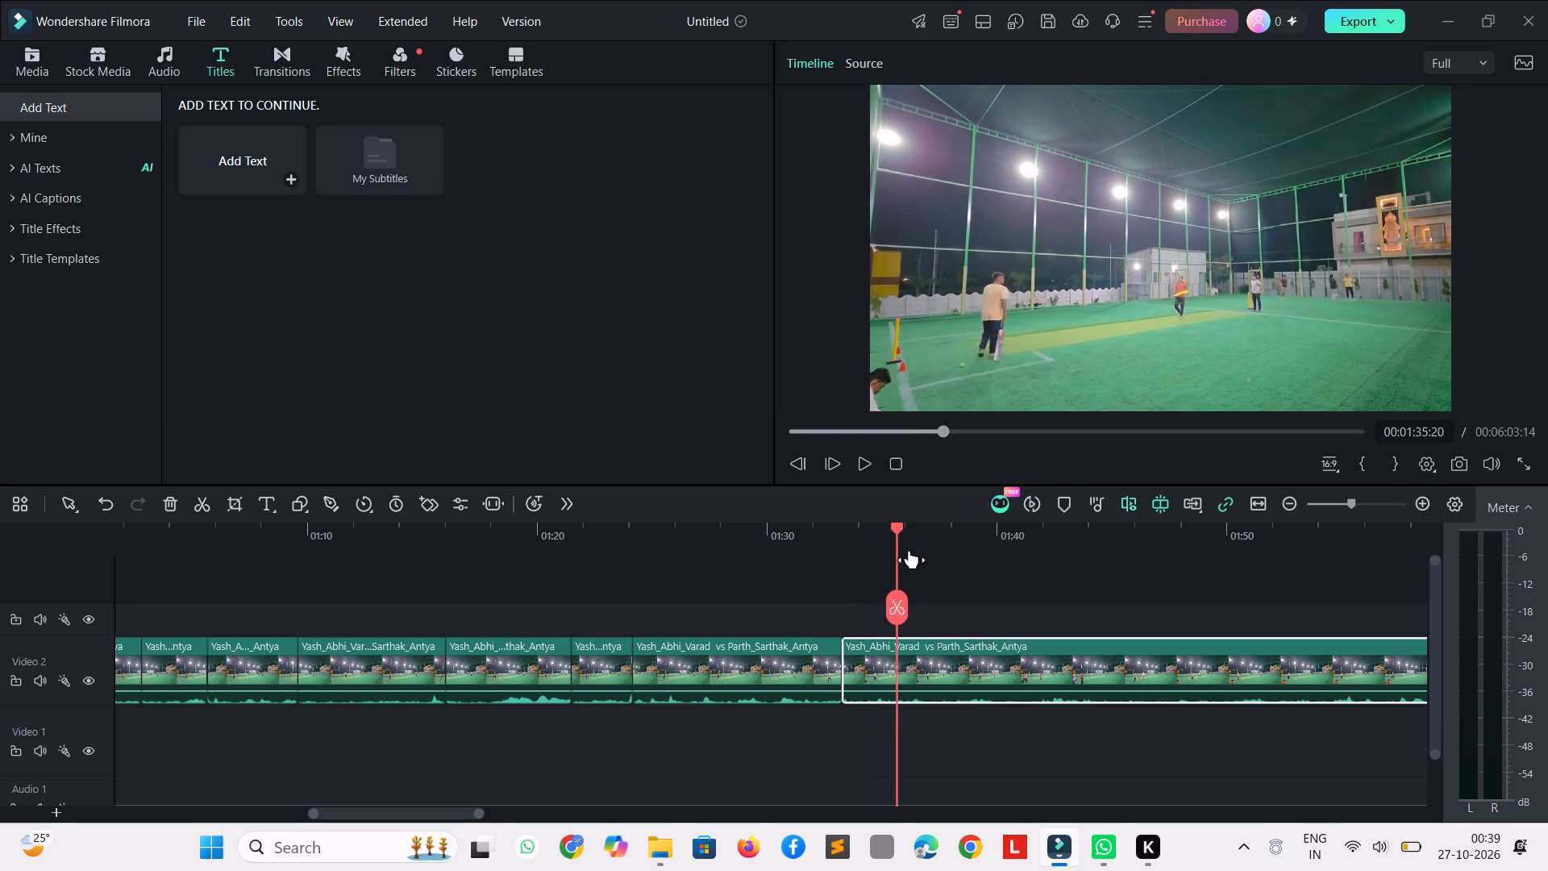
{"action": "left_click_drag", "start_coordinate": [909, 550], "coordinate": [1225, 563]}
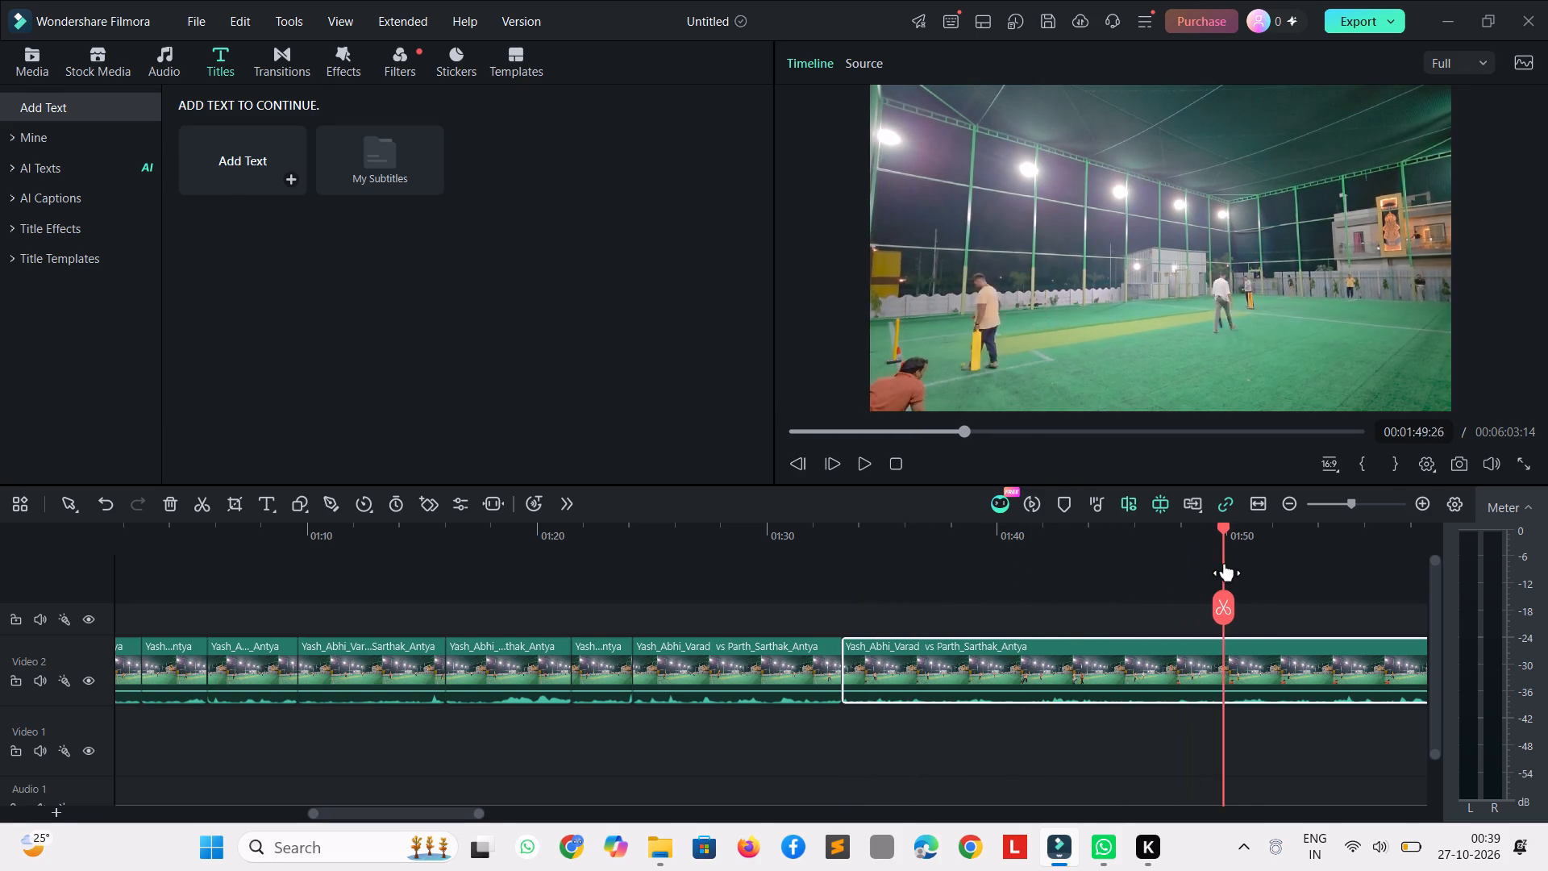
{"action": "left_click_drag", "start_coordinate": [1225, 563], "coordinate": [1430, 565]}
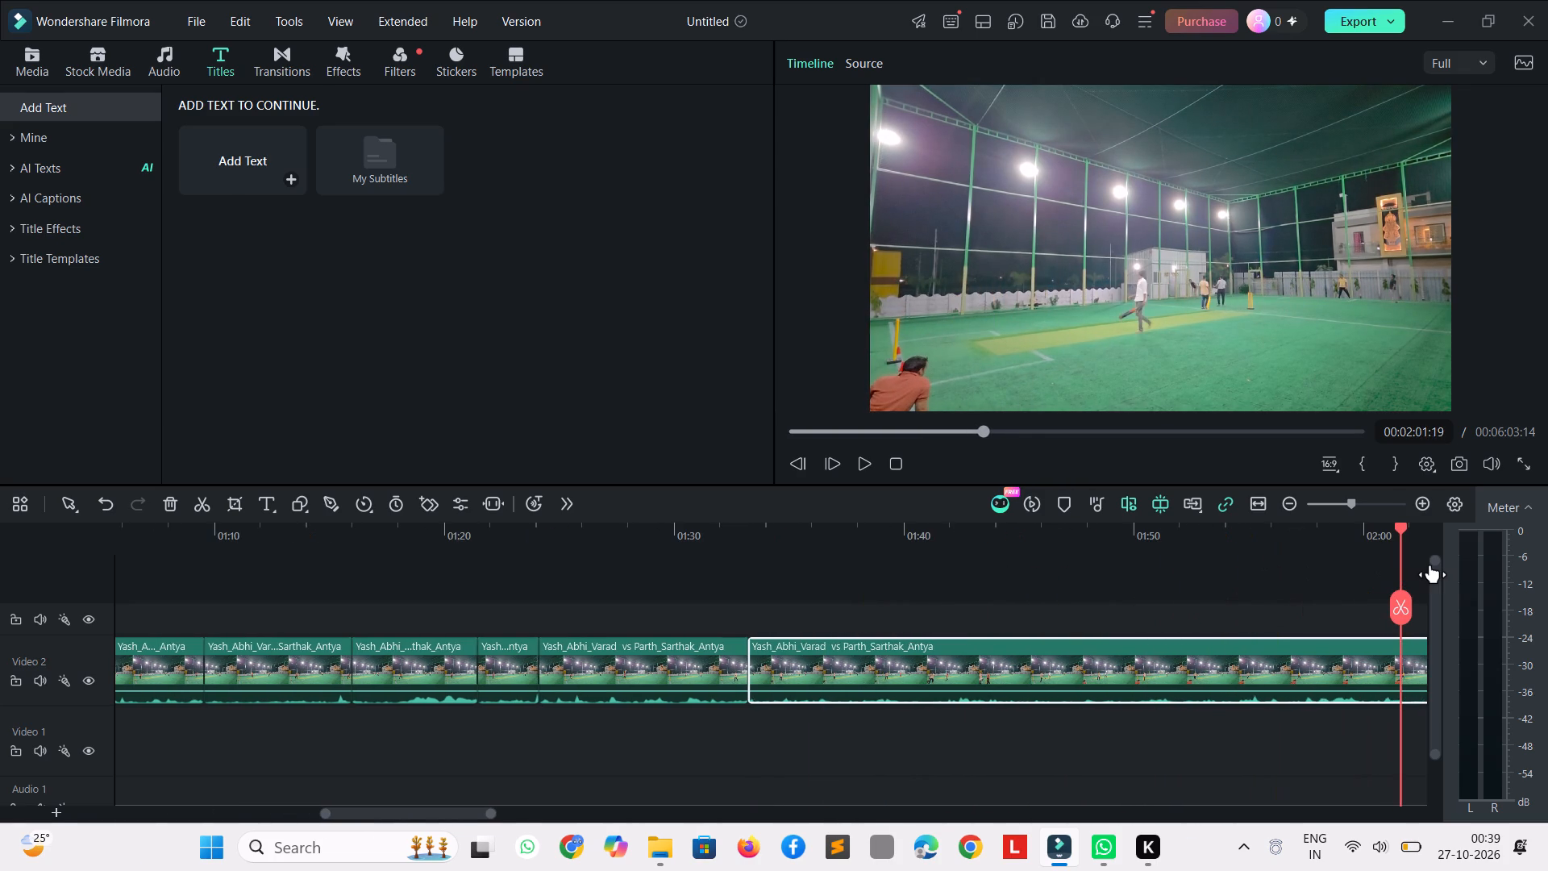
{"action": "left_click_drag", "start_coordinate": [1430, 565], "coordinate": [1238, 606]}
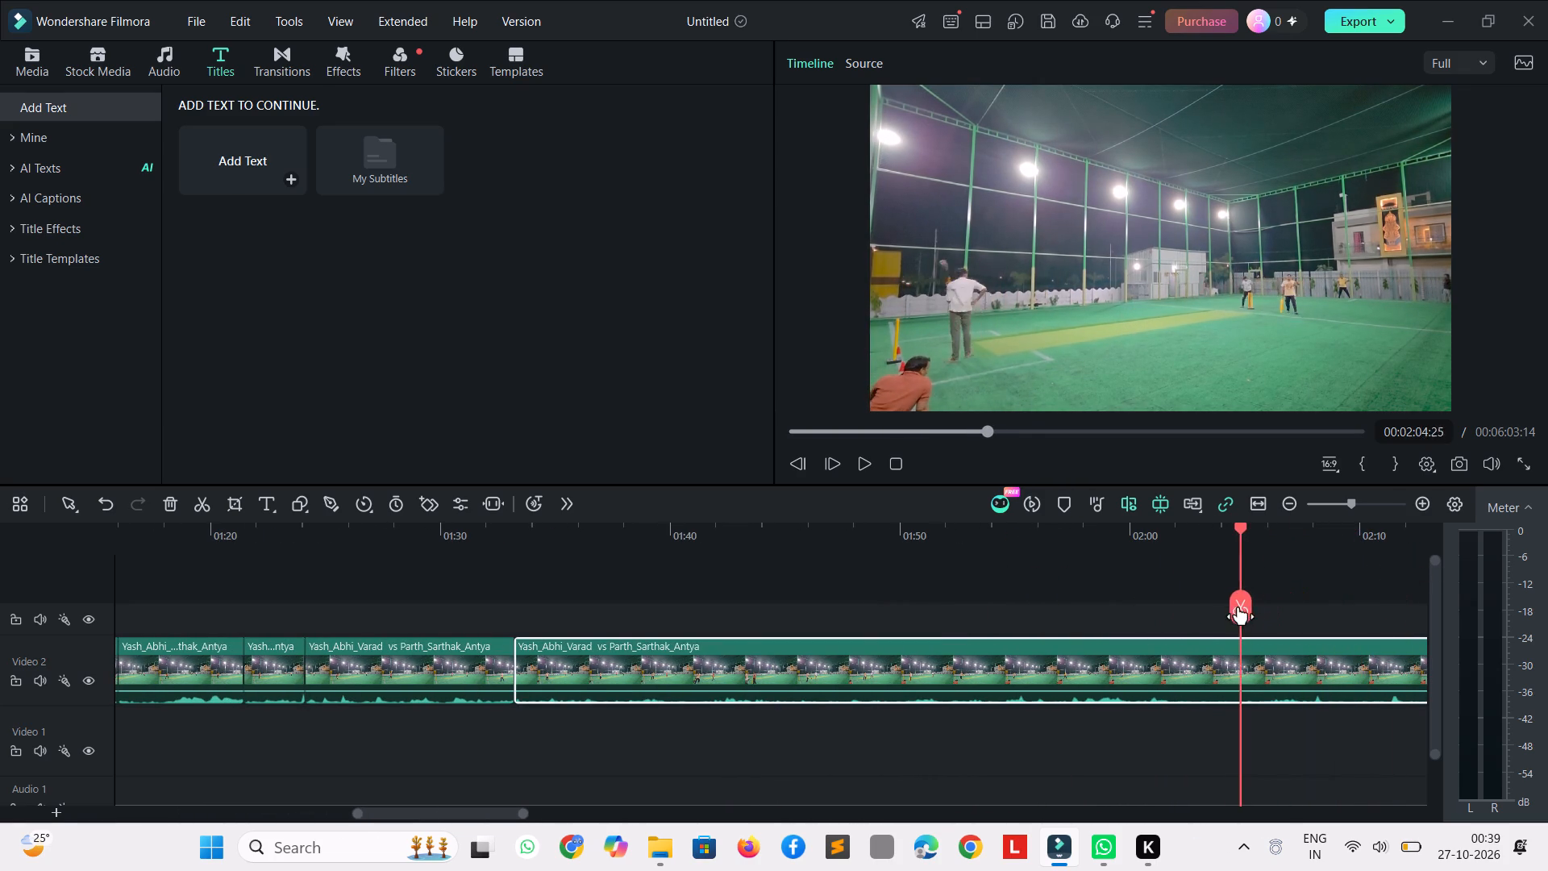
{"action": "left_click_drag", "start_coordinate": [1238, 606], "coordinate": [1013, 654]}
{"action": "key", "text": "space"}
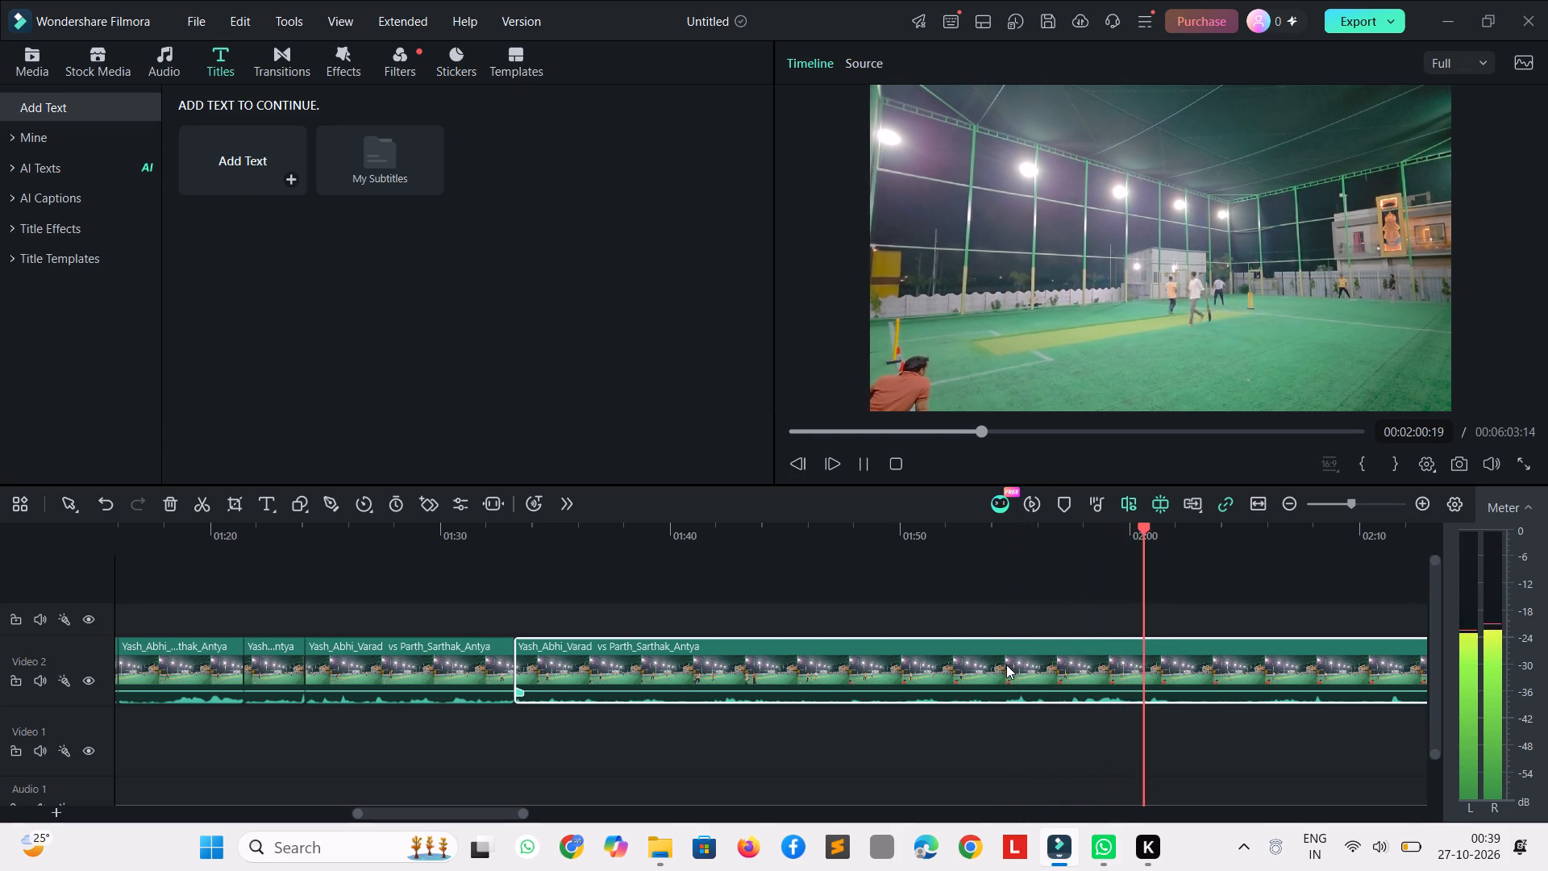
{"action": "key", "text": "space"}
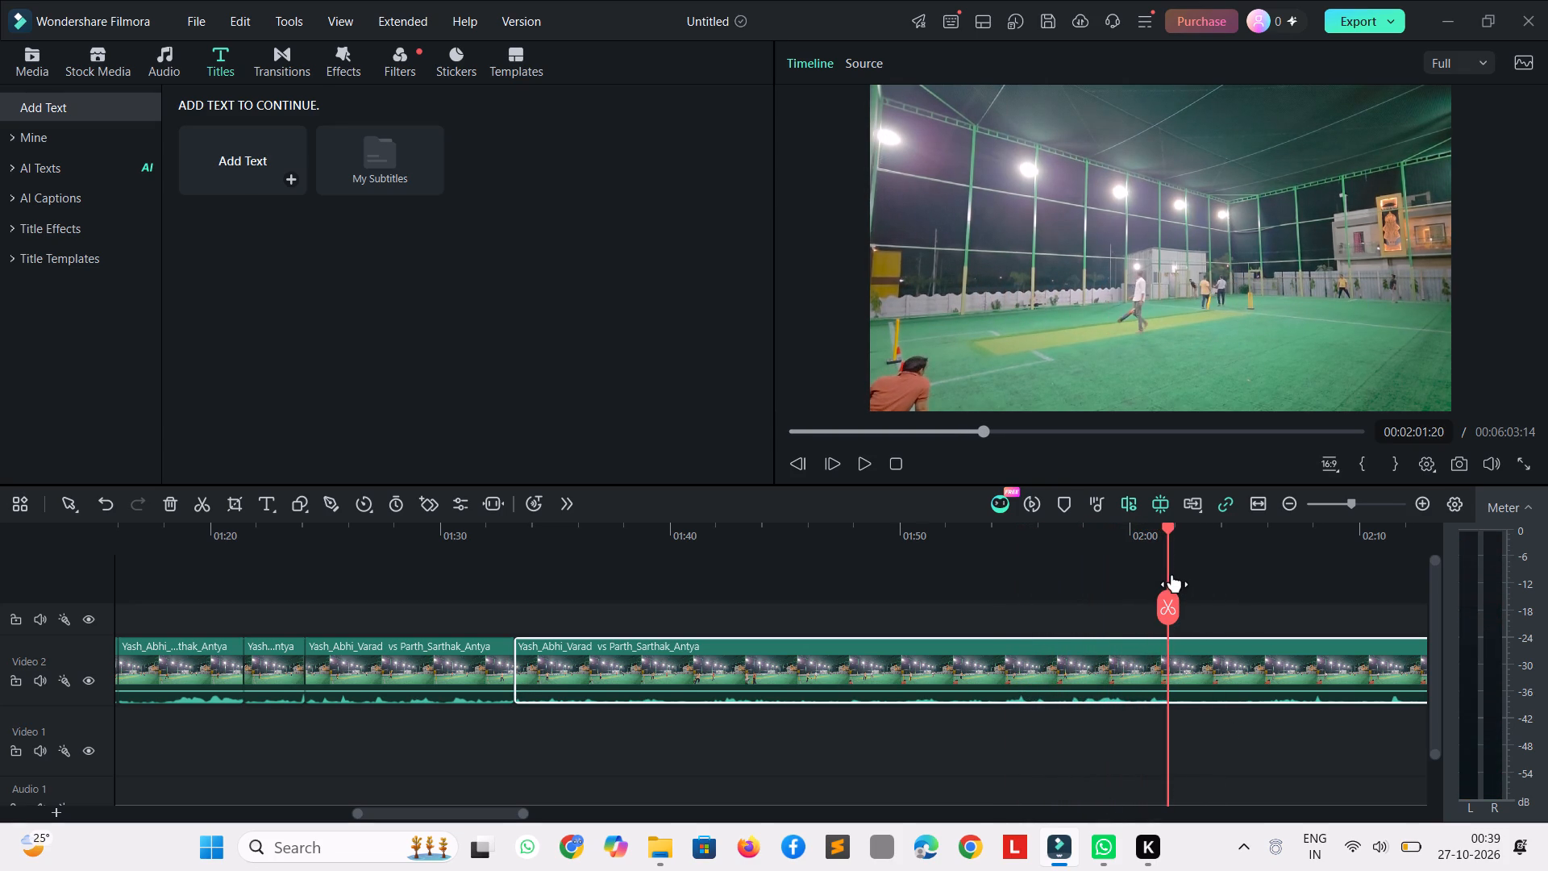
{"action": "left_click_drag", "start_coordinate": [1171, 572], "coordinate": [1371, 631]}
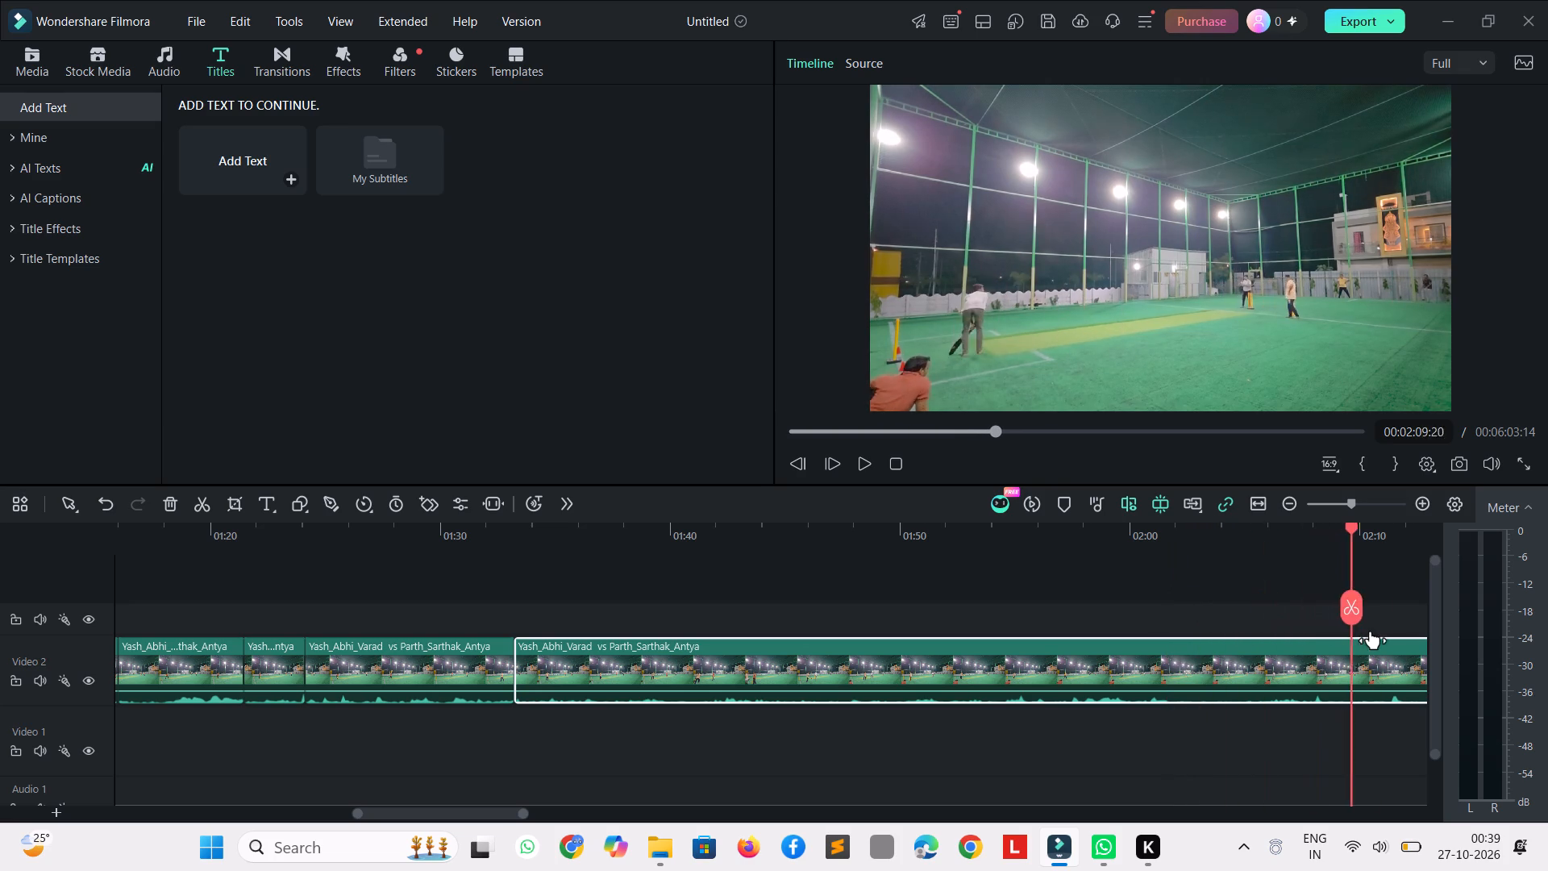
{"action": "left_click_drag", "start_coordinate": [1371, 631], "coordinate": [1341, 659]}
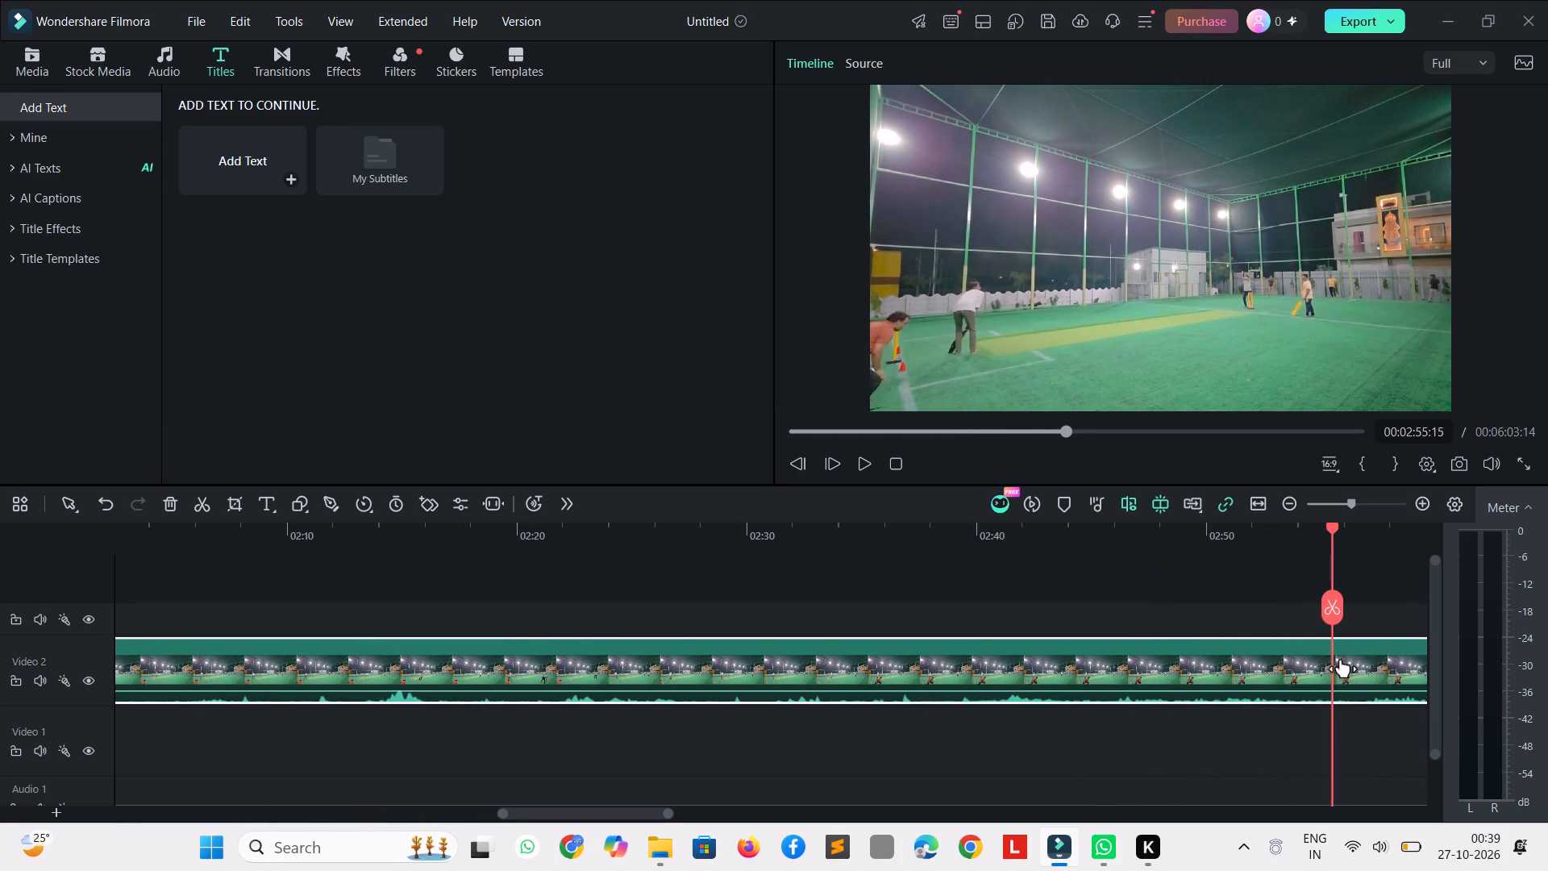
{"action": "left_click_drag", "start_coordinate": [1341, 659], "coordinate": [1440, 690]}
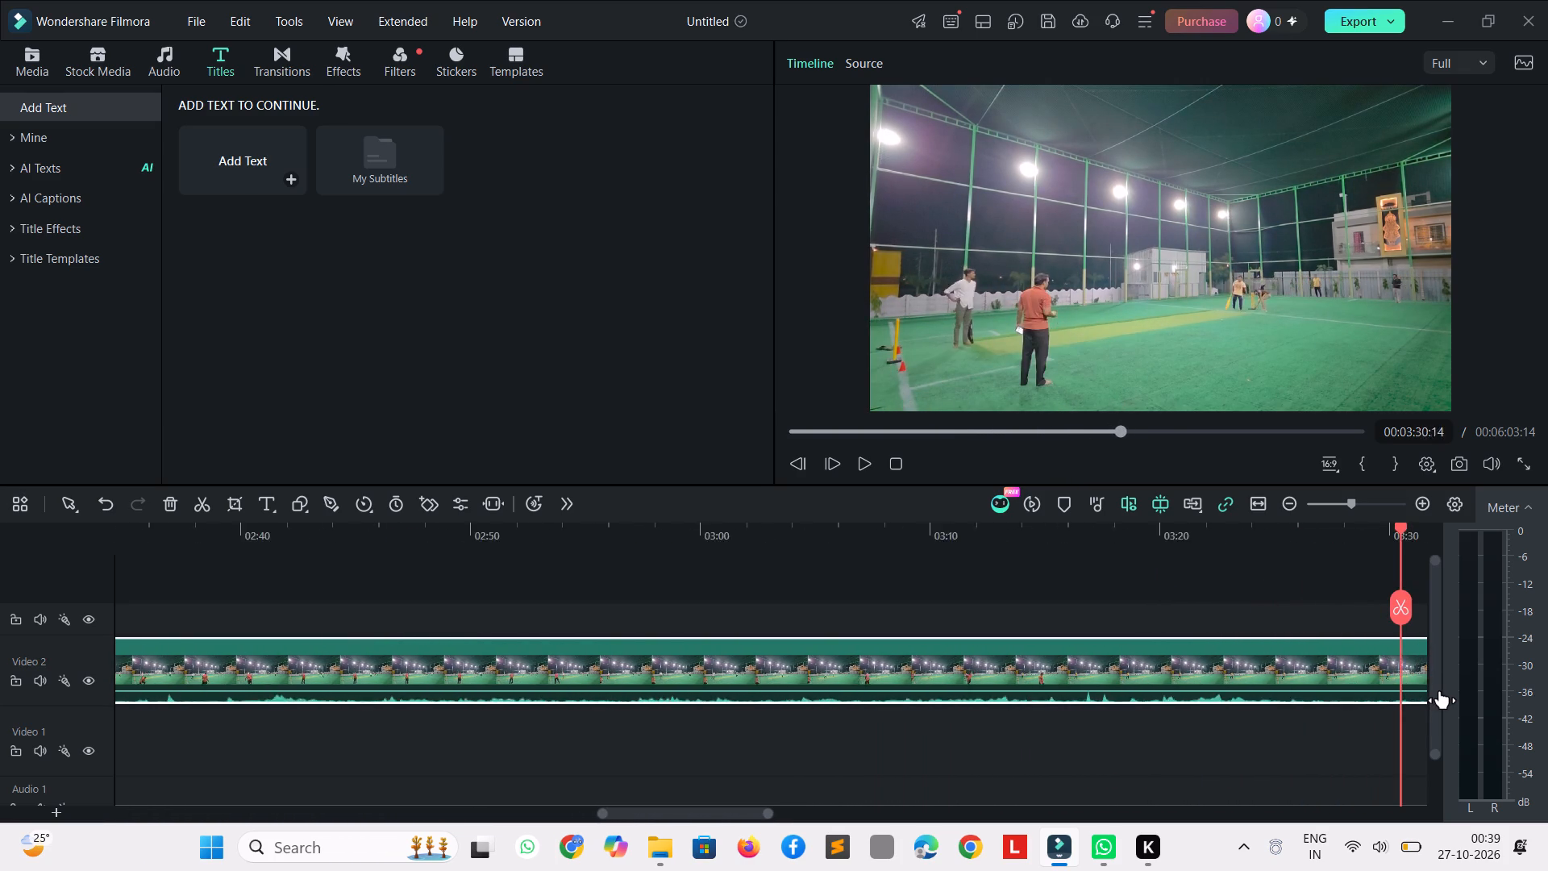
{"action": "left_click_drag", "start_coordinate": [1440, 690], "coordinate": [1445, 701]}
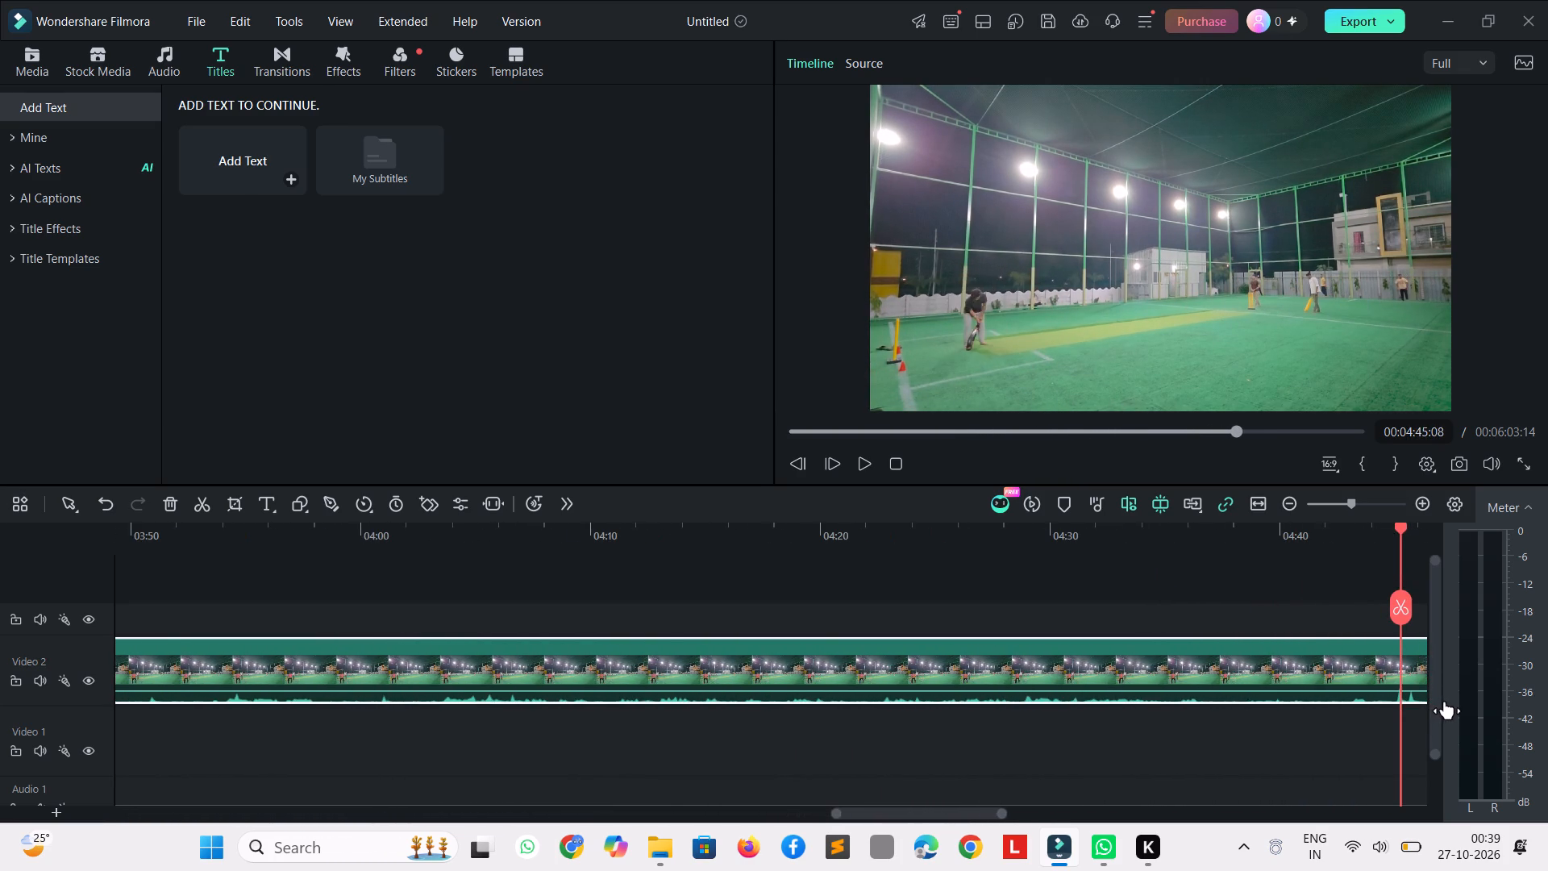
{"action": "left_click_drag", "start_coordinate": [1445, 701], "coordinate": [1467, 710]}
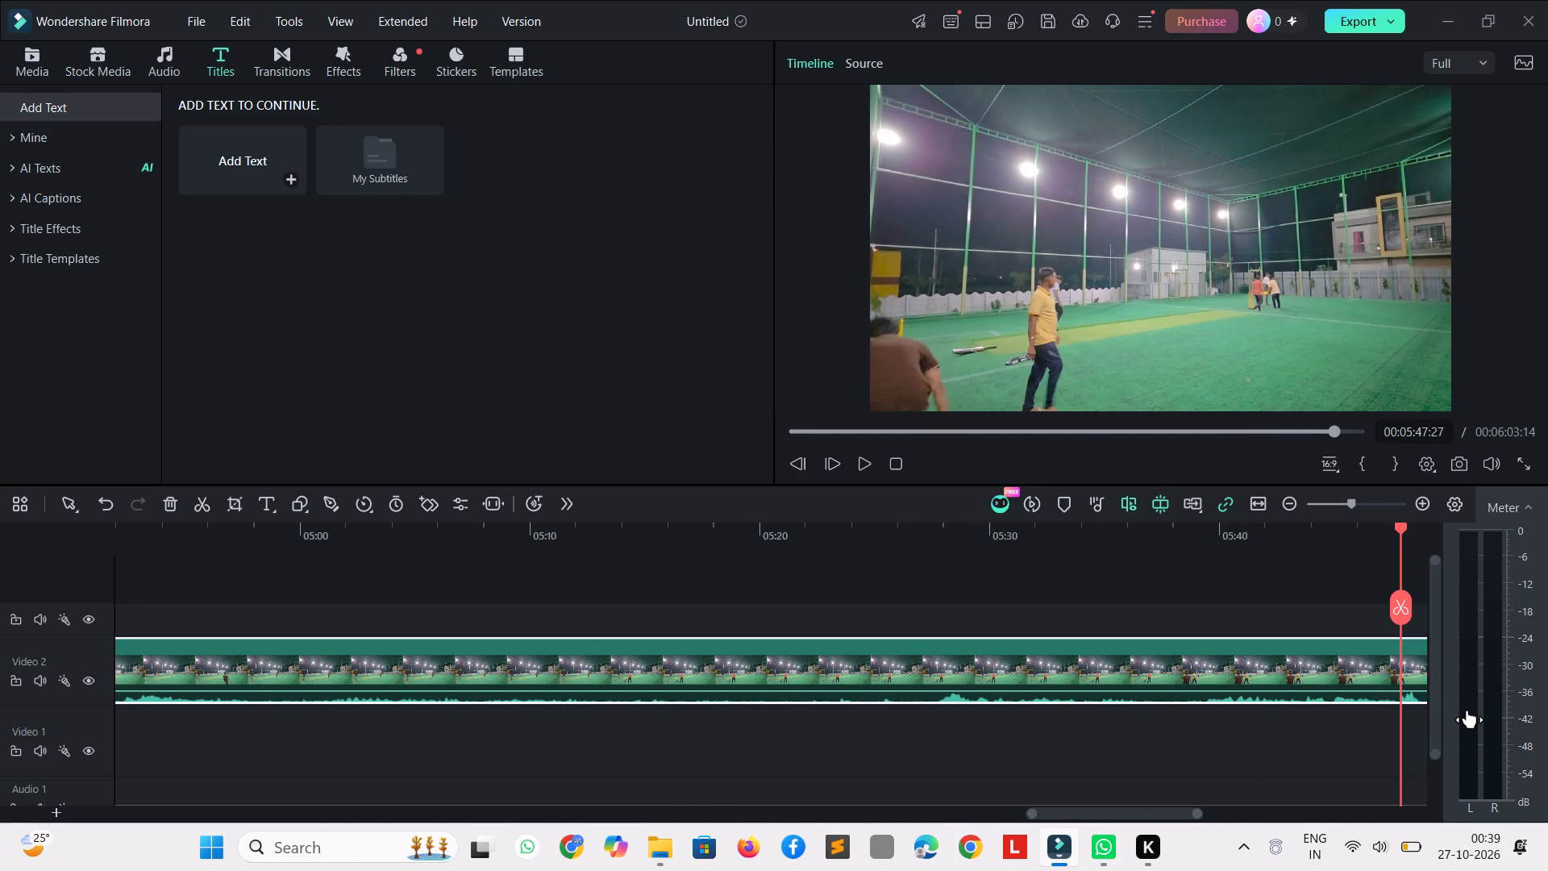
{"action": "left_click_drag", "start_coordinate": [1467, 710], "coordinate": [1467, 711]}
Delete the entire remaining segment after the 00:01:33:07 cut.
{"action": "left_click", "coordinate": [1272, 670]}
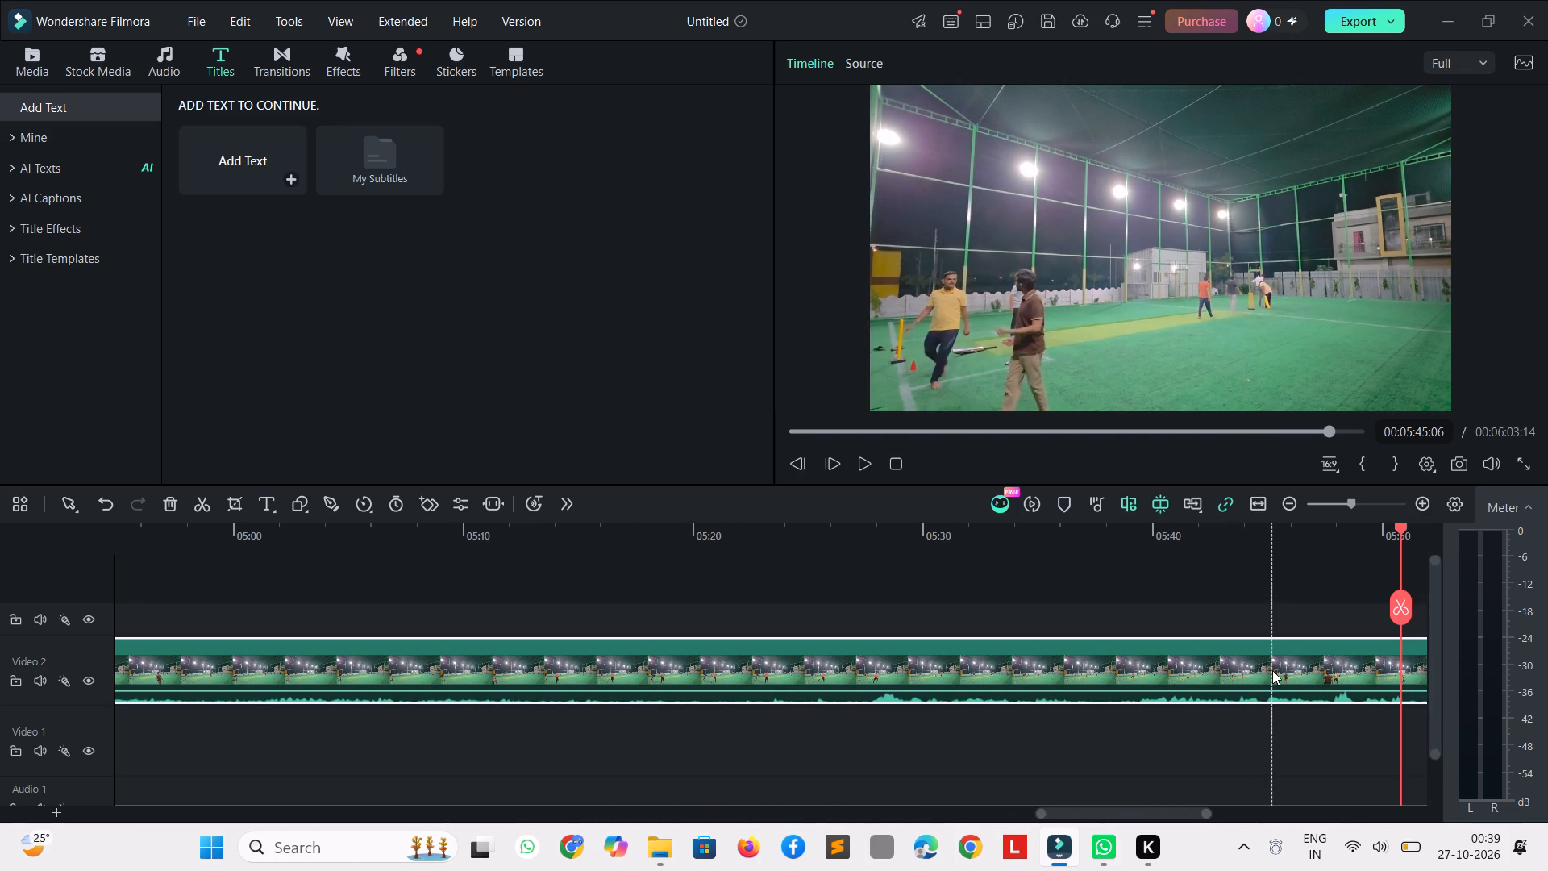
{"action": "key", "text": "Delete"}
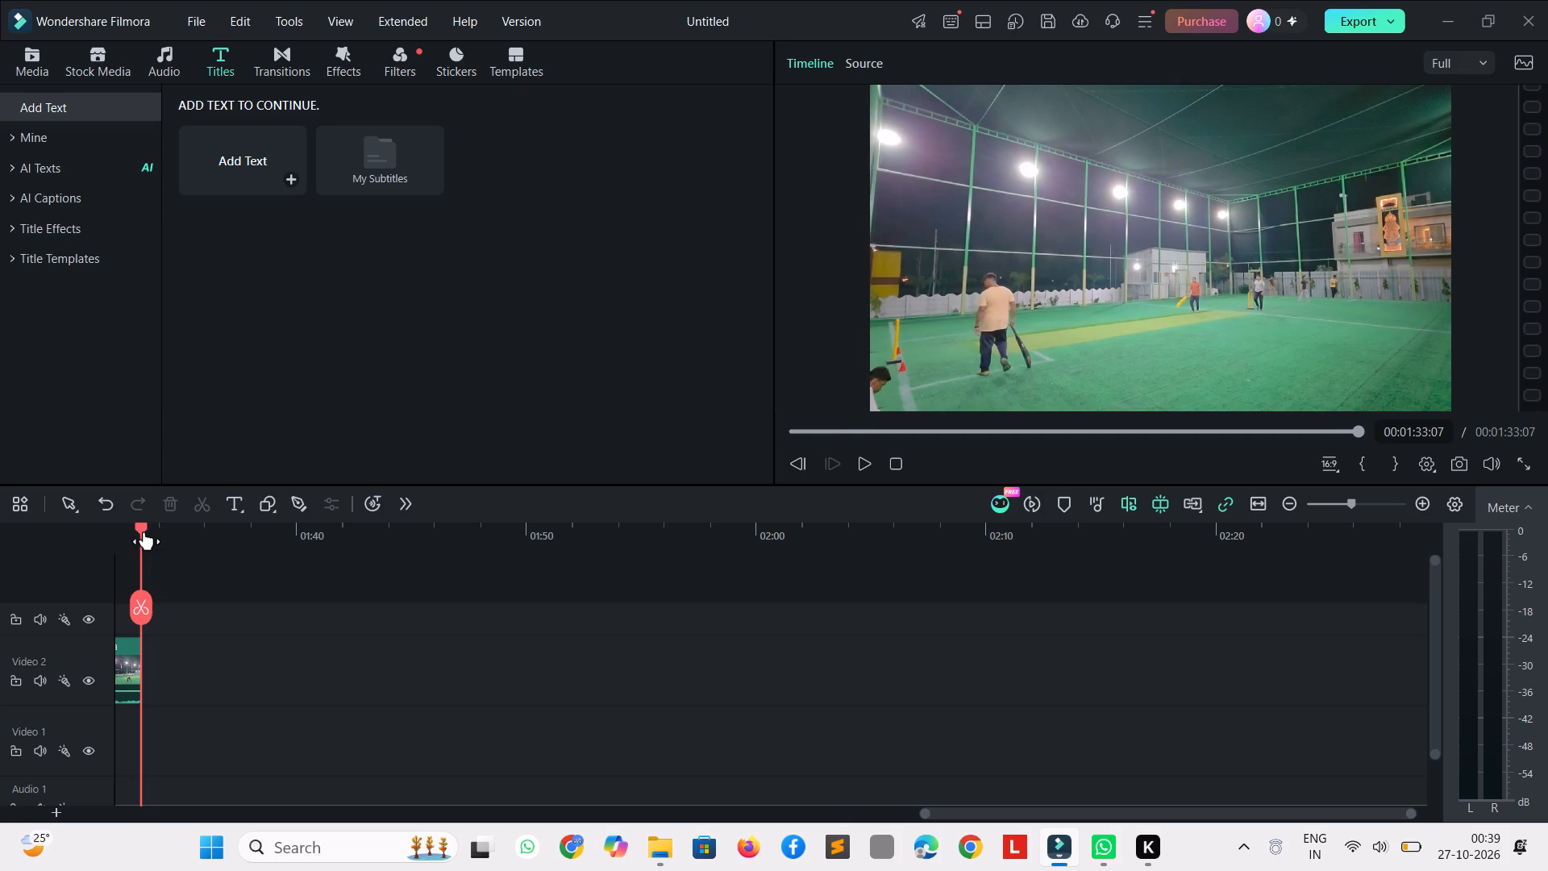
Review the opening delivery from the timeline start to about 00:00:07, and return the playhead to the beginning.
{"action": "left_click_drag", "start_coordinate": [144, 531], "coordinate": [0, 467]}
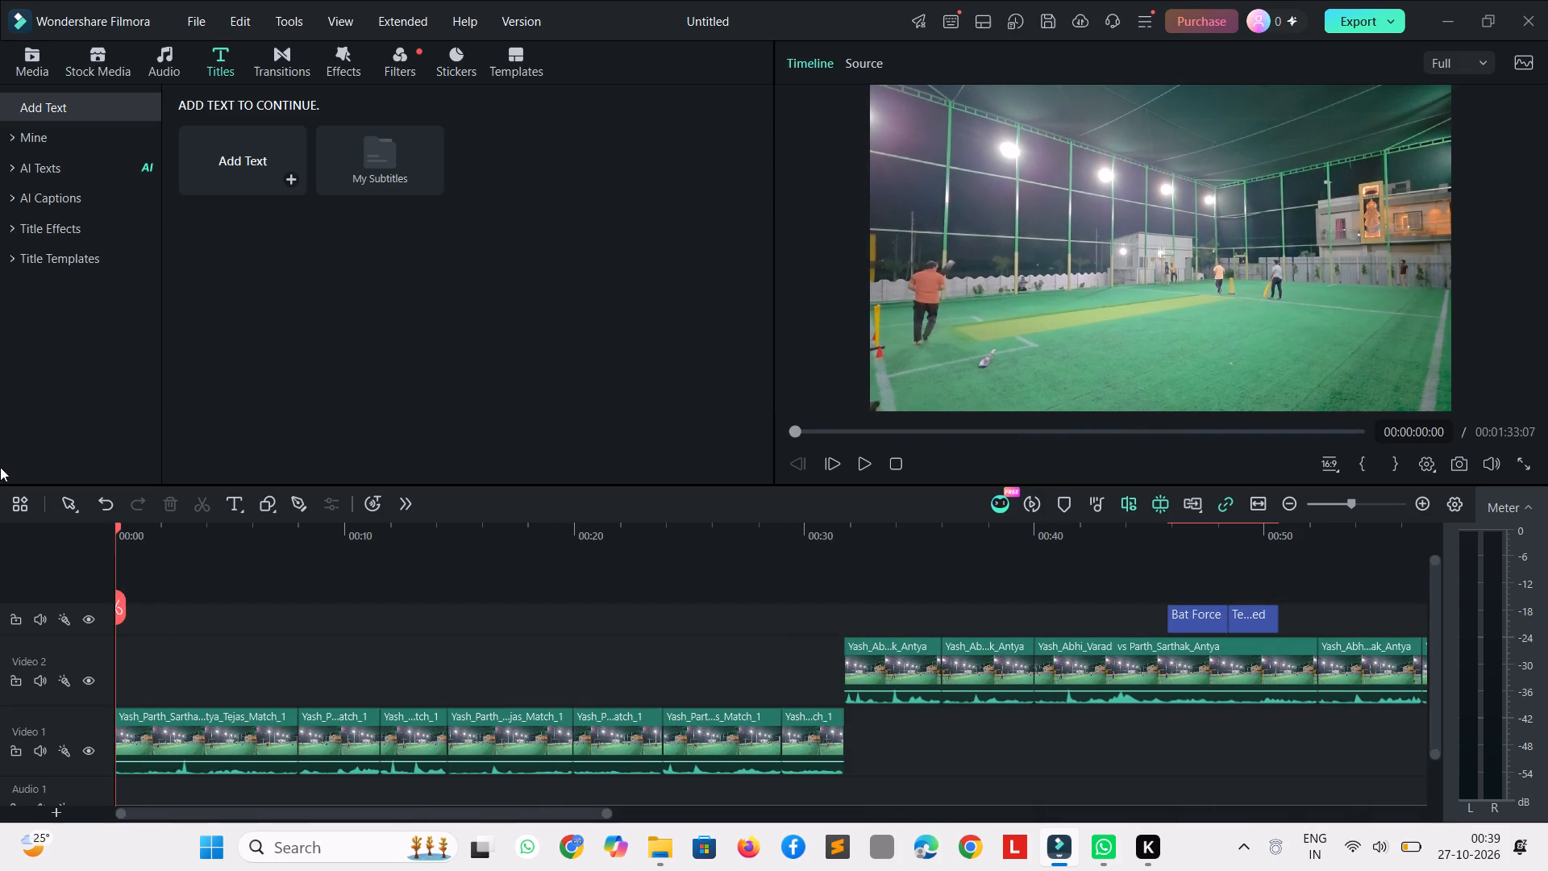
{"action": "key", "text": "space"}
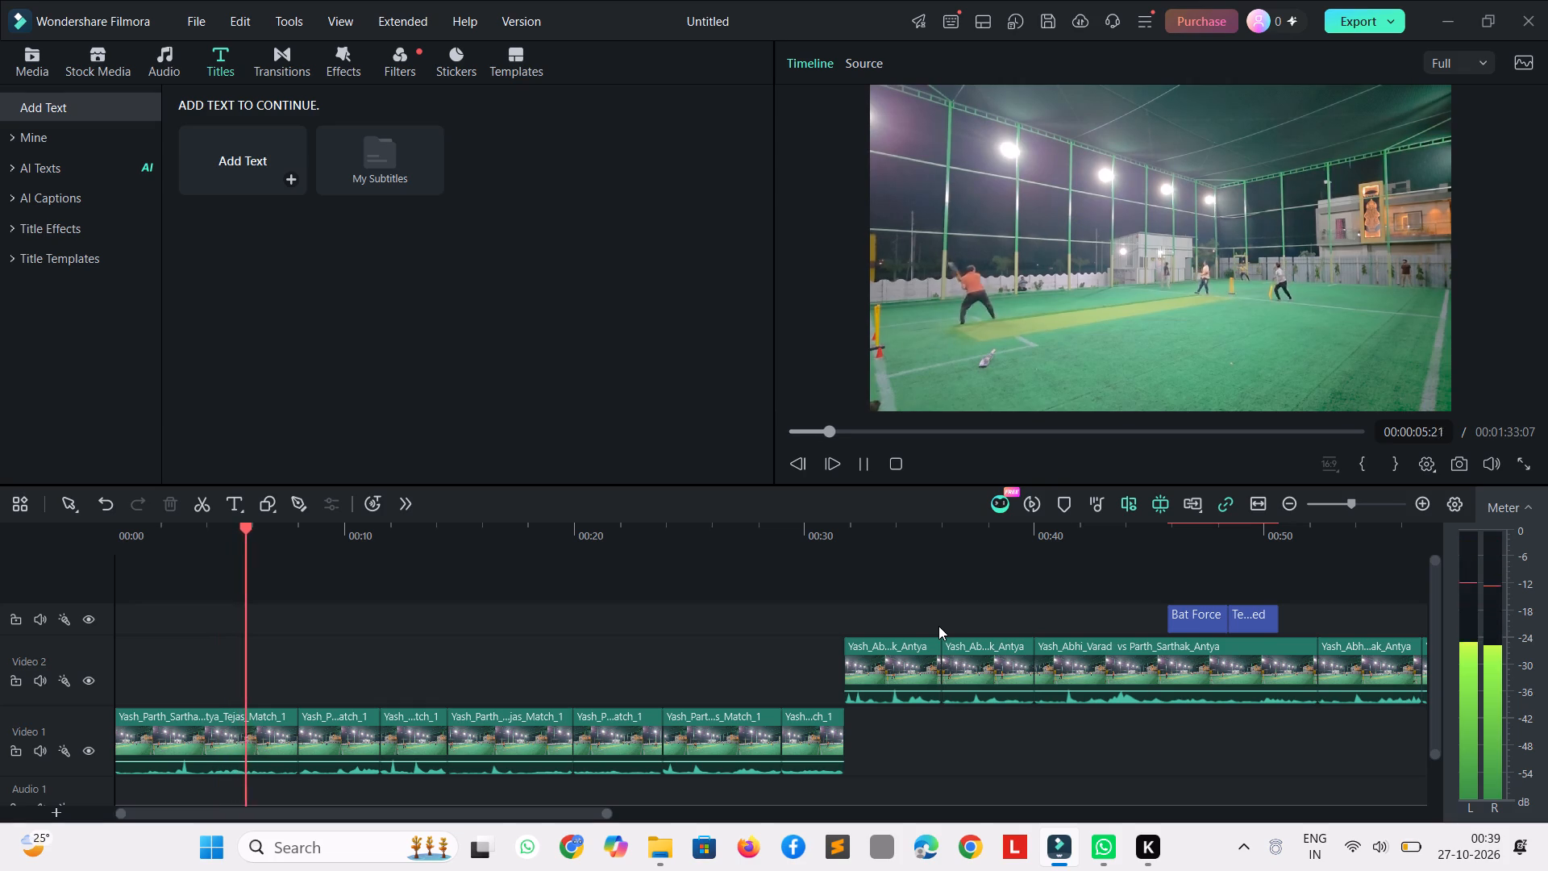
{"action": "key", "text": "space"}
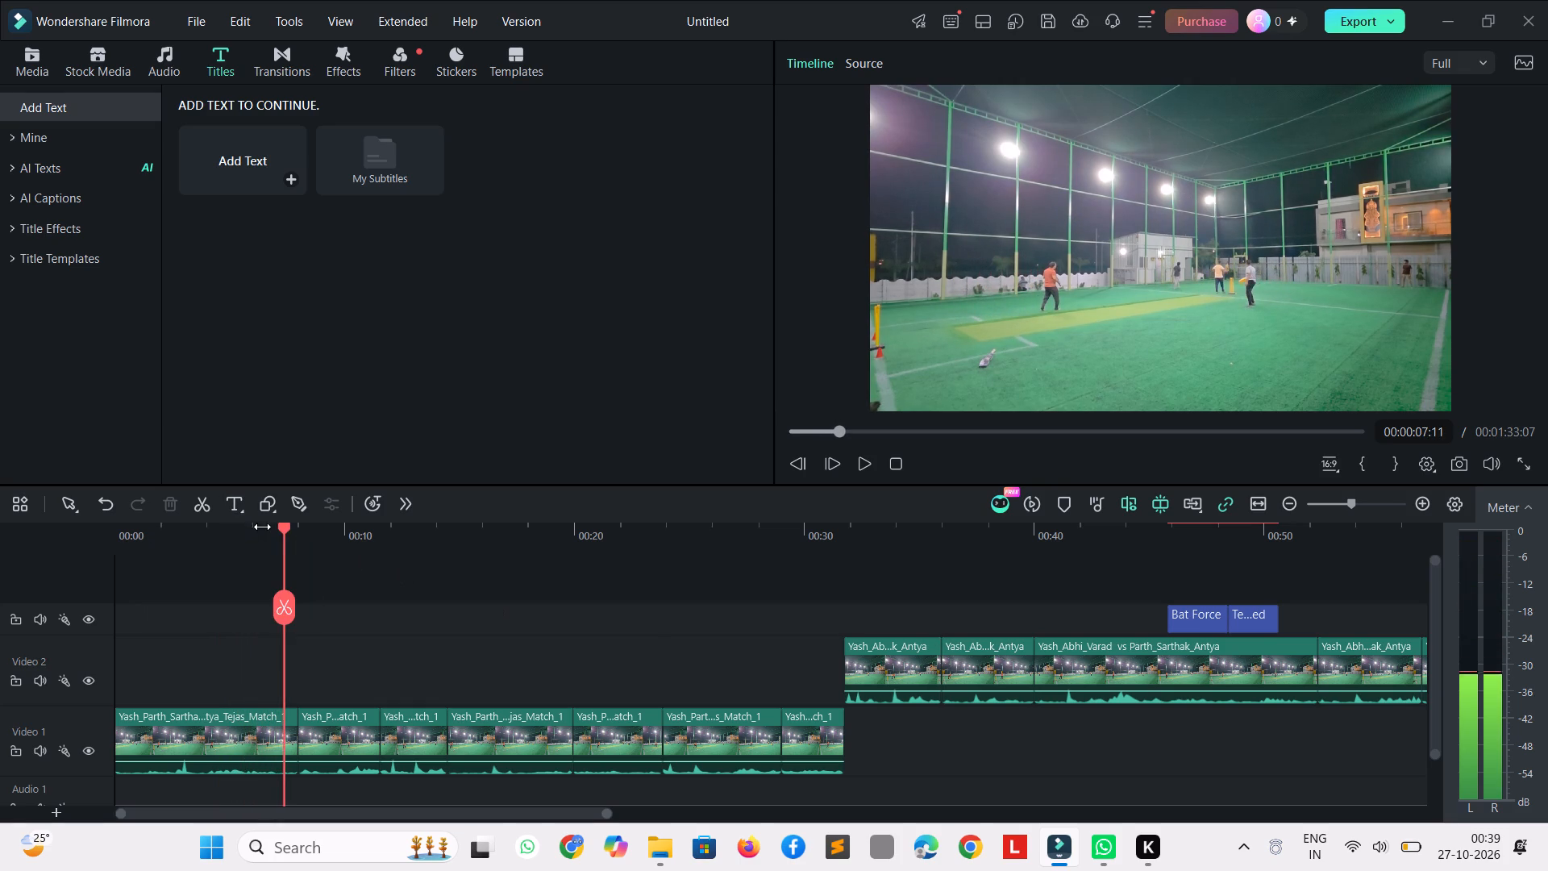
{"action": "left_click_drag", "start_coordinate": [285, 535], "coordinate": [0, 557]}
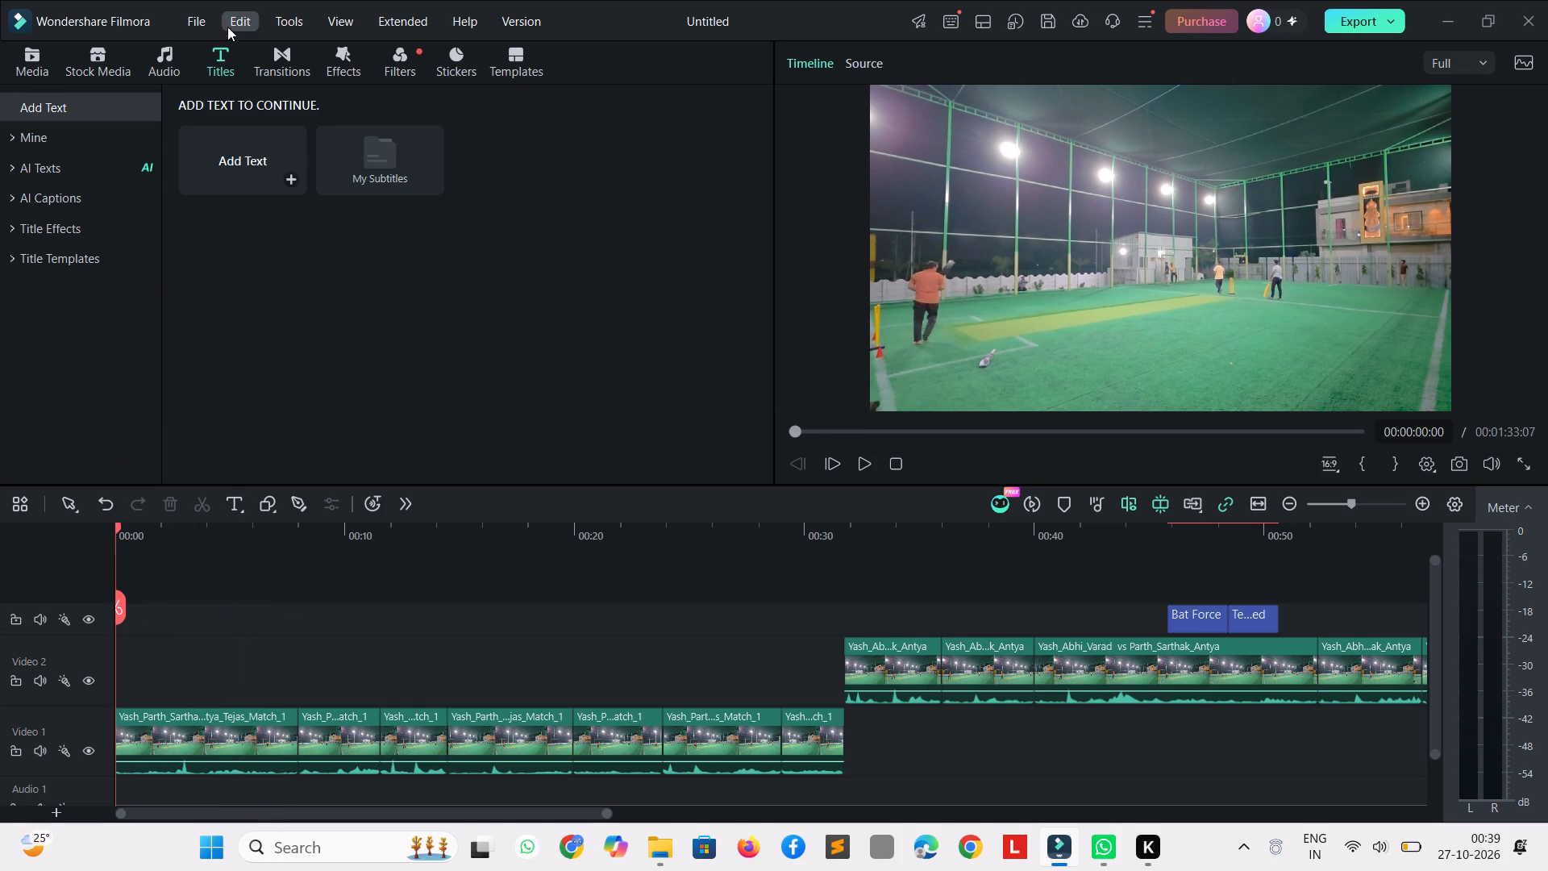
Add a Quick 3D Text title at the very start of the timeline, above the first match clip.
{"action": "left_click", "coordinate": [219, 60]}
{"action": "left_click", "coordinate": [223, 498]}
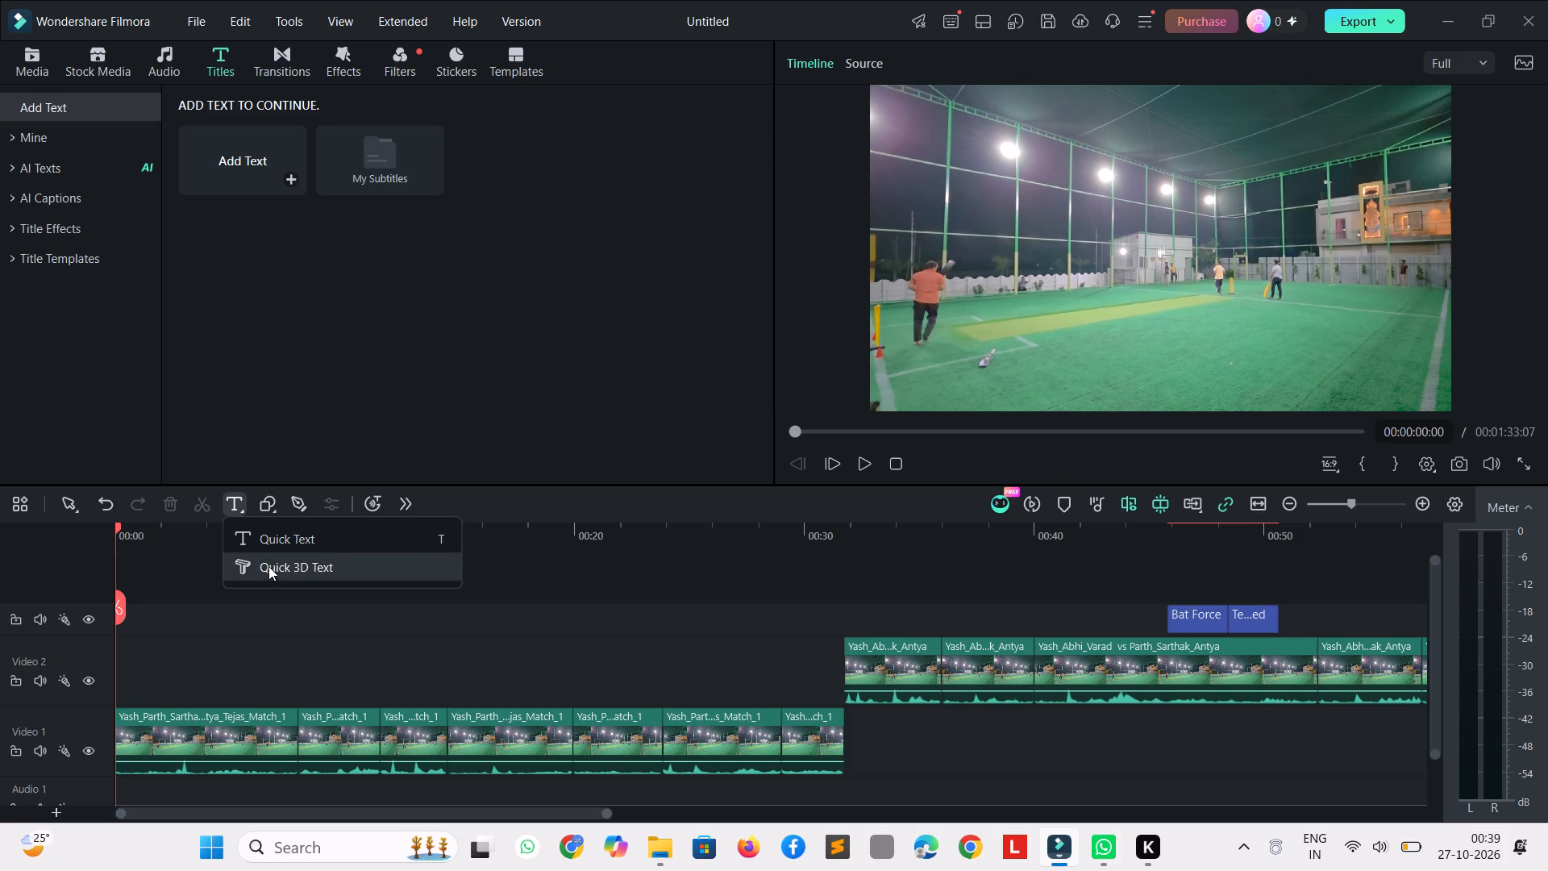
{"action": "left_click", "coordinate": [270, 569]}
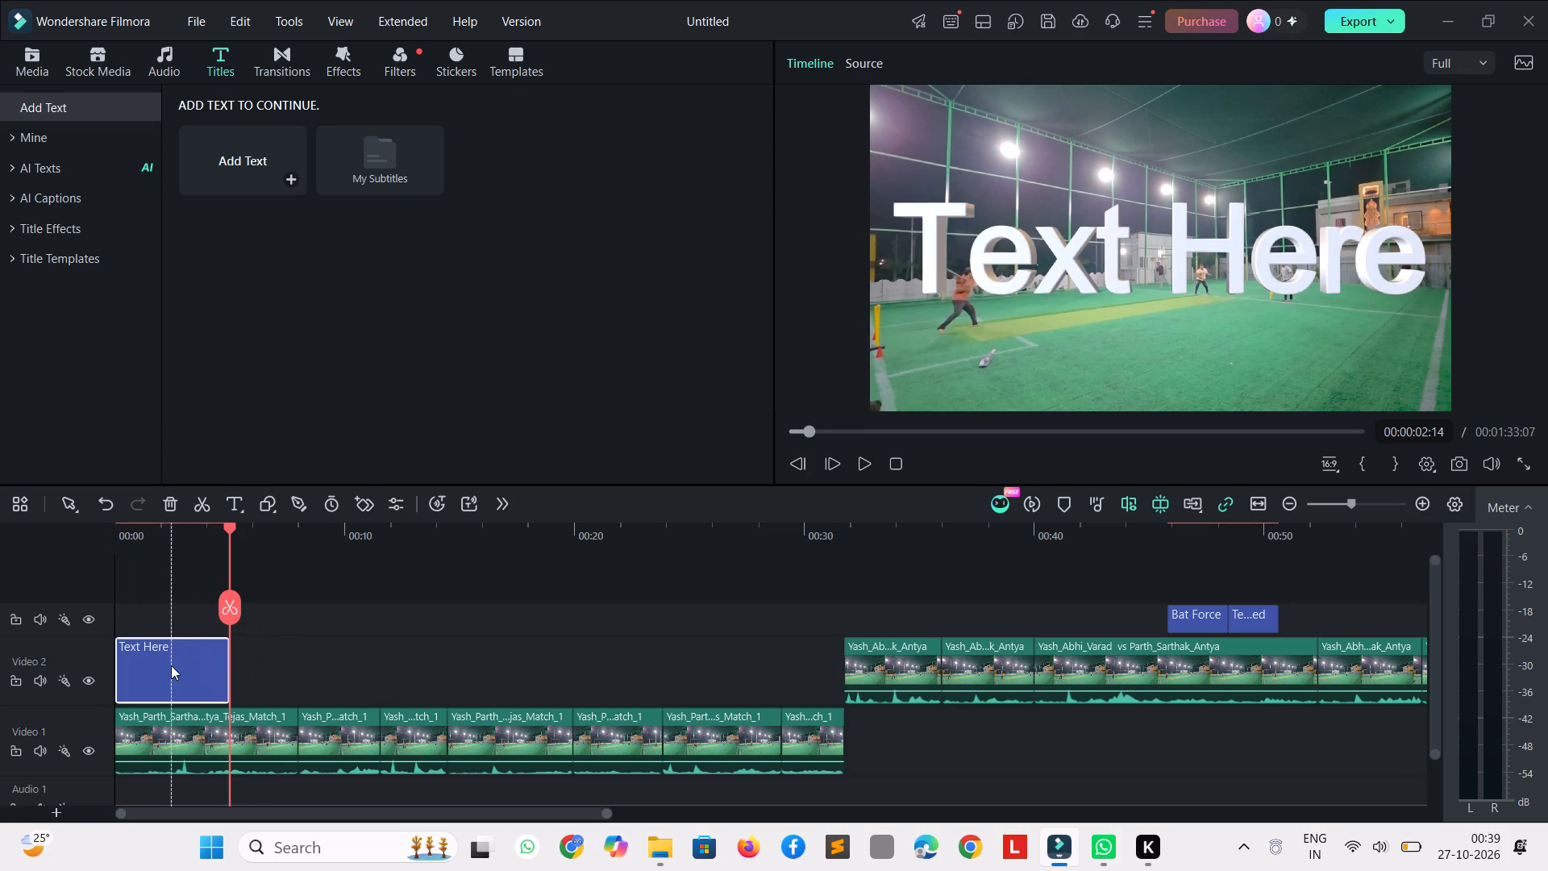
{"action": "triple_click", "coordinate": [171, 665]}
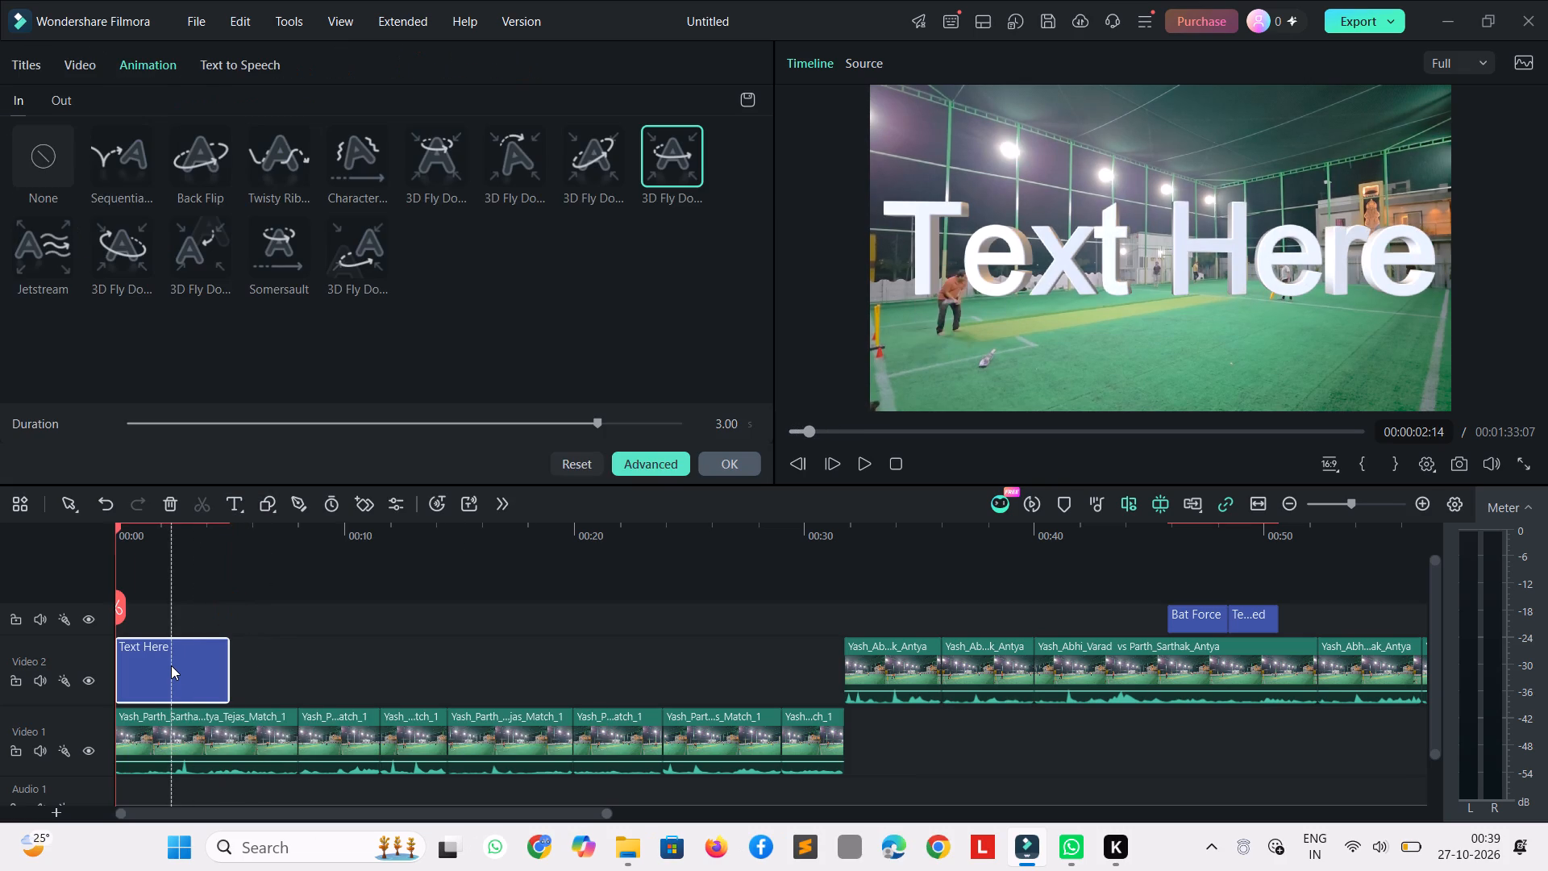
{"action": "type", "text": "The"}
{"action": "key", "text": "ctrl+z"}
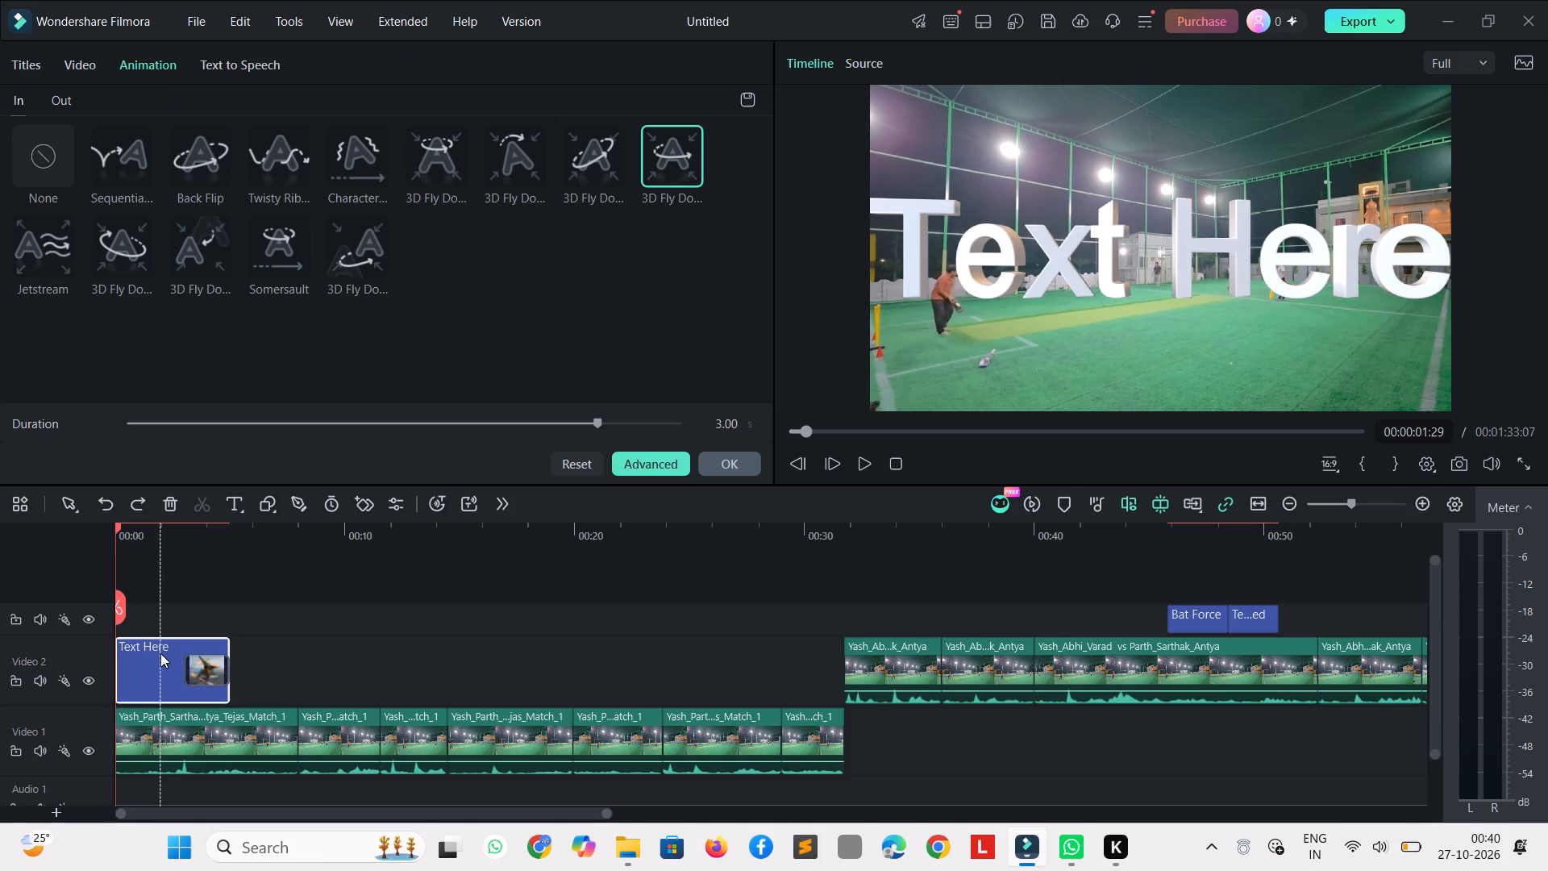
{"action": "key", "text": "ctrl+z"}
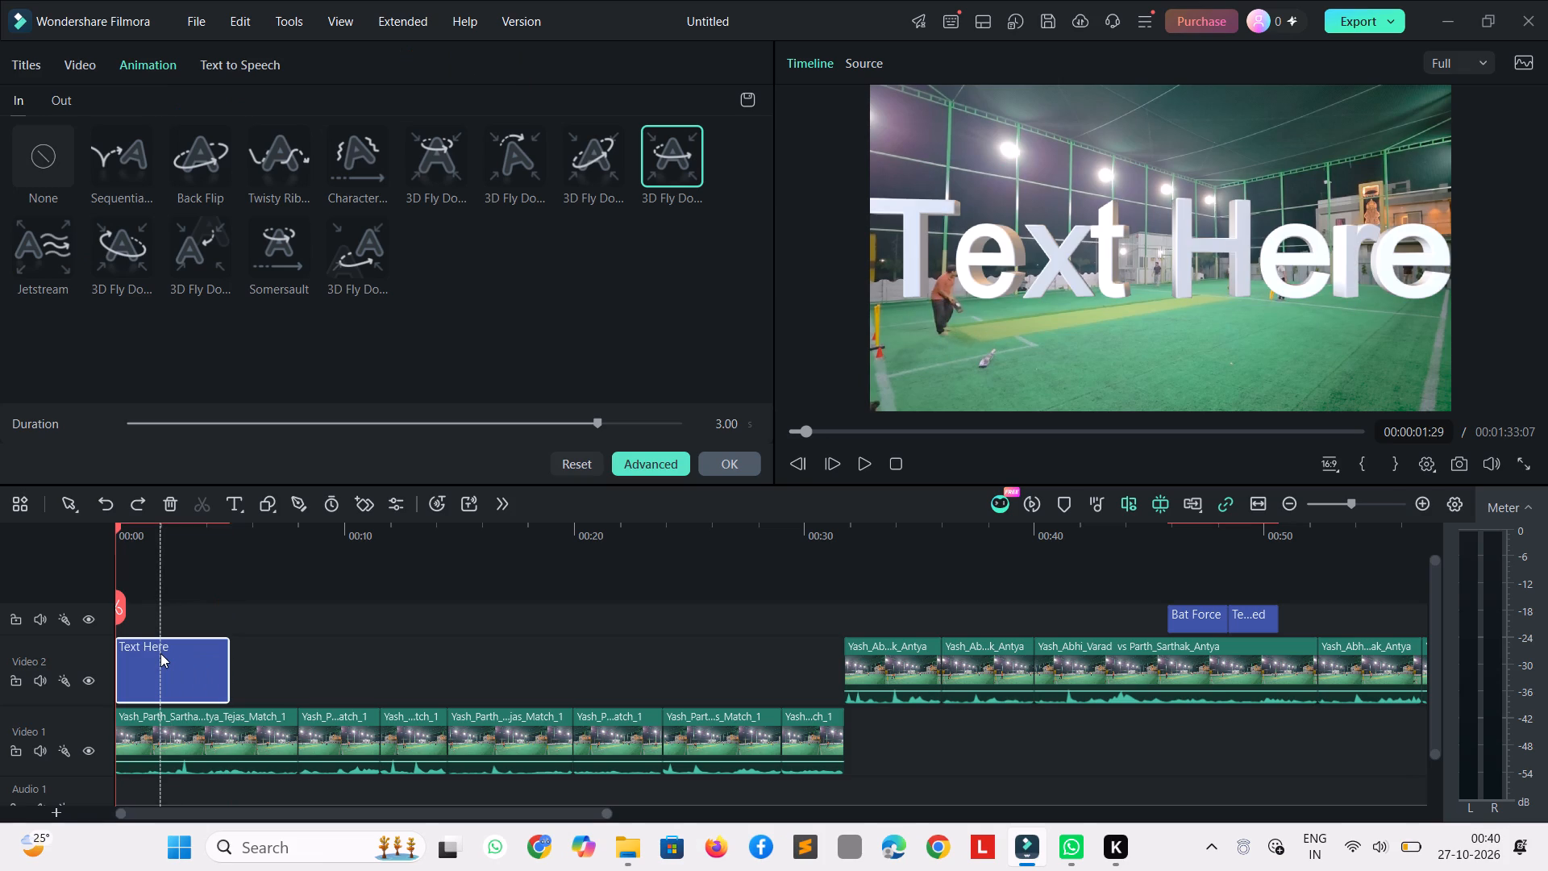
Replace the new 3D title's placeholder text with "The King".
{"action": "double_click", "coordinate": [160, 648]}
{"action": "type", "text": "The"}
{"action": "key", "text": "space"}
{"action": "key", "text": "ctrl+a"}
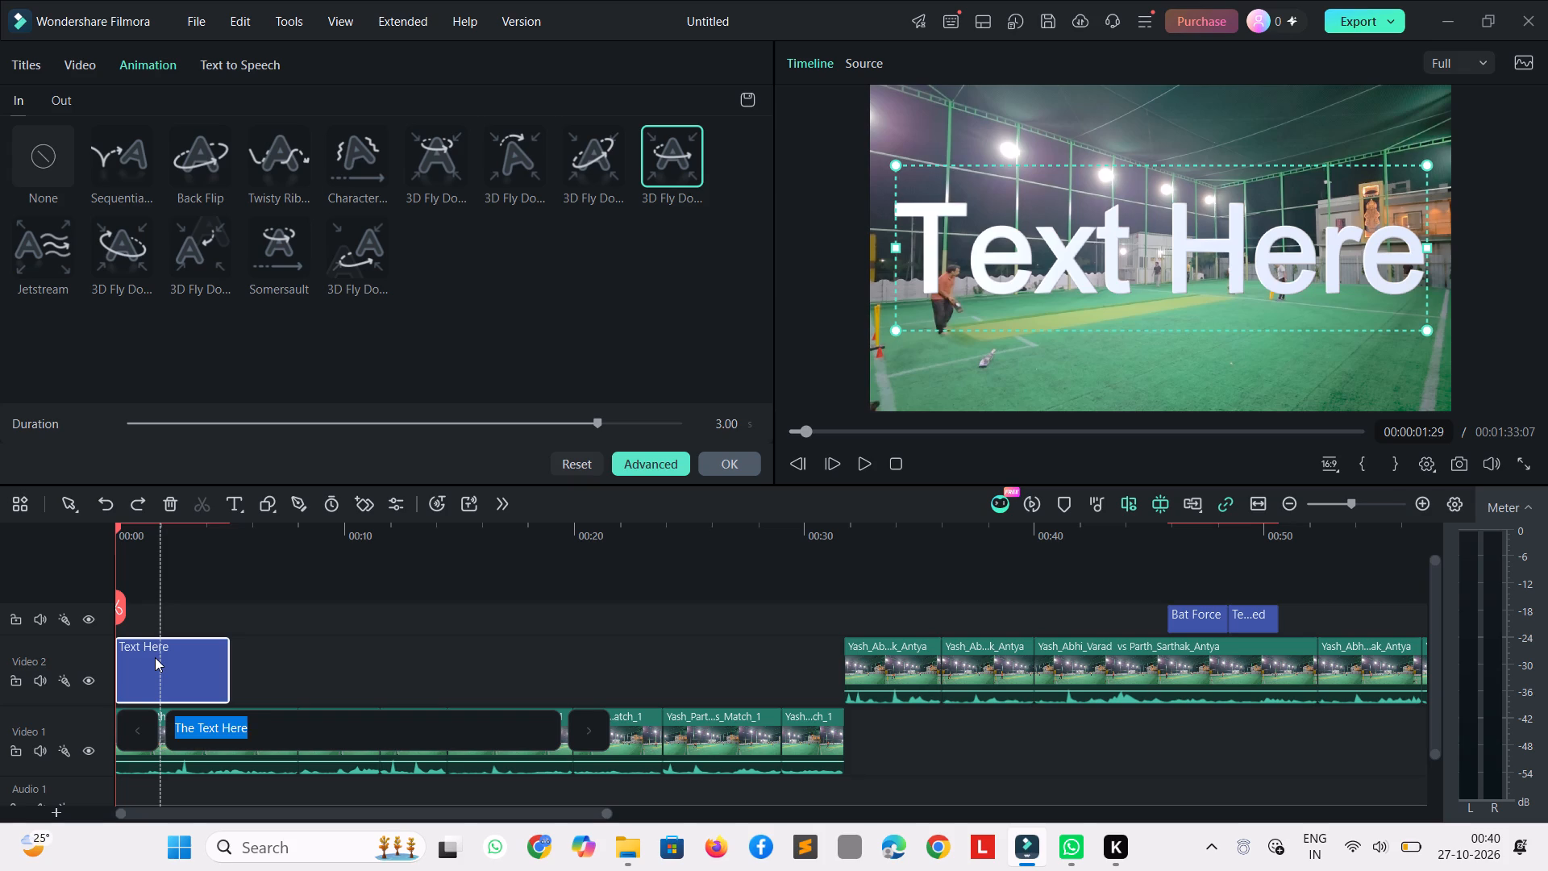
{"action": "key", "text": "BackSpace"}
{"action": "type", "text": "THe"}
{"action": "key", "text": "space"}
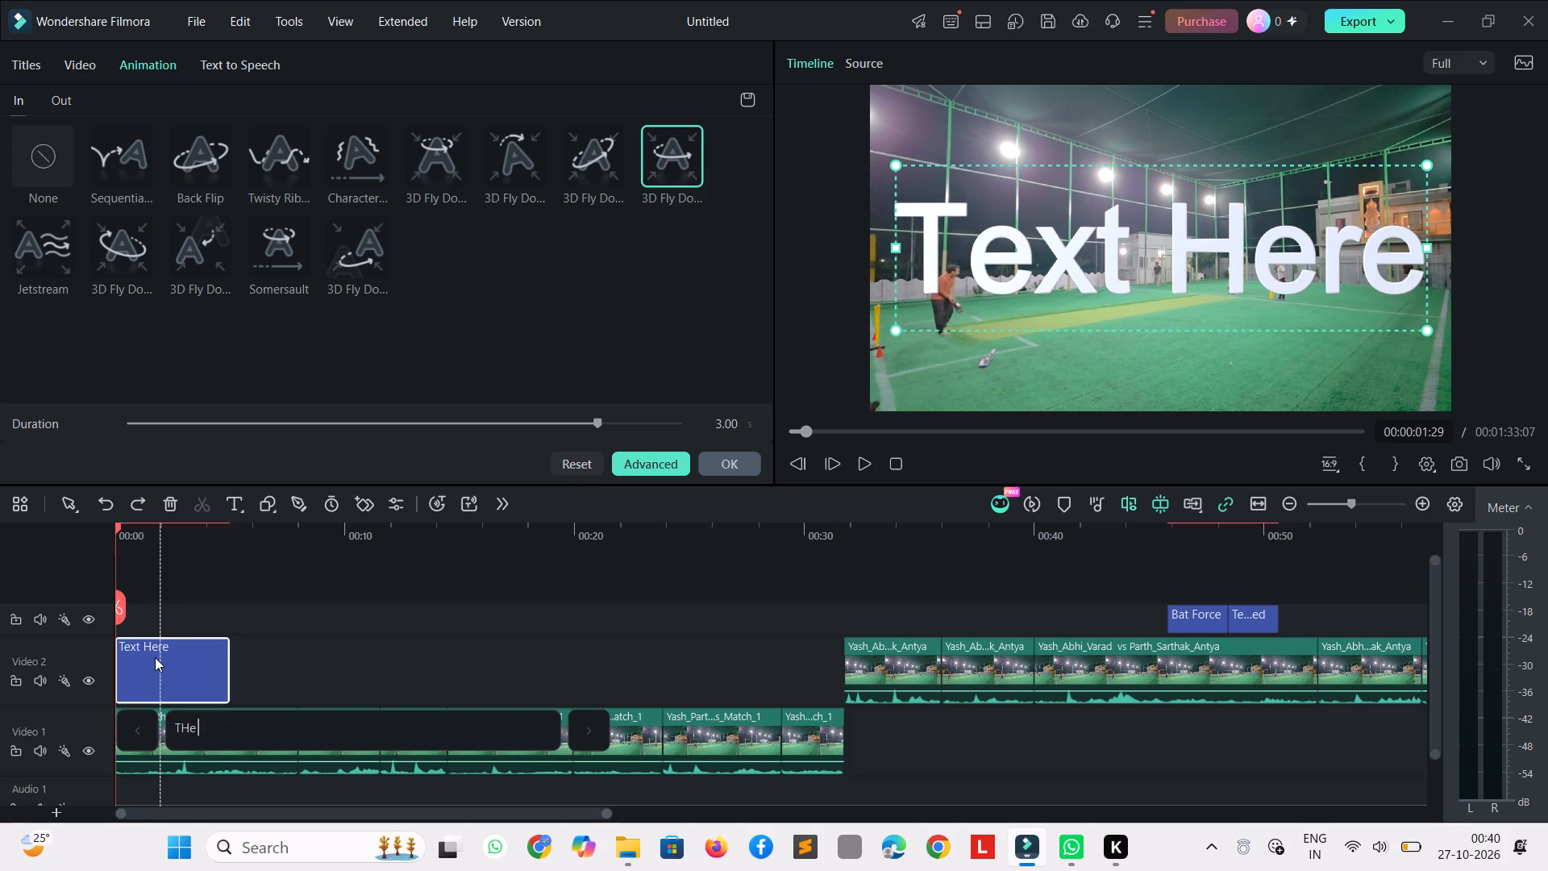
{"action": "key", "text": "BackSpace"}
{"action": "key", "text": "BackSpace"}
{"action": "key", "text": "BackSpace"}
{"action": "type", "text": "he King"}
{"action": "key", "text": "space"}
Add "of" and "STORM" as the second and third lines of the 3D title.
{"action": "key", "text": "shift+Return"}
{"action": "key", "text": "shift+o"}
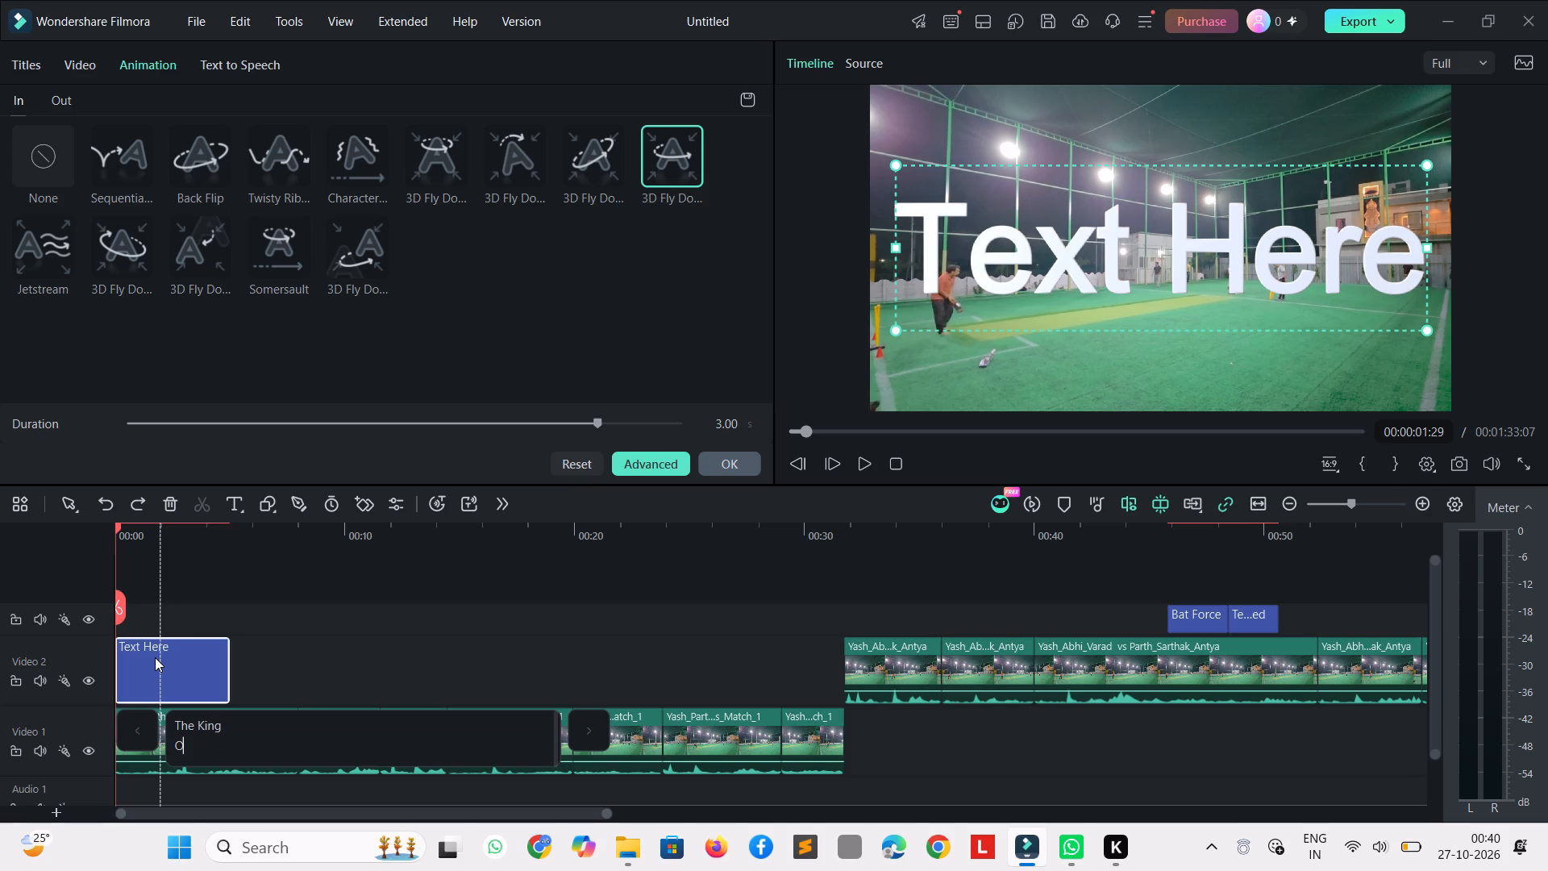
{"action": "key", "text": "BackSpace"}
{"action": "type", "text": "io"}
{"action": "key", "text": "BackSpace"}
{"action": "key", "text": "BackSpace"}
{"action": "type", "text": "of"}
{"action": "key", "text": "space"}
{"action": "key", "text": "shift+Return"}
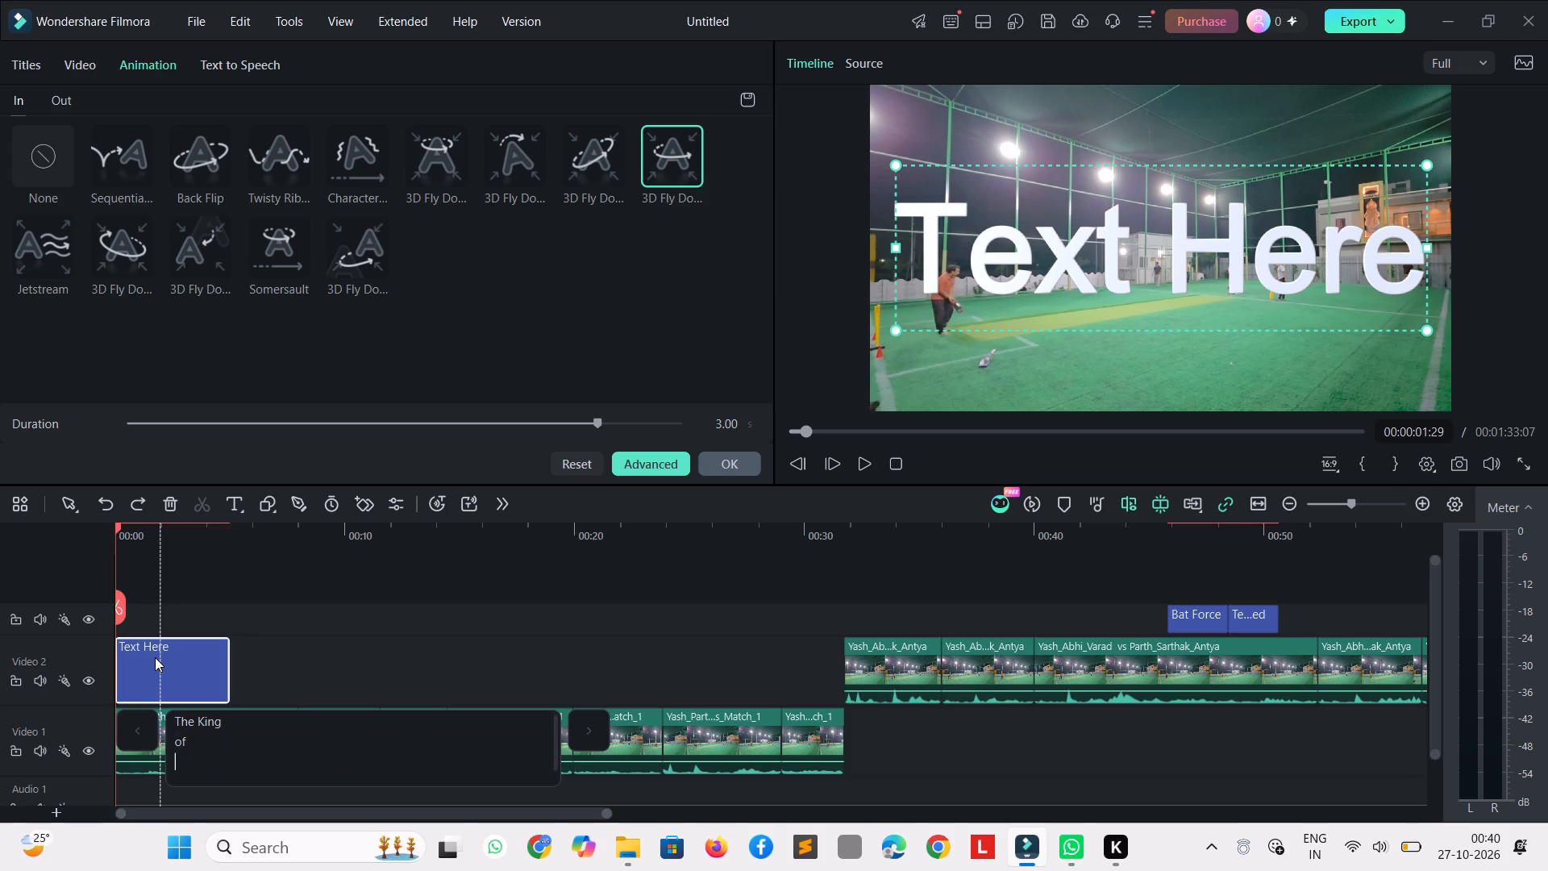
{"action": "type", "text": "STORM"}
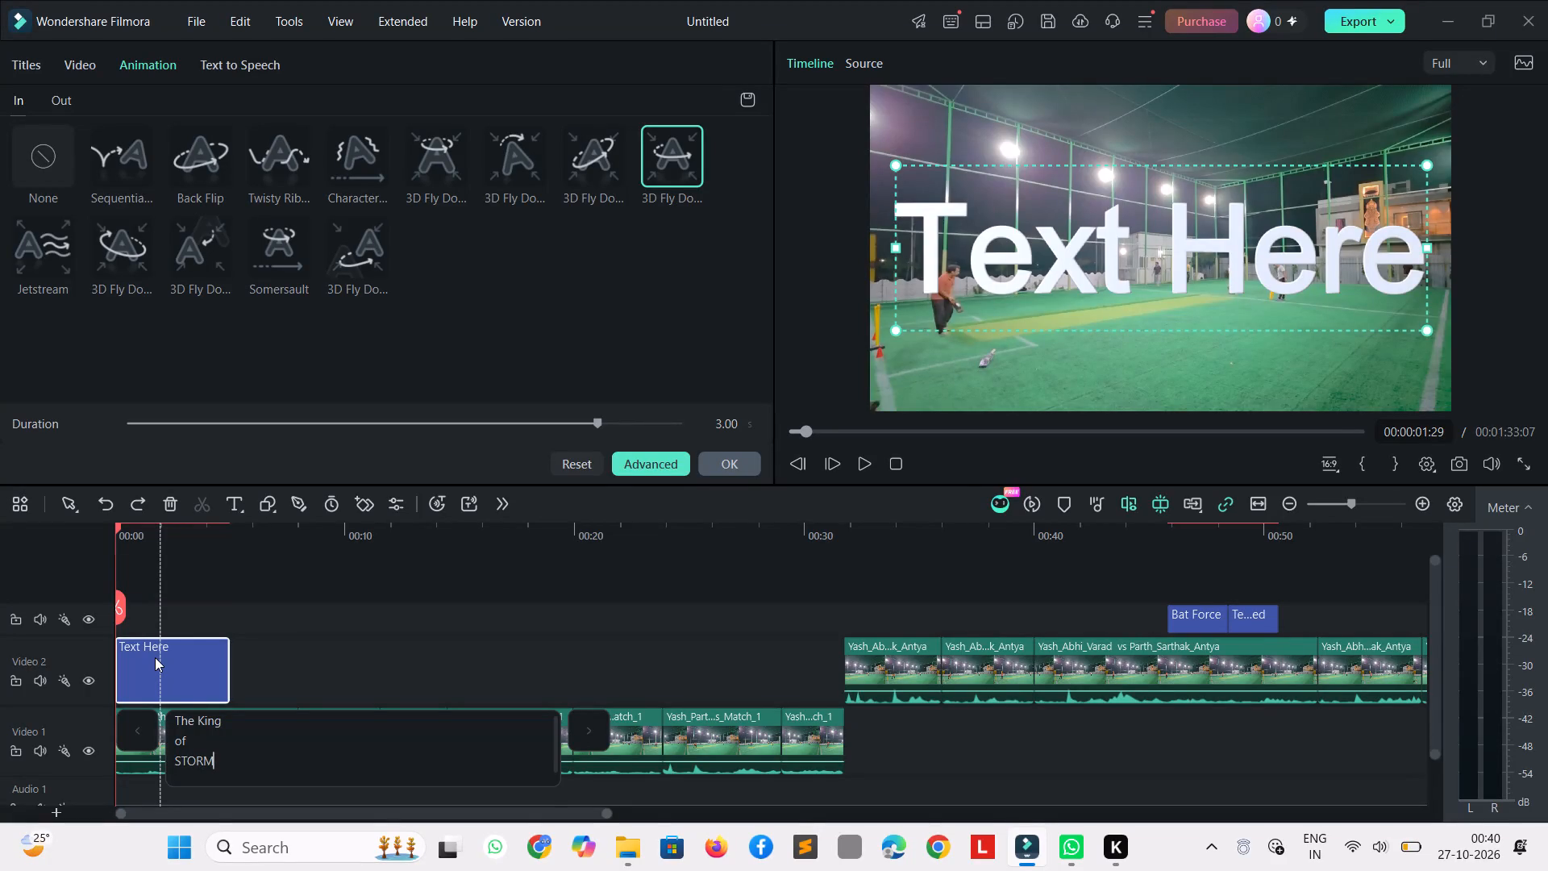
Add "Lord Varad" as the fourth line of the 3D title.
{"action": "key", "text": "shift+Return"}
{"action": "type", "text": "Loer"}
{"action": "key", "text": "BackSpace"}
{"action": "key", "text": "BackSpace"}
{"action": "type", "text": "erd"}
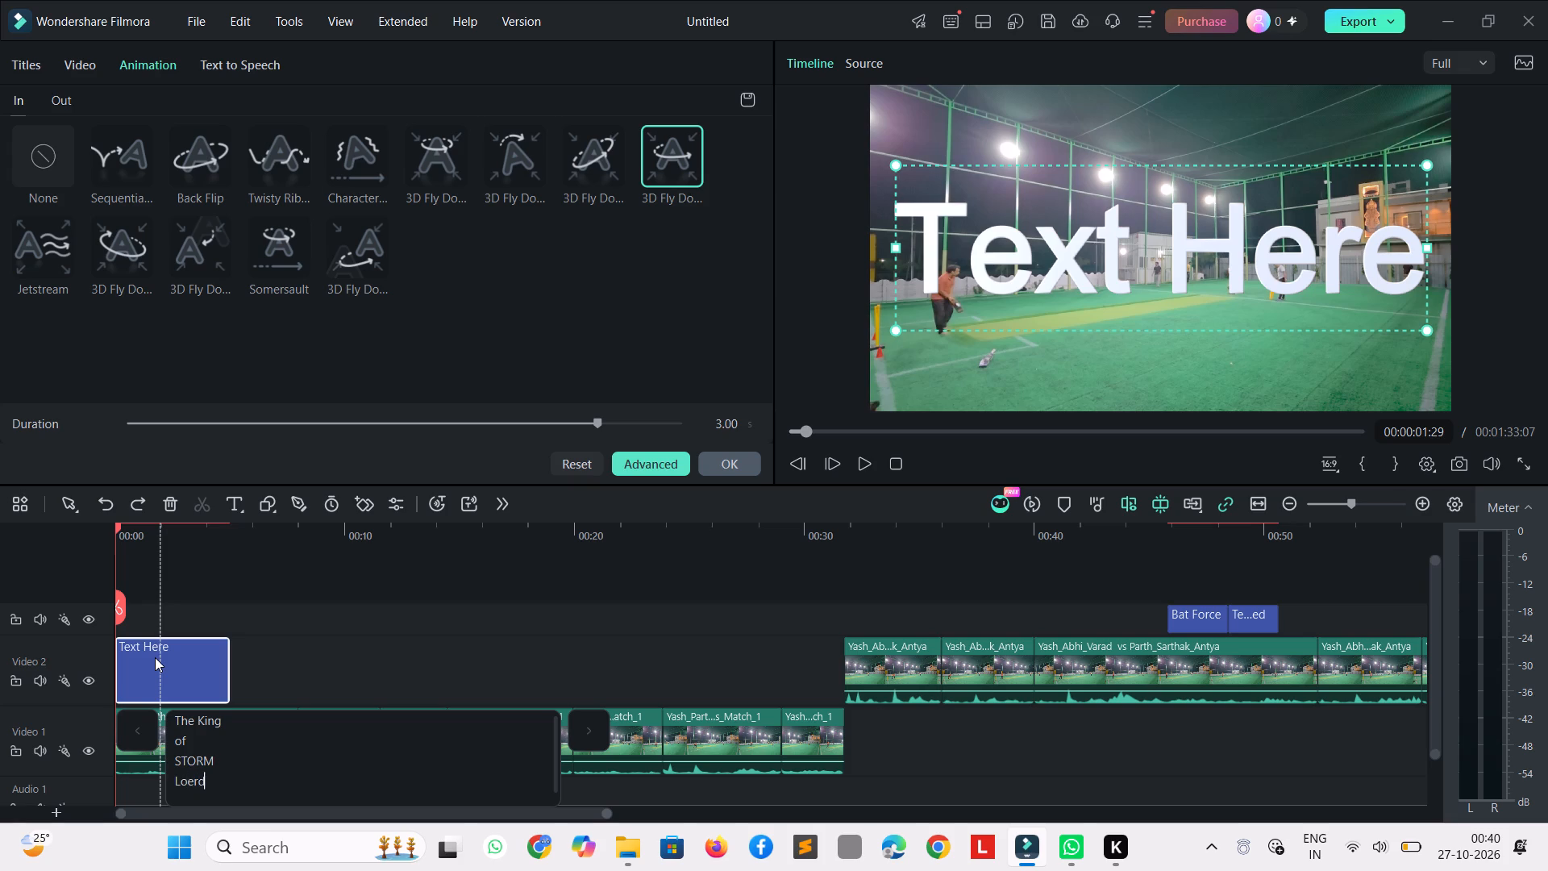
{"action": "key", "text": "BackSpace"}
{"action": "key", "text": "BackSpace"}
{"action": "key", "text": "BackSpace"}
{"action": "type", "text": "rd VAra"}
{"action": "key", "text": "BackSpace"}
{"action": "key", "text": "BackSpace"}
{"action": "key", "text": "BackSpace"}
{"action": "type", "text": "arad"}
End the title's fourth line with a space and three exclamation marks so it reads "Lord Varad !!!".
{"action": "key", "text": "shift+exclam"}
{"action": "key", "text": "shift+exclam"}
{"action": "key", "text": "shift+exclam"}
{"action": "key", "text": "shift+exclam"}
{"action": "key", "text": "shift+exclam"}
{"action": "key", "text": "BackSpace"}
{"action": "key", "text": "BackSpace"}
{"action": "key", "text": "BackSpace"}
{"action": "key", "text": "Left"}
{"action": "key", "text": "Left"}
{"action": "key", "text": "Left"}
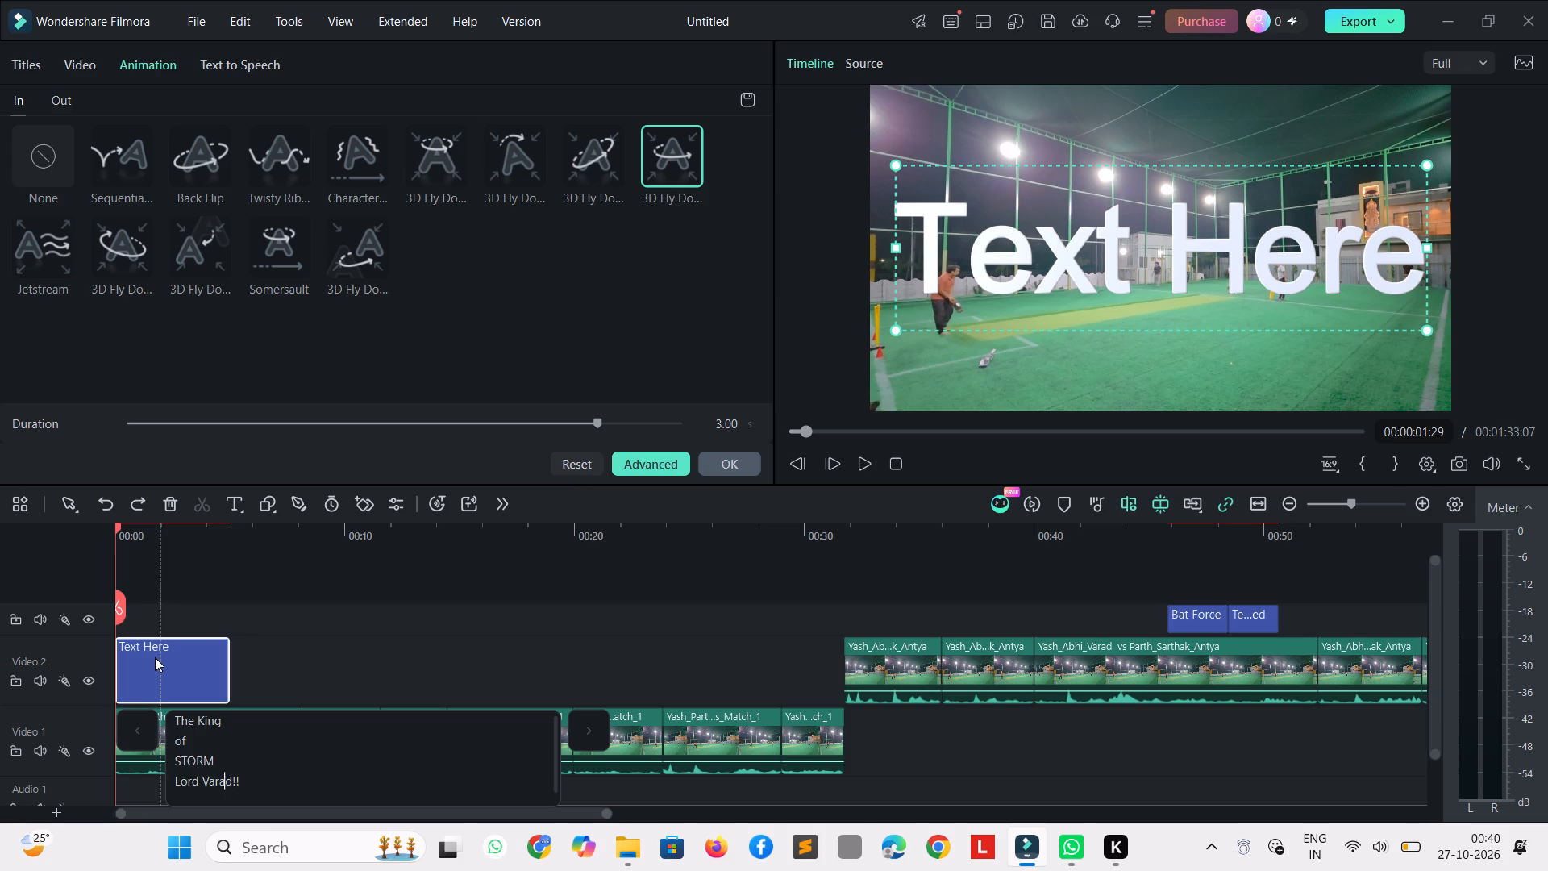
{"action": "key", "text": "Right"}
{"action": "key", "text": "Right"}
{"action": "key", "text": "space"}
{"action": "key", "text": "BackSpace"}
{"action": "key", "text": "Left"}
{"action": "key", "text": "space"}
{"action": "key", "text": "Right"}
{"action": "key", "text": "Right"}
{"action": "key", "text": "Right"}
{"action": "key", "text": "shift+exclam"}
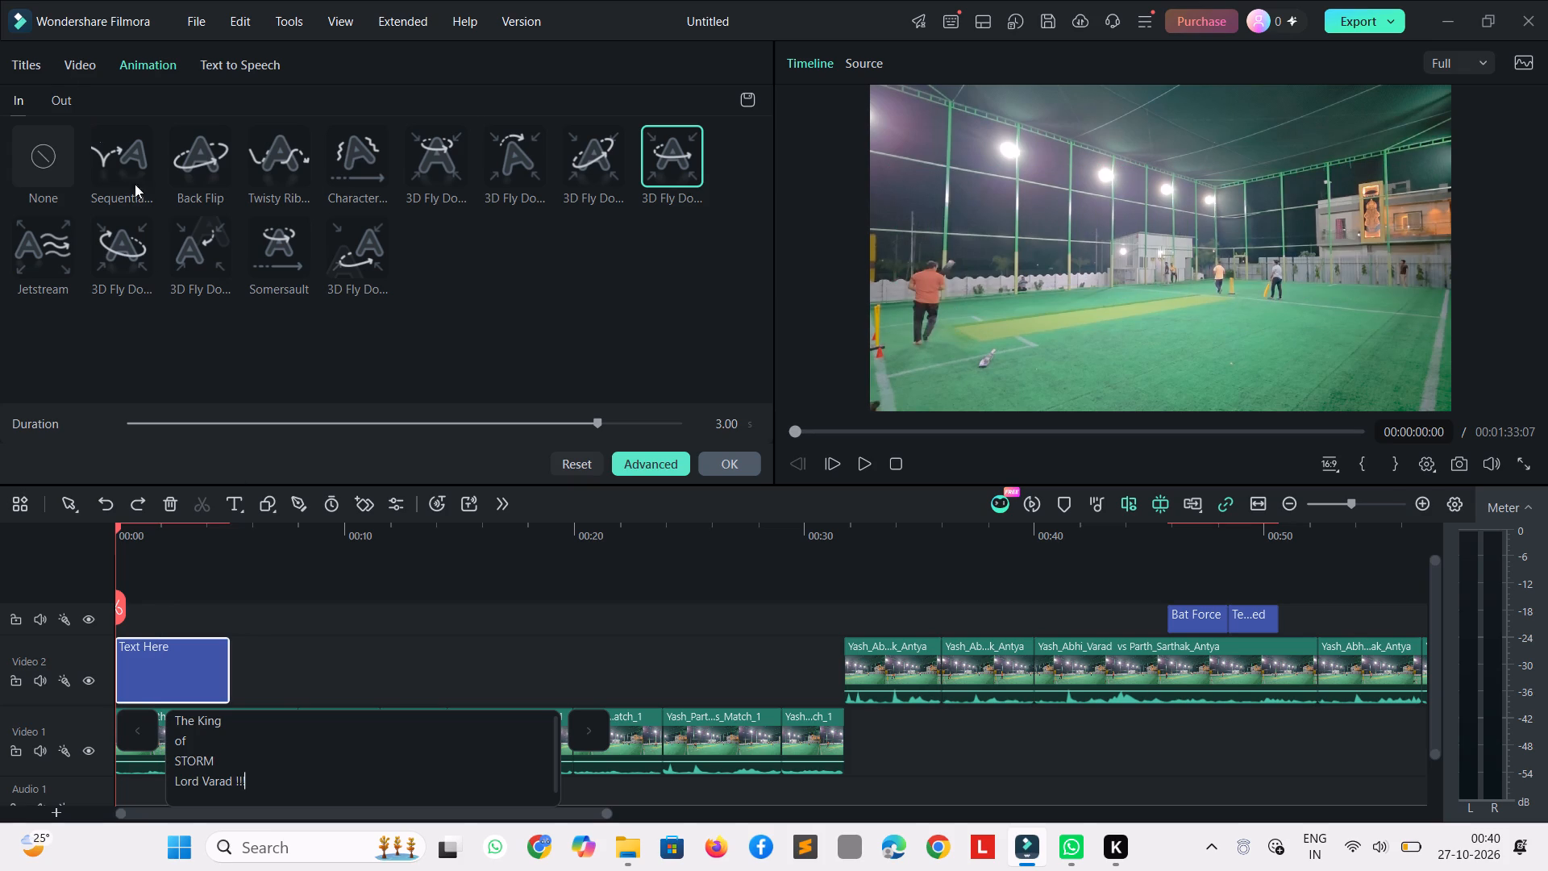
Apply the plain white 3D material preset with black sides to the opening title.
{"action": "left_click", "coordinate": [19, 59]}
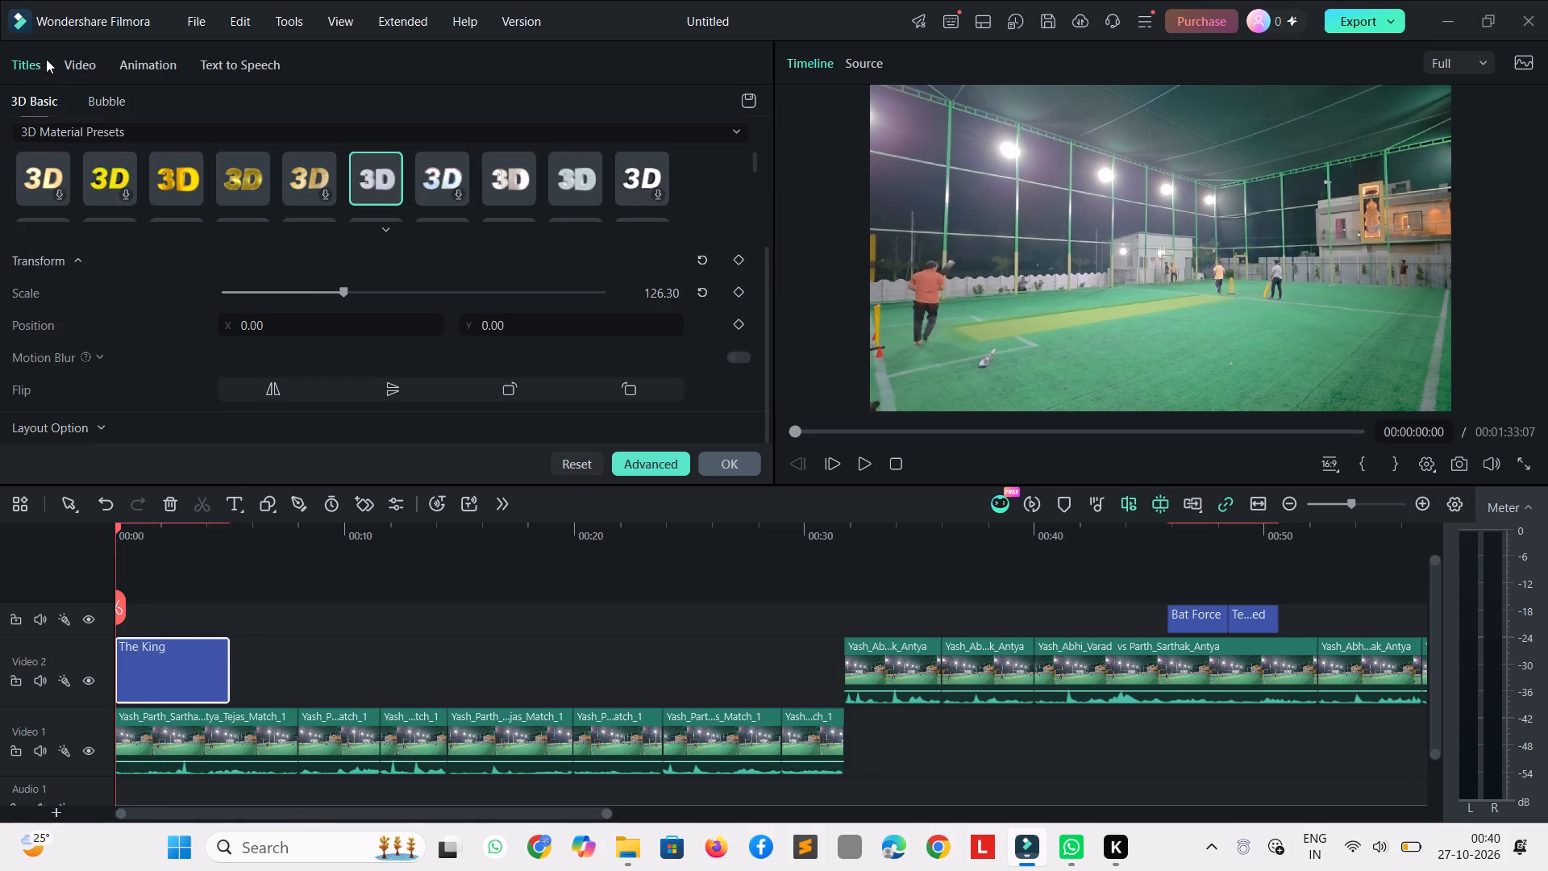
{"action": "left_click", "coordinate": [96, 177]}
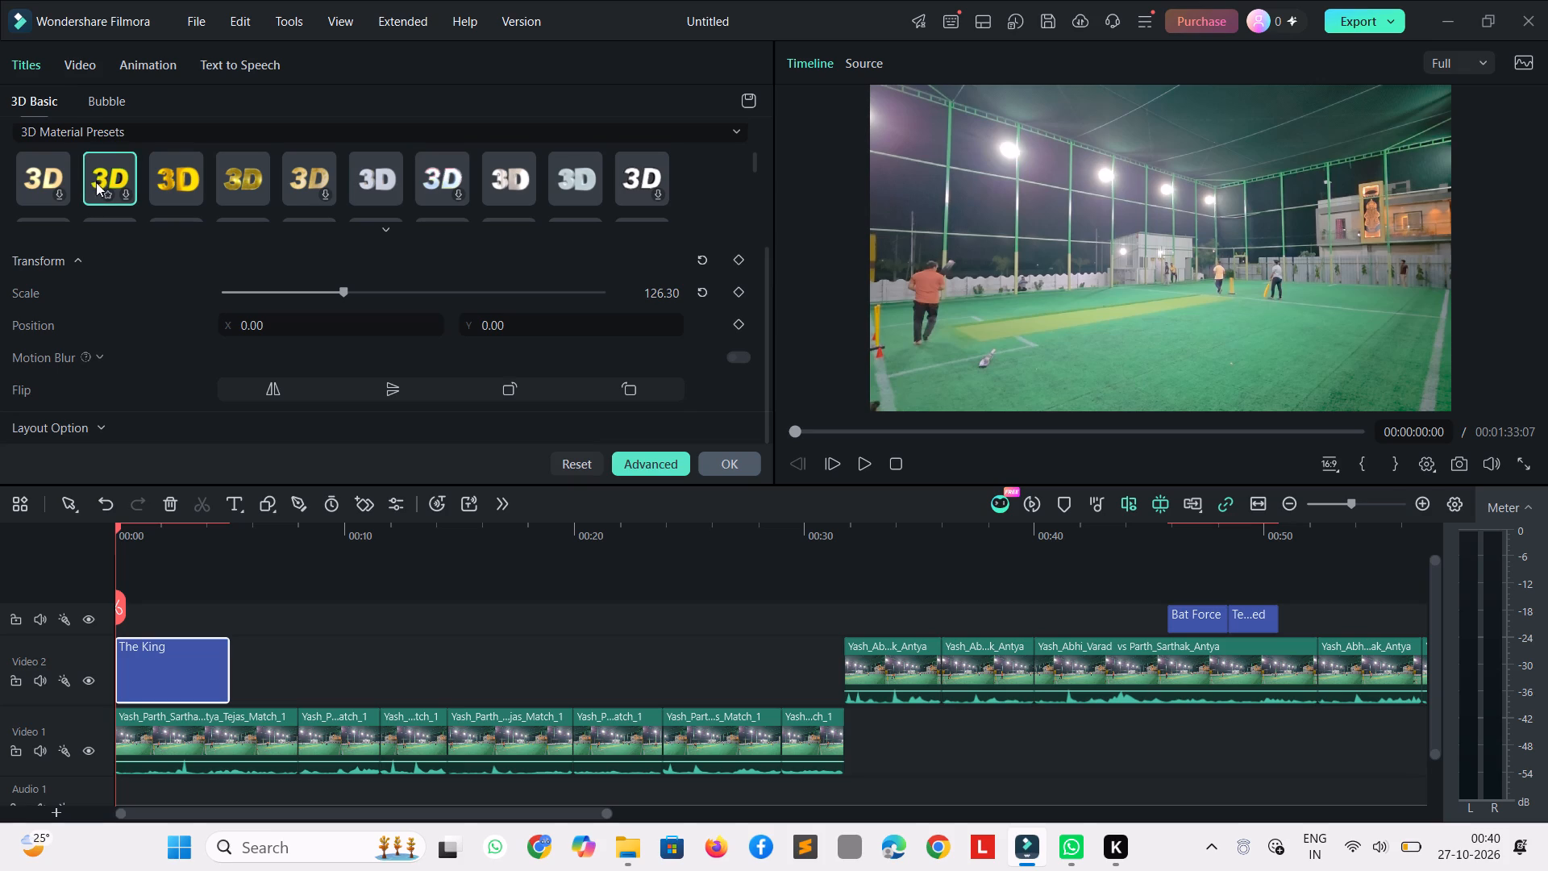
{"action": "left_click", "coordinate": [655, 178]}
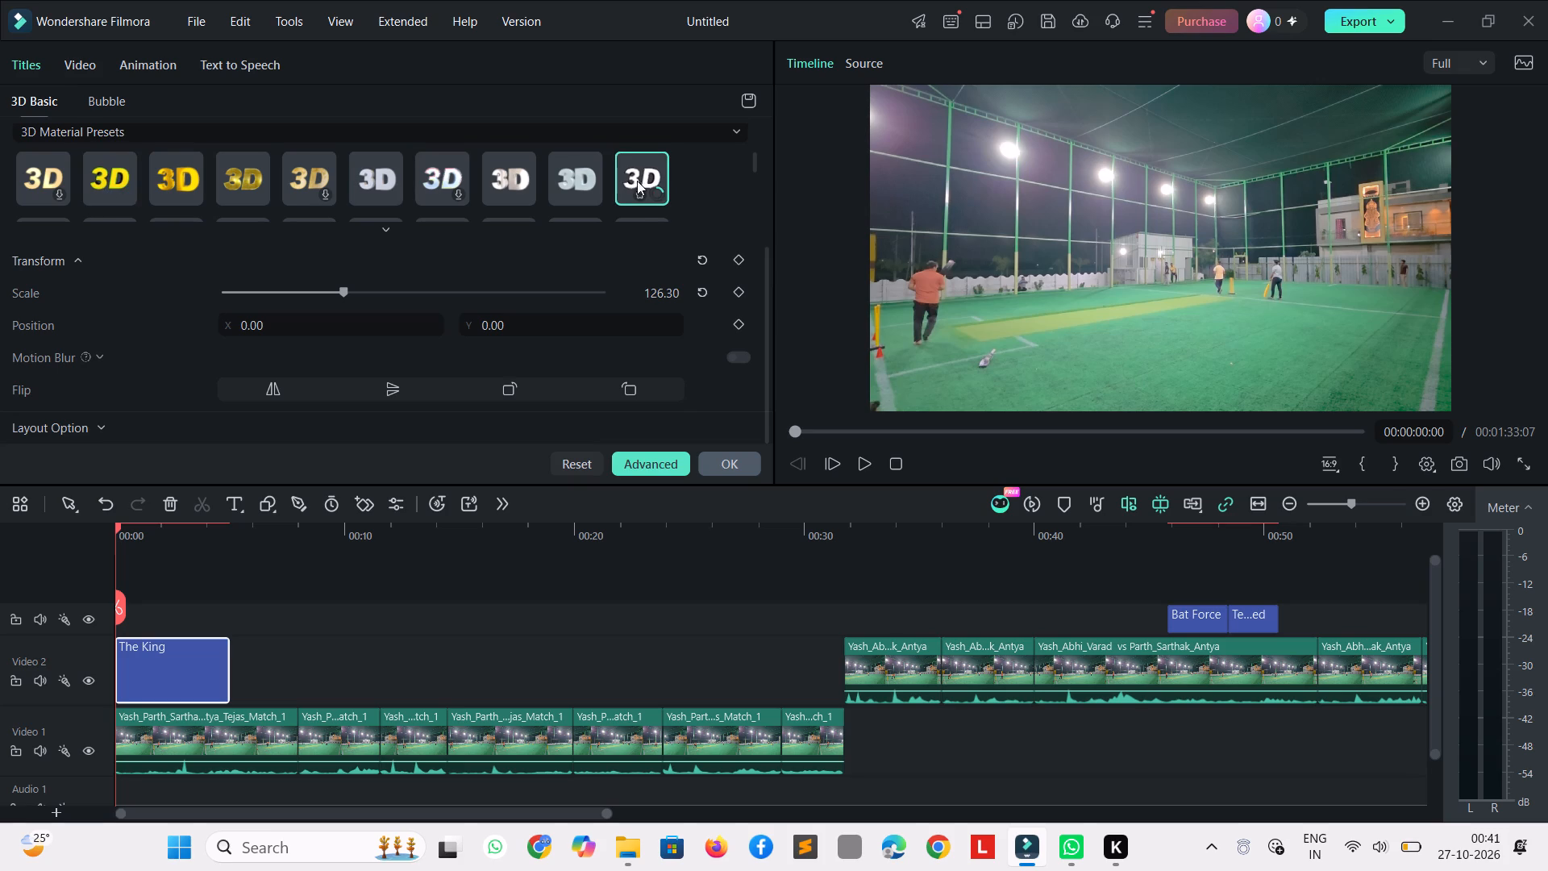
Reduce the opening title's scale to 63.28 so all four lines fit in the frame.
{"action": "double_click", "coordinate": [158, 673]}
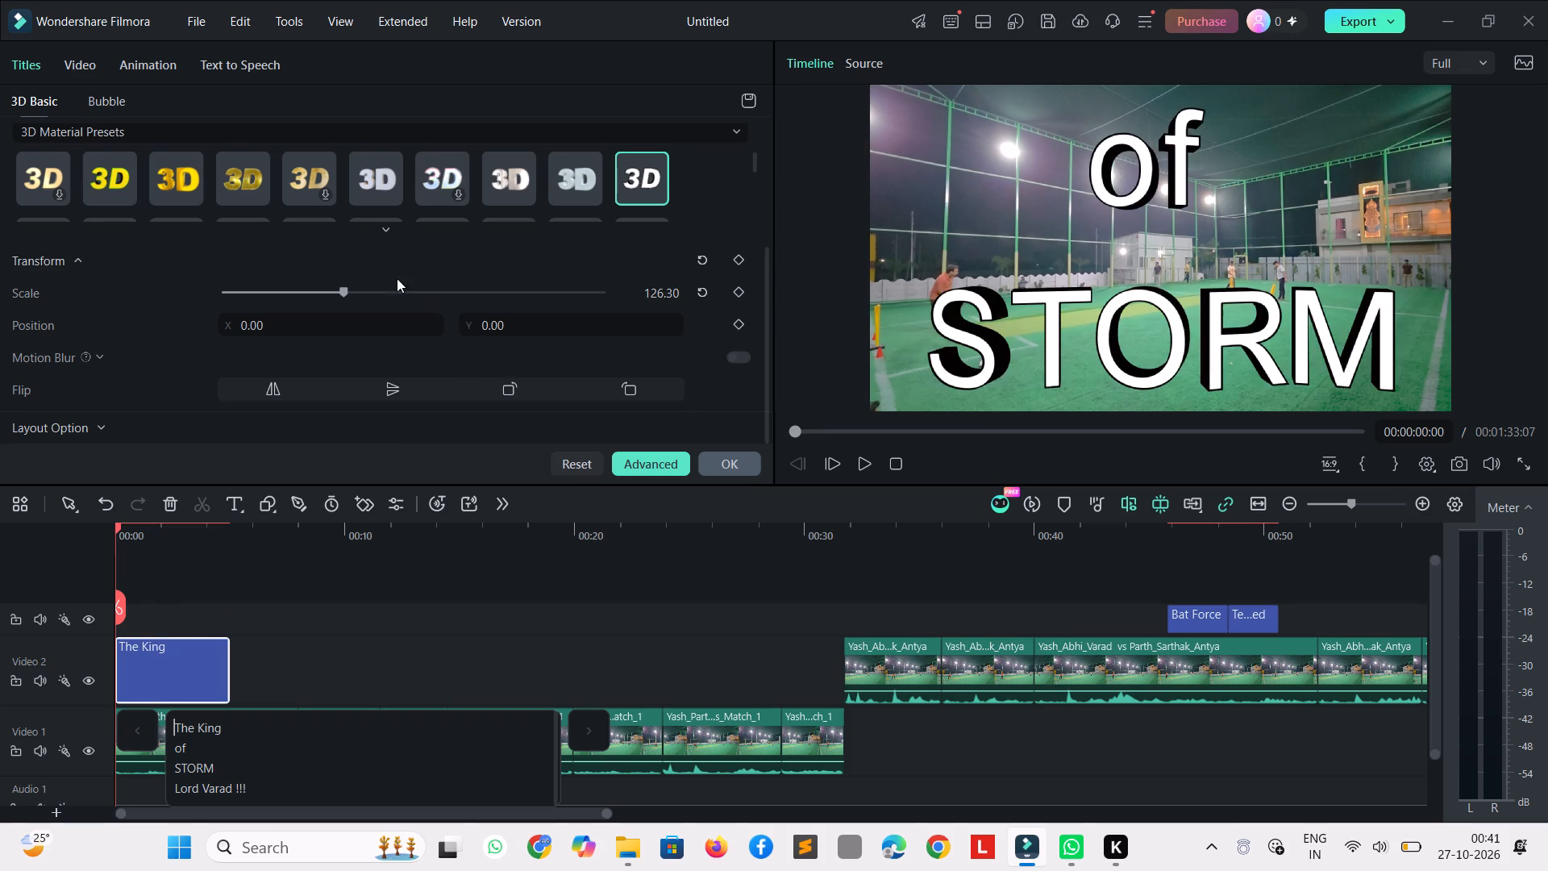
{"action": "left_click", "coordinate": [343, 294]}
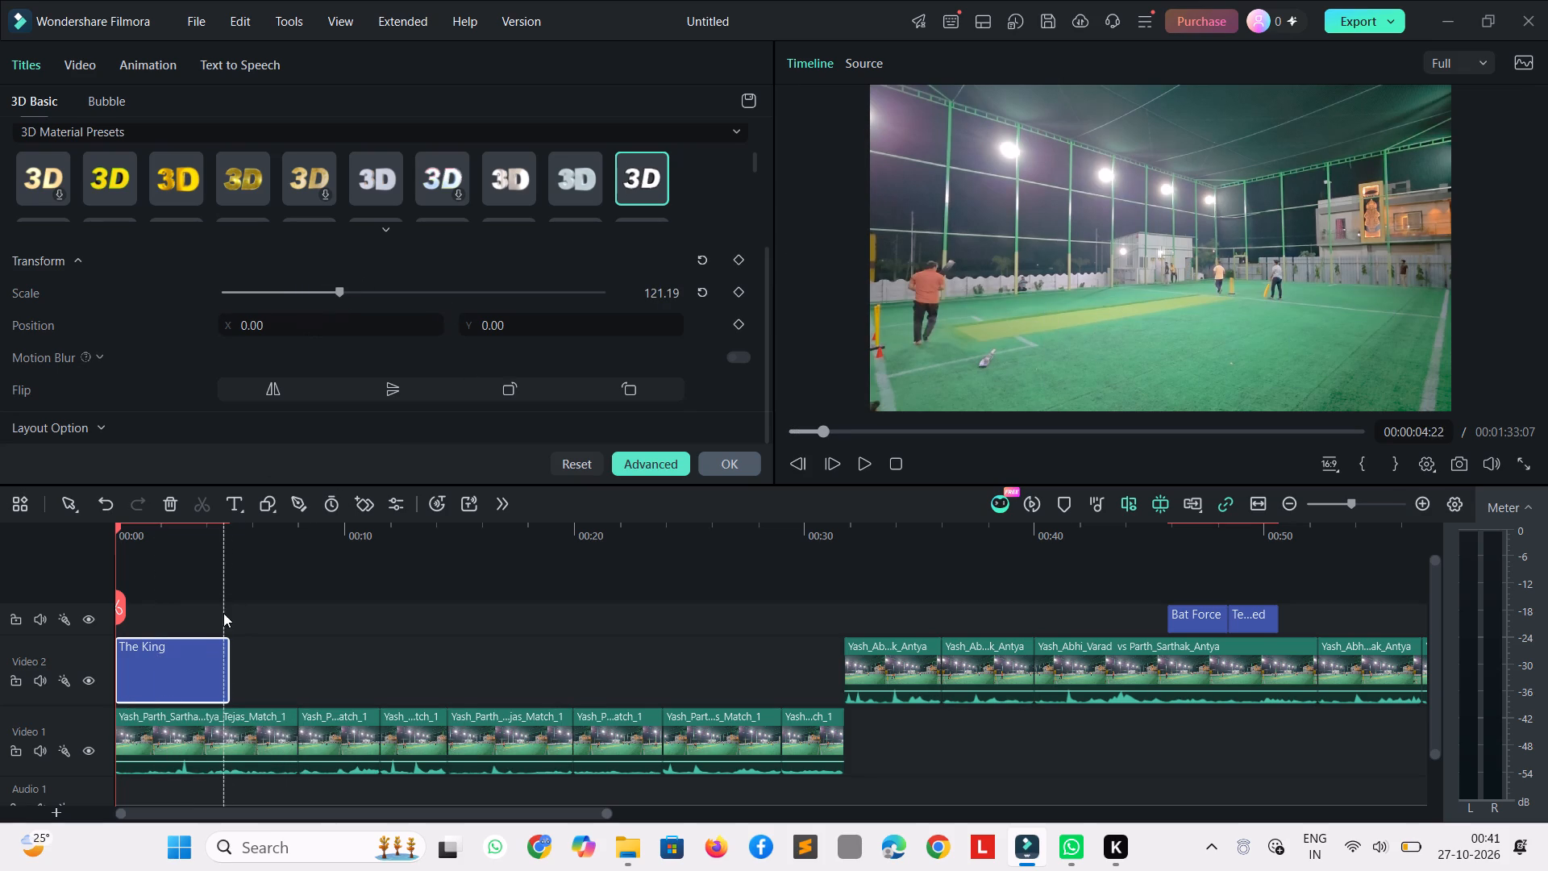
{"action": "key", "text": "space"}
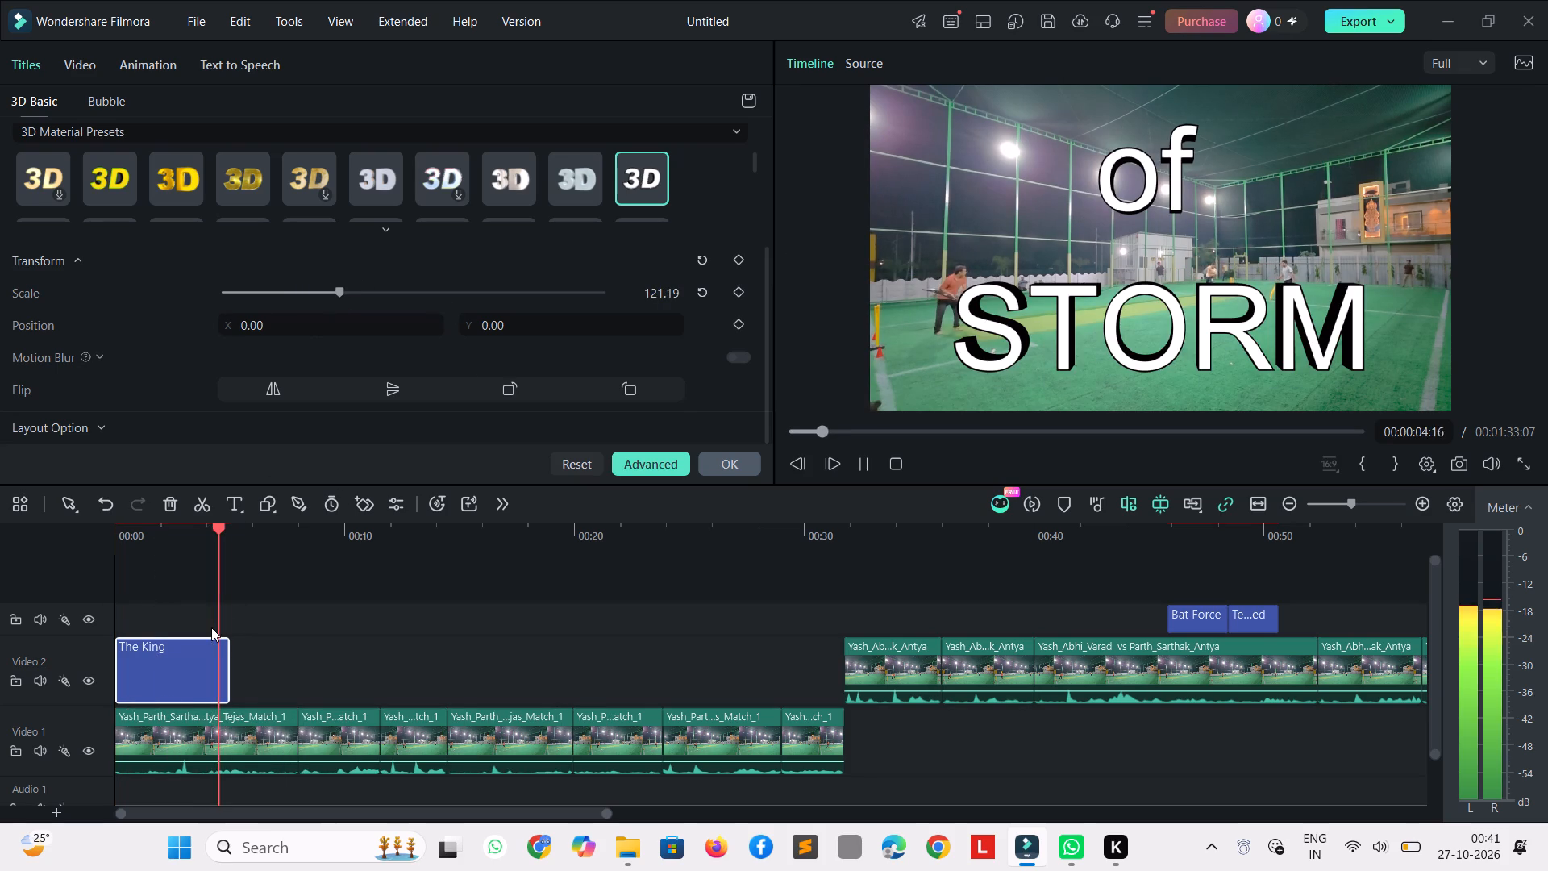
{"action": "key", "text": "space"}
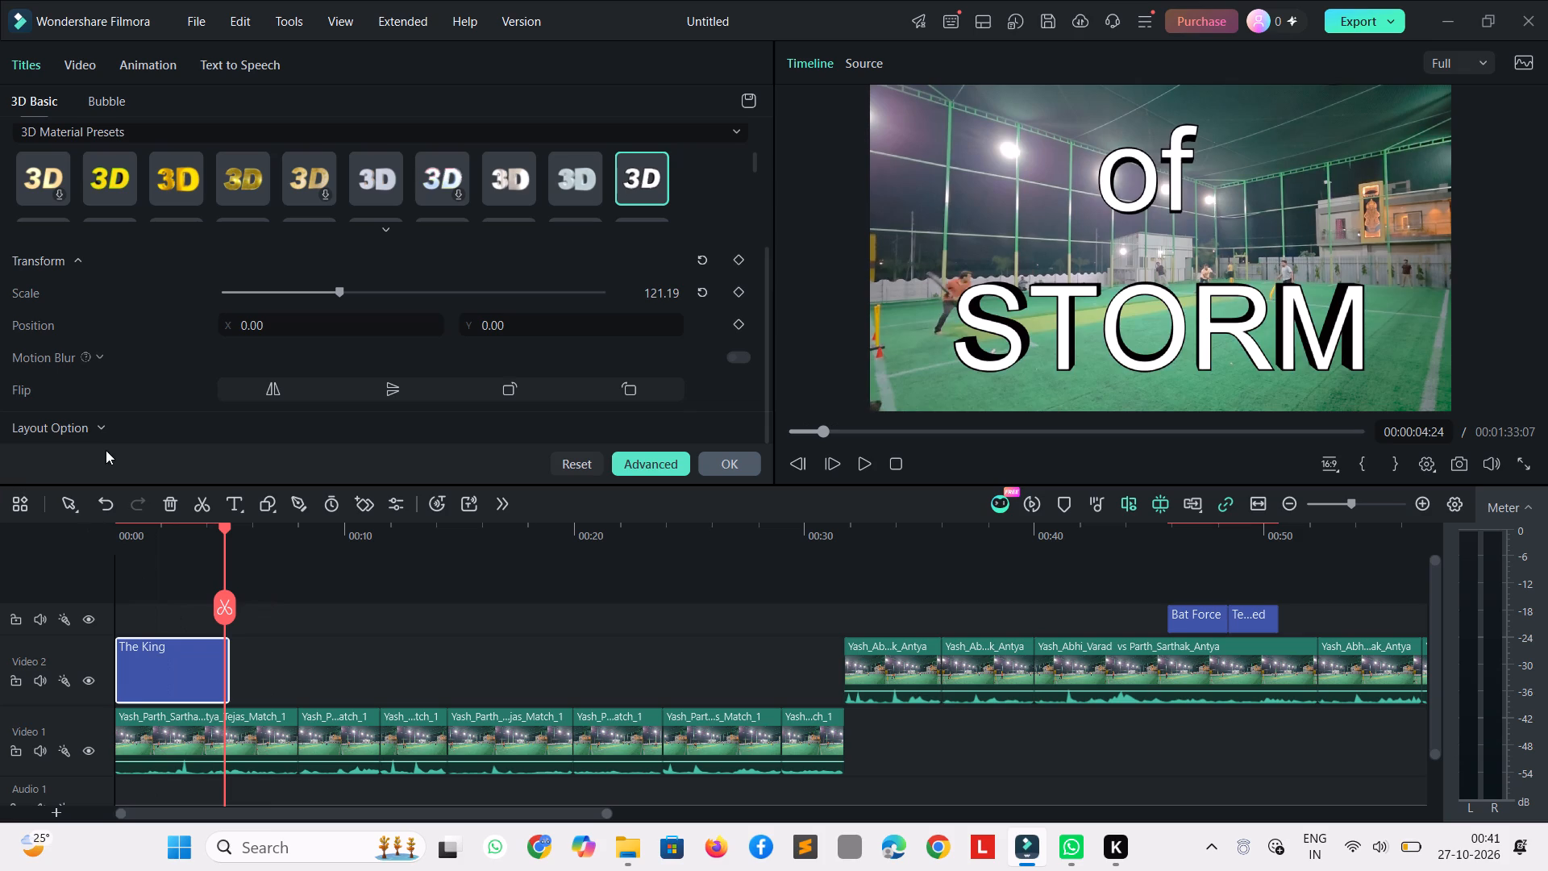
{"action": "left_click_drag", "start_coordinate": [333, 290], "coordinate": [300, 290]}
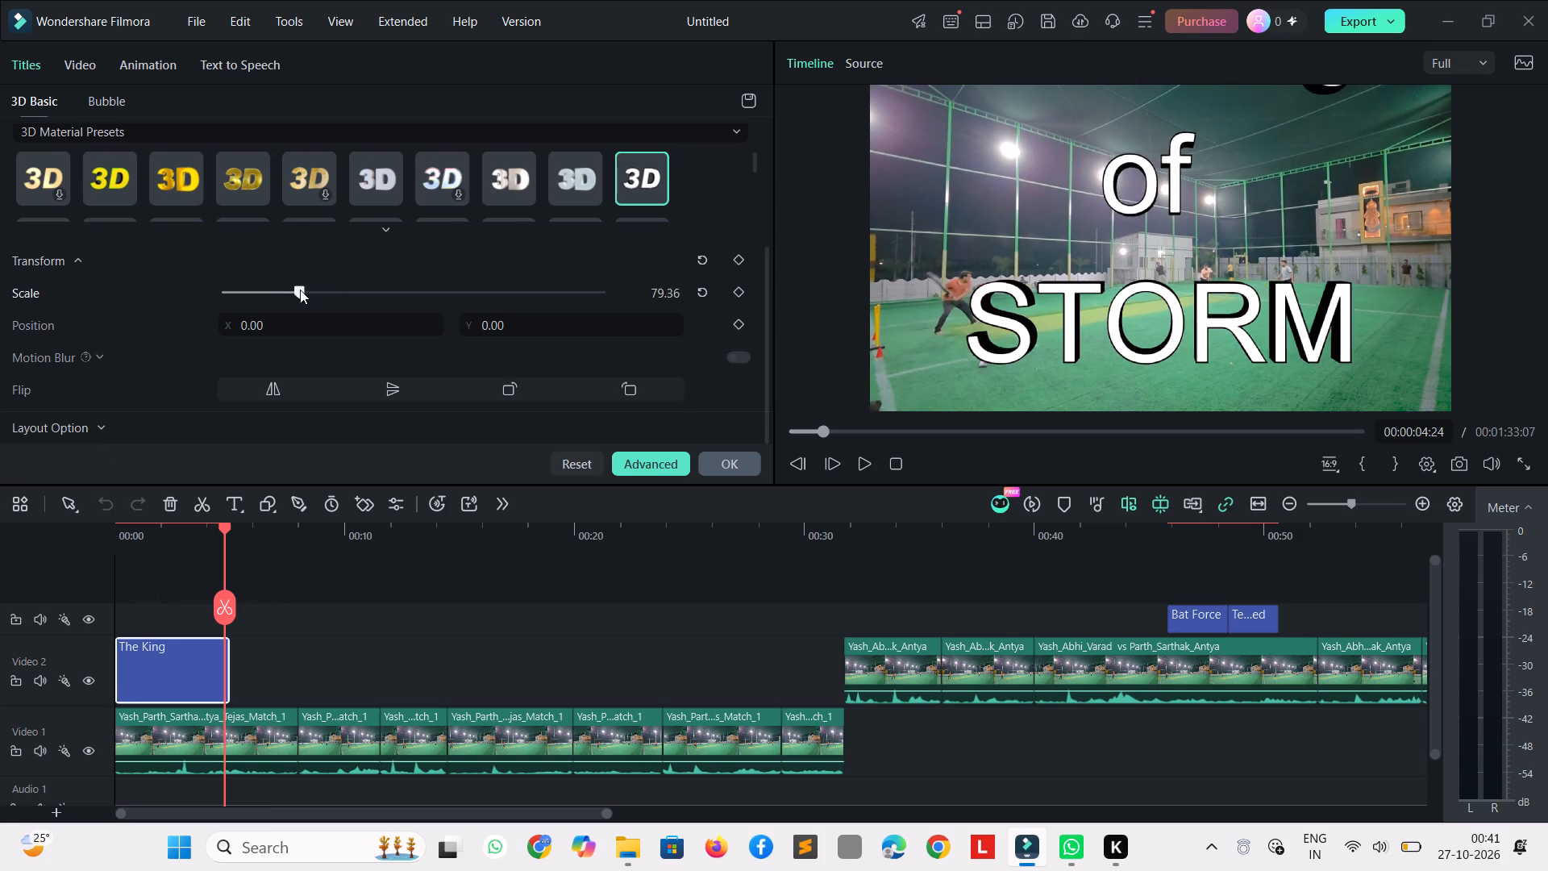
{"action": "left_click_drag", "start_coordinate": [300, 290], "coordinate": [284, 294]}
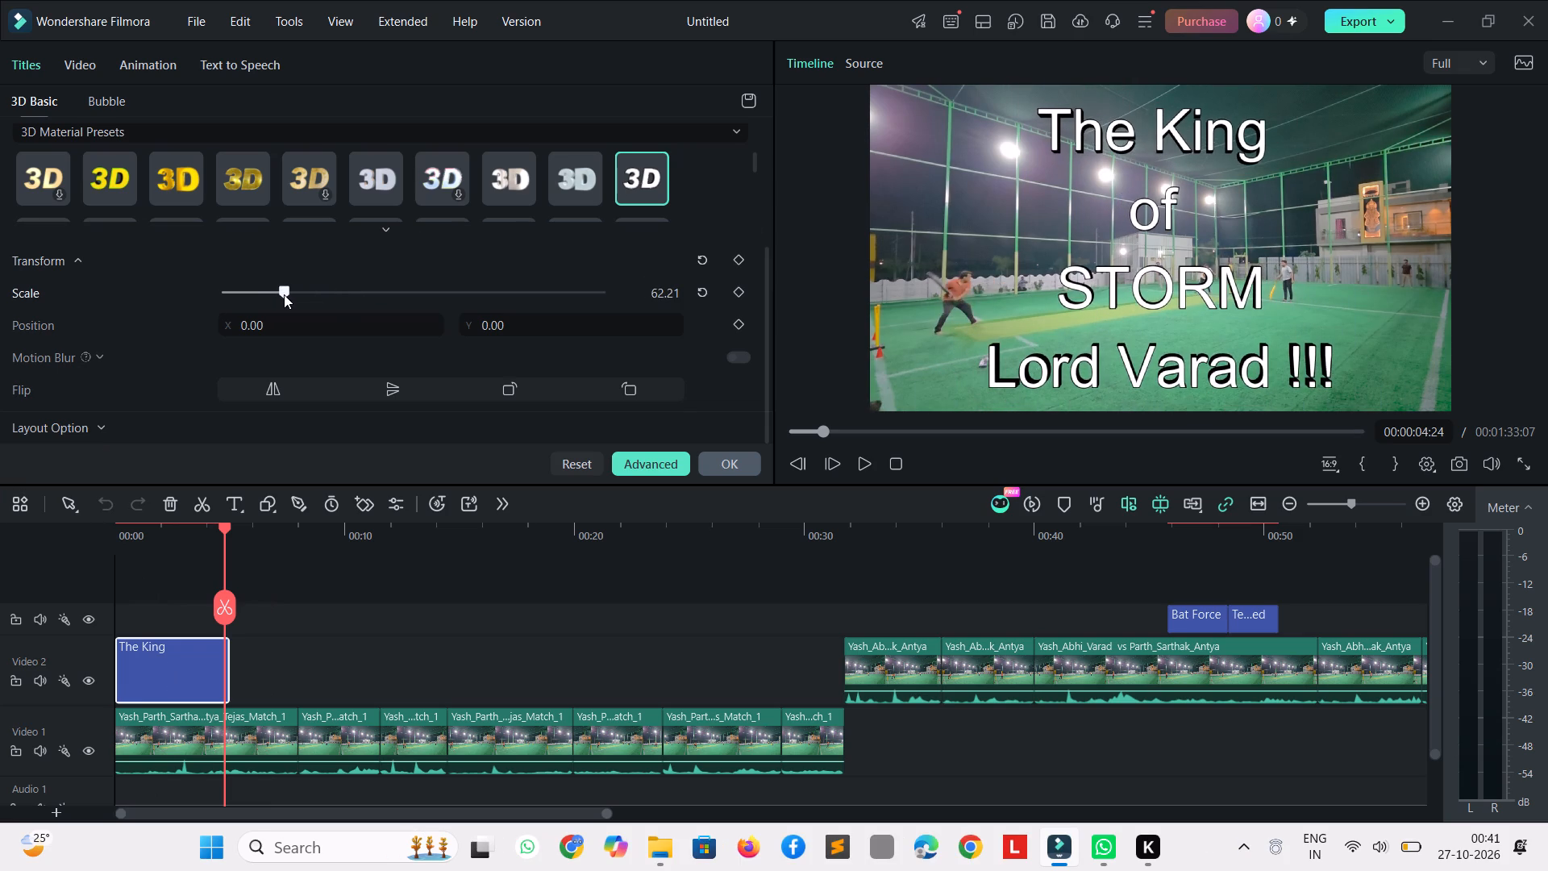
{"action": "left_click_drag", "start_coordinate": [284, 294], "coordinate": [285, 295]}
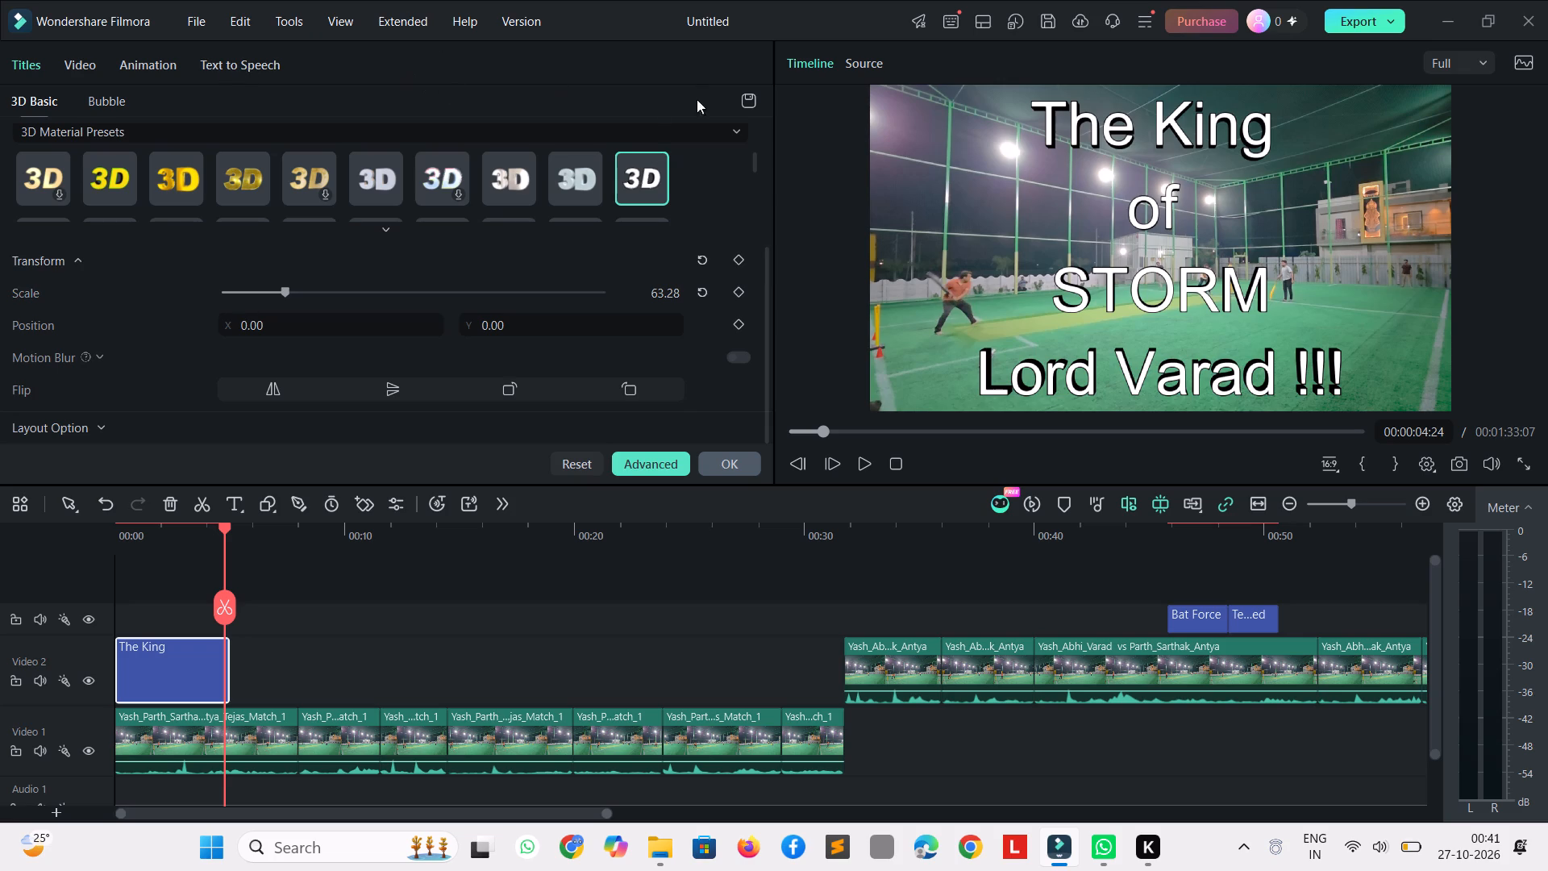
Set the opening 3D title's text orientation to vertical.
{"action": "scroll", "coordinate": [127, 160], "scroll_direction": "up", "scroll_amount": 3}
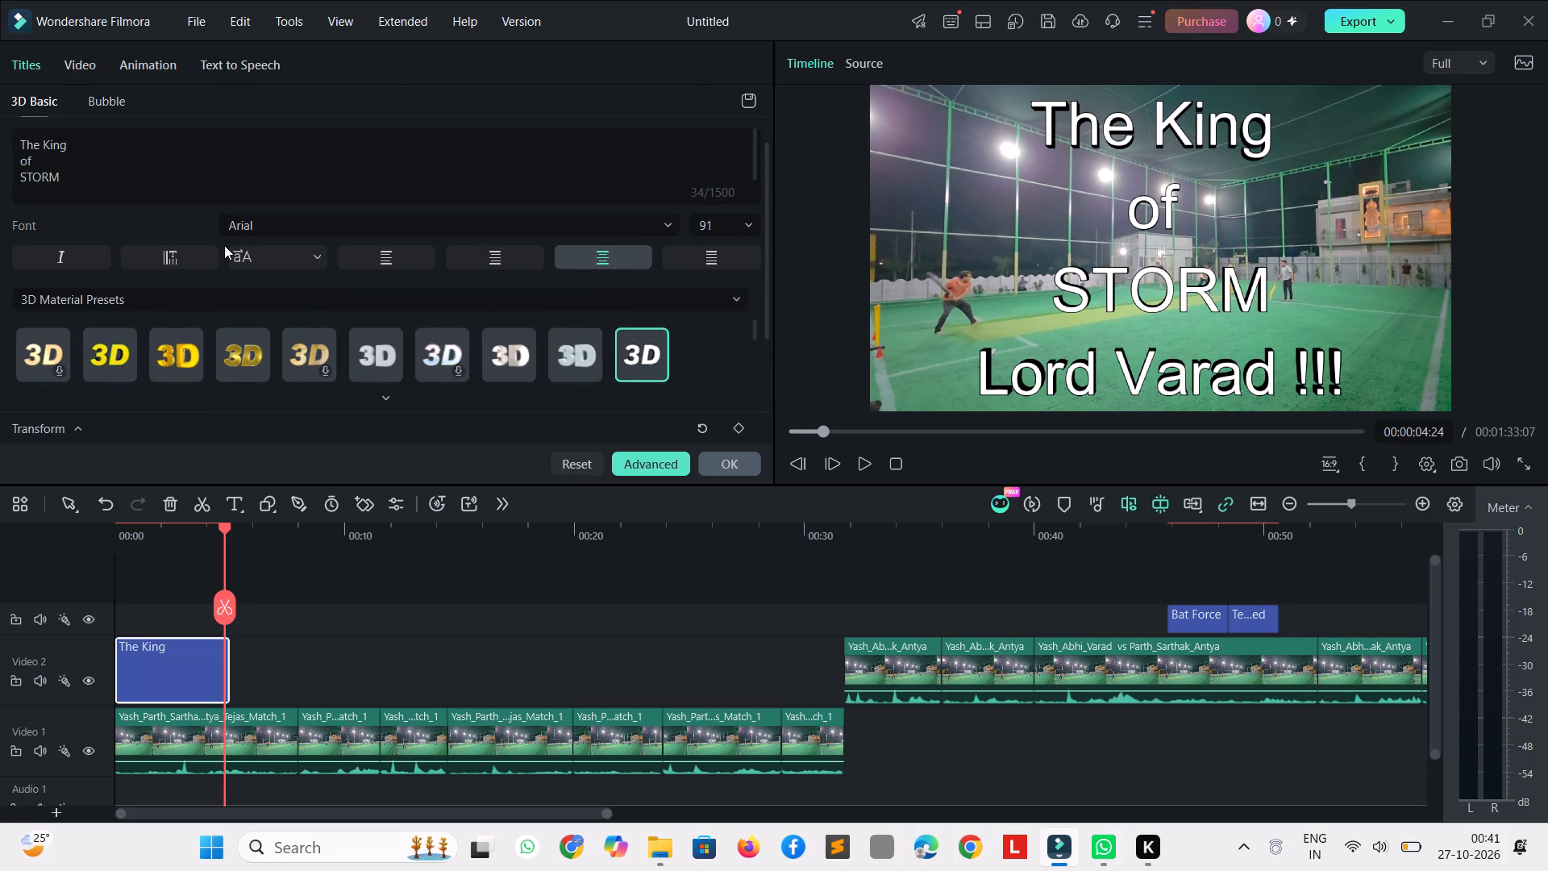
{"action": "left_click", "coordinate": [167, 253]}
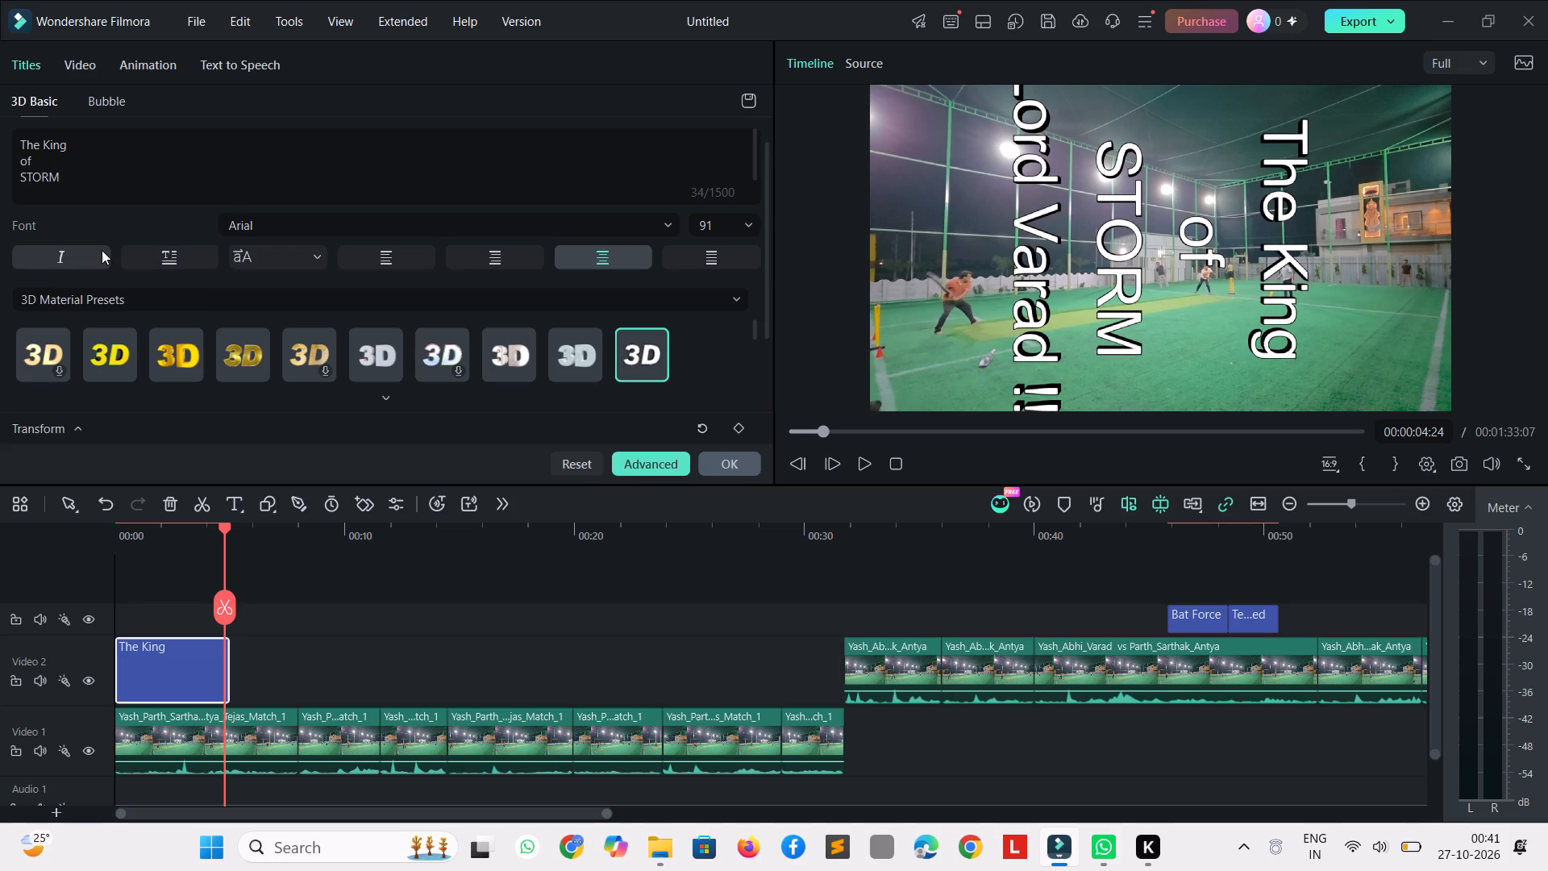
Make the opening 3D title italic and return its text orientation to horizontal.
{"action": "left_click", "coordinate": [102, 250]}
{"action": "left_click", "coordinate": [154, 248]}
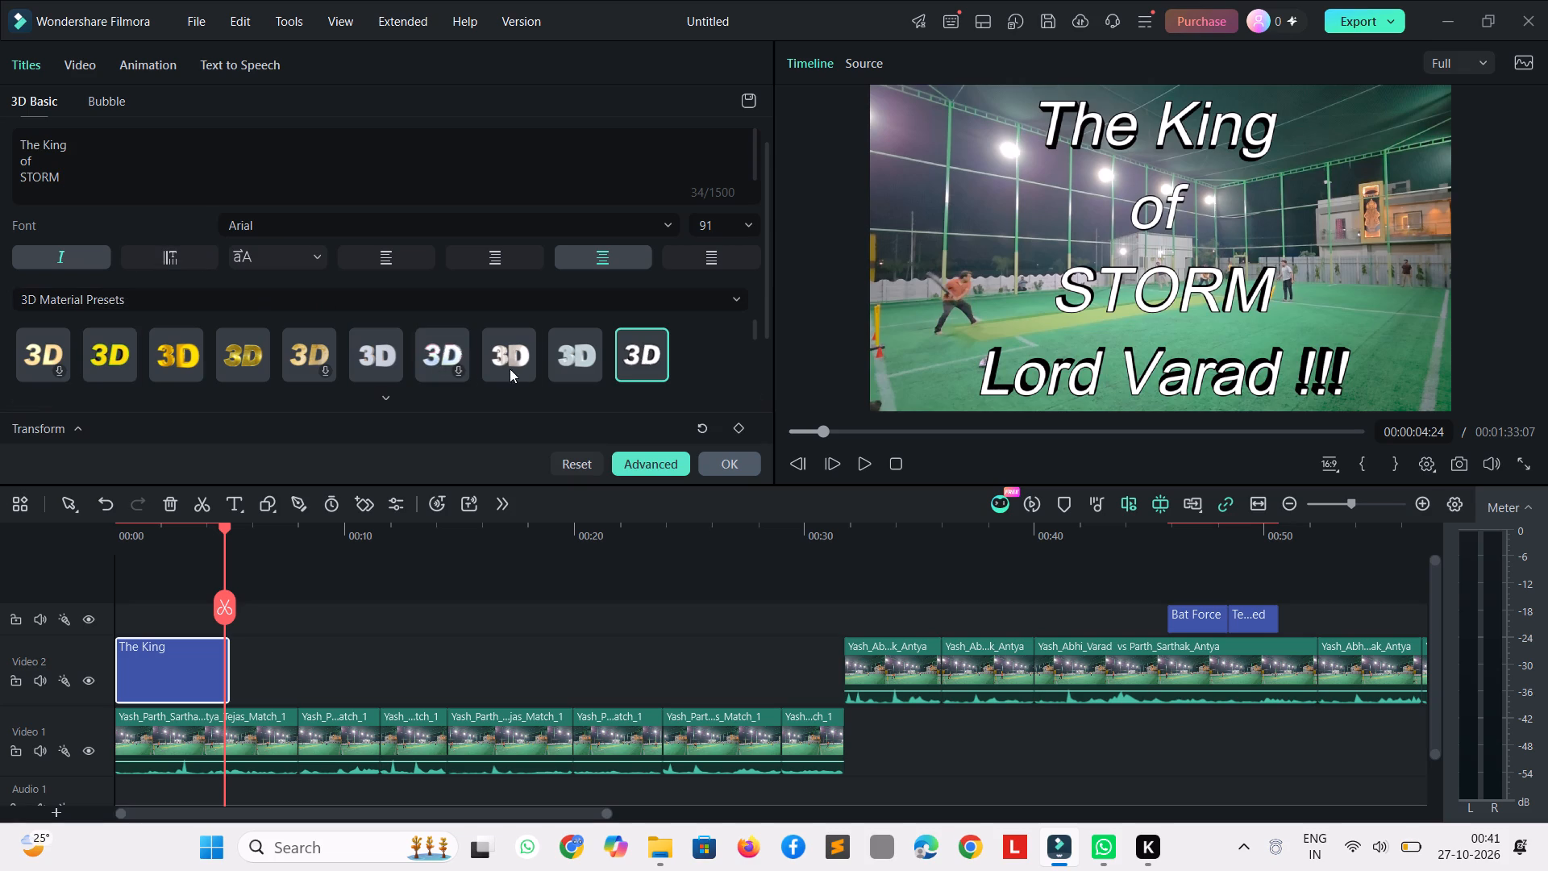
Try several silver and gold 3D material presets on the opening title, settling on the plain yellow one with black sides.
{"action": "left_click", "coordinate": [574, 359]}
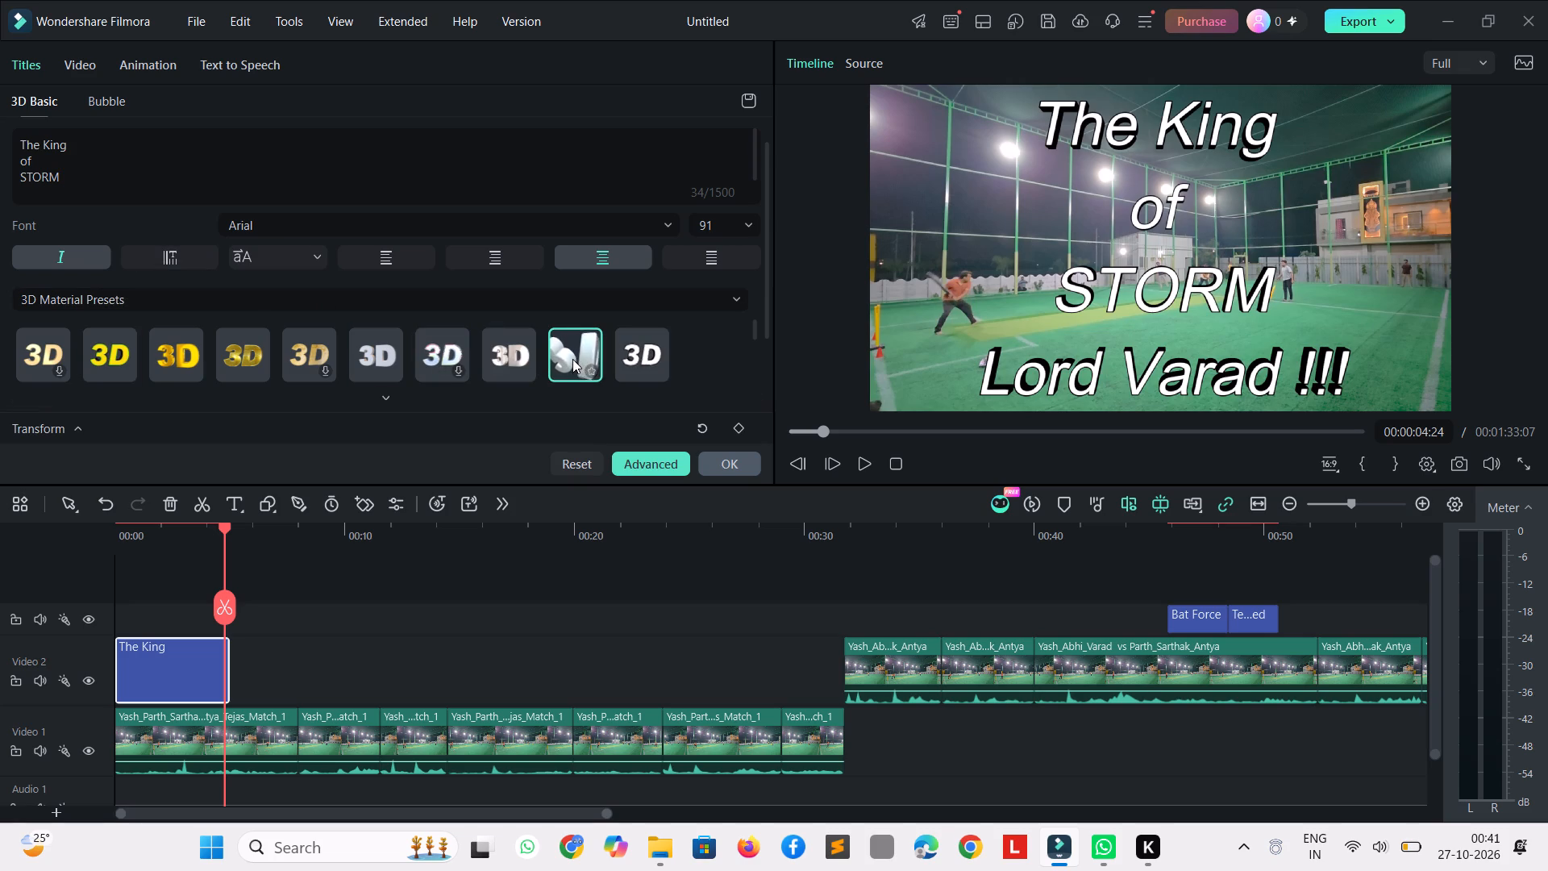
{"action": "left_click", "coordinate": [535, 352]}
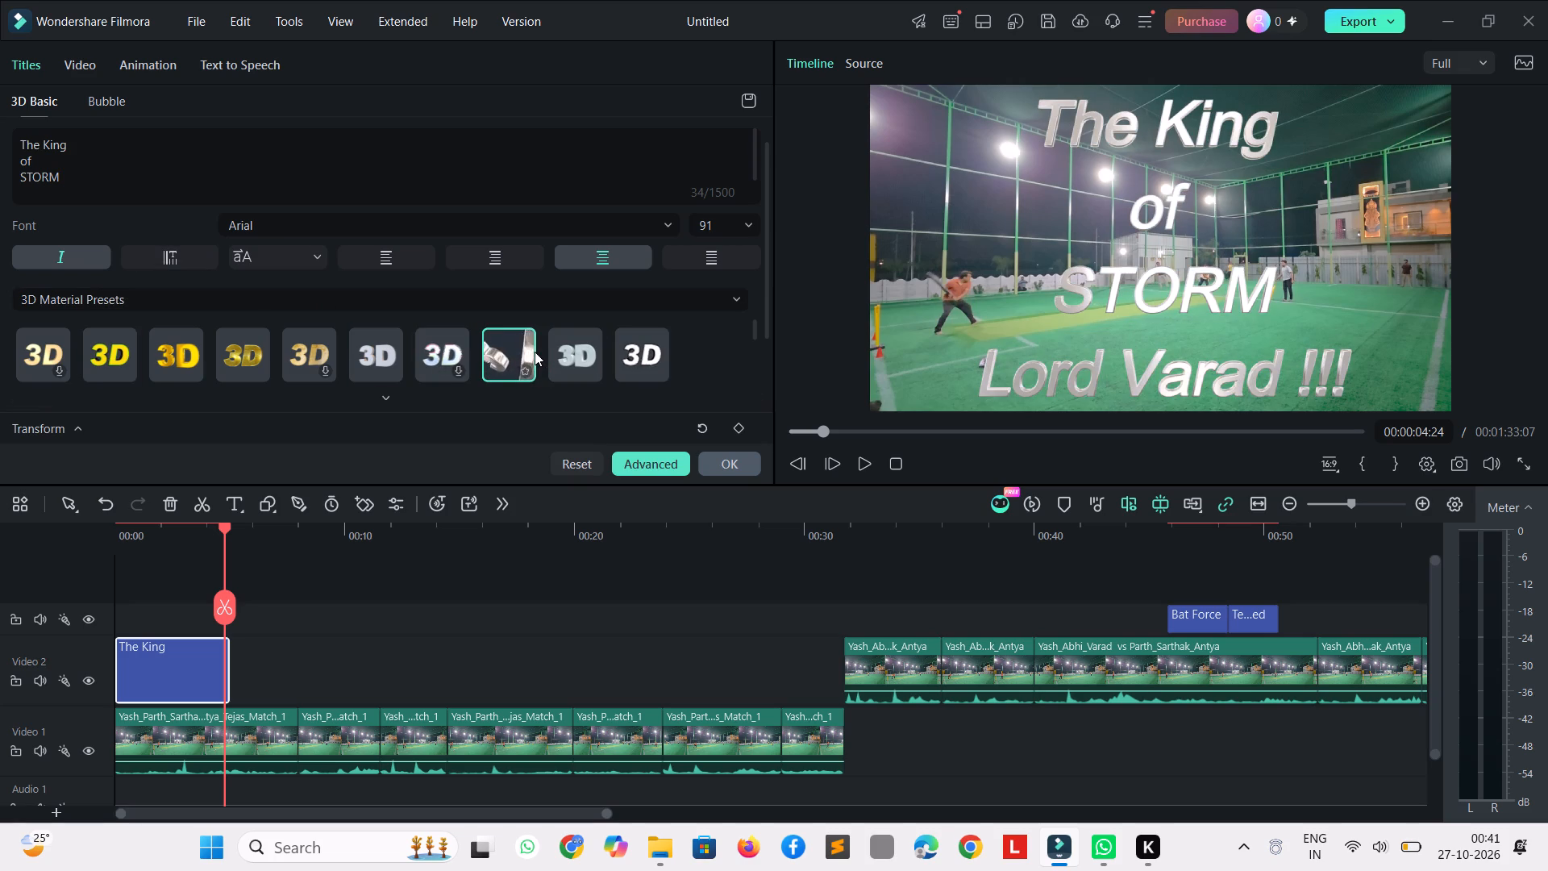
{"action": "left_click", "coordinate": [459, 345]}
{"action": "left_click", "coordinate": [451, 346]}
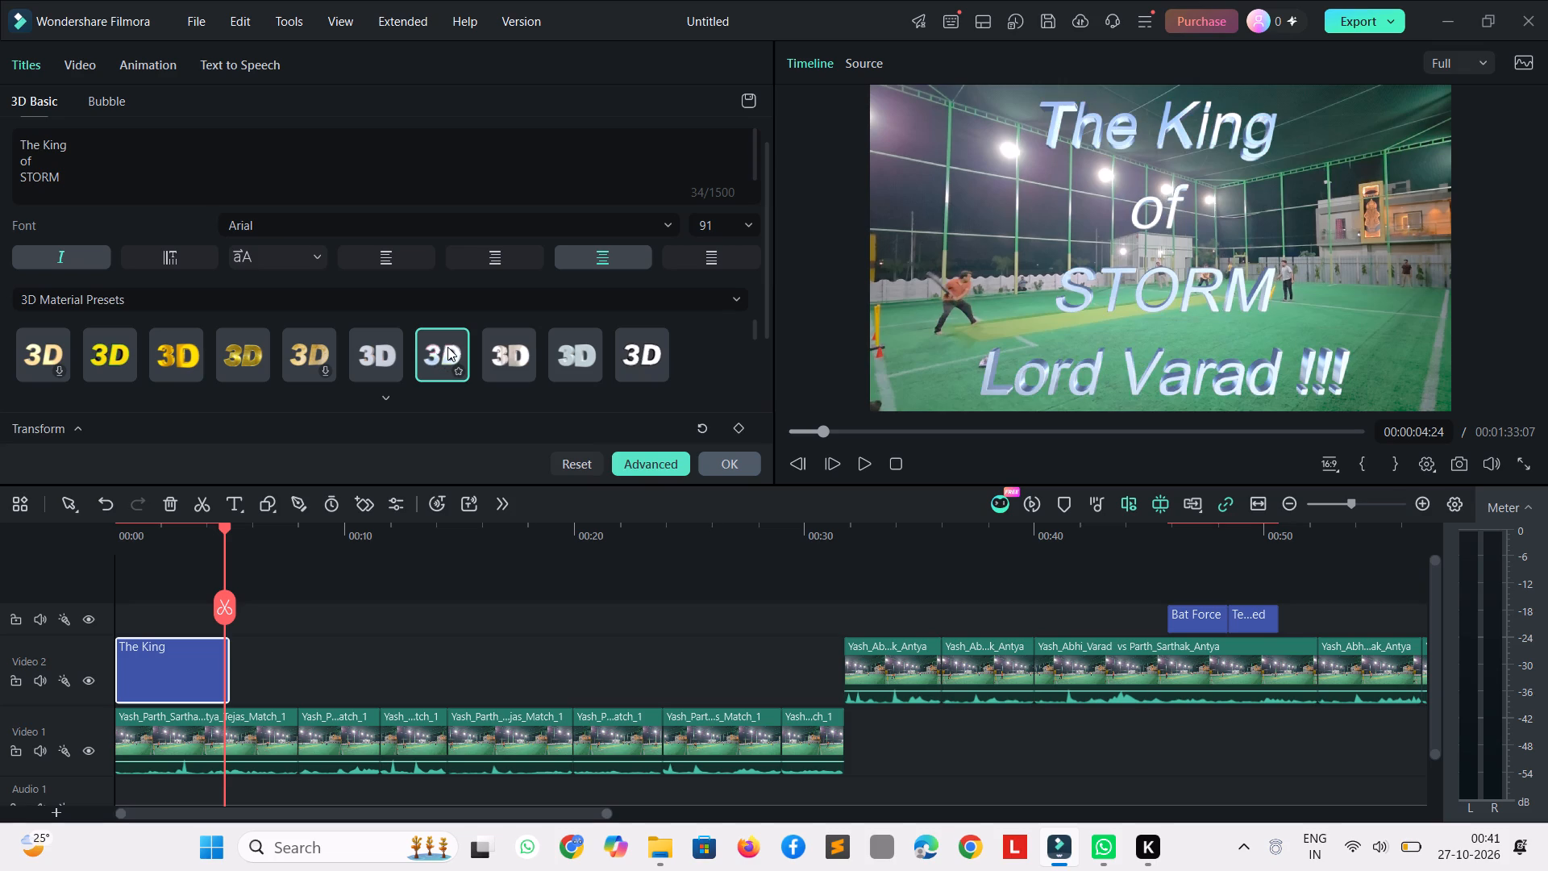
{"action": "left_click", "coordinate": [447, 347]}
{"action": "left_click", "coordinate": [360, 356]}
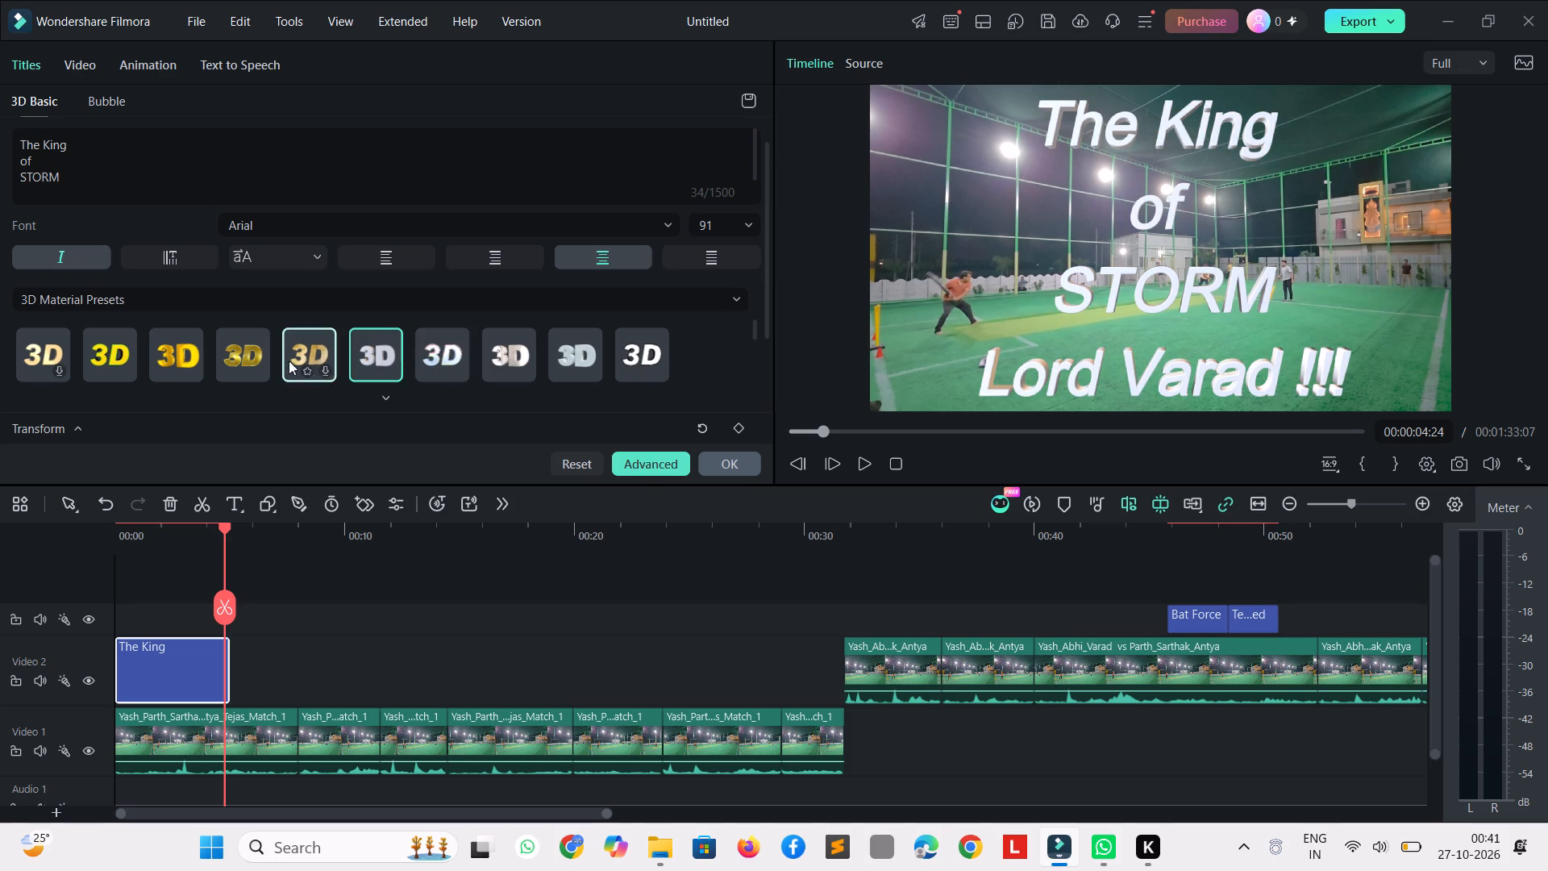
{"action": "left_click", "coordinate": [264, 364]}
{"action": "left_click", "coordinate": [256, 351]}
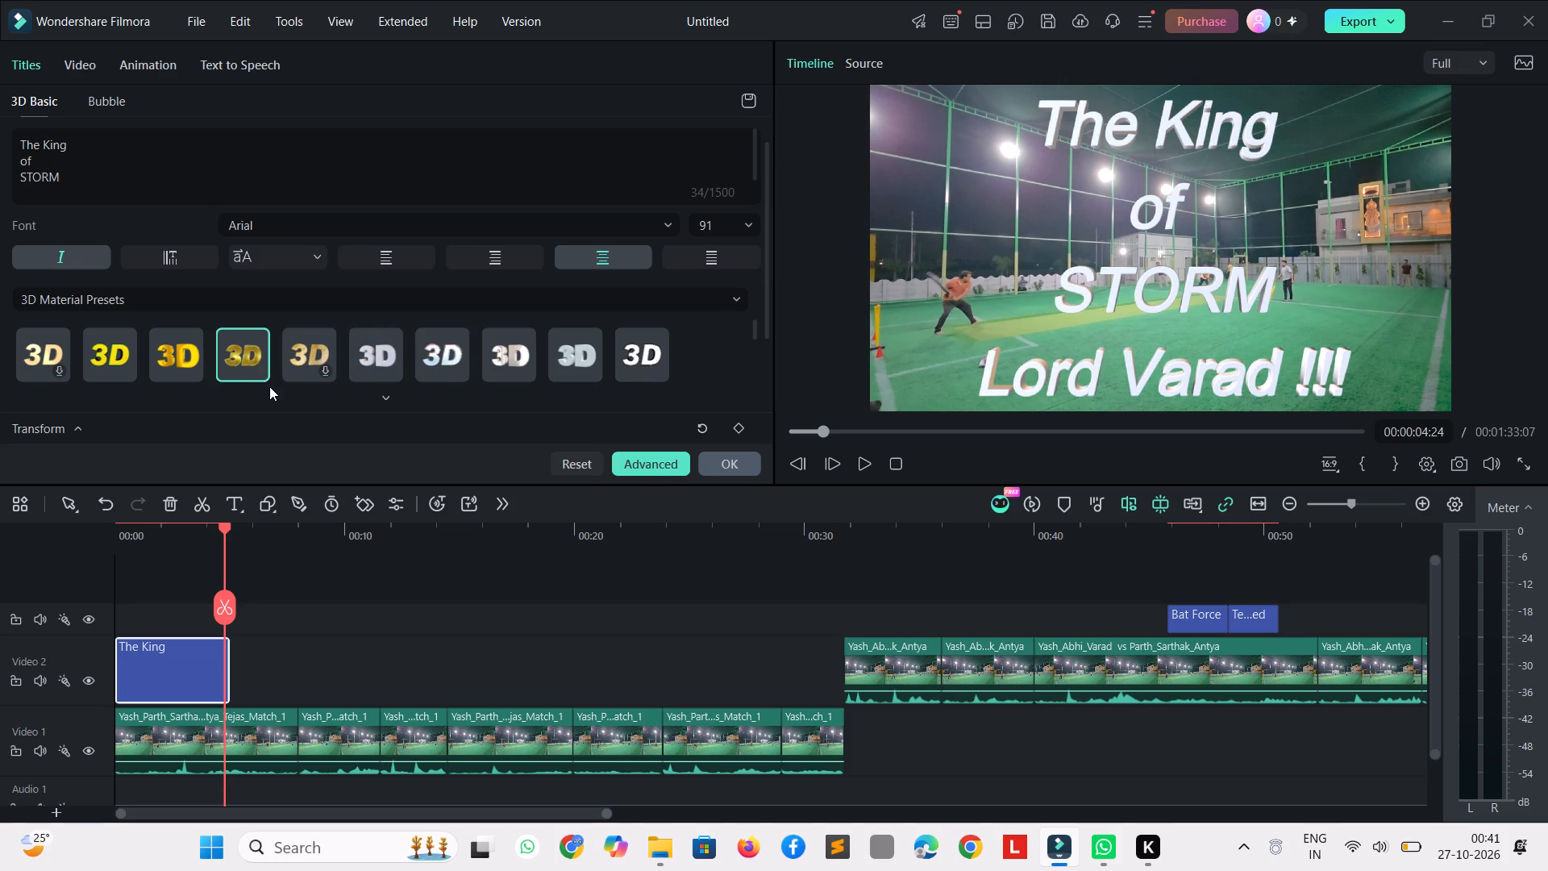
{"action": "left_click", "coordinate": [259, 366]}
{"action": "left_click", "coordinate": [288, 354]}
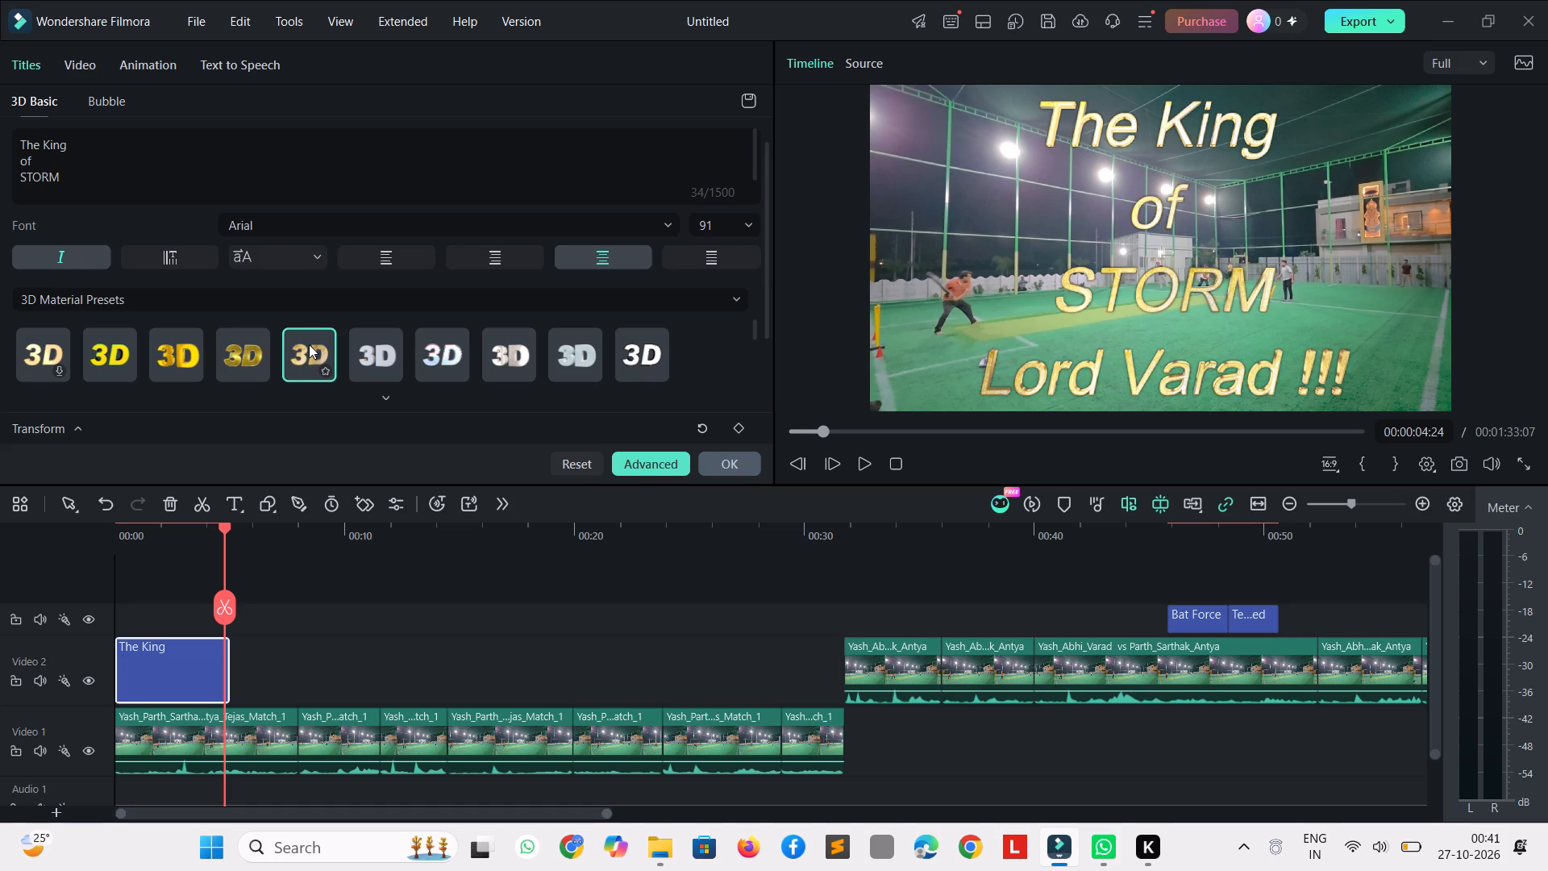
{"action": "left_click", "coordinate": [119, 341]}
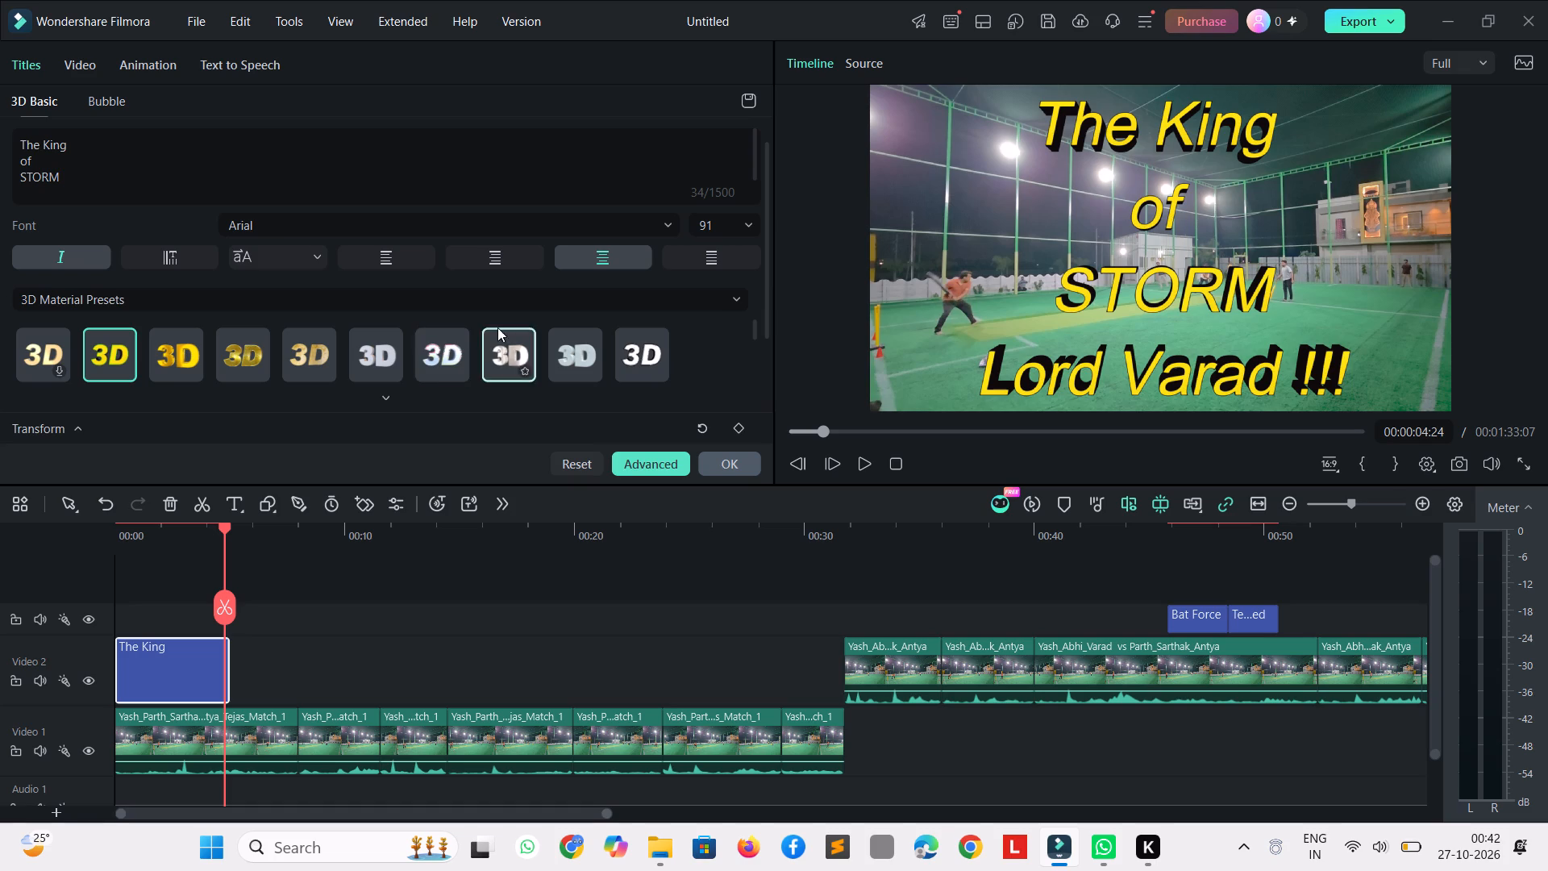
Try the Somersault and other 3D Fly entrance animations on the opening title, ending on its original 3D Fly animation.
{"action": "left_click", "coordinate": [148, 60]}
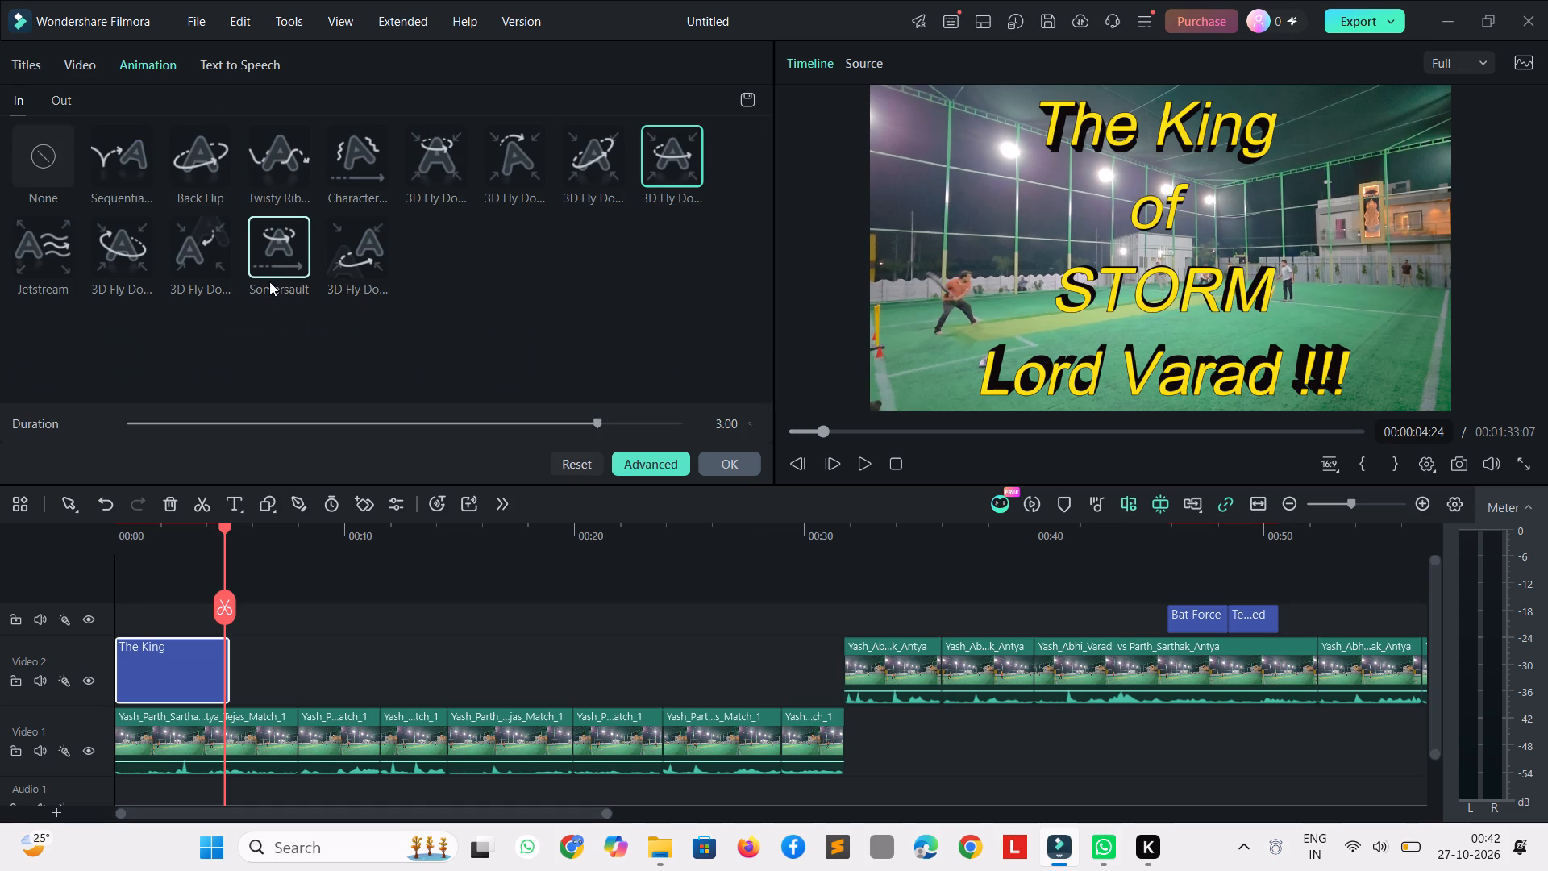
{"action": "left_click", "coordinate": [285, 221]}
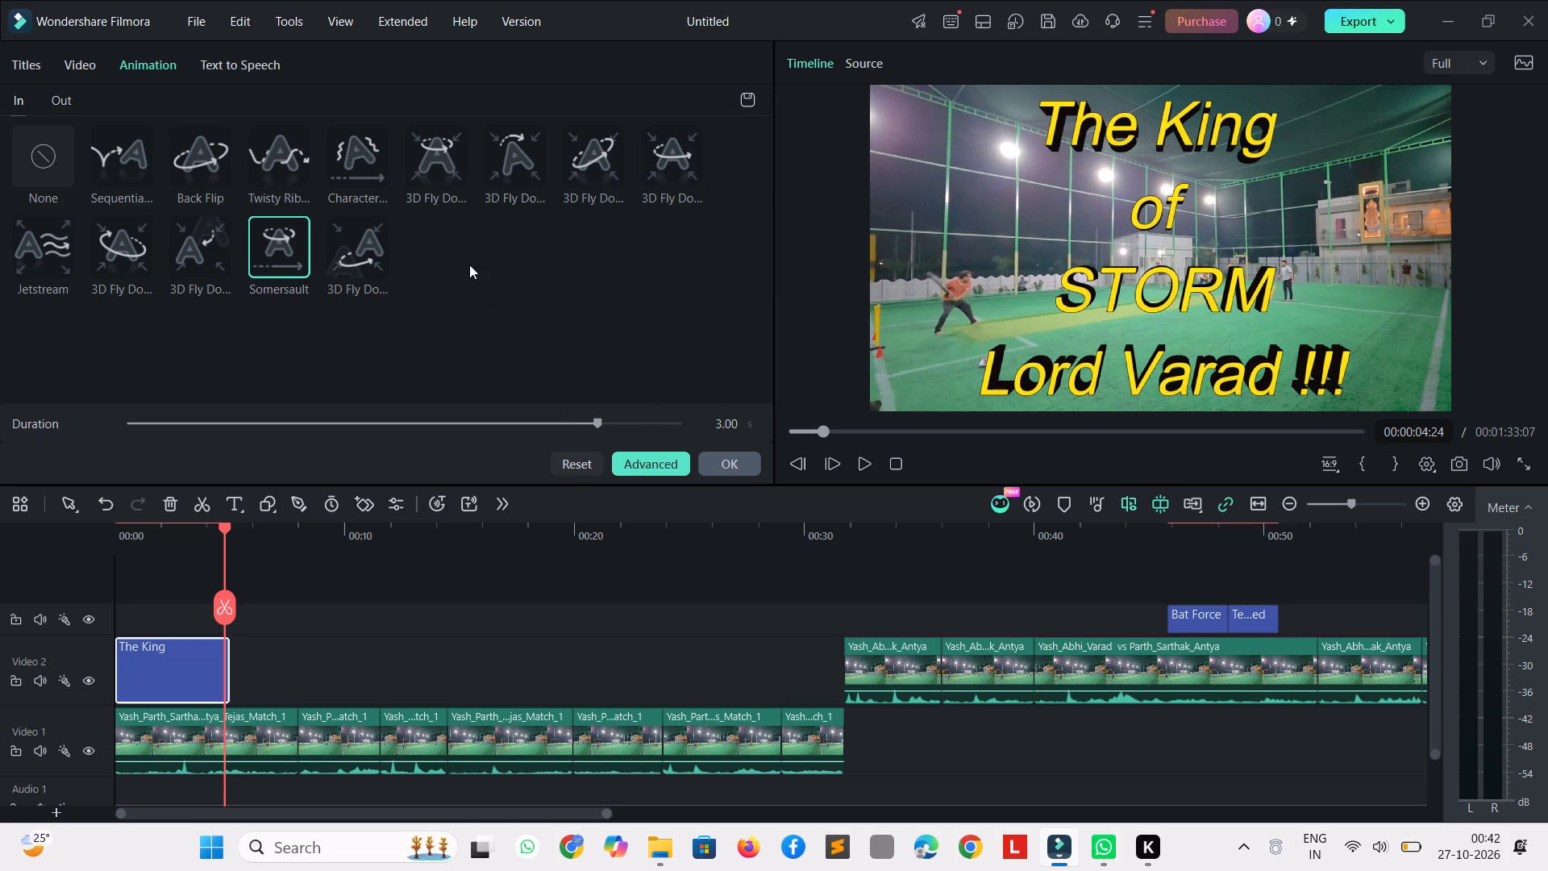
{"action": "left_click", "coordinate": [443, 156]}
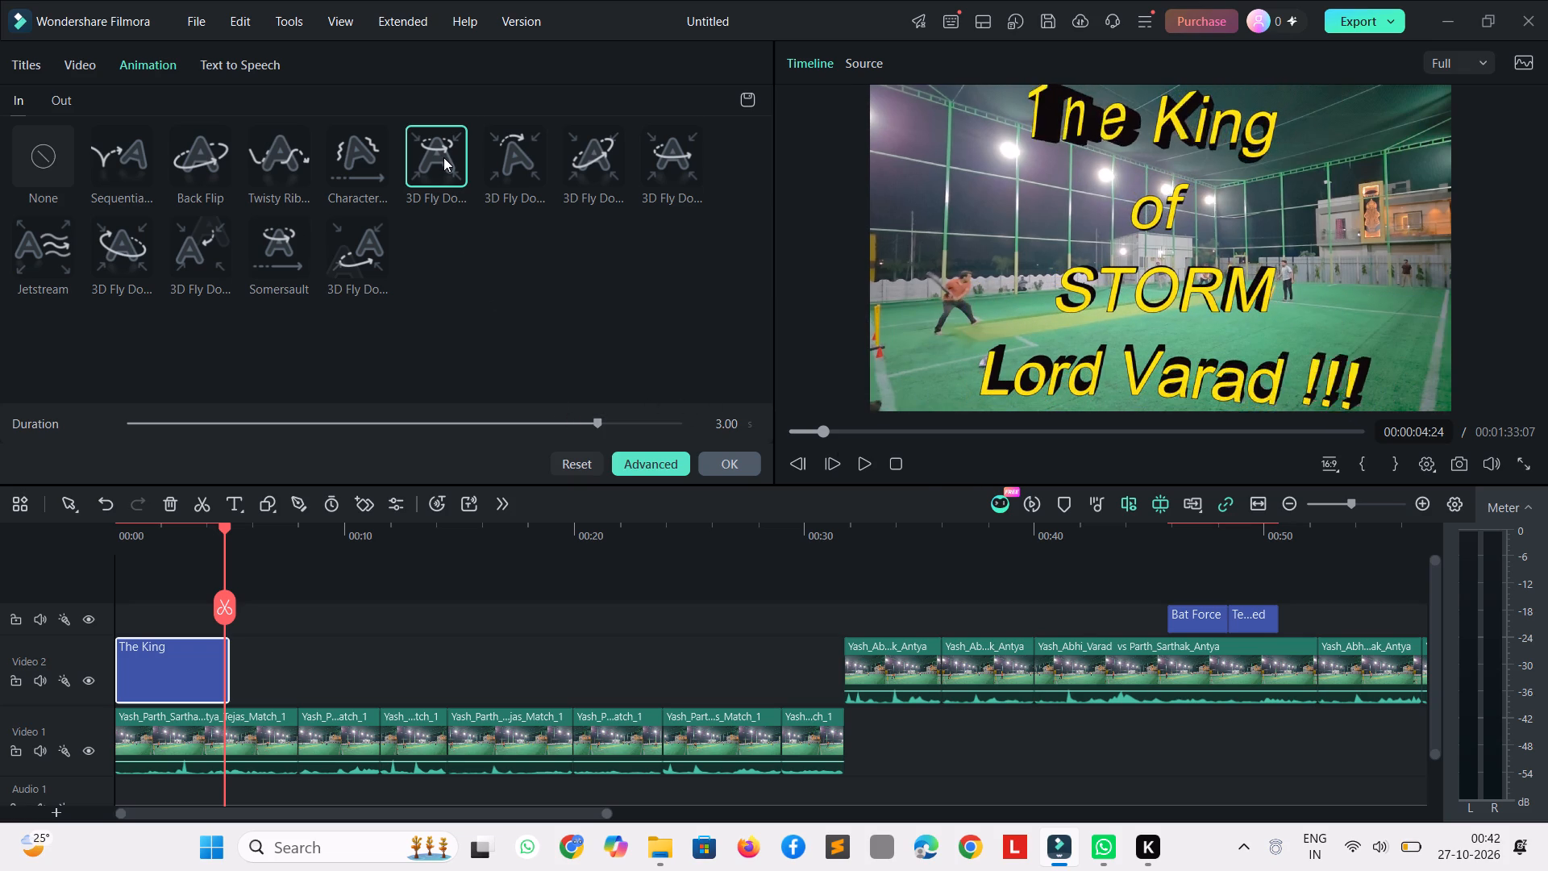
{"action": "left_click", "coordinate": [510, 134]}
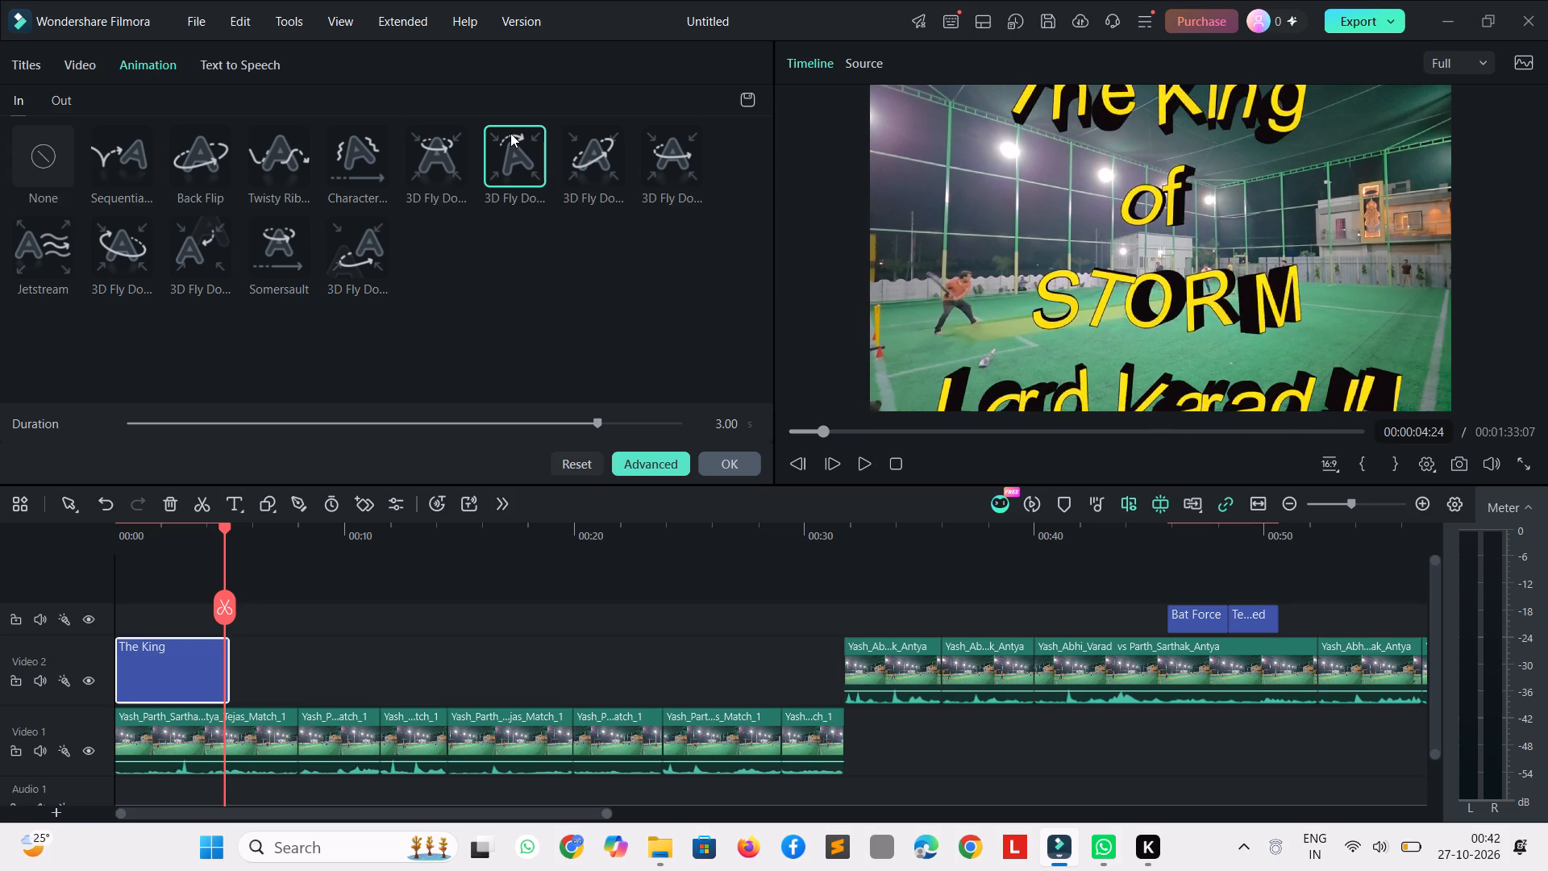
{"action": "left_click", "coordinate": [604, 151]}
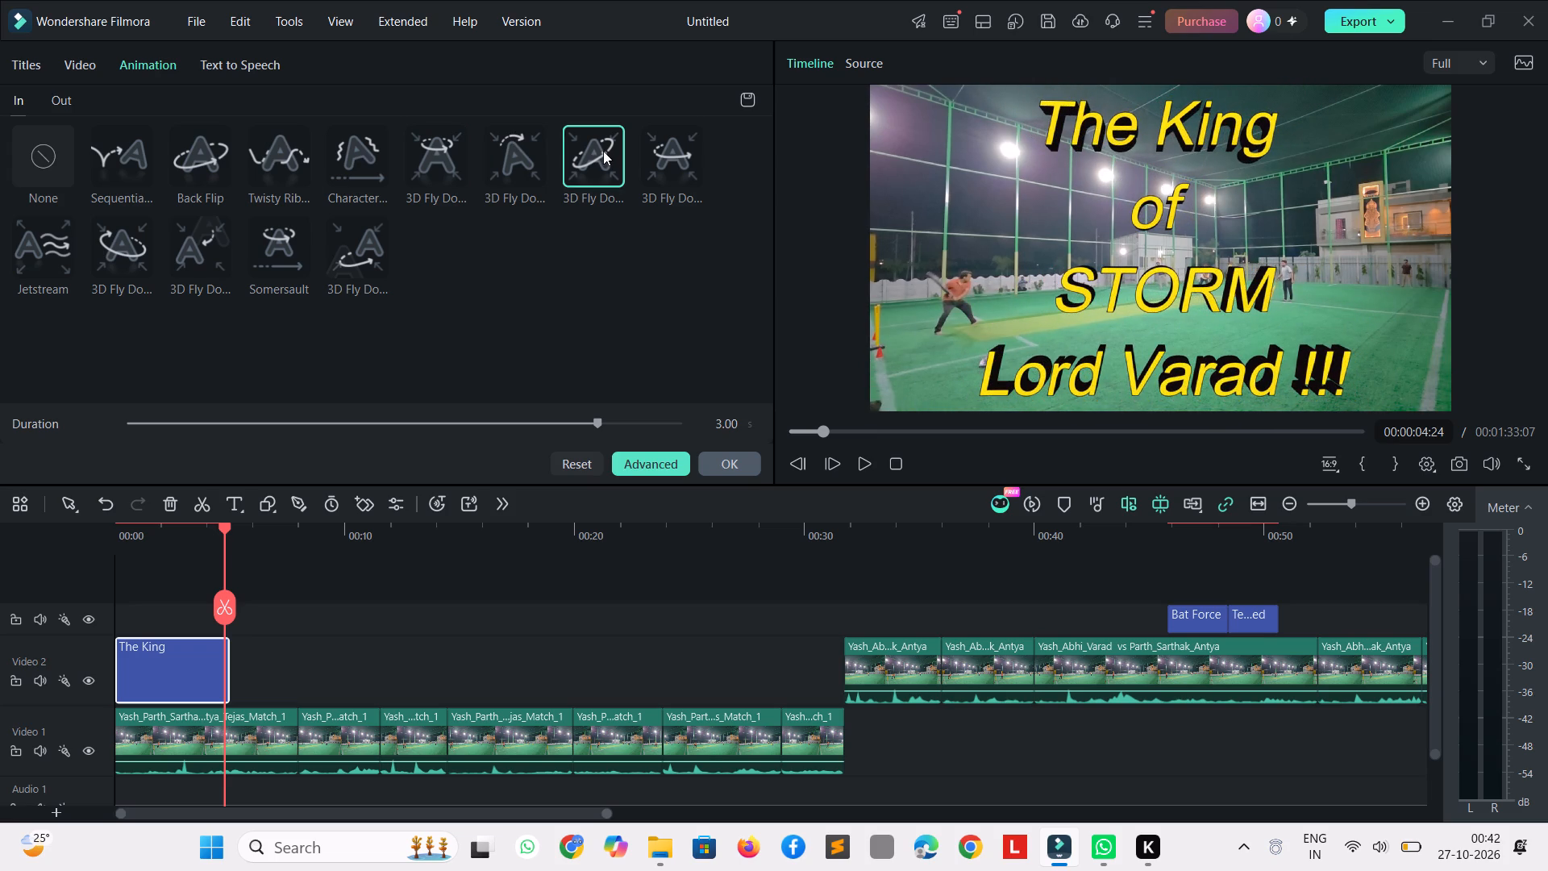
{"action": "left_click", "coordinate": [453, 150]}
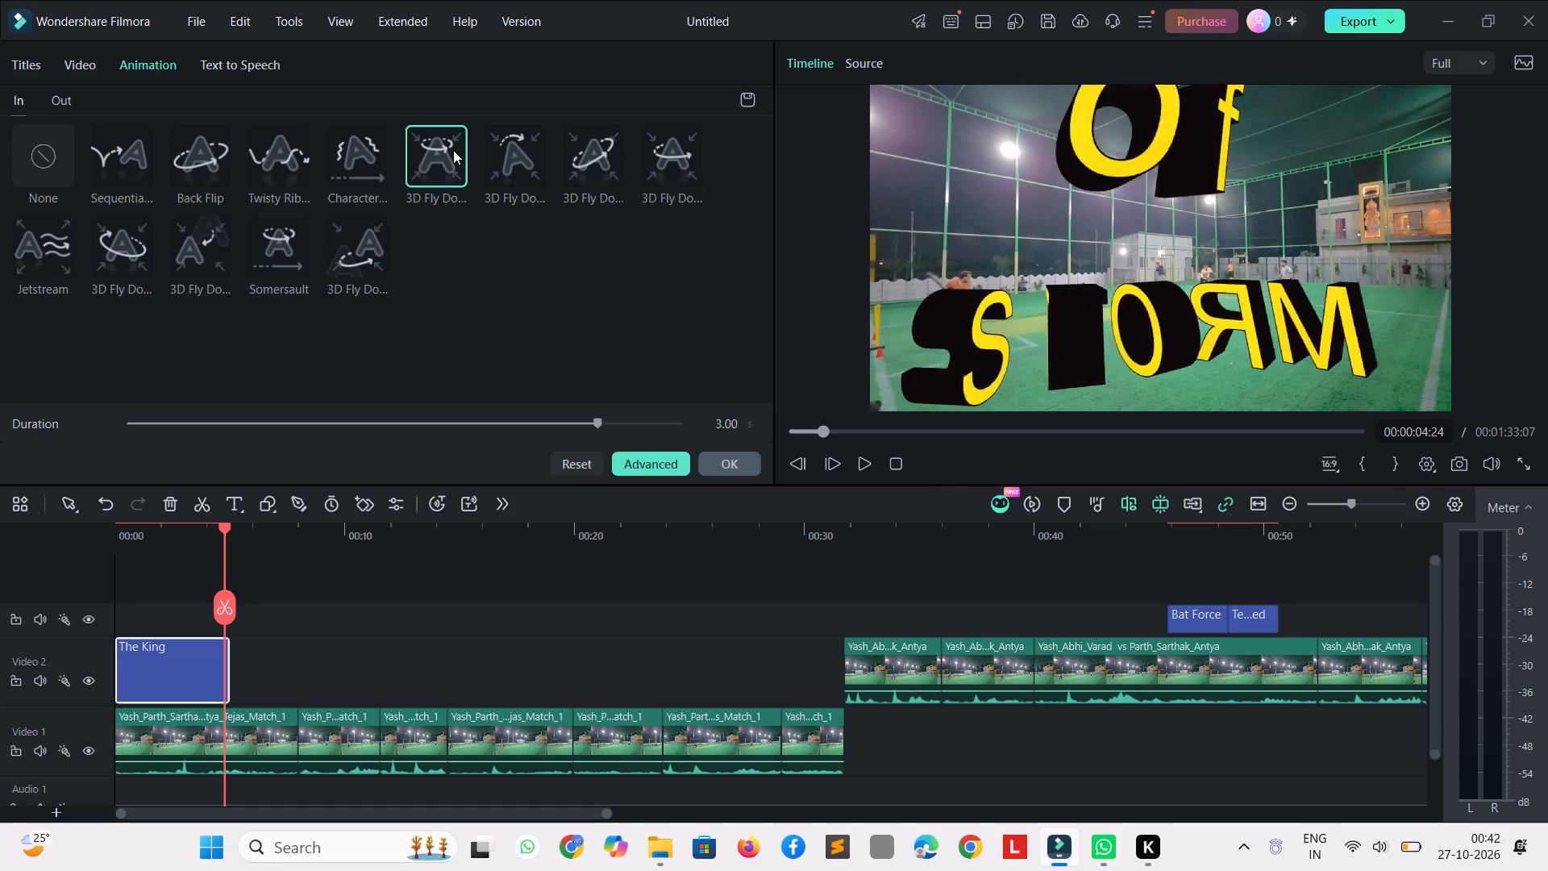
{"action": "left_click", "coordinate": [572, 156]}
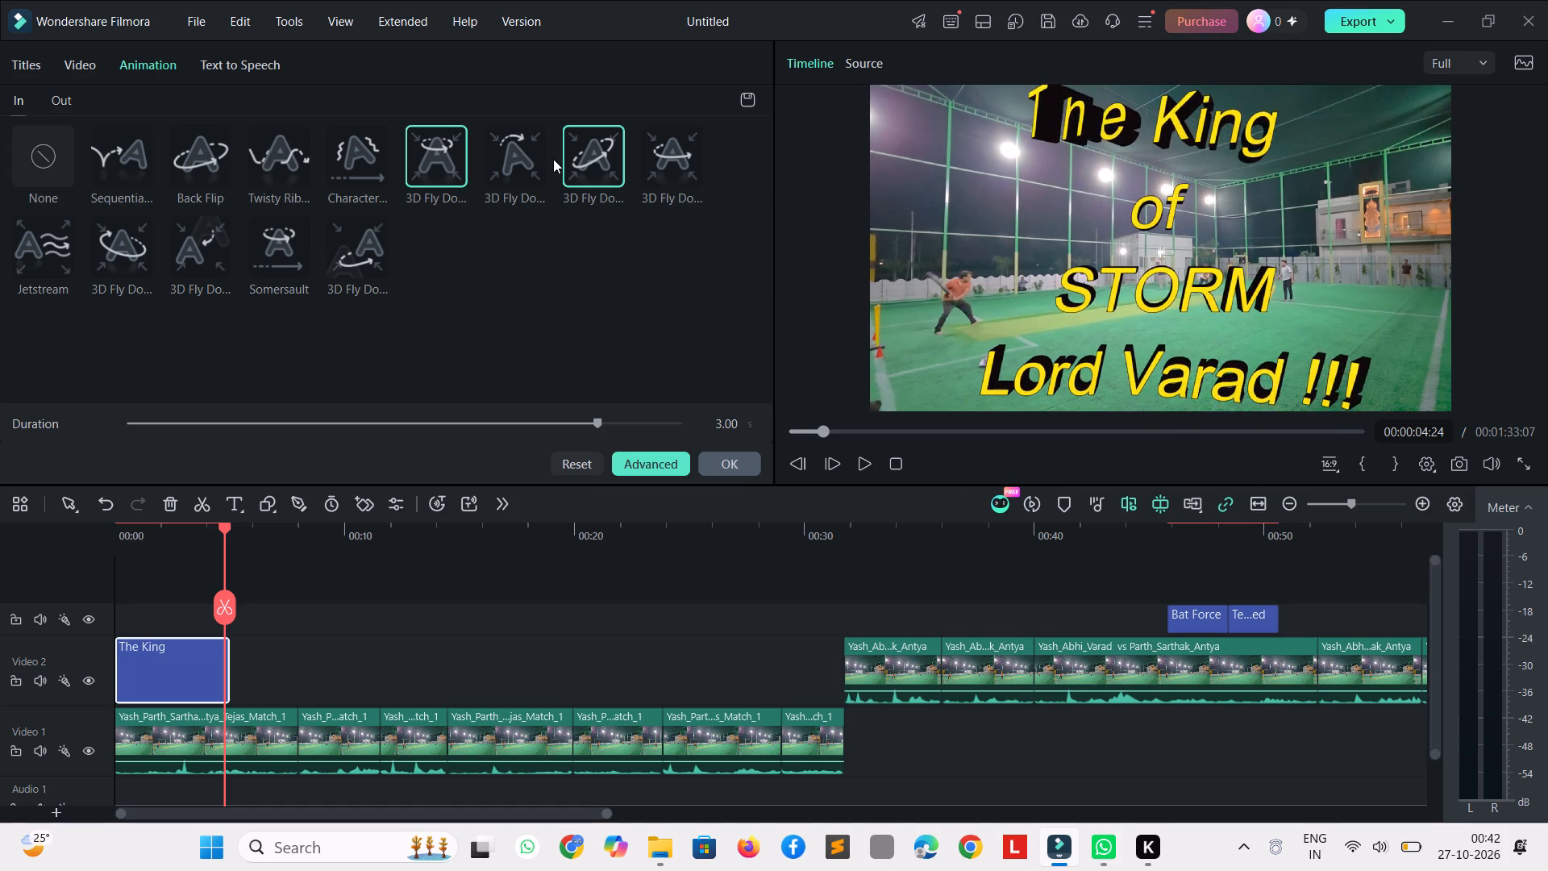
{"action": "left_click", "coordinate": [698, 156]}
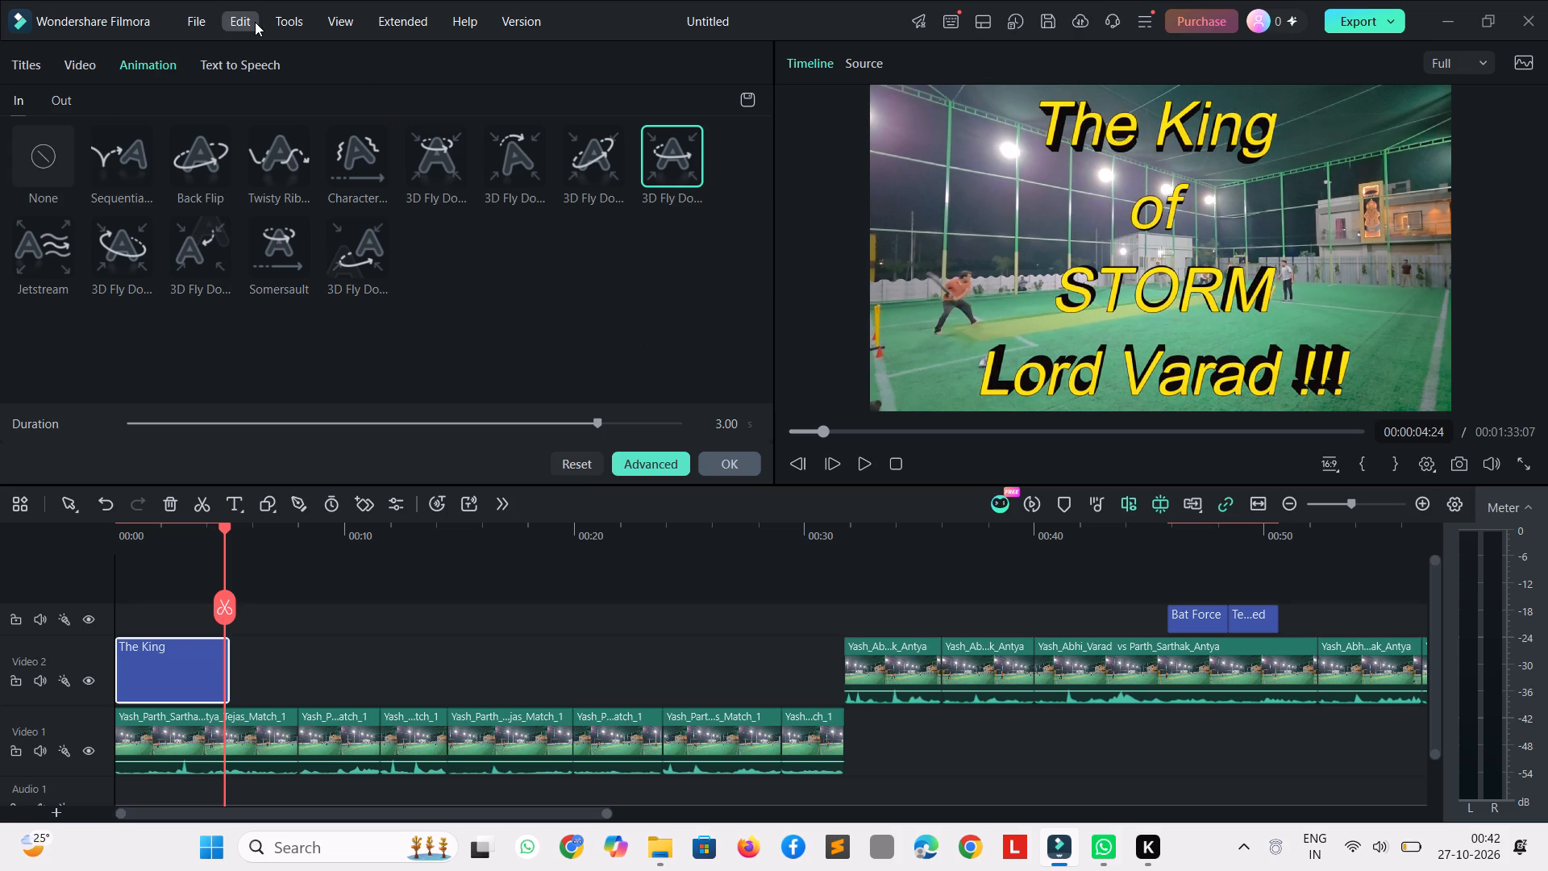
In the advanced text editor, give the opening title the first Zoom Away exit animation with a shortened duration and apply it.
{"action": "left_click", "coordinate": [641, 465]}
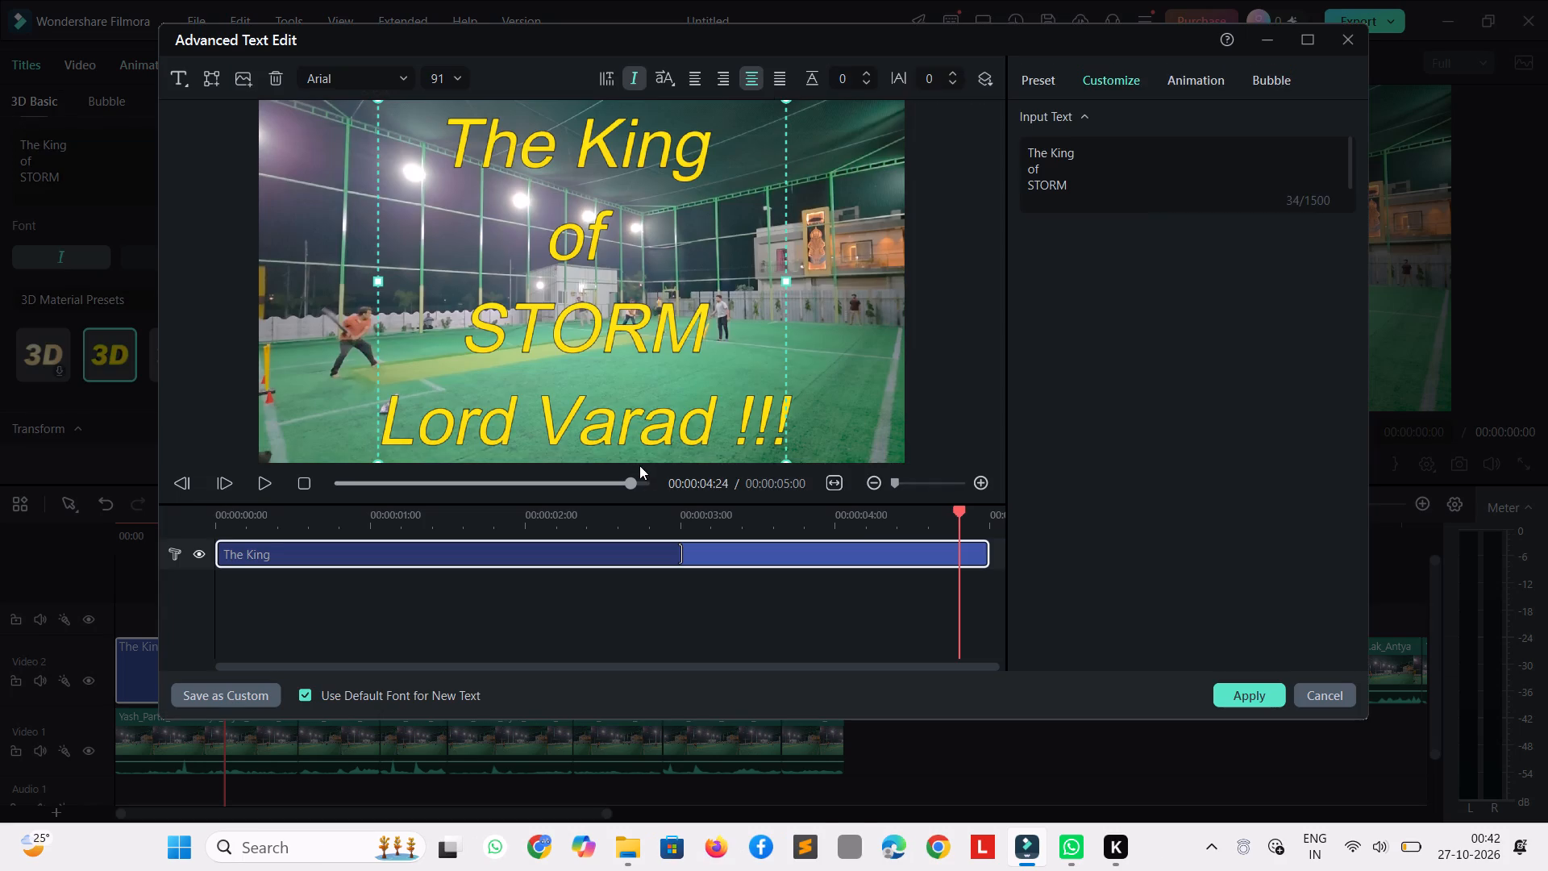
{"action": "left_click", "coordinate": [1210, 85]}
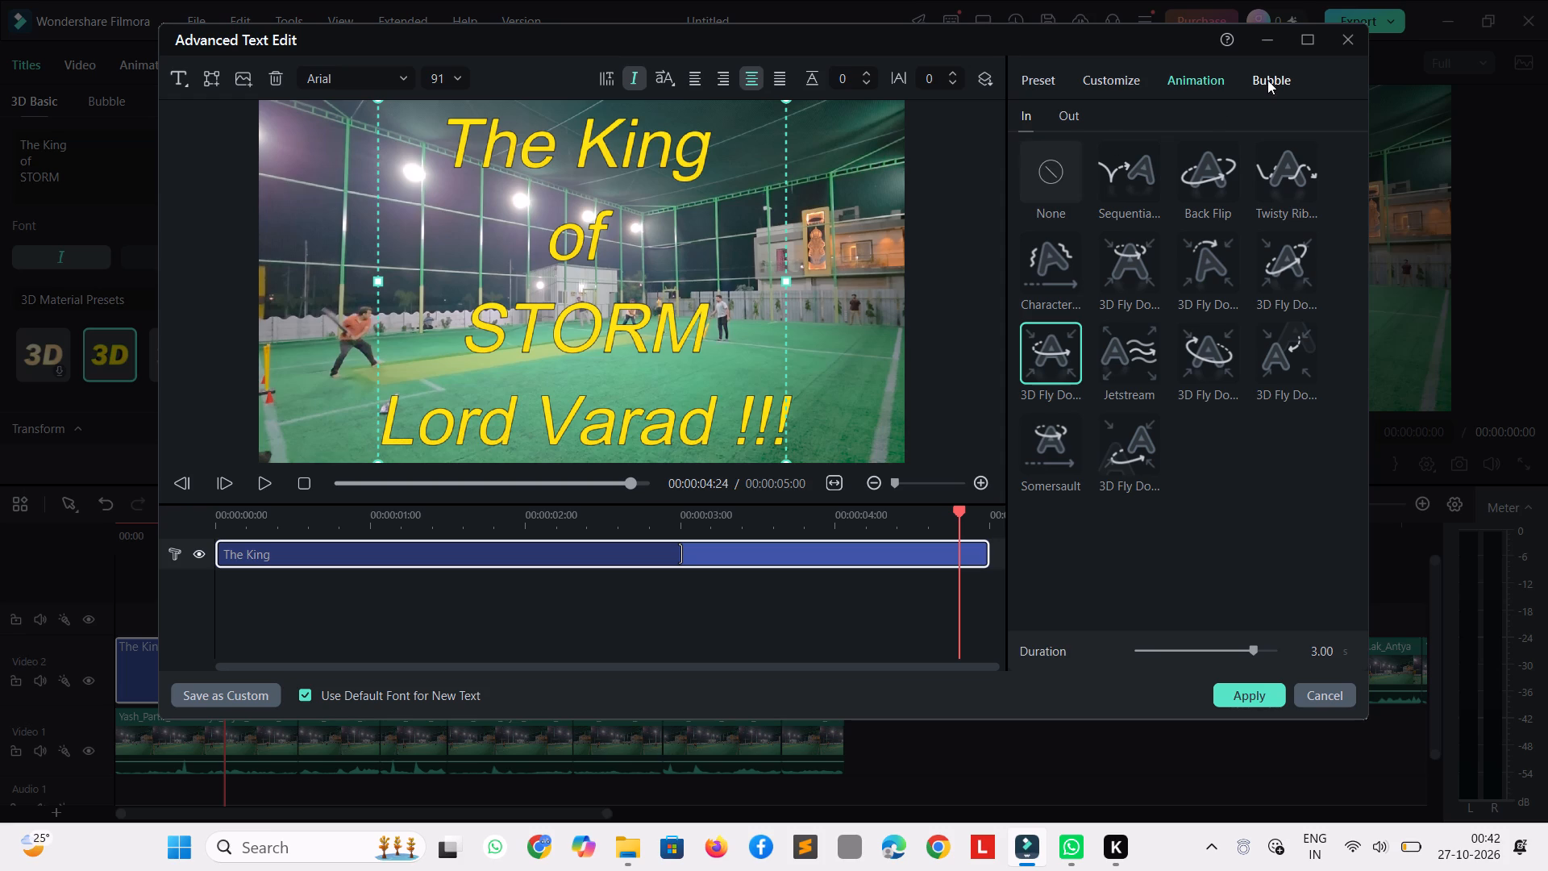
{"action": "left_click", "coordinate": [1083, 115]}
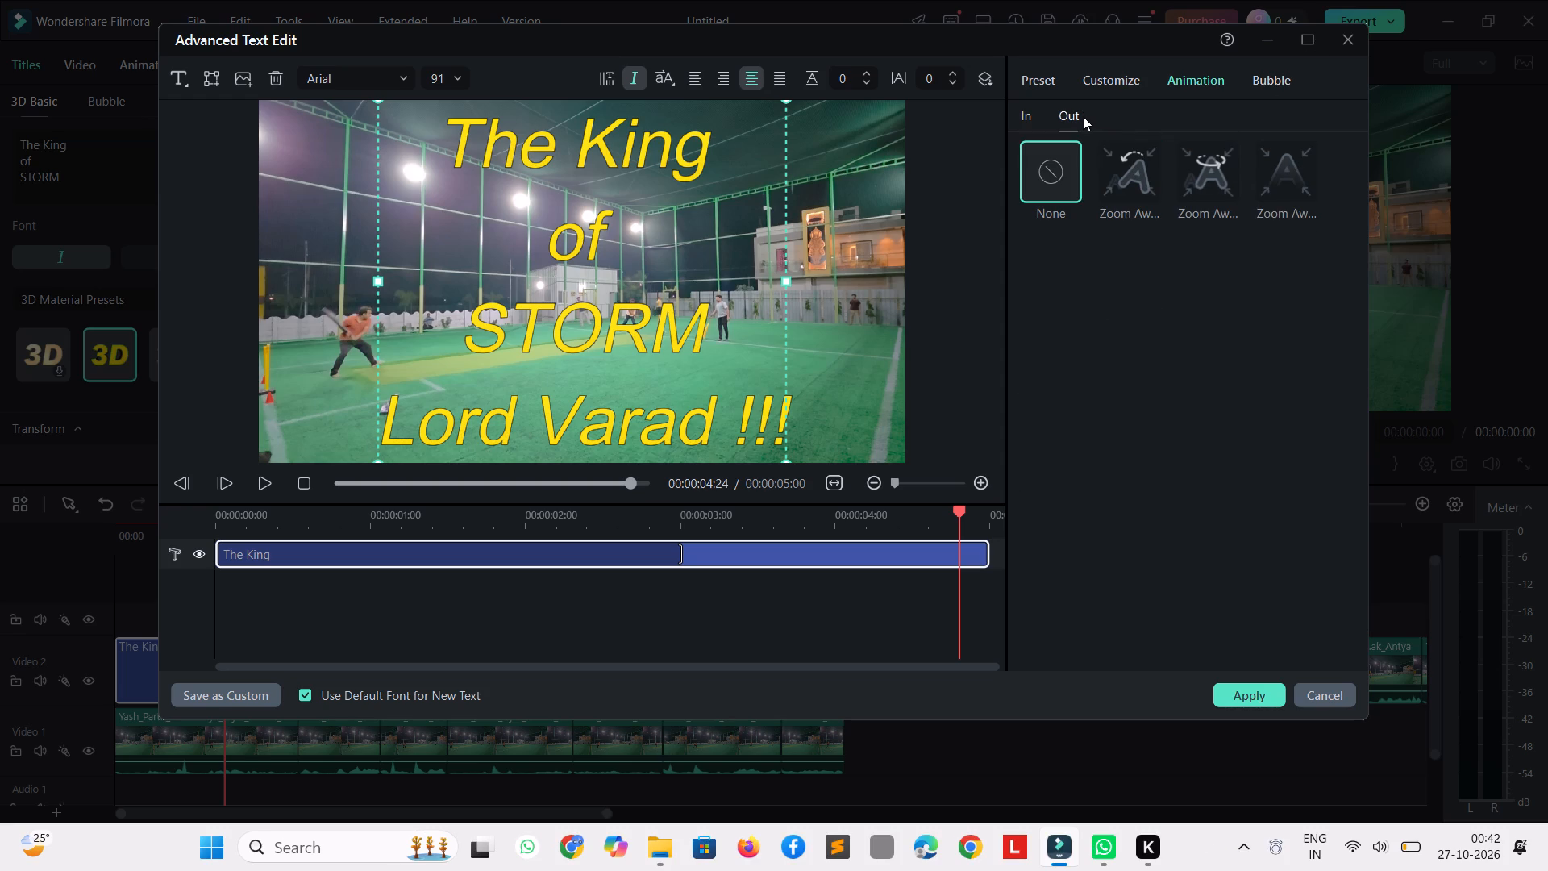
{"action": "left_click", "coordinate": [1131, 172]}
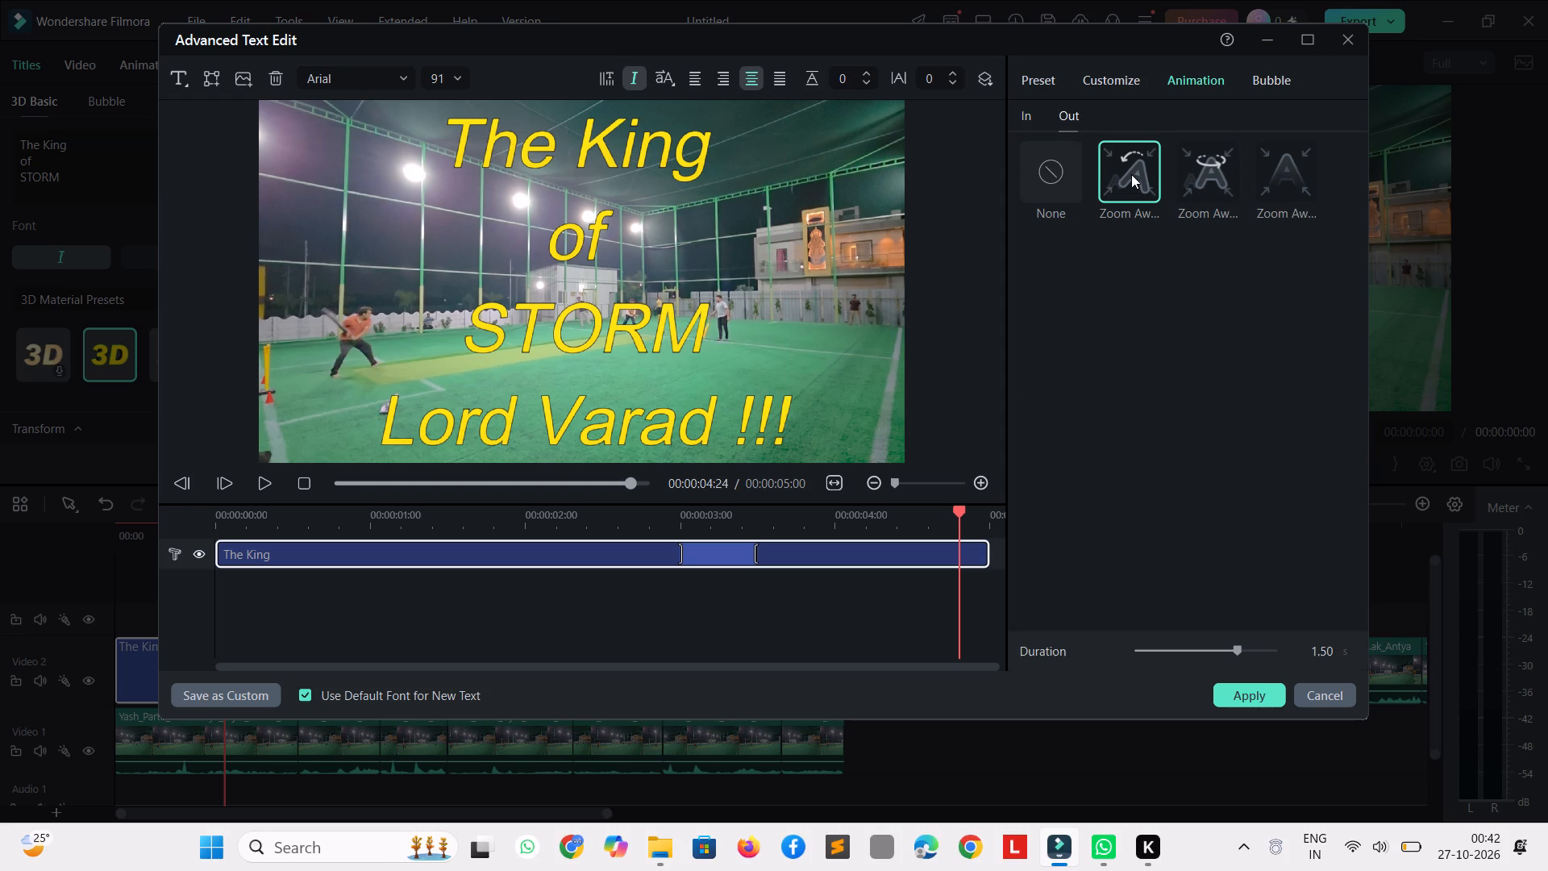
{"action": "left_click", "coordinate": [1196, 173]}
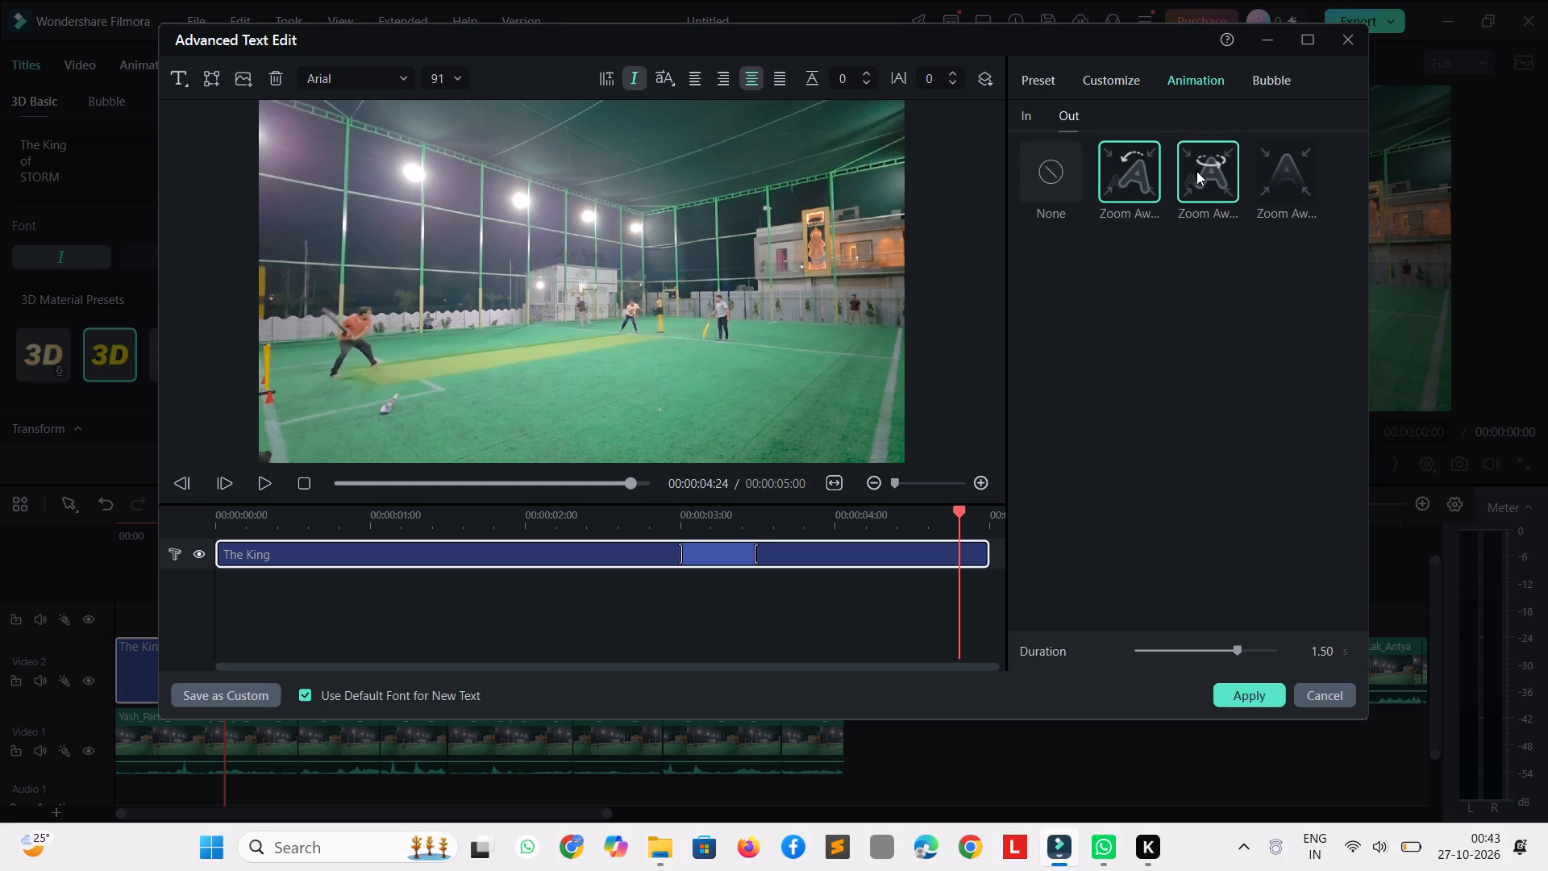
{"action": "left_click", "coordinate": [1268, 146]}
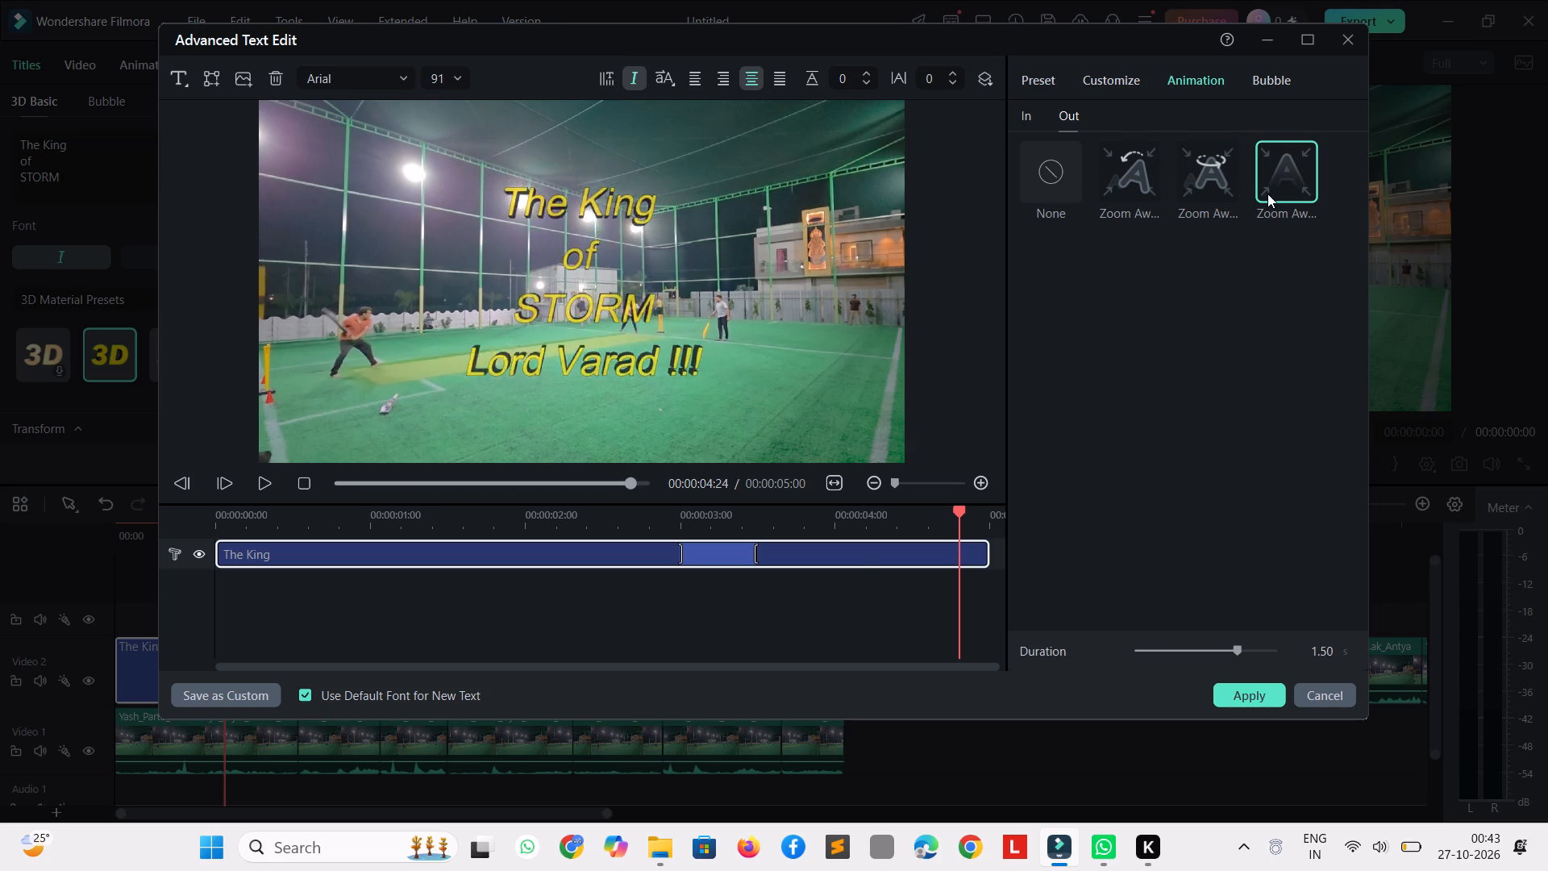
{"action": "left_click", "coordinate": [1118, 190]}
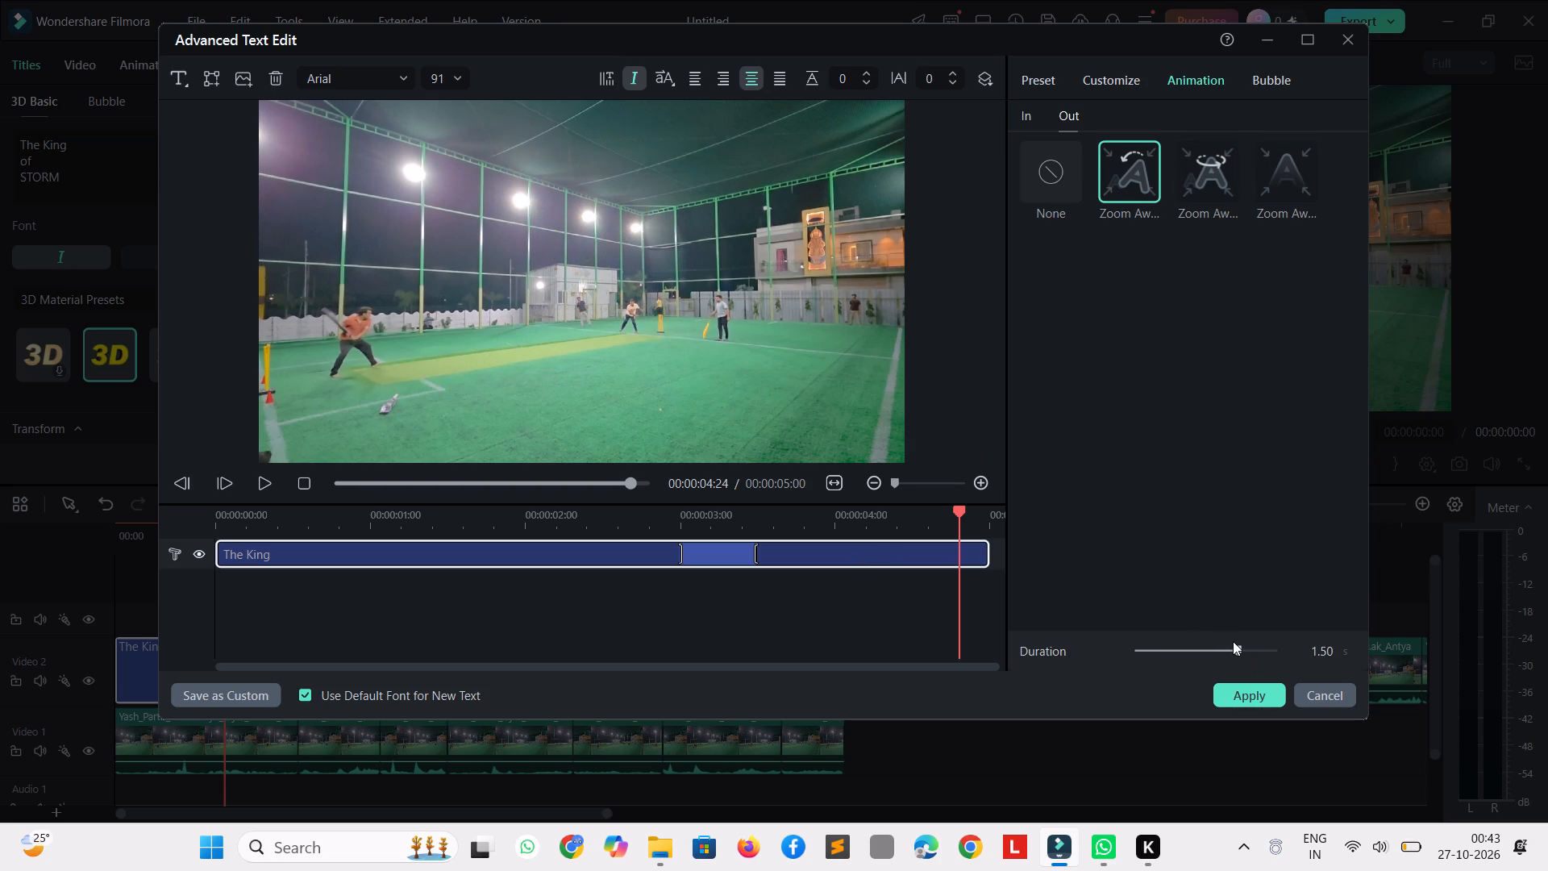
{"action": "left_click_drag", "start_coordinate": [1233, 641], "coordinate": [1217, 644]}
{"action": "left_click_drag", "start_coordinate": [1220, 647], "coordinate": [1196, 650]}
{"action": "left_click", "coordinate": [1258, 690]}
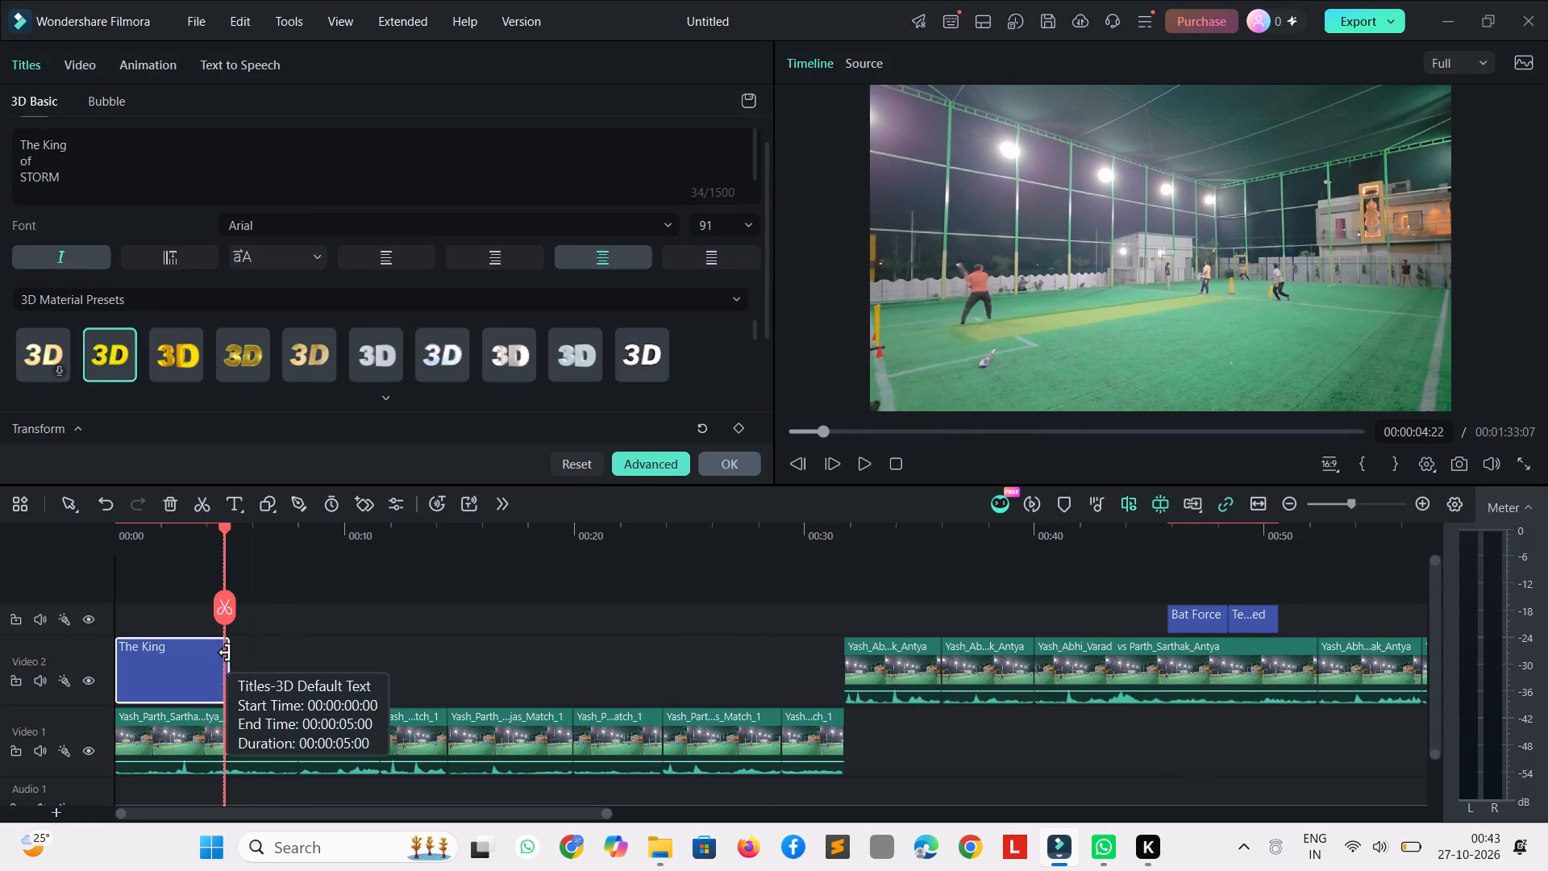
Trim the end of the opening title clip so it lasts about 3 seconds.
{"action": "left_click_drag", "start_coordinate": [228, 652], "coordinate": [183, 656]}
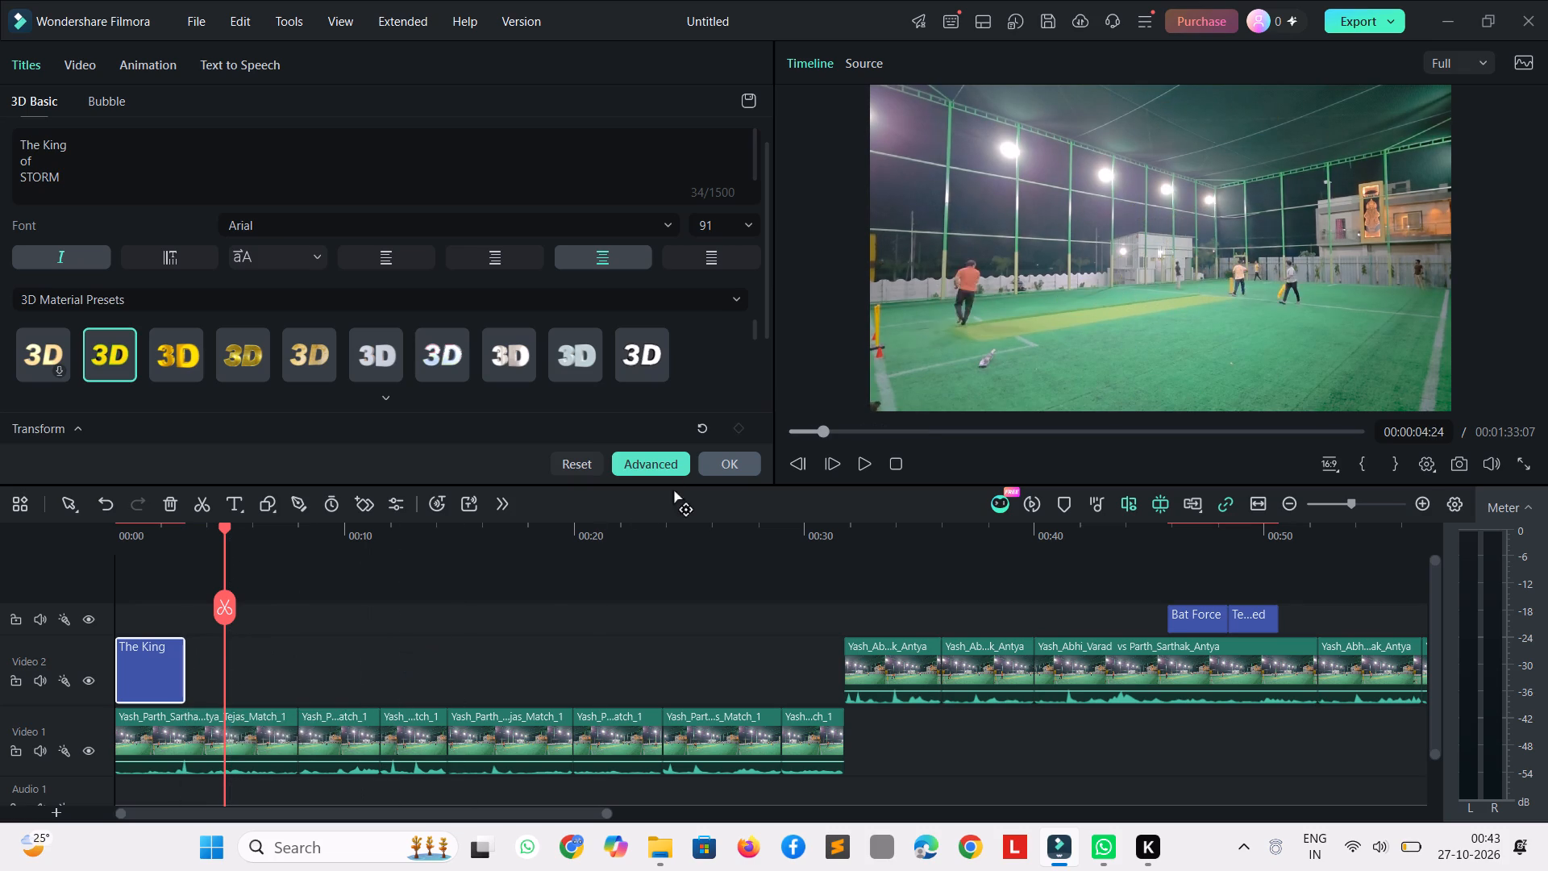
{"action": "left_click", "coordinate": [716, 462]}
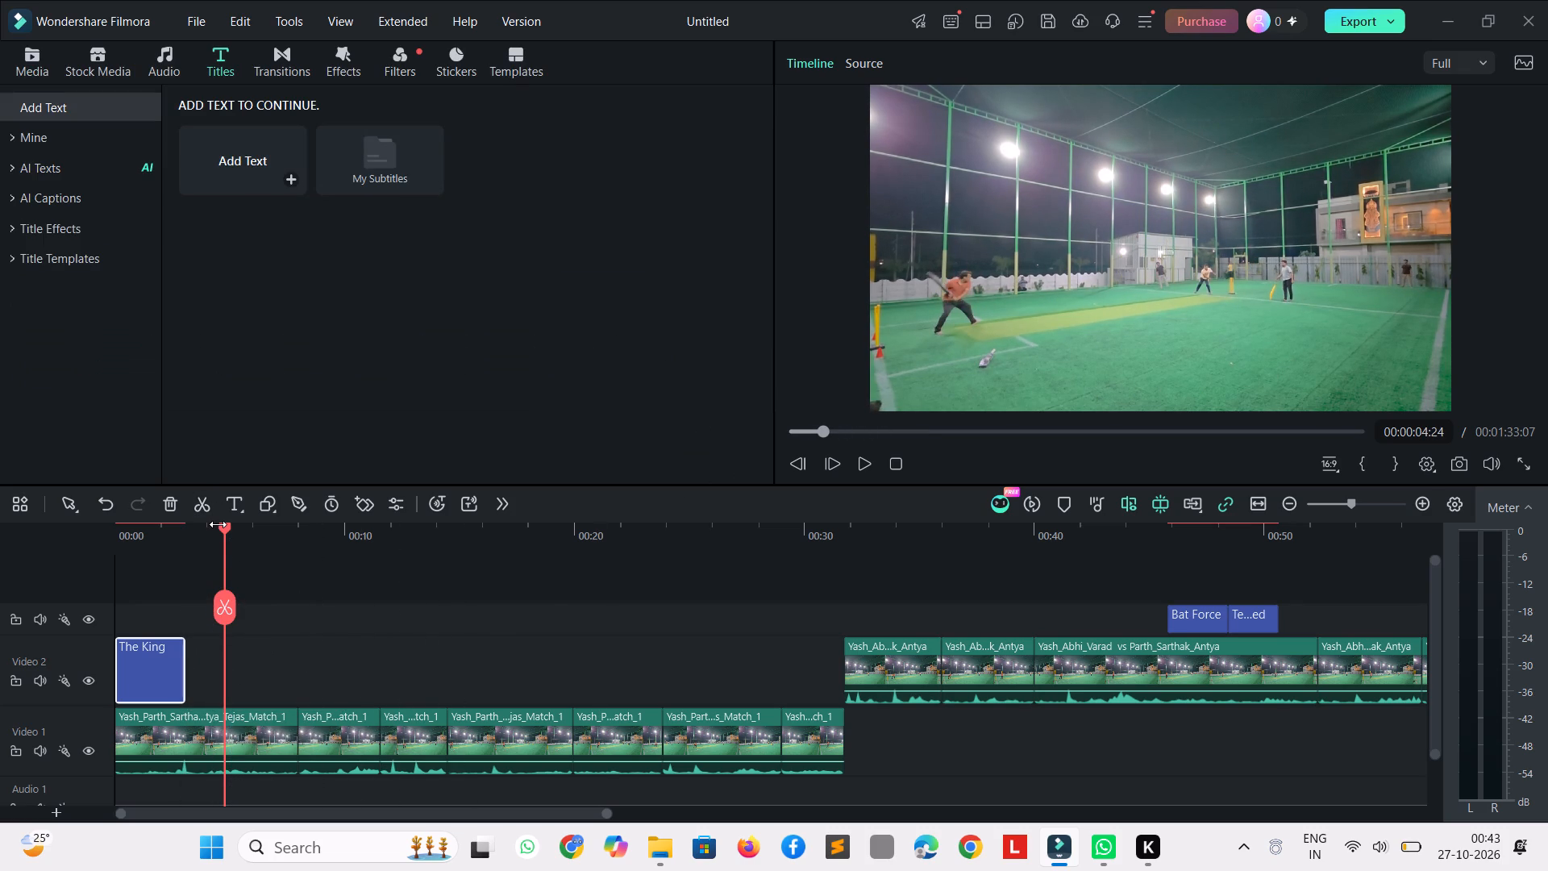
Play the edit from the very start to about 30 seconds to review the animated title and the first deliveries.
{"action": "left_click_drag", "start_coordinate": [209, 530], "coordinate": [116, 547]}
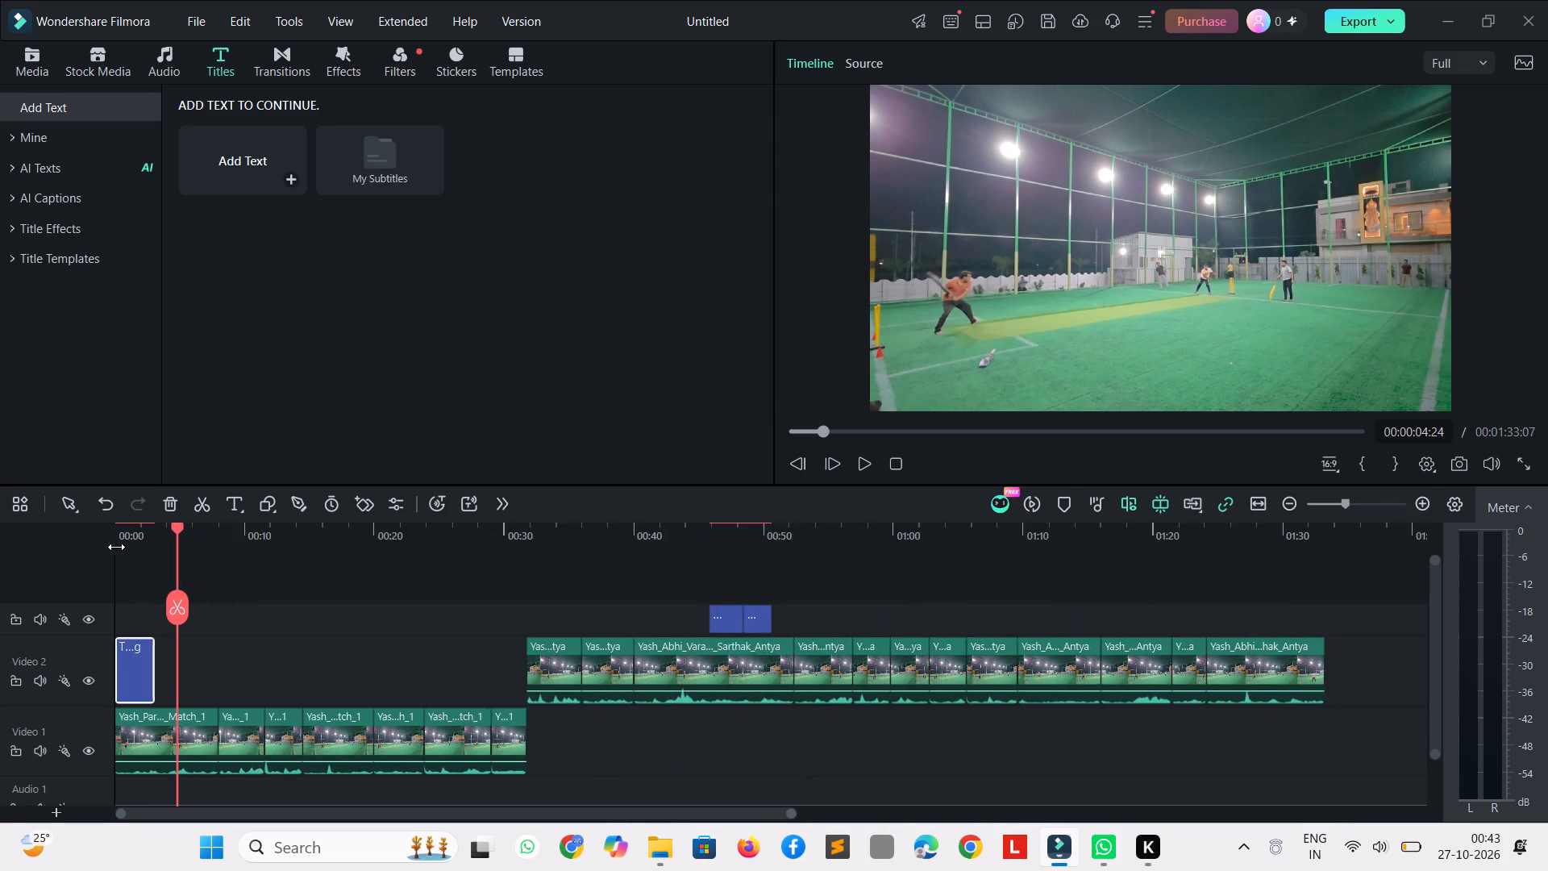
{"action": "left_click_drag", "start_coordinate": [116, 547], "coordinate": [181, 550]}
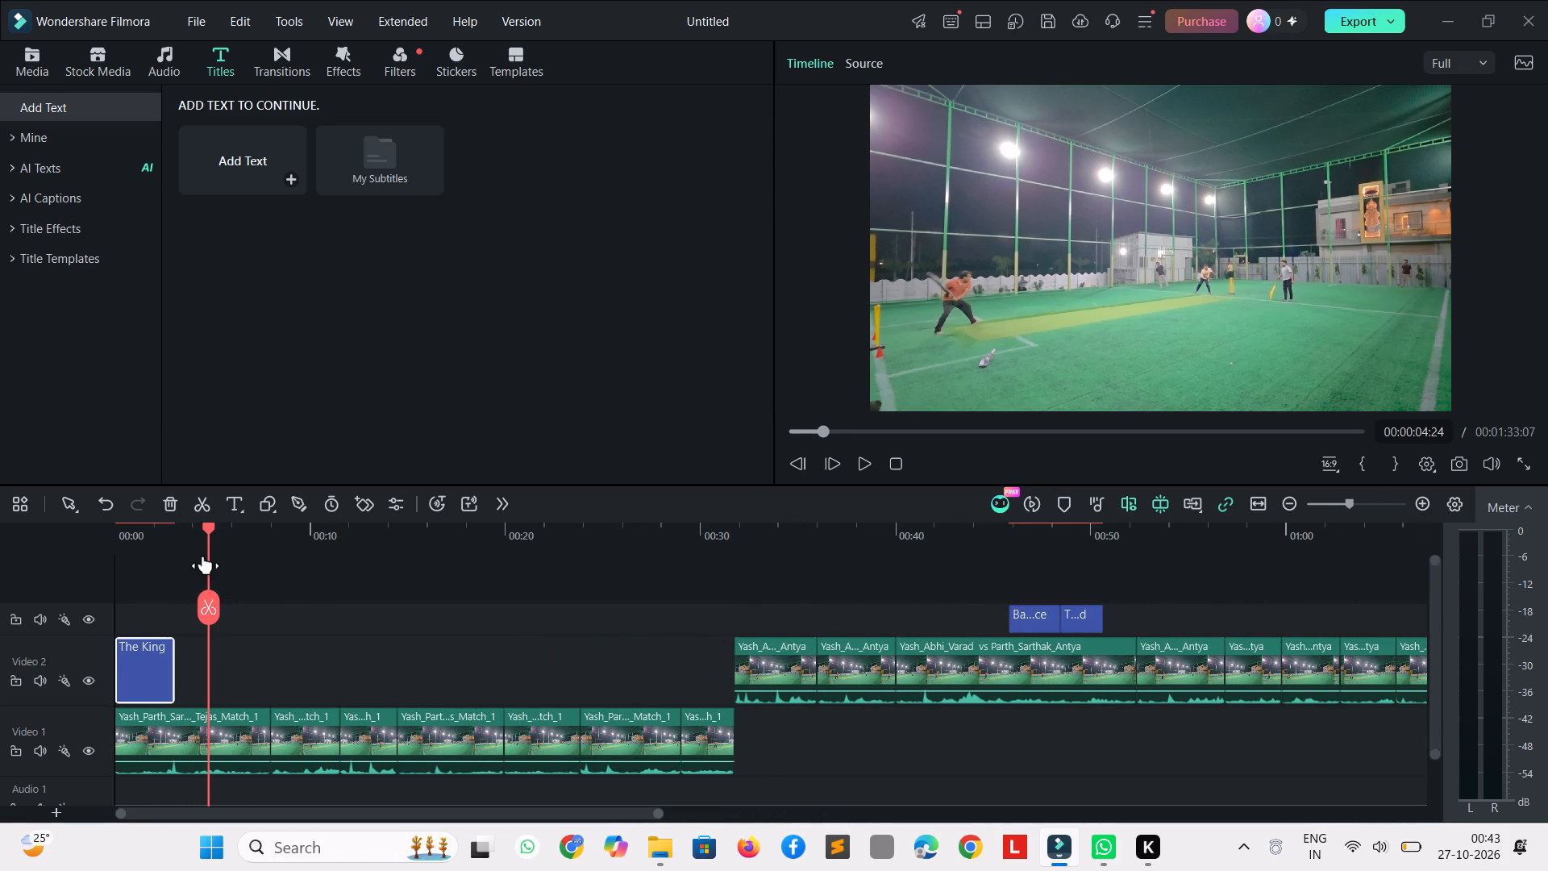
{"action": "left_click_drag", "start_coordinate": [203, 556], "coordinate": [78, 560]}
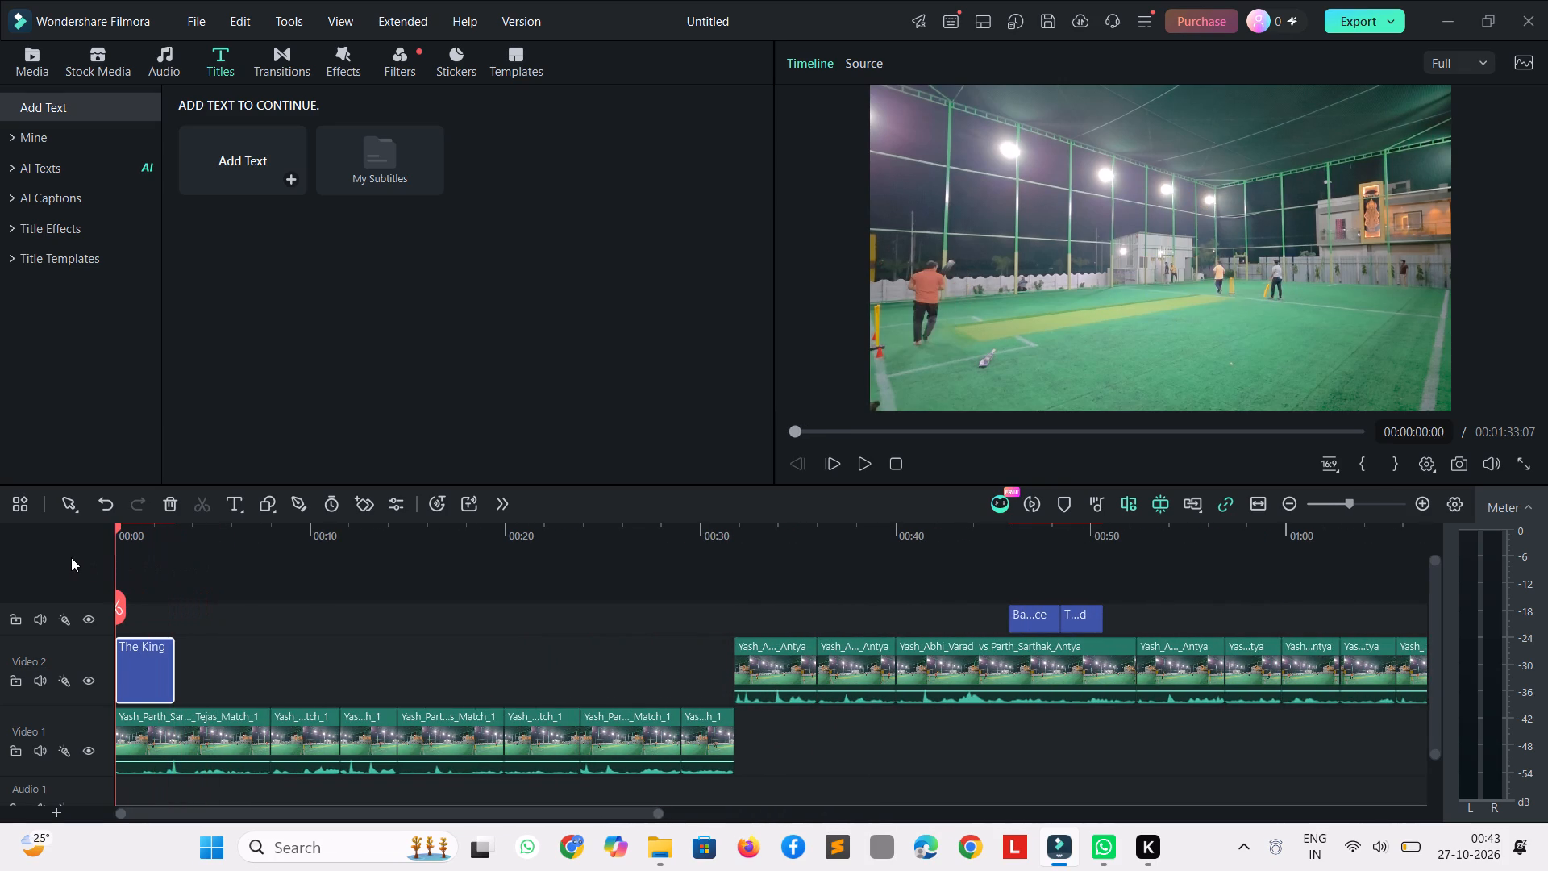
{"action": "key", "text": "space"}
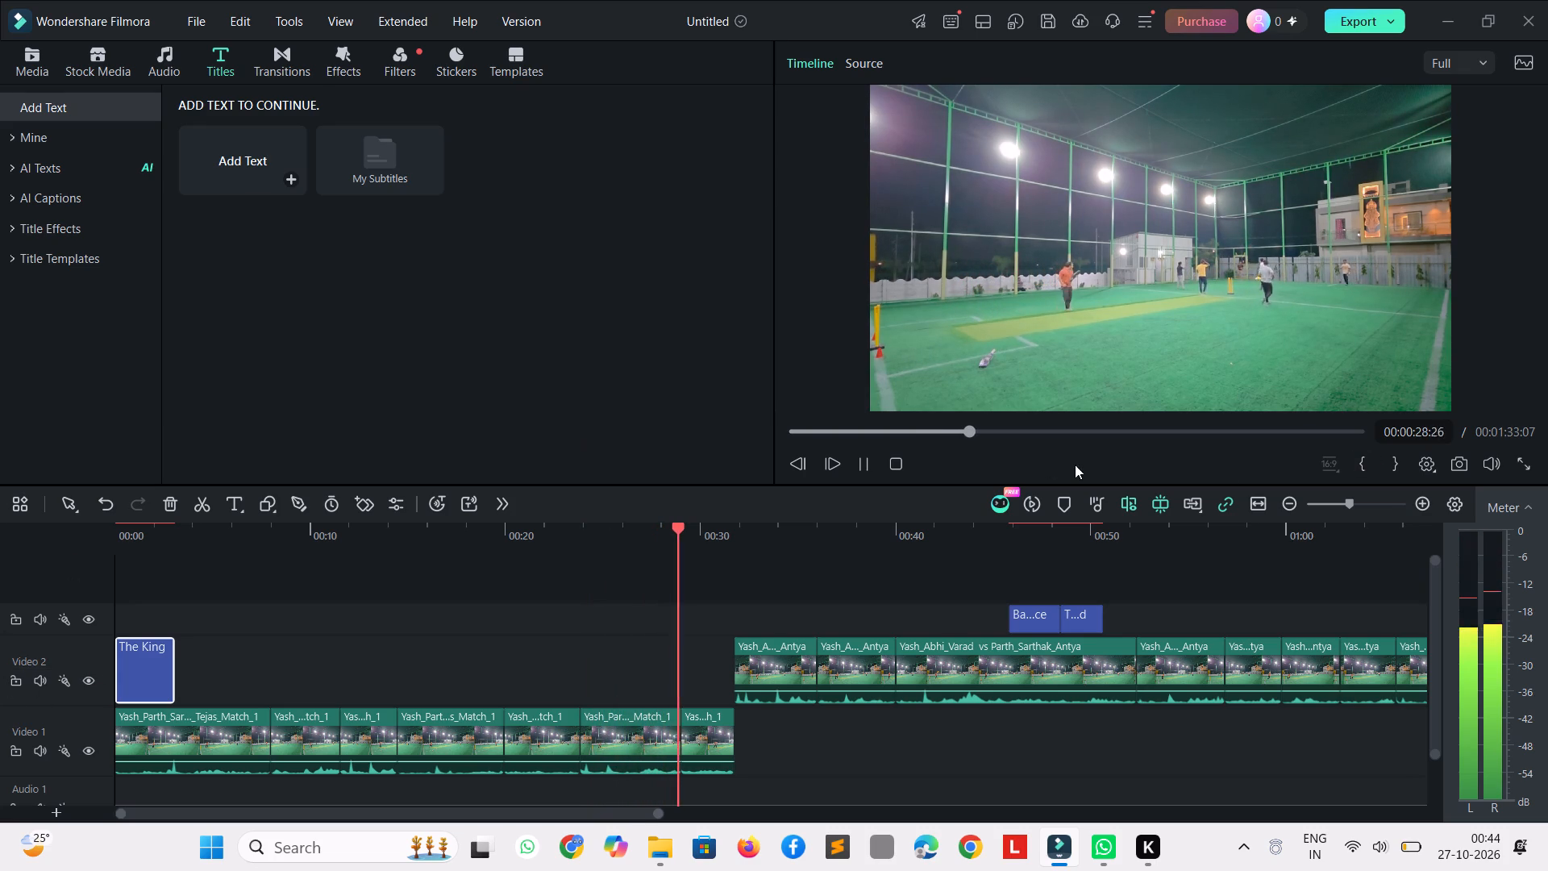
{"action": "left_click", "coordinate": [864, 461]}
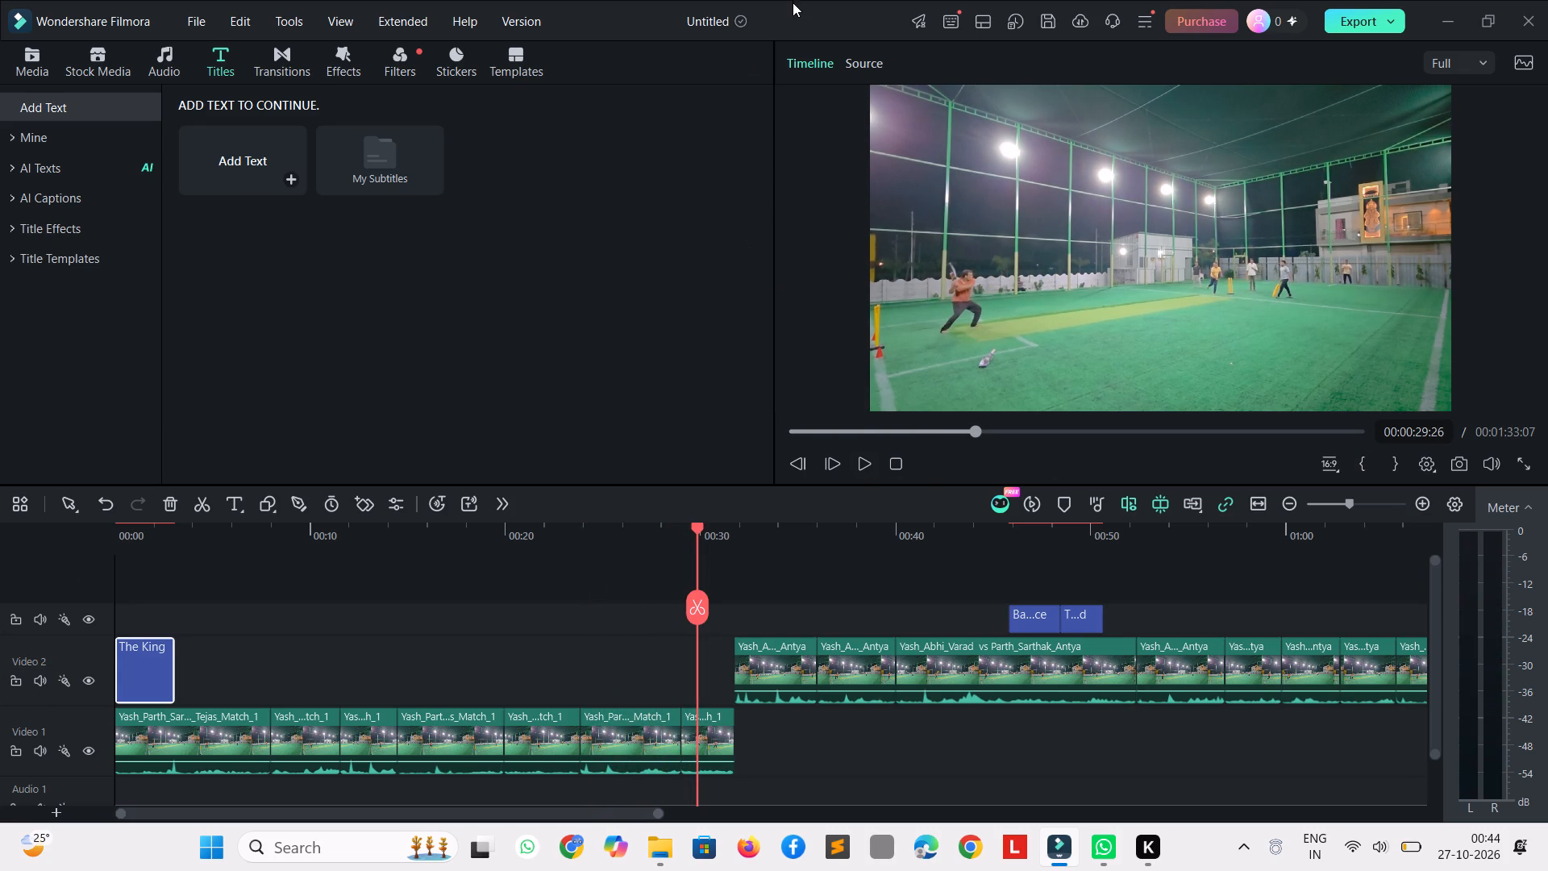
Rename the untitled project with the word Lord followed by the featured player's full name, joined by underscores.
{"action": "left_click", "coordinate": [744, 20]}
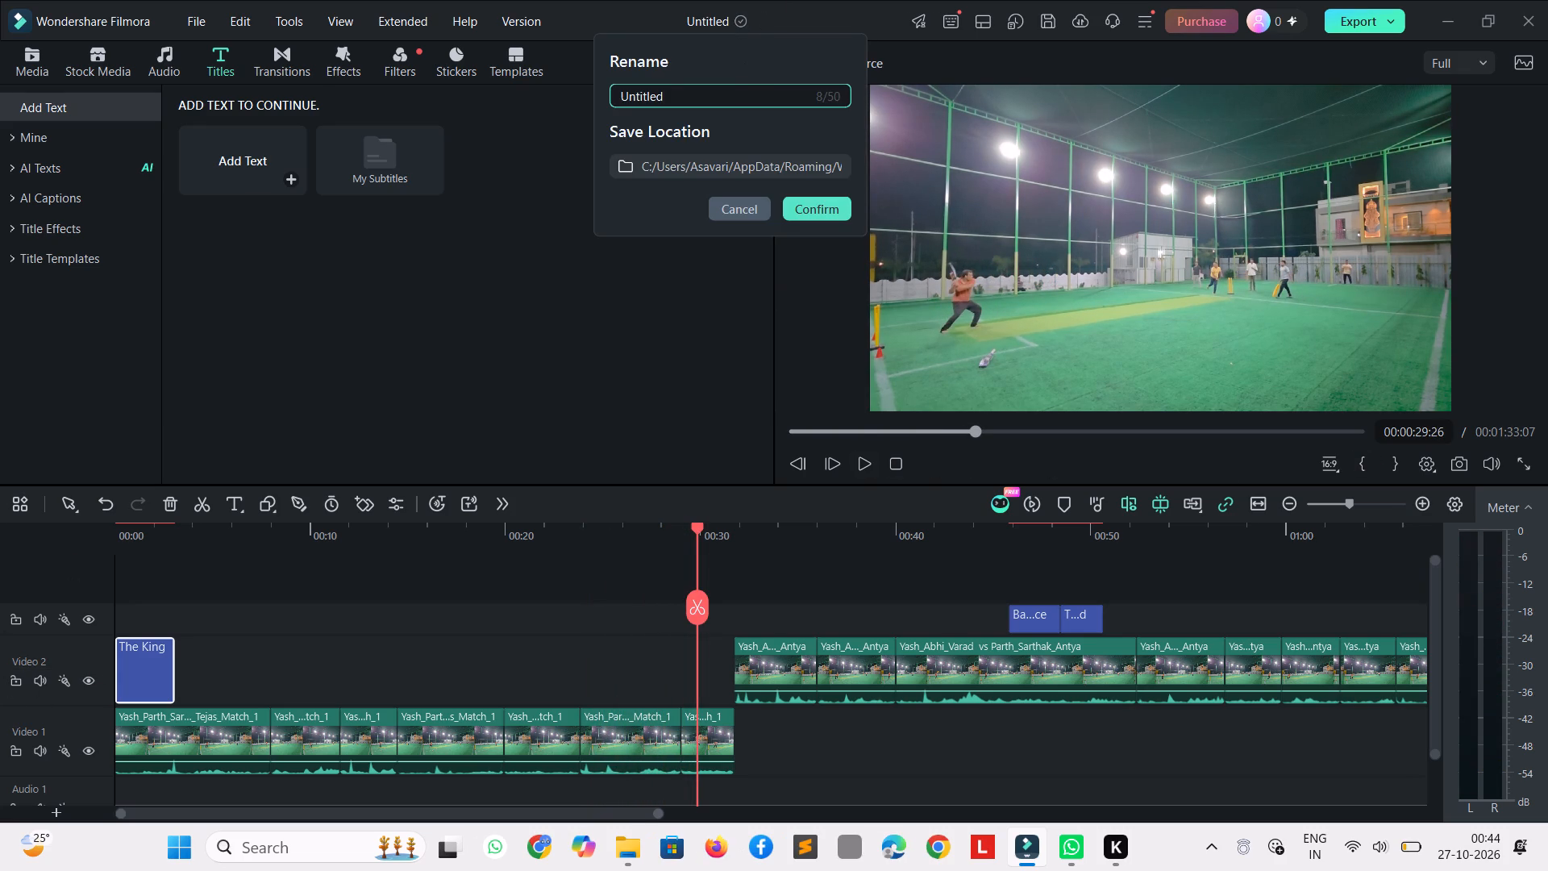
{"action": "key", "text": "BackSpace"}
{"action": "key", "text": "BackSpace"}
{"action": "key", "text": "BackSpace"}
{"action": "key", "text": "BackSpace"}
{"action": "key", "text": "BackSpace"}
{"action": "key", "text": "BackSpace"}
{"action": "key", "text": "BackSpace"}
{"action": "key", "text": "BackSpace"}
{"action": "key", "text": "BackSpace"}
{"action": "key", "text": "BackSpace"}
{"action": "key", "text": "BackSpace"}
{"action": "key", "text": "BackSpace"}
{"action": "key", "text": "BackSpace"}
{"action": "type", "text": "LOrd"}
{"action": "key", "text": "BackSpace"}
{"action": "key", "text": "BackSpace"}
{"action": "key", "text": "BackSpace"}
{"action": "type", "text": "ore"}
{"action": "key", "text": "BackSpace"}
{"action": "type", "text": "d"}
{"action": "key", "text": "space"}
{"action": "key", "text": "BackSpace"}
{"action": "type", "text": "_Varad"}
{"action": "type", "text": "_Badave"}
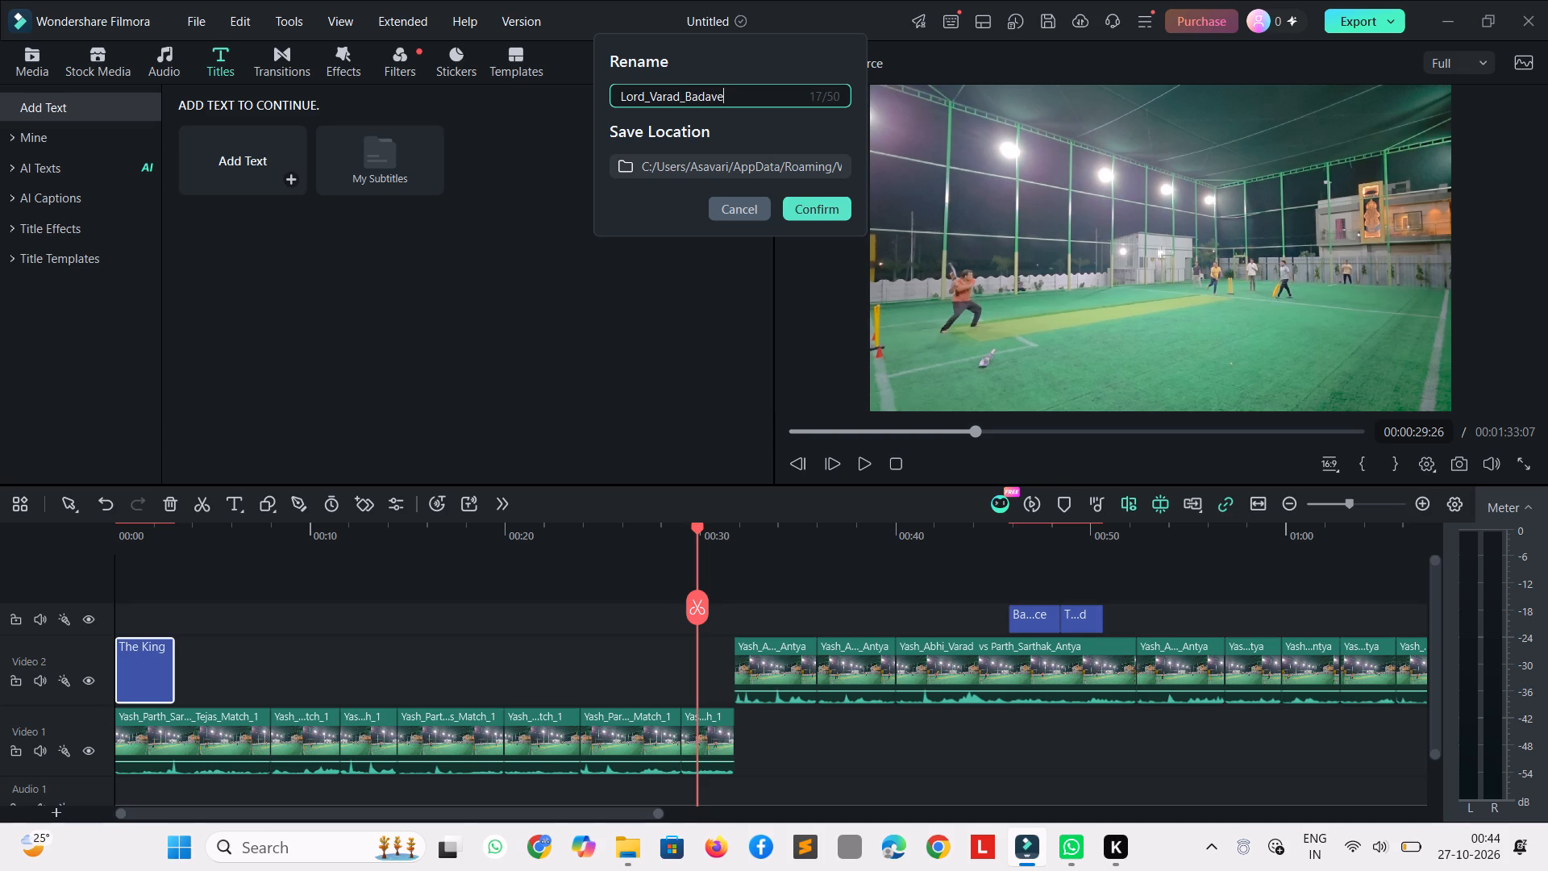
Set the project's save location to the Cricket folder in Desktop > YASH > YOUTUBE CHANNEL and save it there.
{"action": "left_click", "coordinate": [671, 160]}
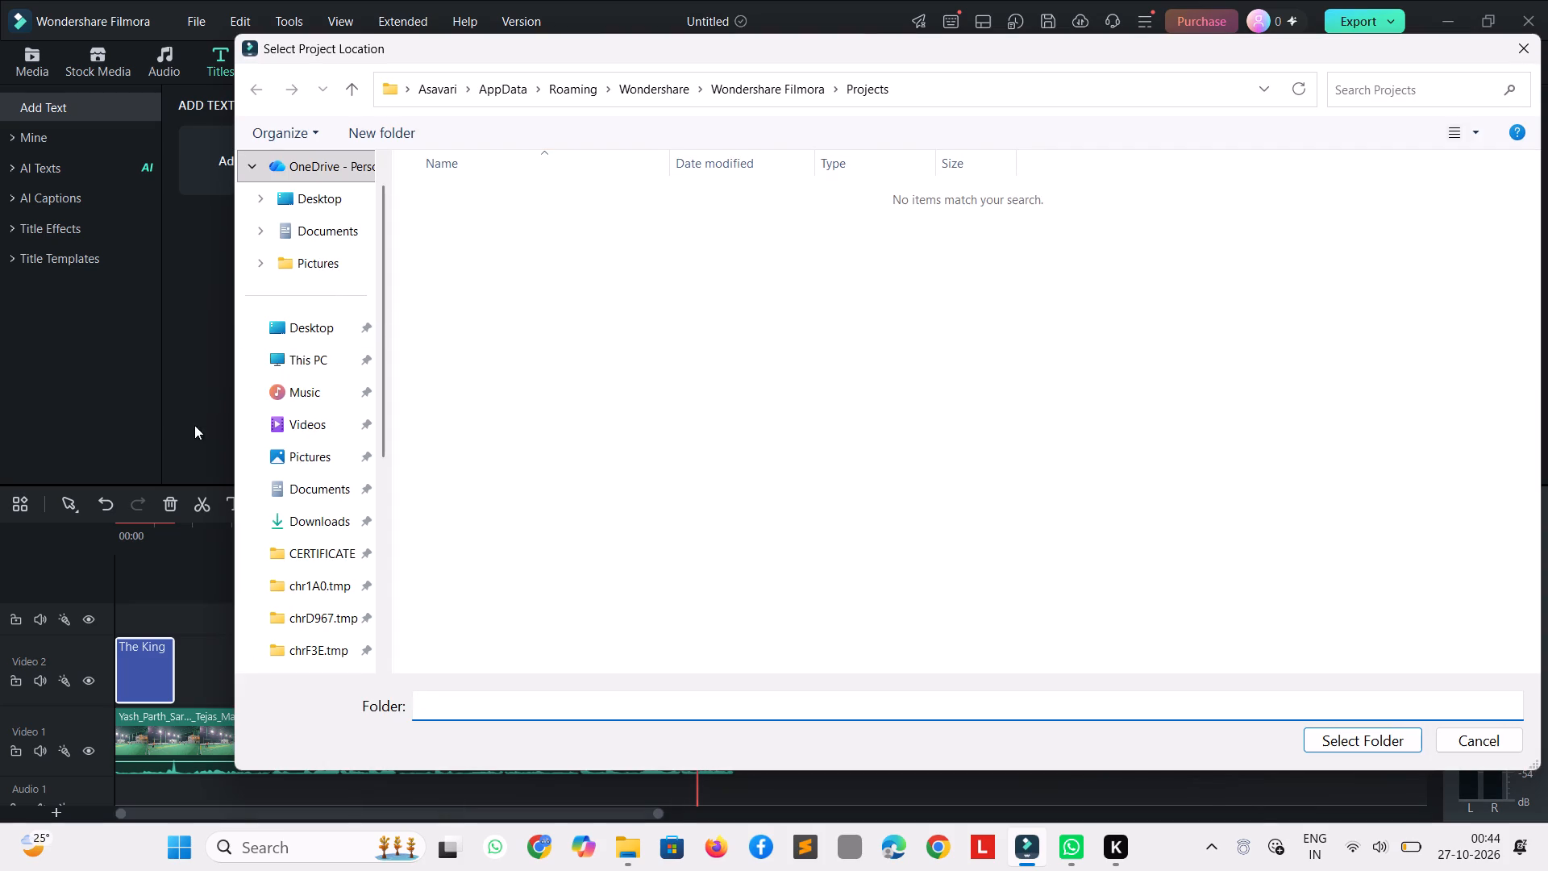
{"action": "left_click", "coordinate": [273, 337]}
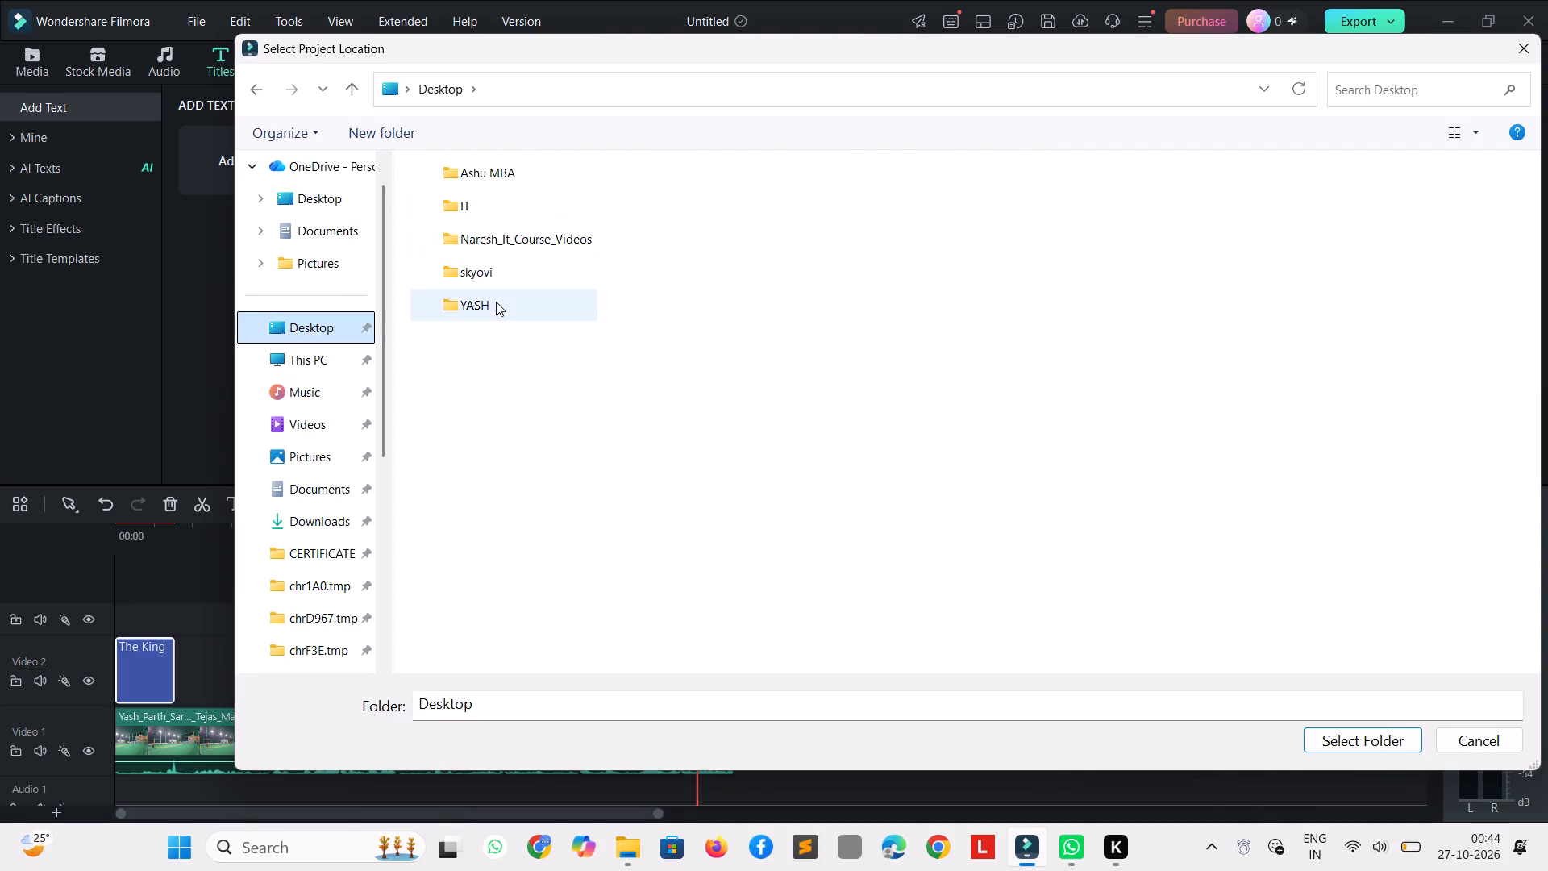
{"action": "double_click", "coordinate": [496, 302]}
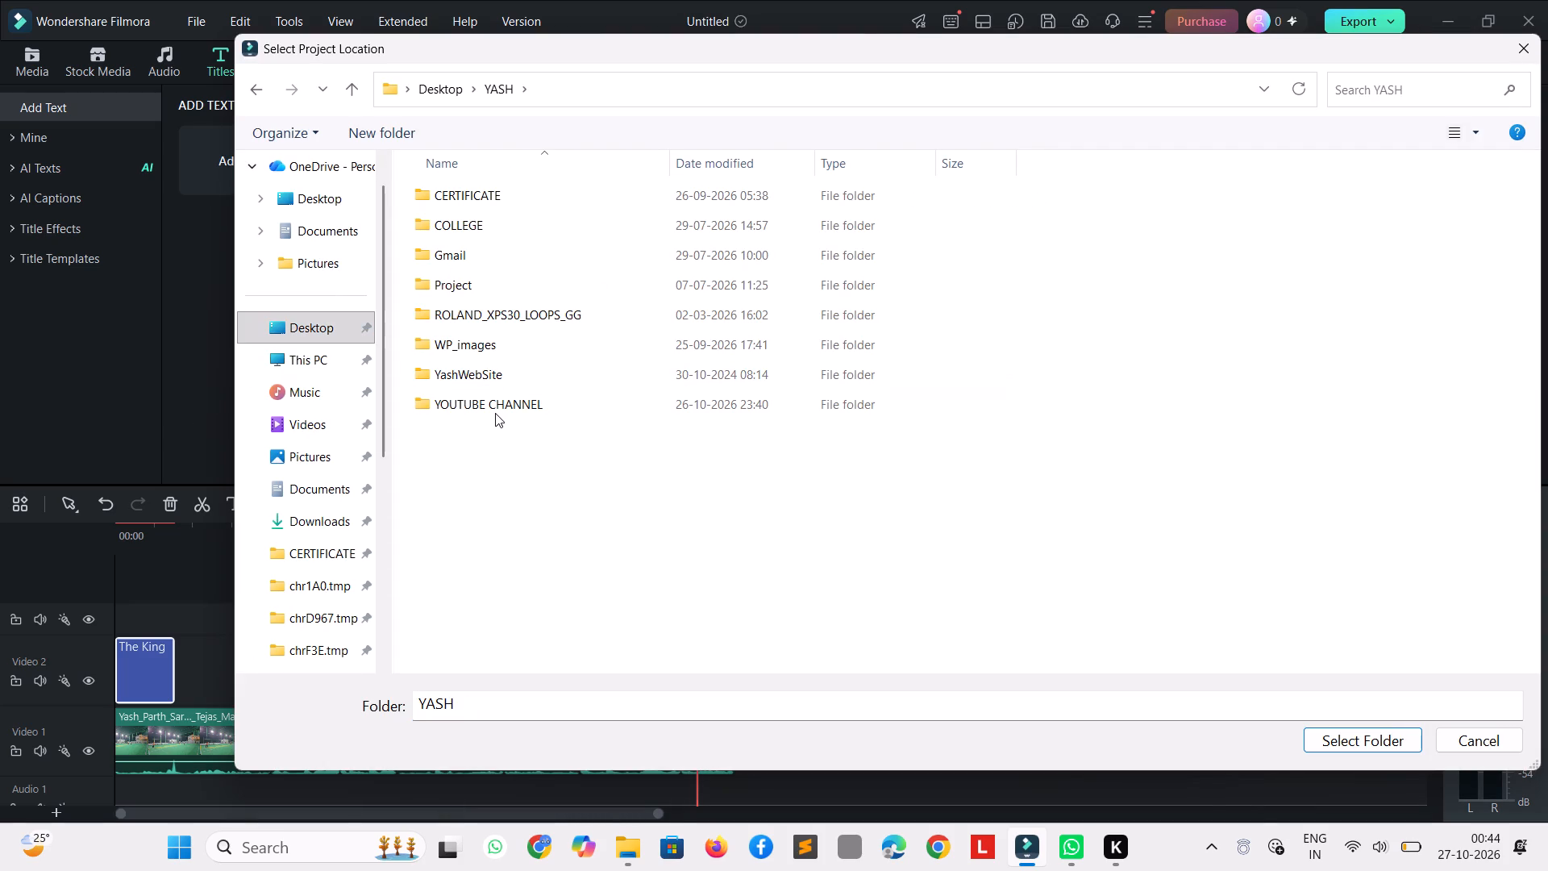
{"action": "double_click", "coordinate": [495, 413]}
{"action": "double_click", "coordinate": [475, 223]}
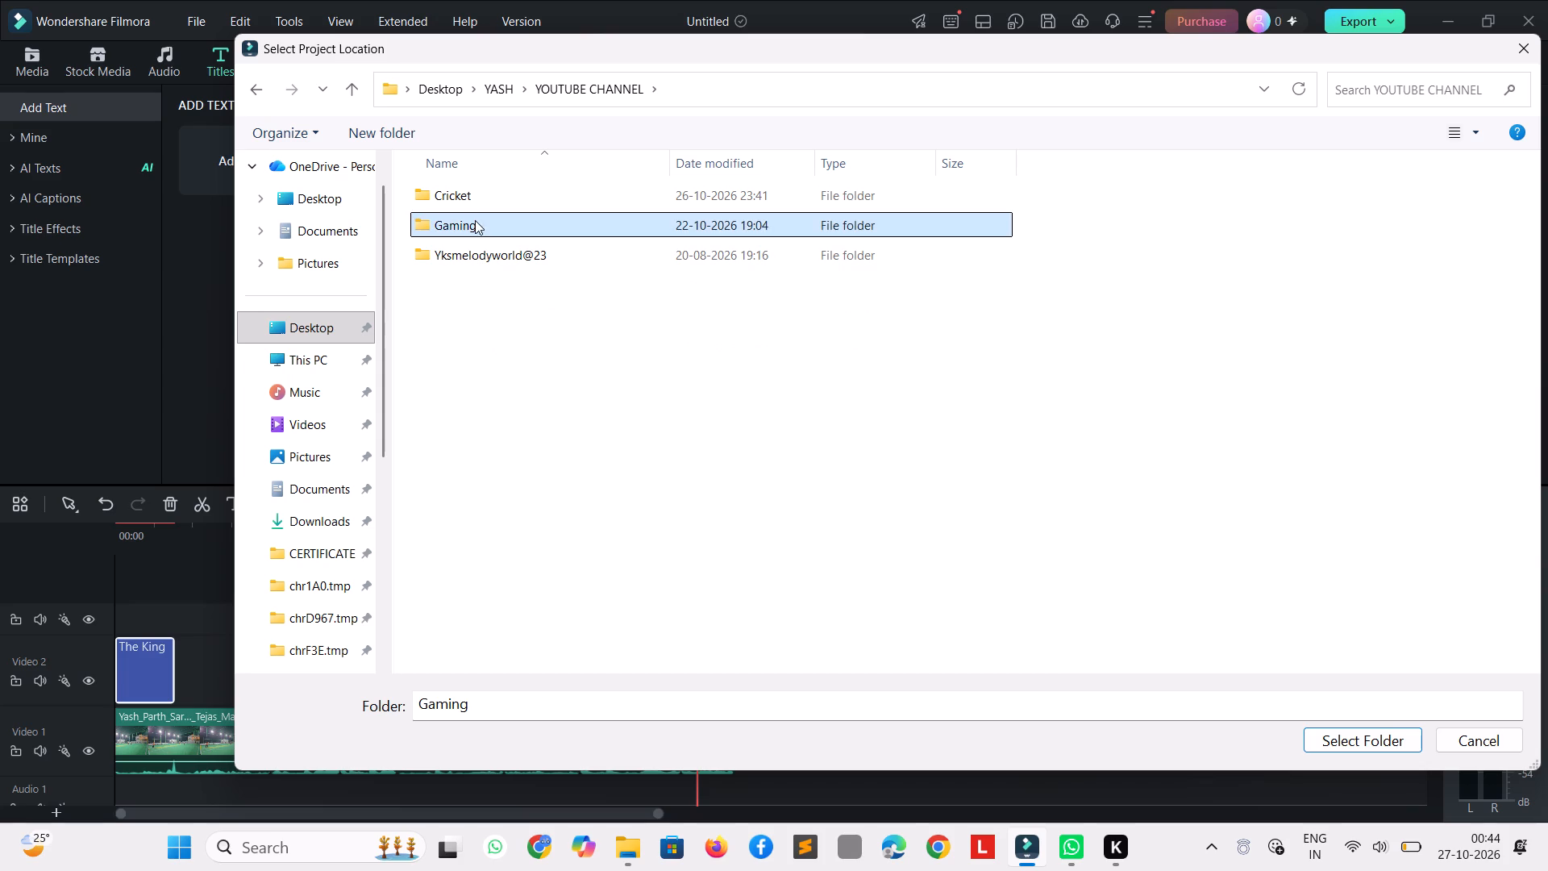
{"action": "double_click", "coordinate": [472, 185]}
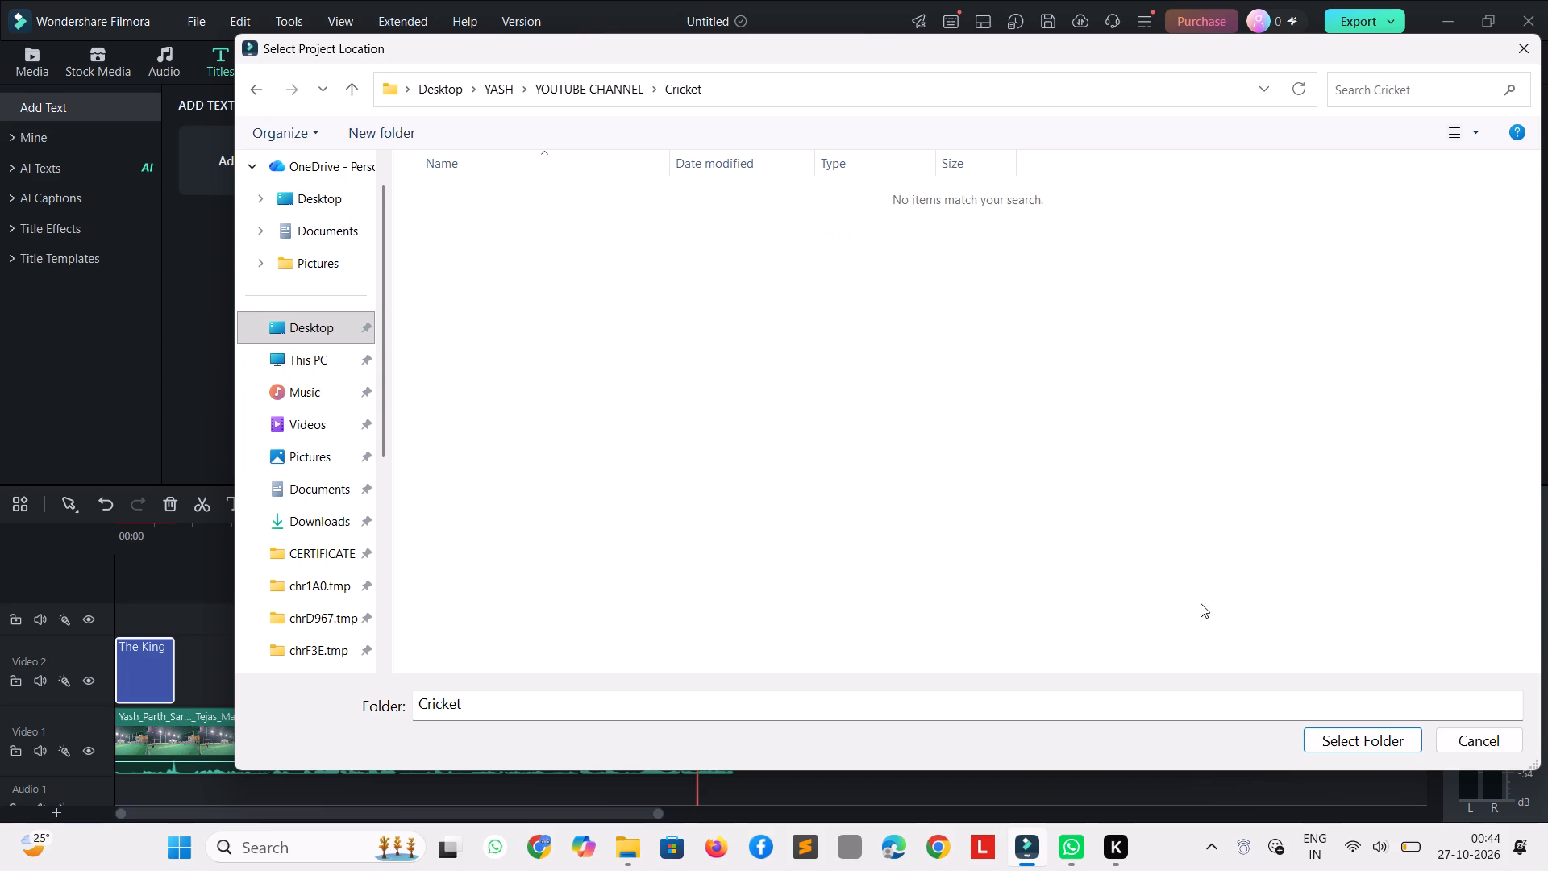
{"action": "left_click", "coordinate": [1367, 729]}
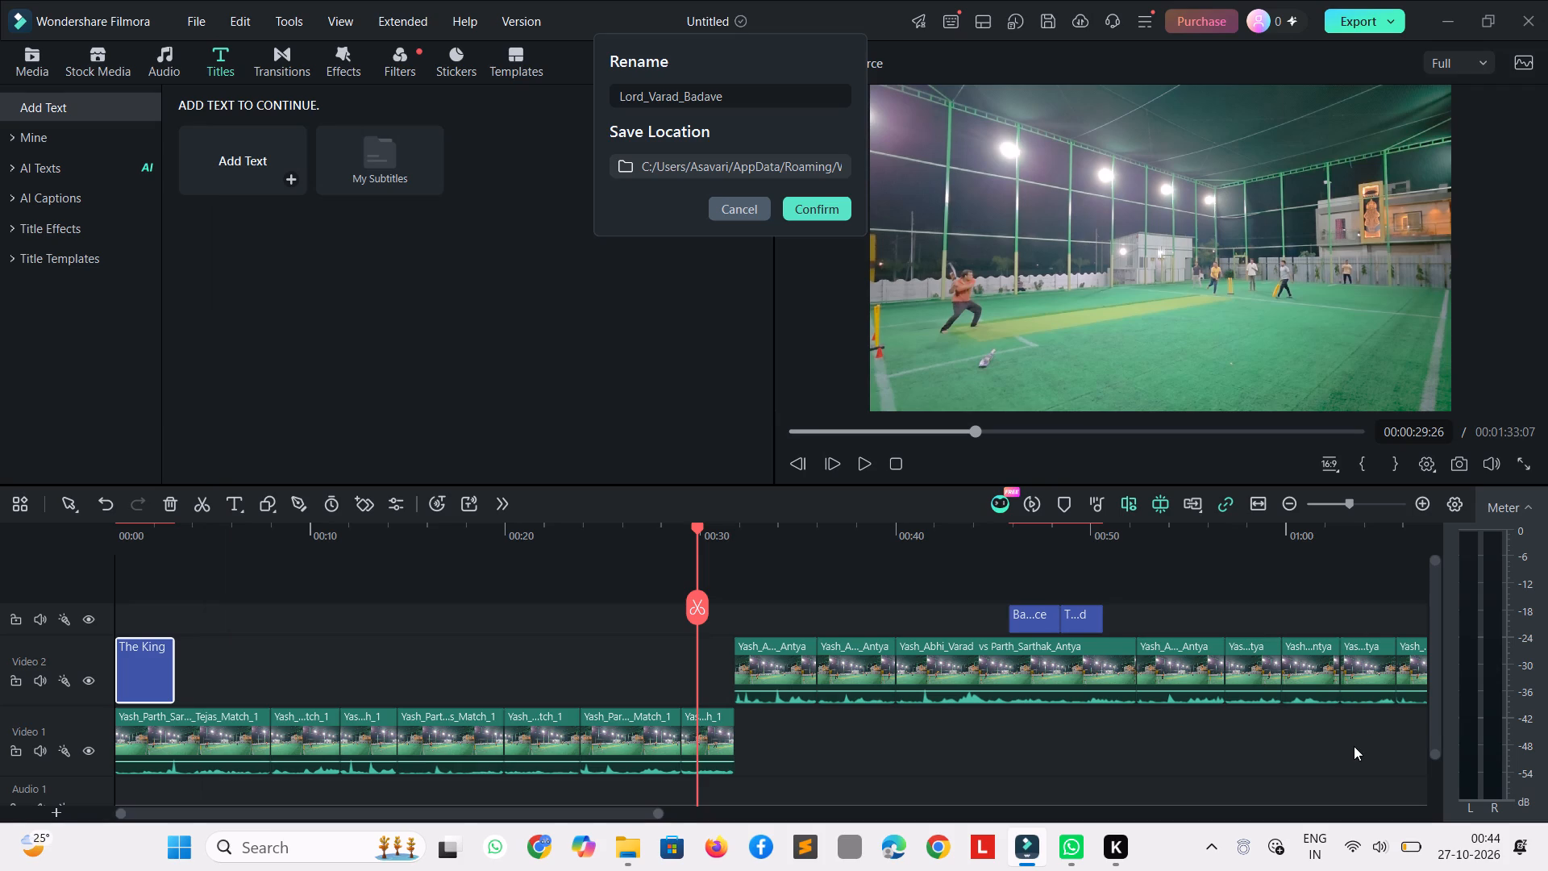
{"action": "left_click", "coordinate": [818, 215]}
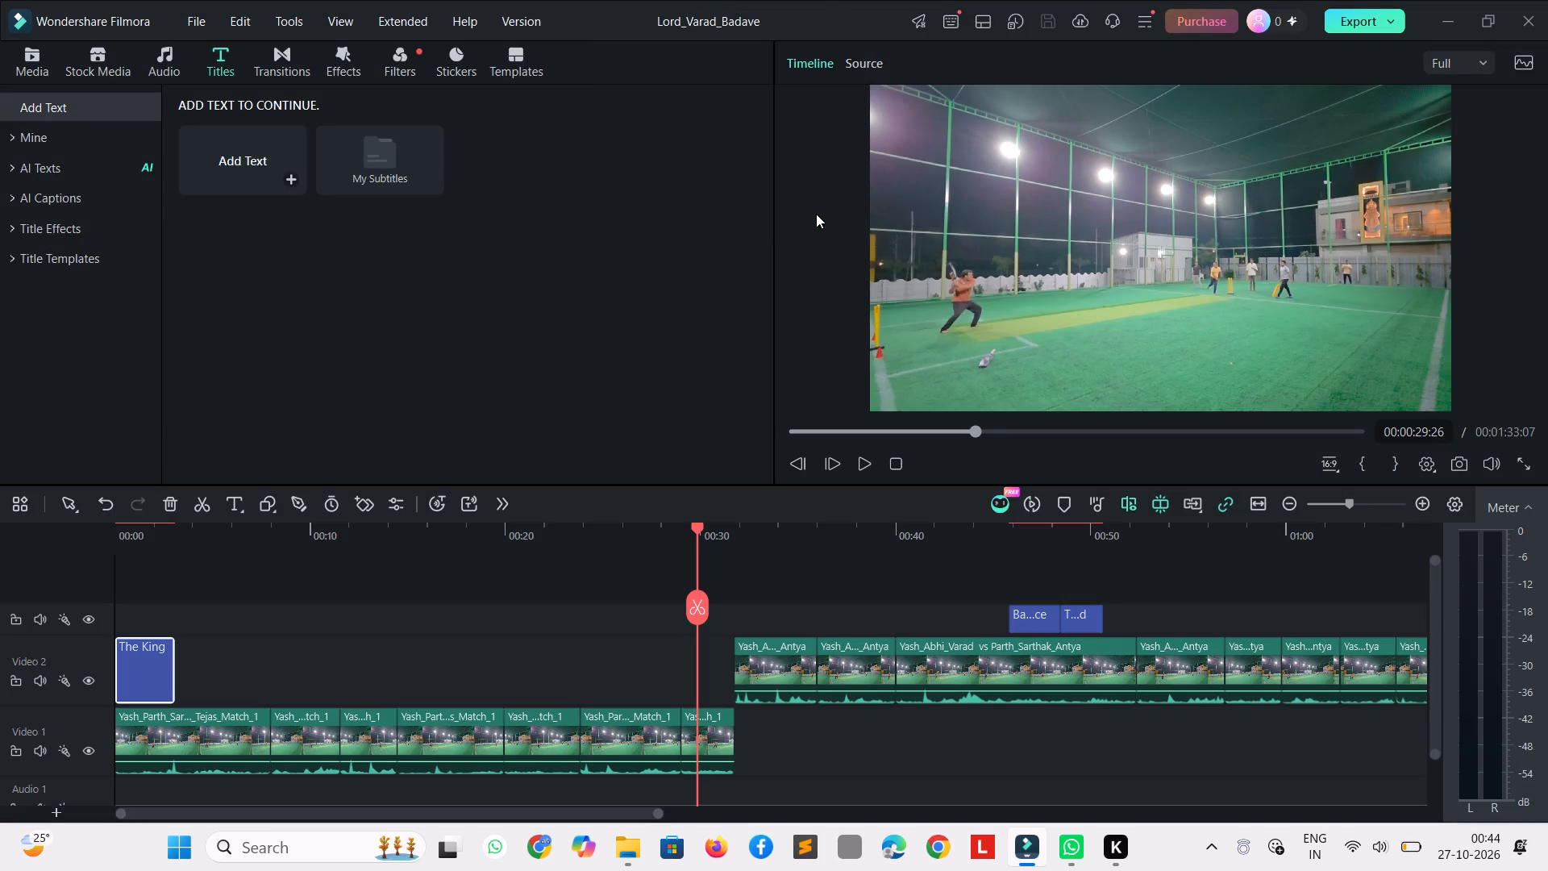
Set up a local export that saves to the Cricket folder in Desktop > YASH > YOUTUBE CHANNEL.
{"action": "left_click", "coordinate": [1371, 14]}
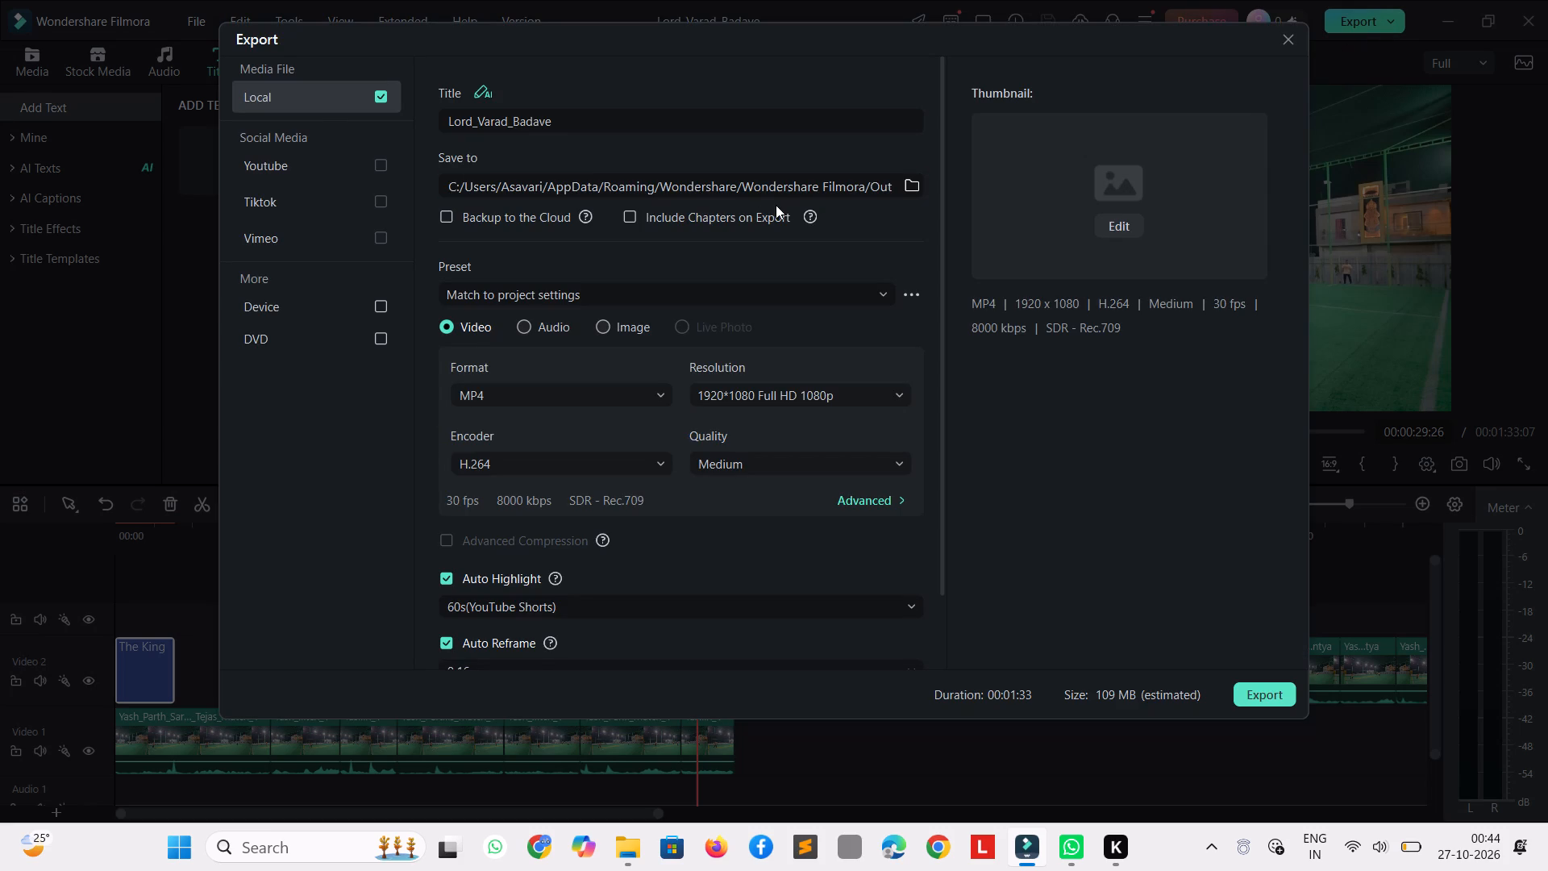
{"action": "left_click", "coordinate": [911, 181]}
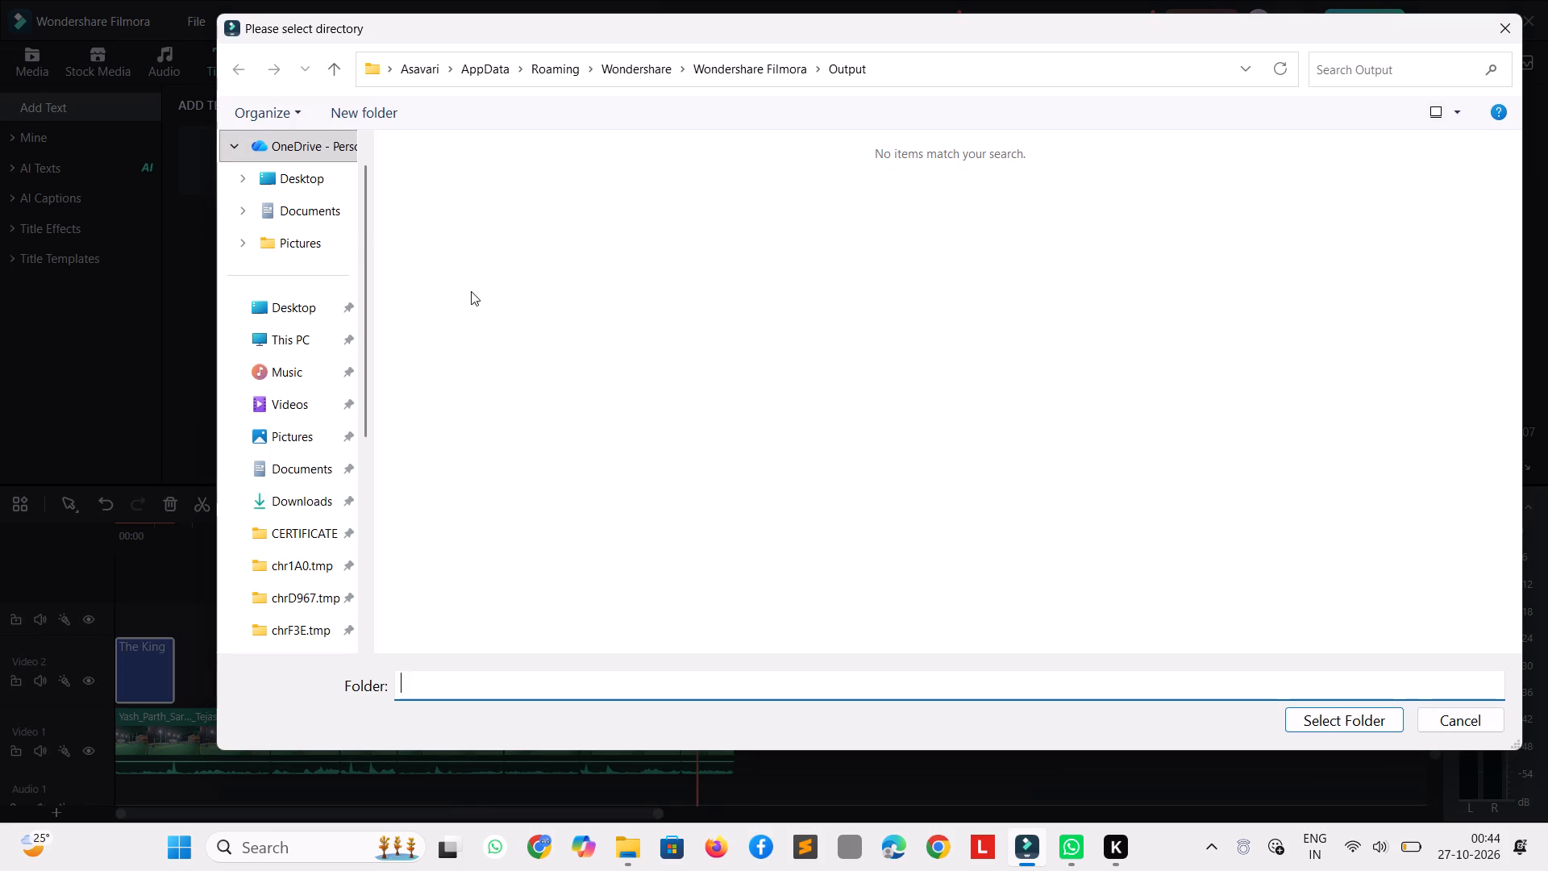
{"action": "scroll", "coordinate": [334, 504], "scroll_direction": "down", "scroll_amount": 3}
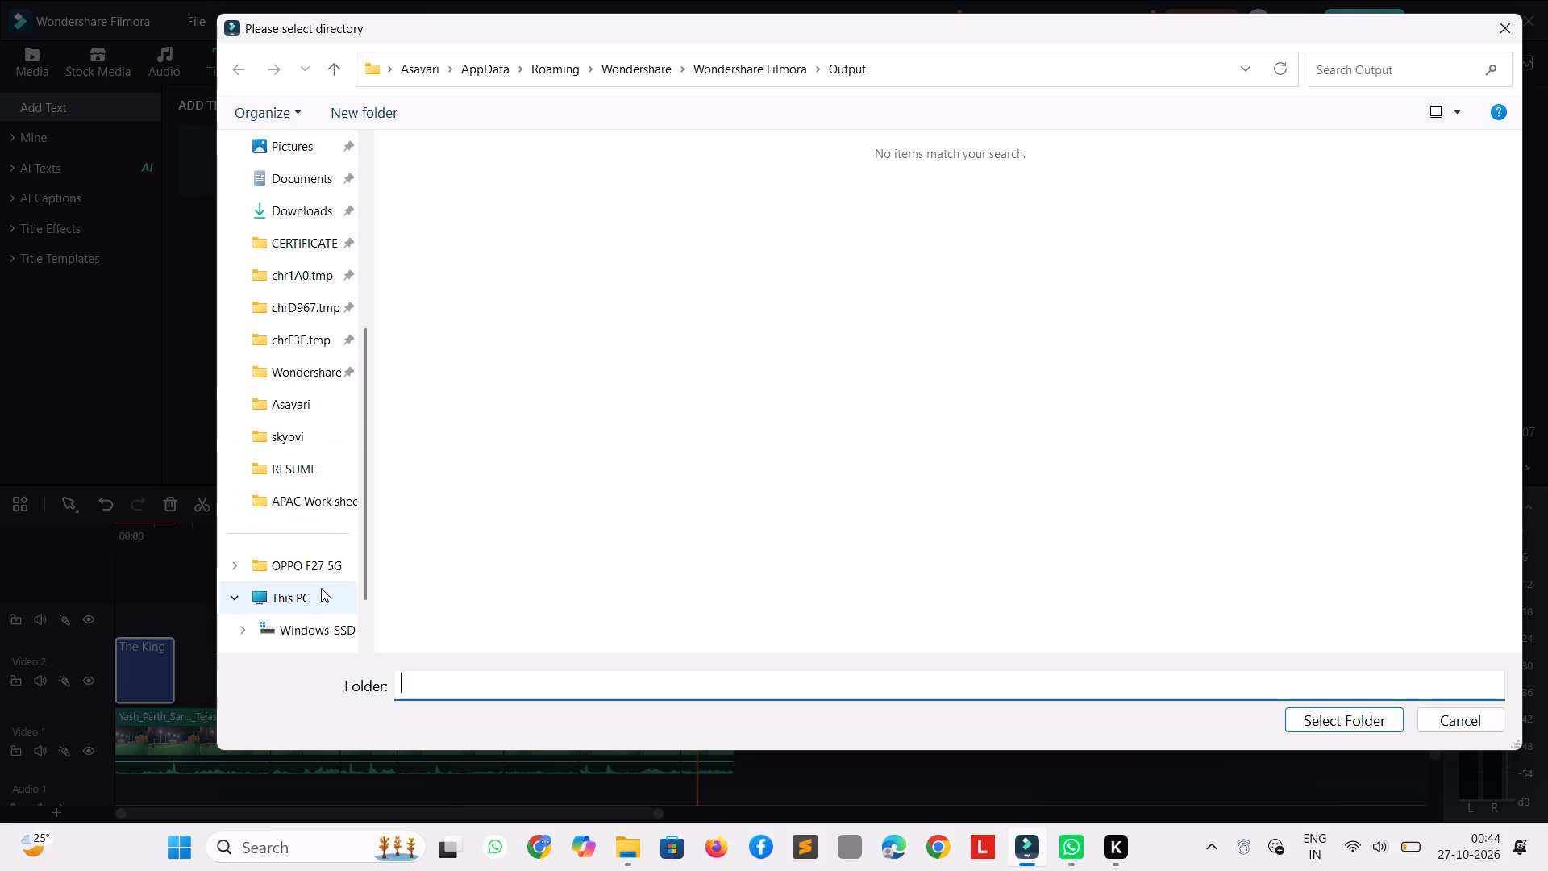
{"action": "scroll", "coordinate": [335, 148], "scroll_direction": "up", "scroll_amount": 3}
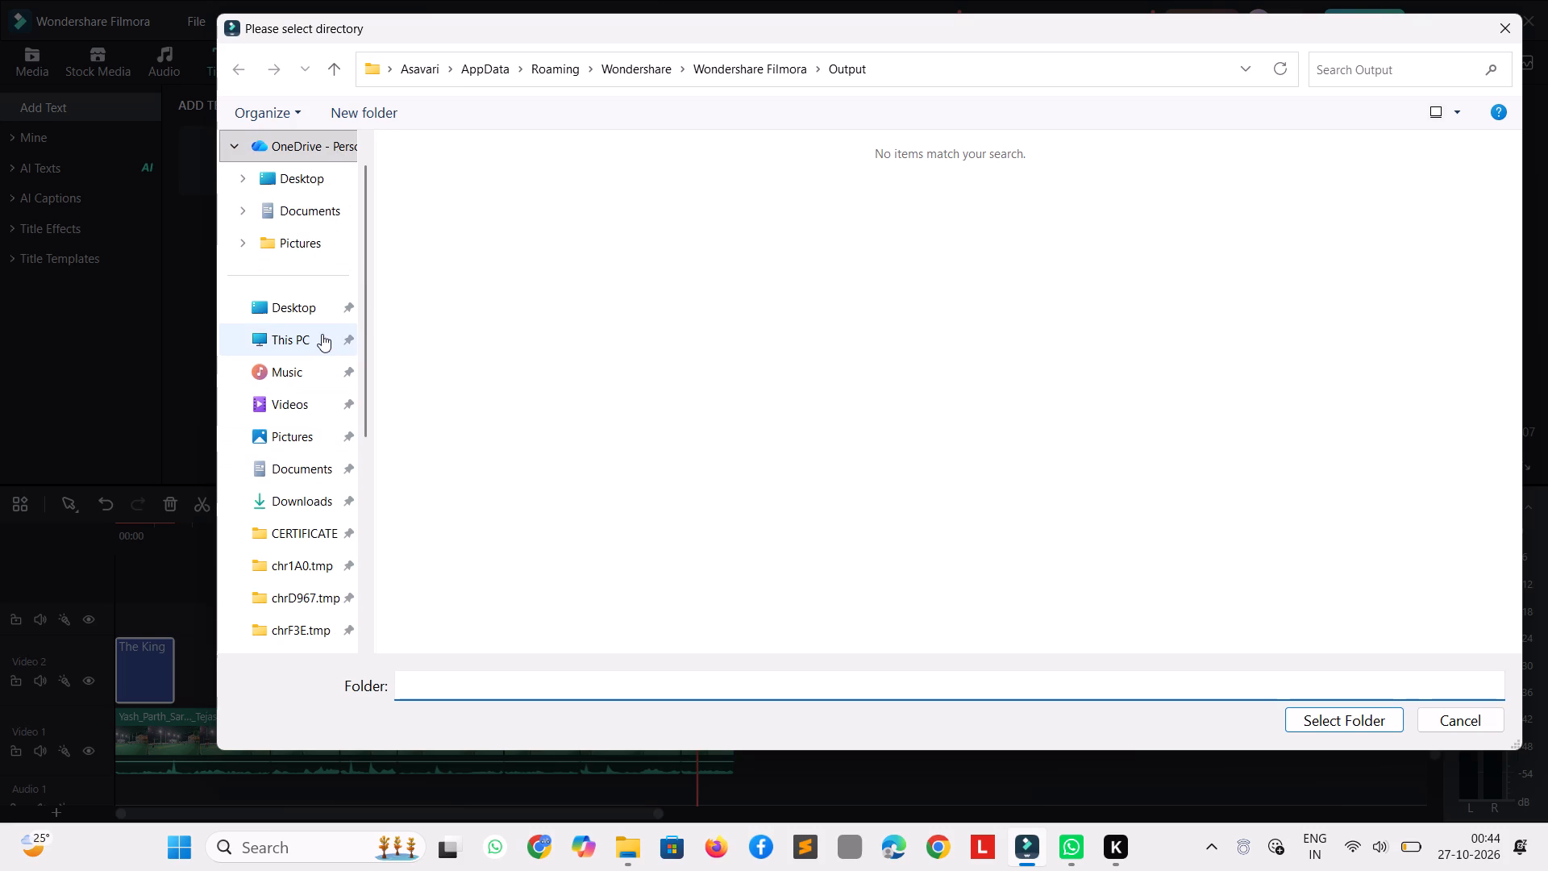
{"action": "left_click", "coordinate": [315, 284]}
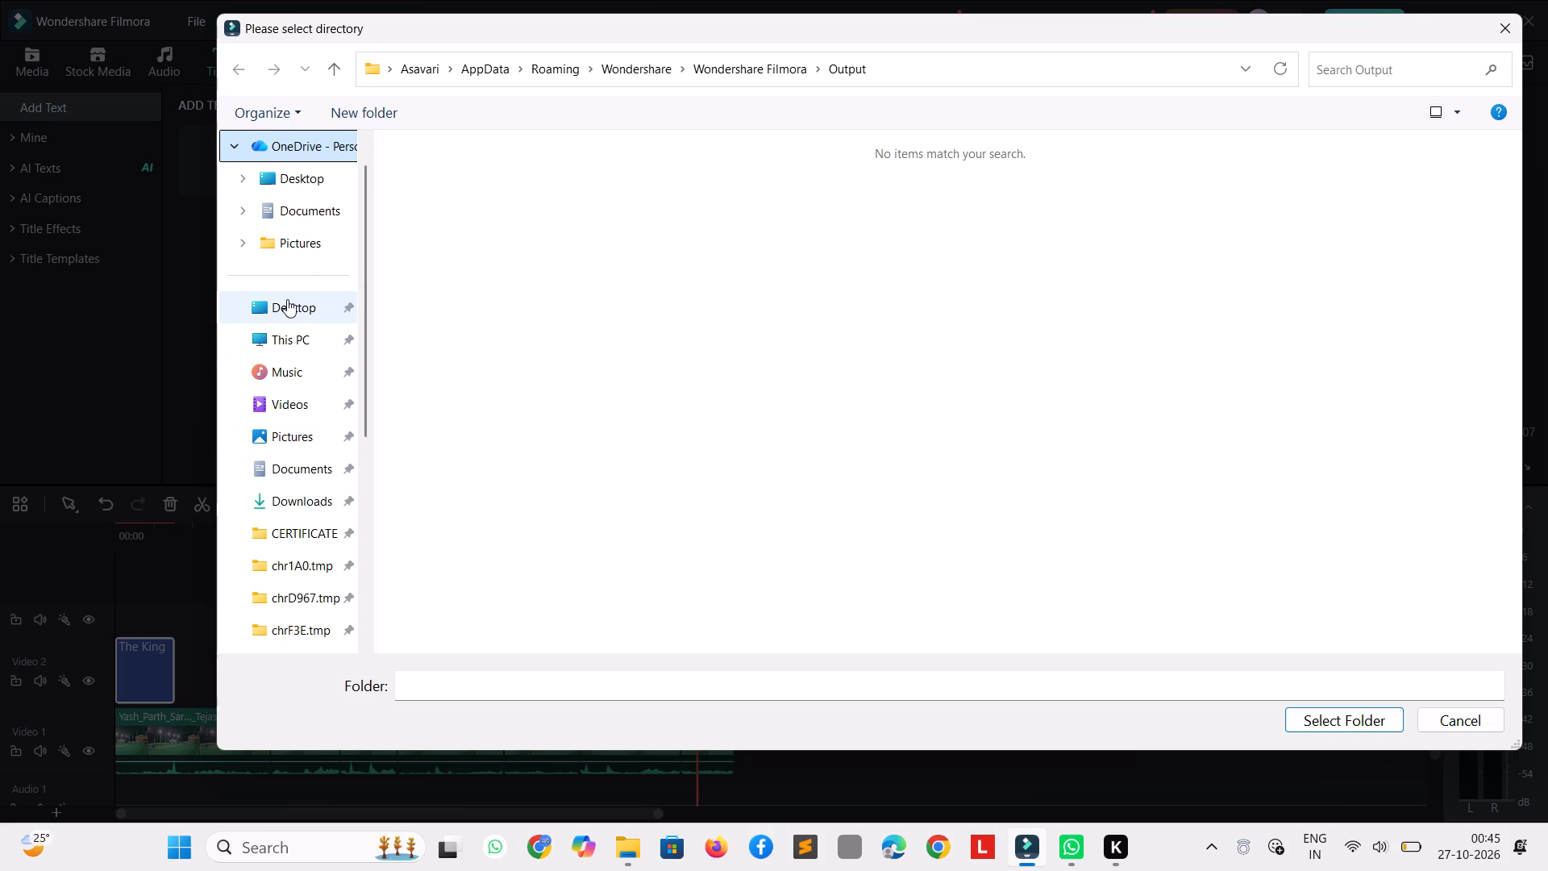
{"action": "left_click", "coordinate": [287, 299]}
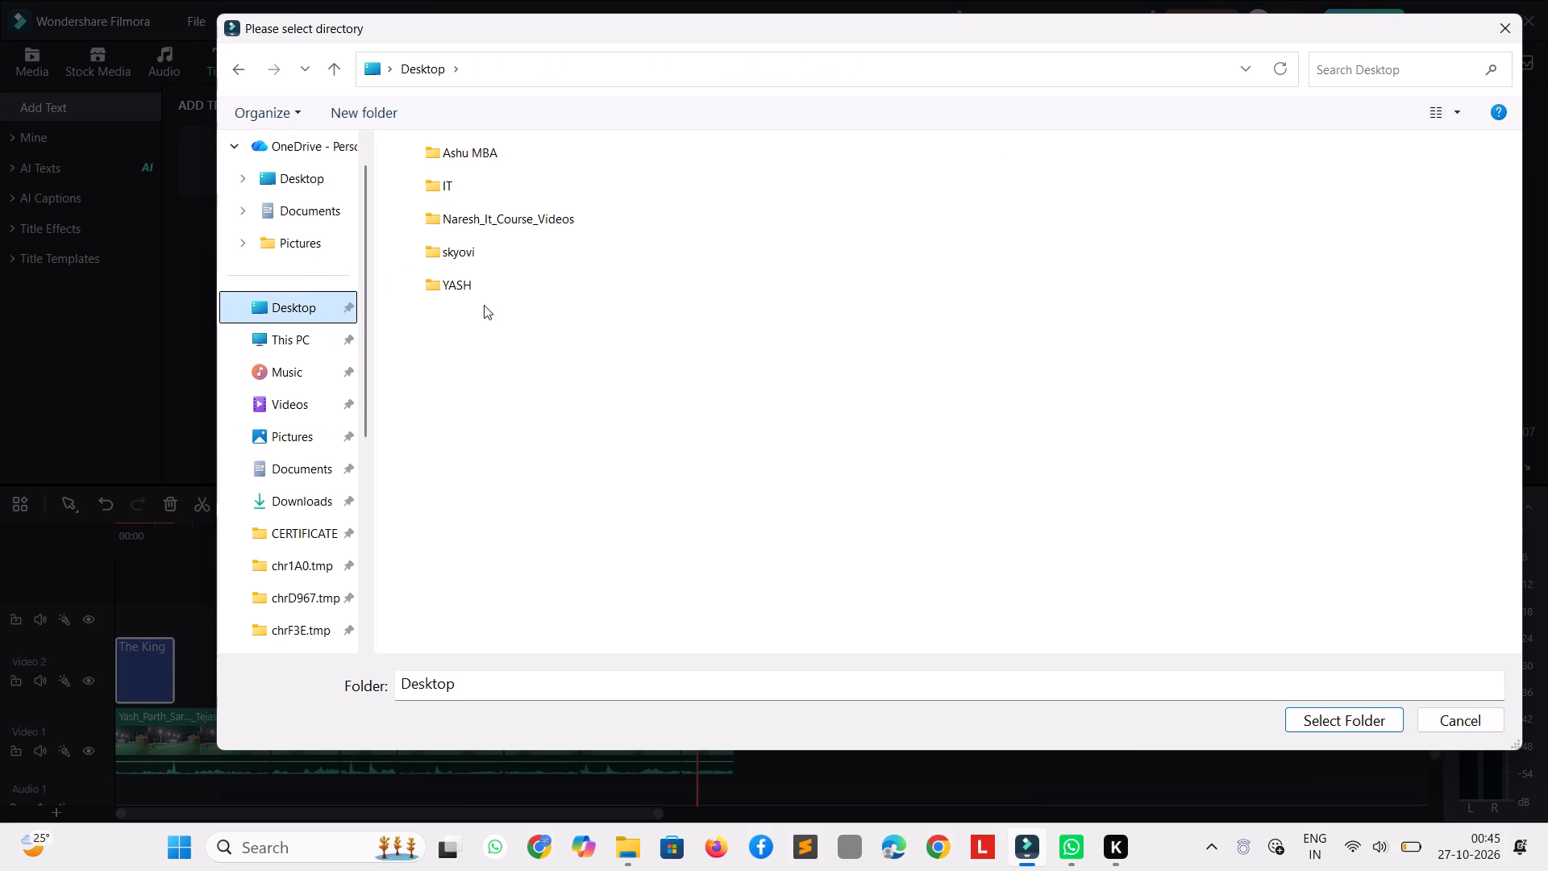
{"action": "double_click", "coordinate": [472, 284]}
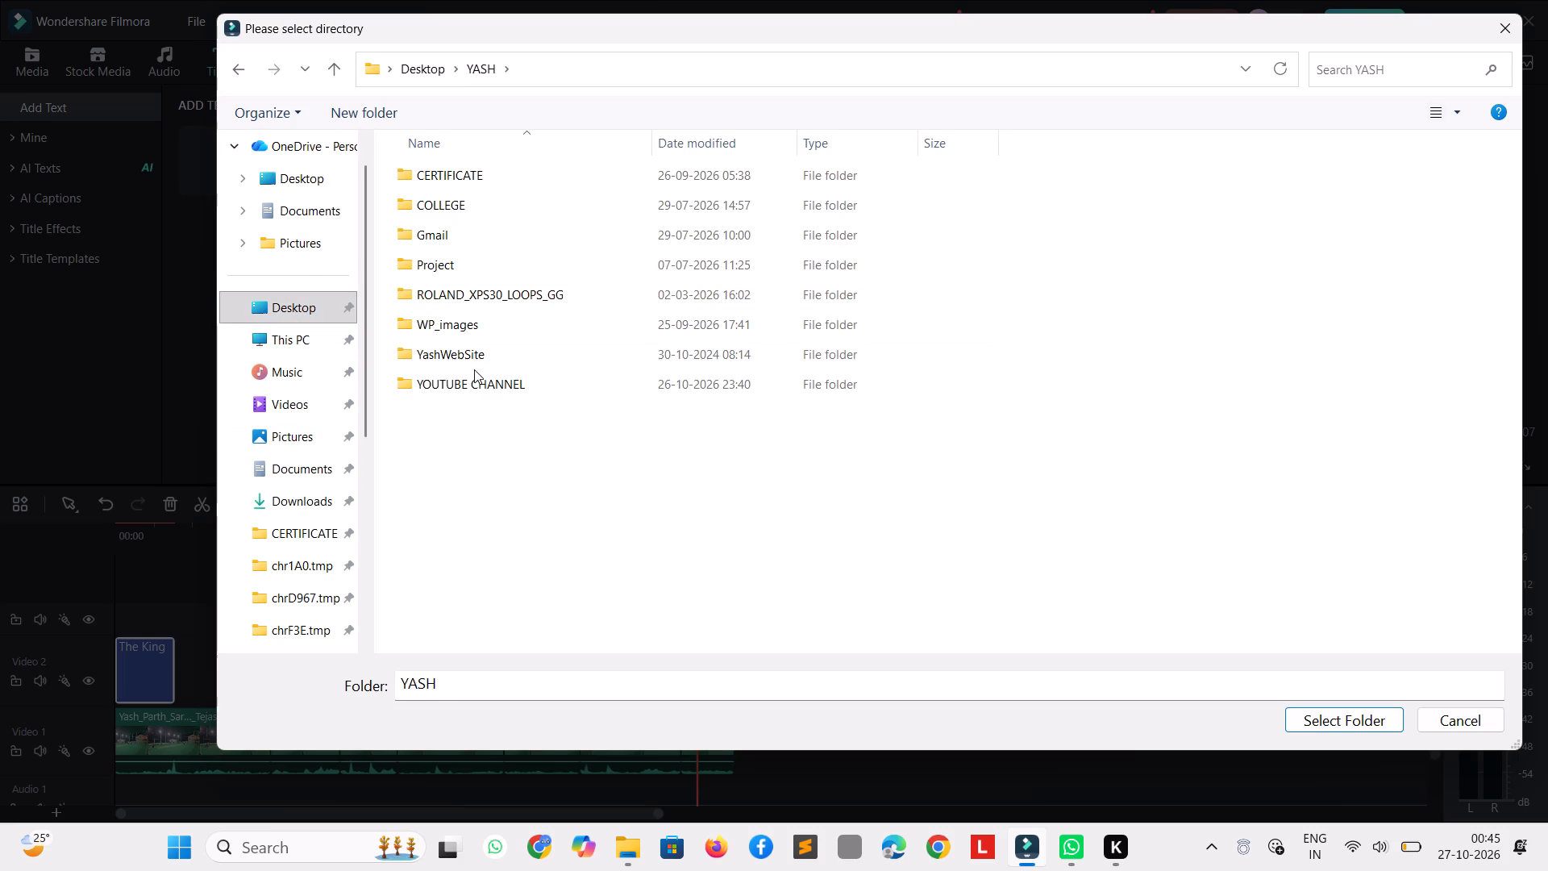
{"action": "double_click", "coordinate": [476, 376]}
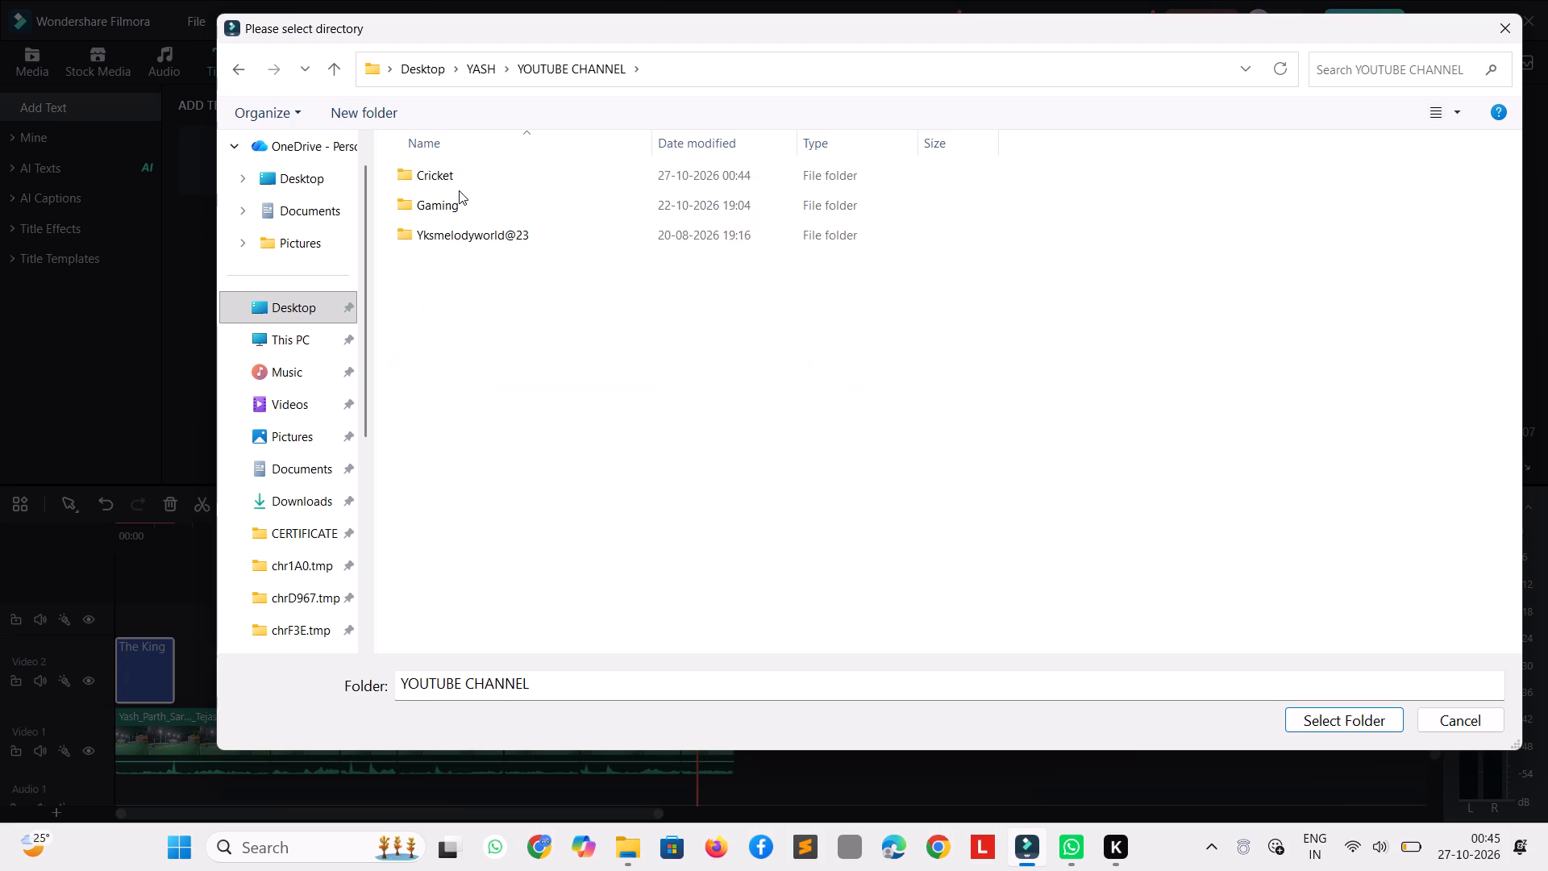
{"action": "double_click", "coordinate": [459, 169]}
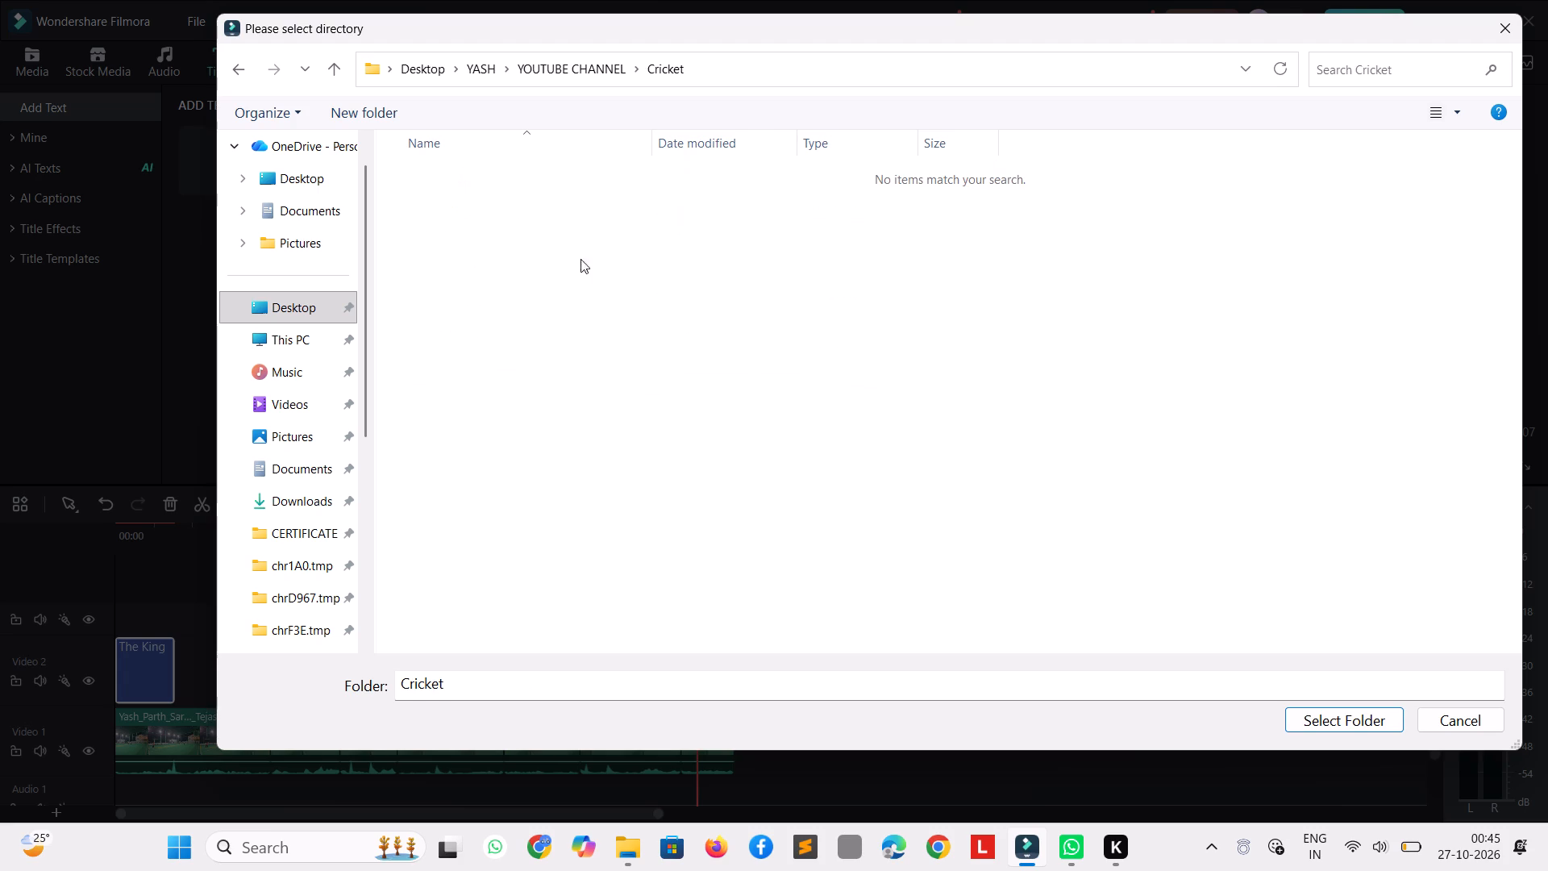
{"action": "left_click", "coordinate": [1336, 726]}
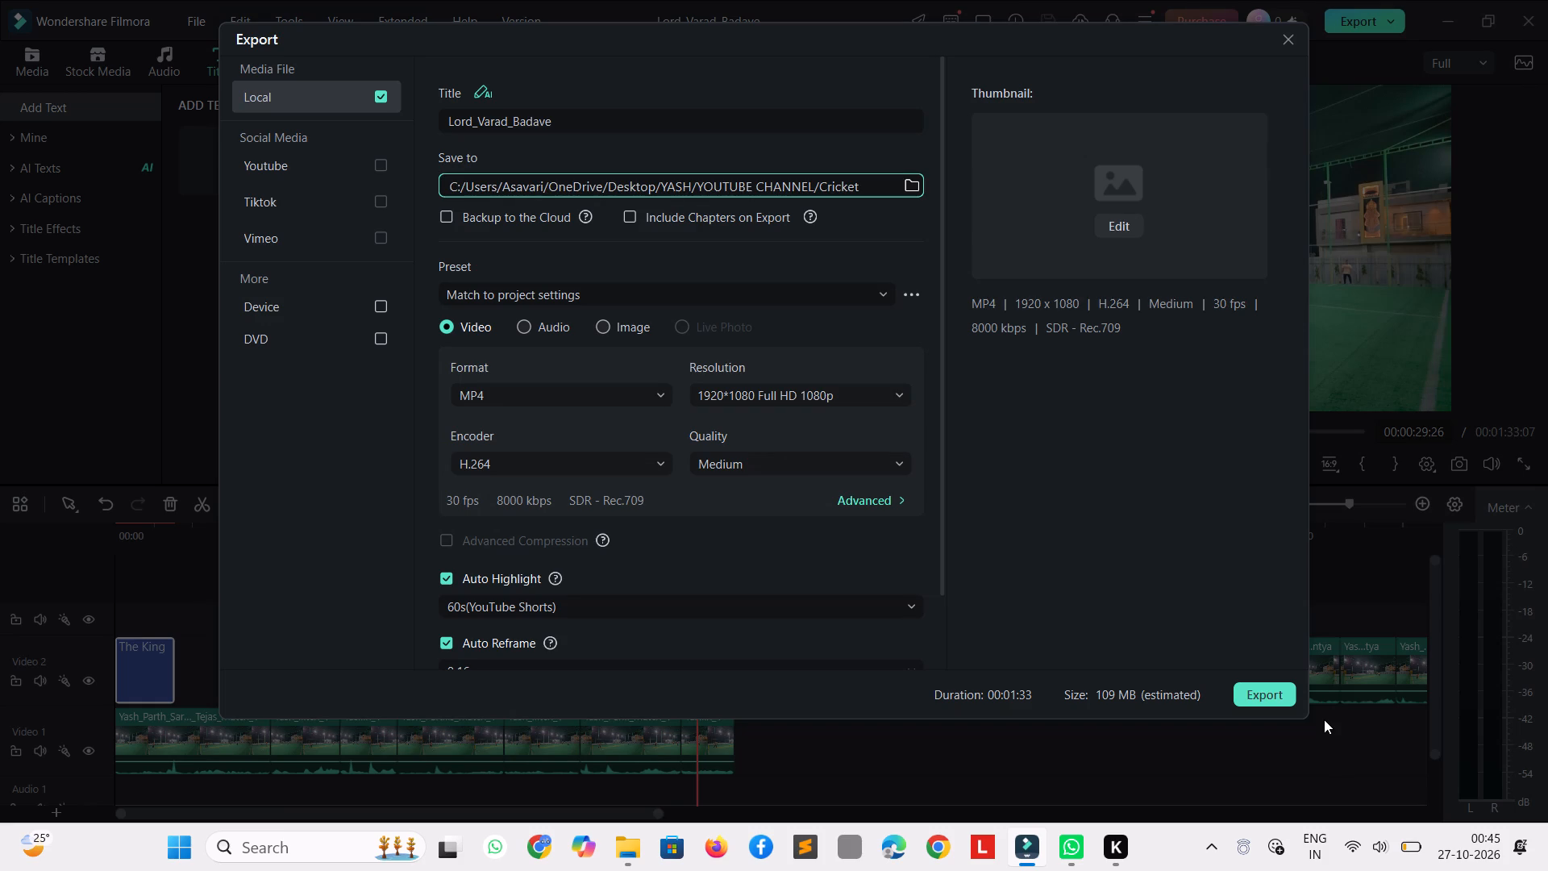
Start exporting the video as a 1920x1080 H.264 MP4, choosing the version with watermark.
{"action": "left_click", "coordinate": [1262, 702]}
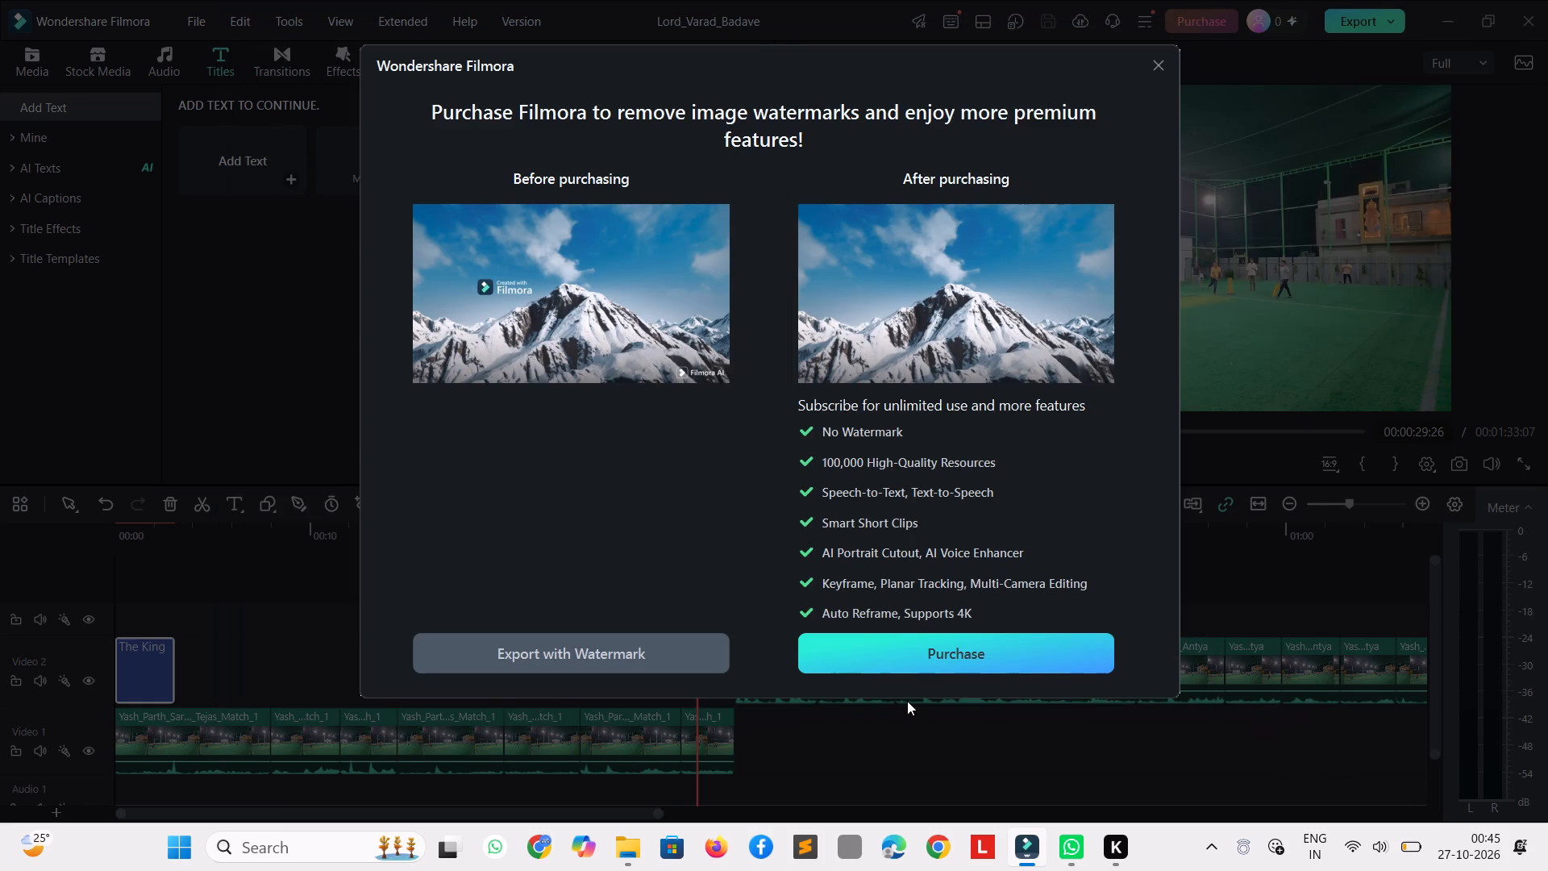
{"action": "left_click", "coordinate": [558, 643]}
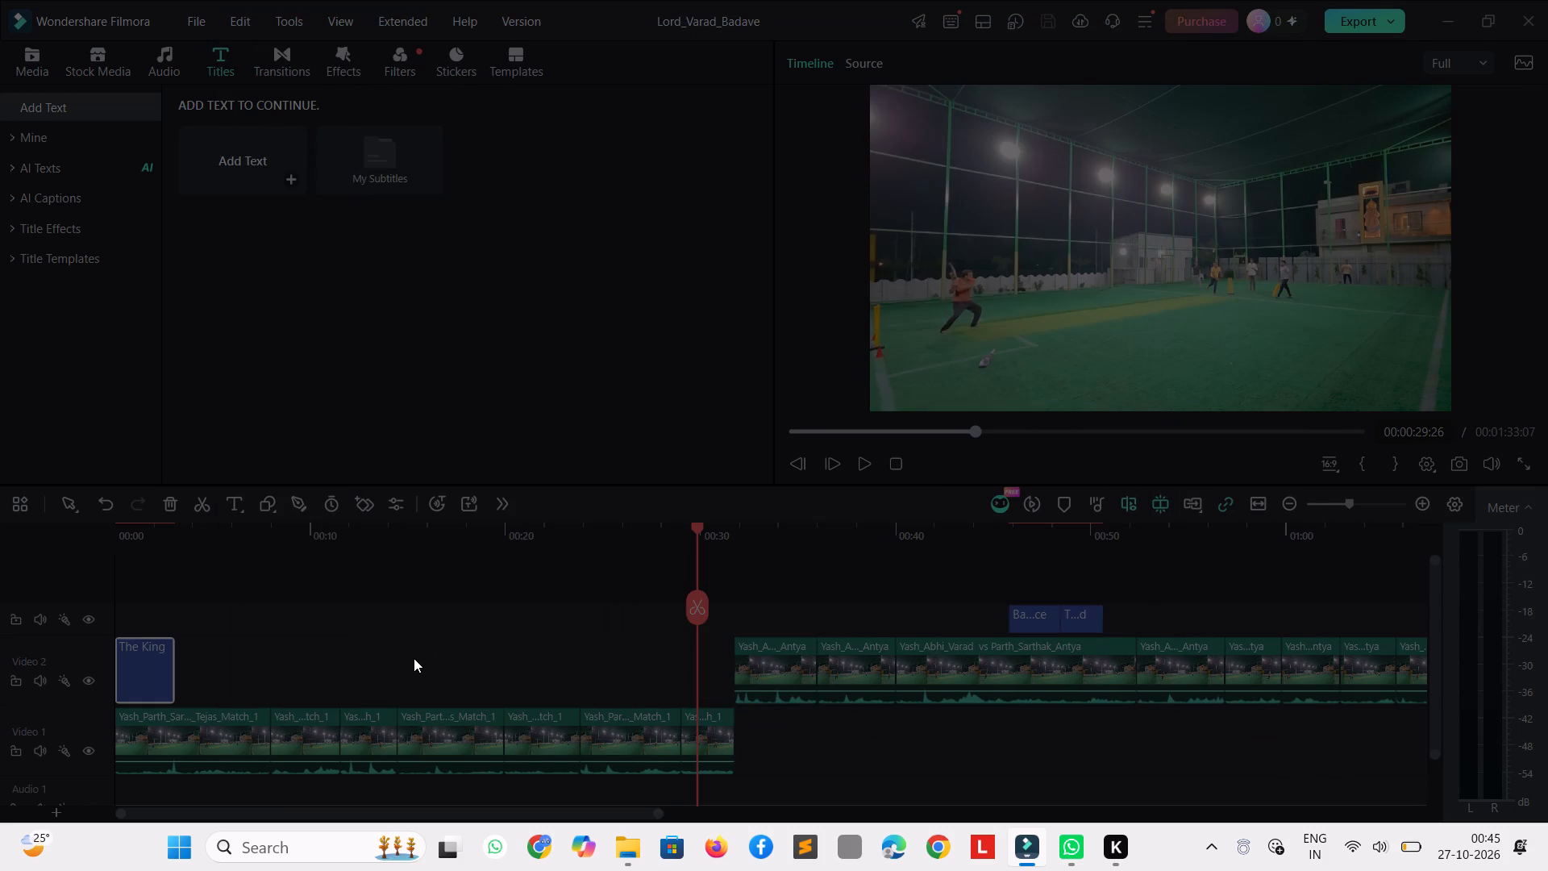